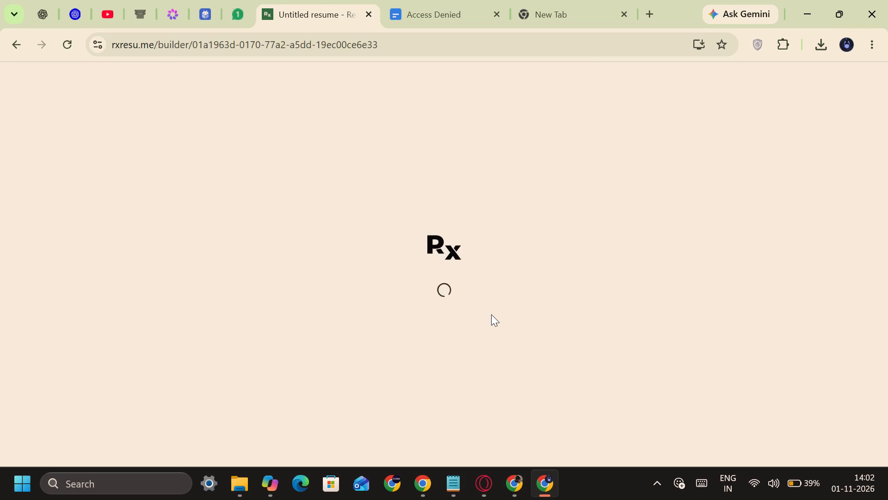
# Look over the blank resume's contact fields and sections, and examine the available download formats without downloading anything.
pyautogui.scroll(-5, 143, 343)
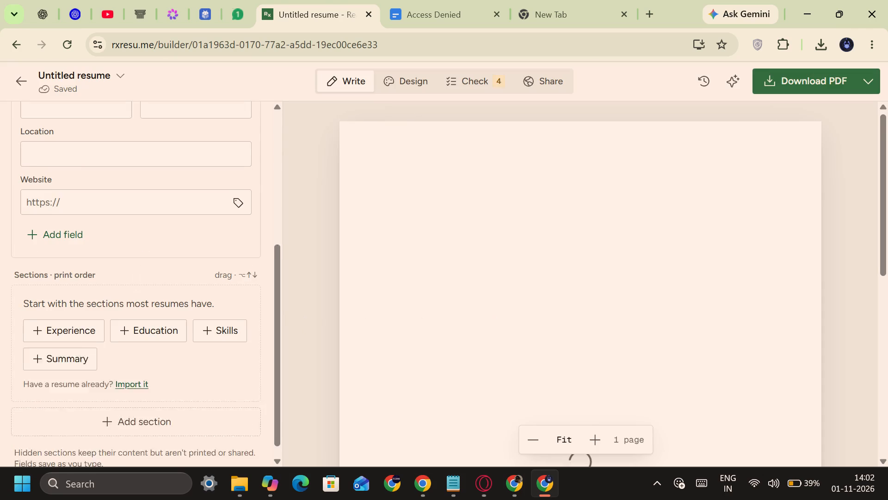
pyautogui.scroll(4, 143, 343)
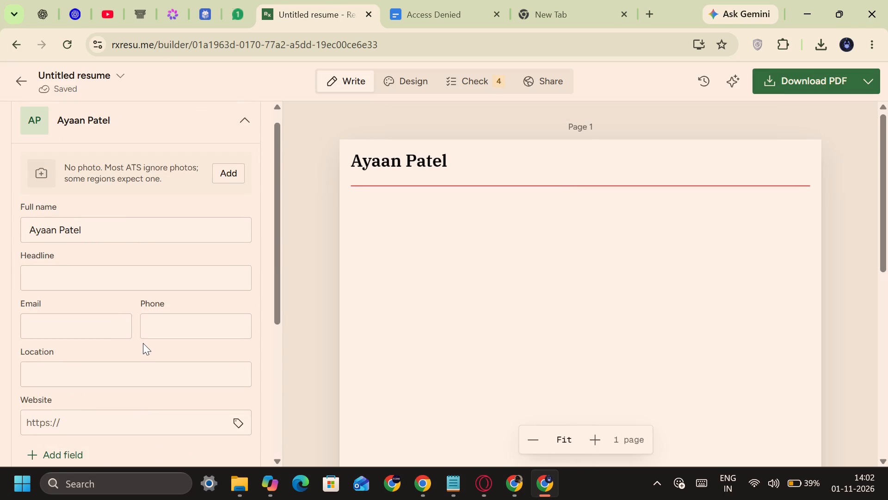
pyautogui.click(860, 88)
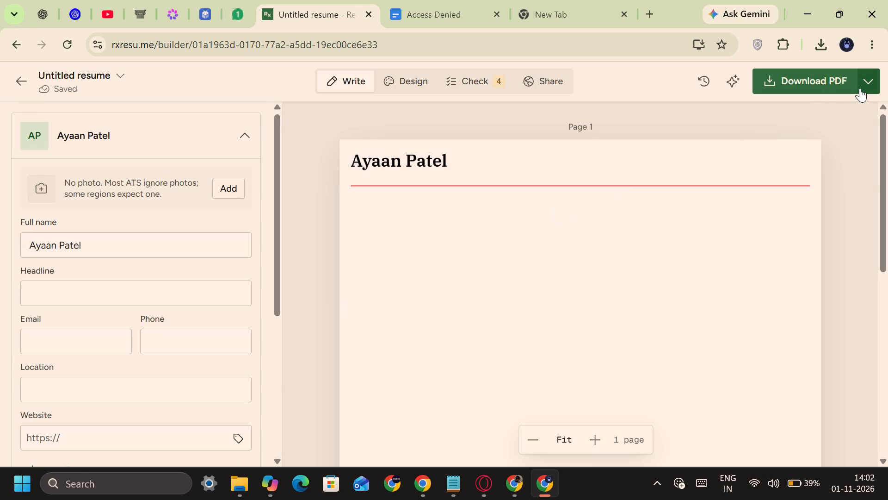
pyautogui.scroll(-5, 726, 260)
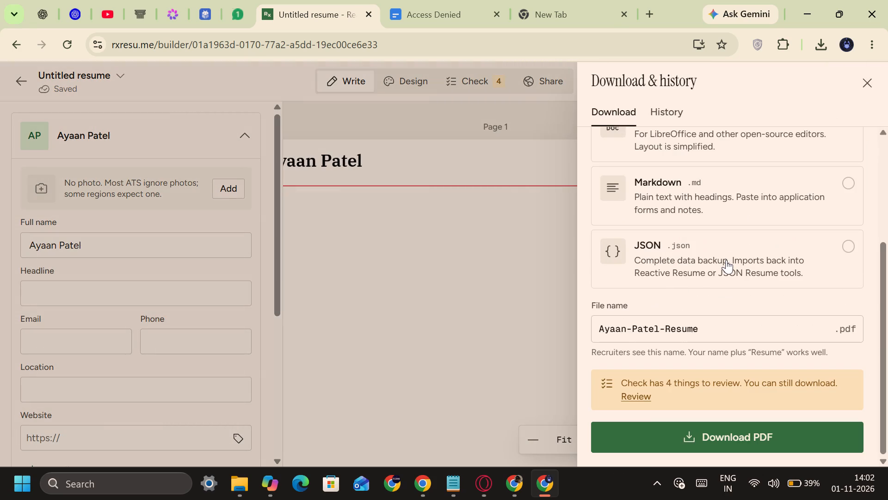
pyautogui.scroll(3, 726, 260)
pyautogui.scroll(-3, 666, 312)
pyautogui.click(866, 87)
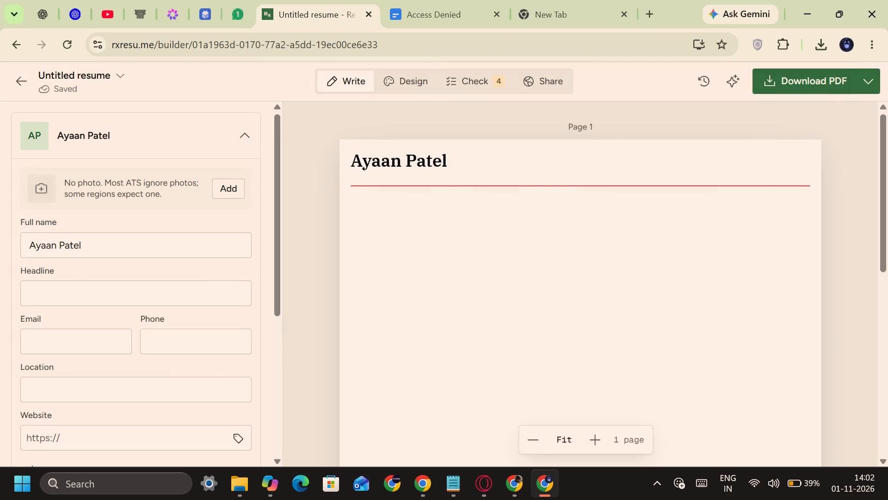
# Enter Fresher as the resume headline and fill in the email field with the saved email address.
pyautogui.click(197, 296)
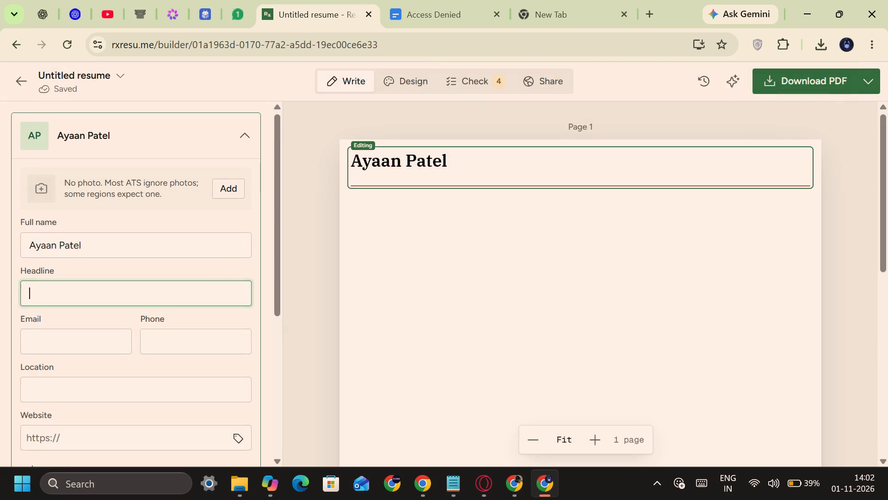
pyautogui.write('Fre')
pyautogui.write('sher')
pyautogui.click(59, 348)
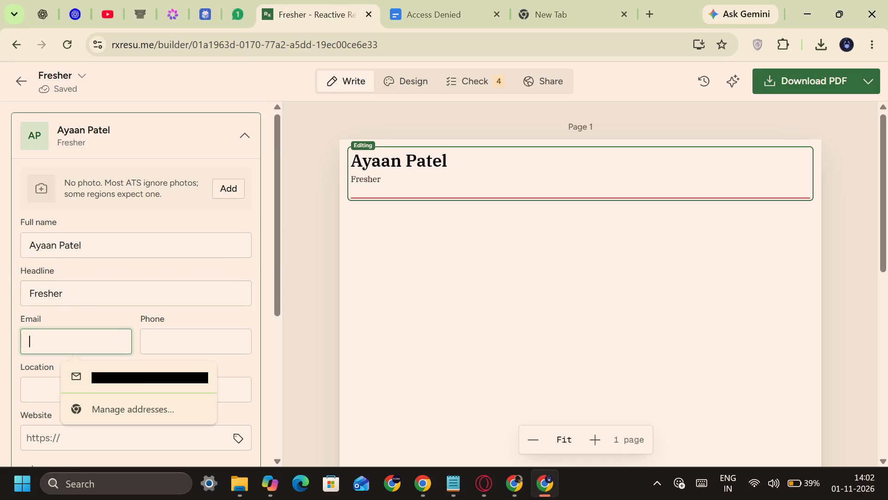
pyautogui.click(130, 386)
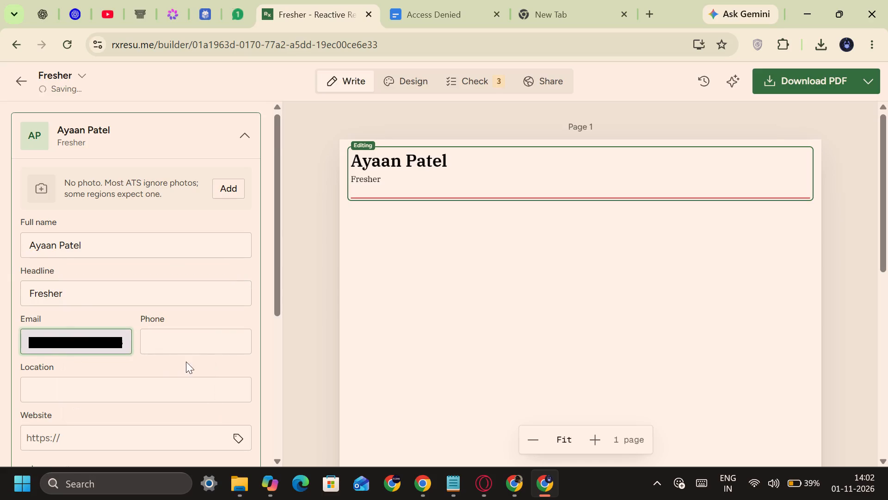
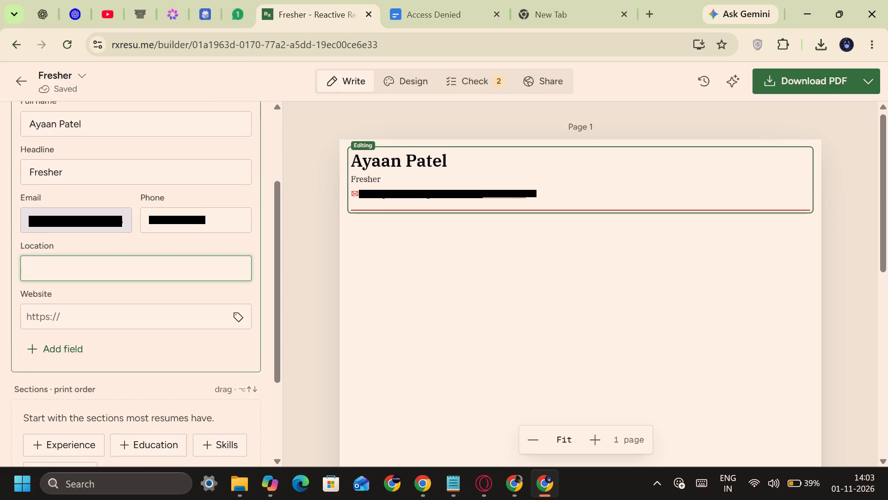
# Enter Solapur as the location in the contact details.
pyautogui.write('Solapur')
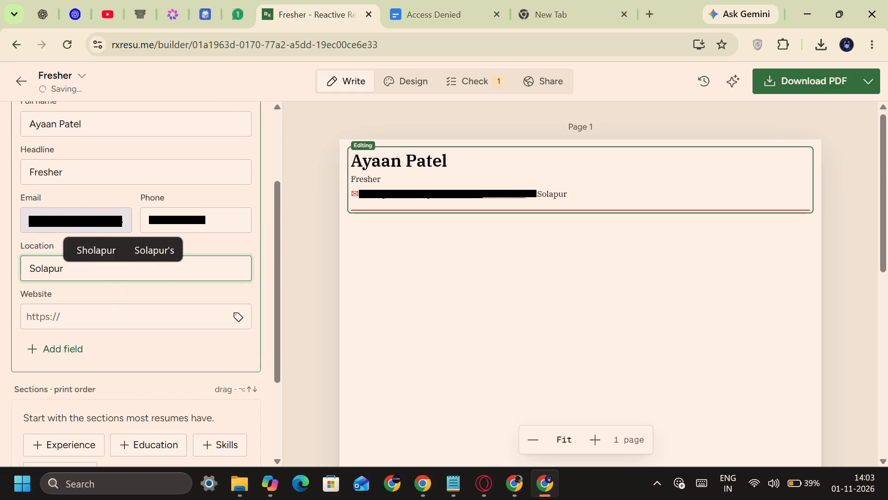
# Add an Experience section with an entry for position AABC at company XYZ.
pyautogui.scroll(-2, 91, 326)
pyautogui.click(81, 332)
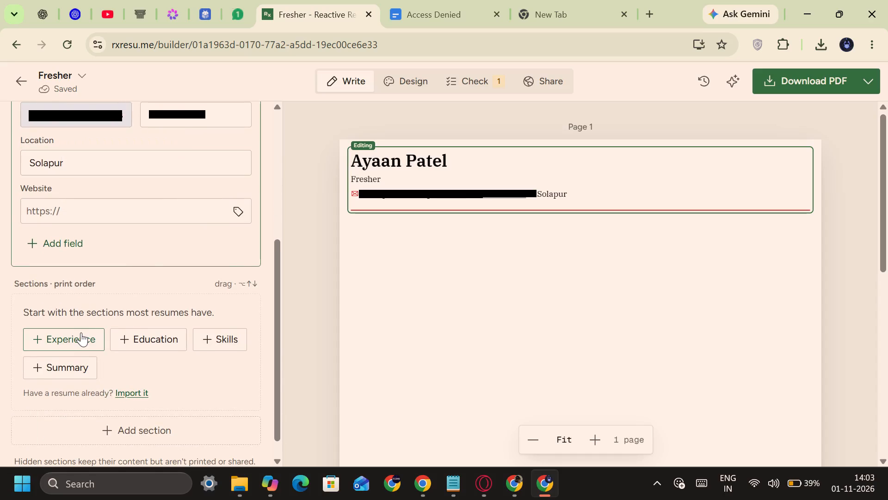
pyautogui.scroll(-1, 81, 332)
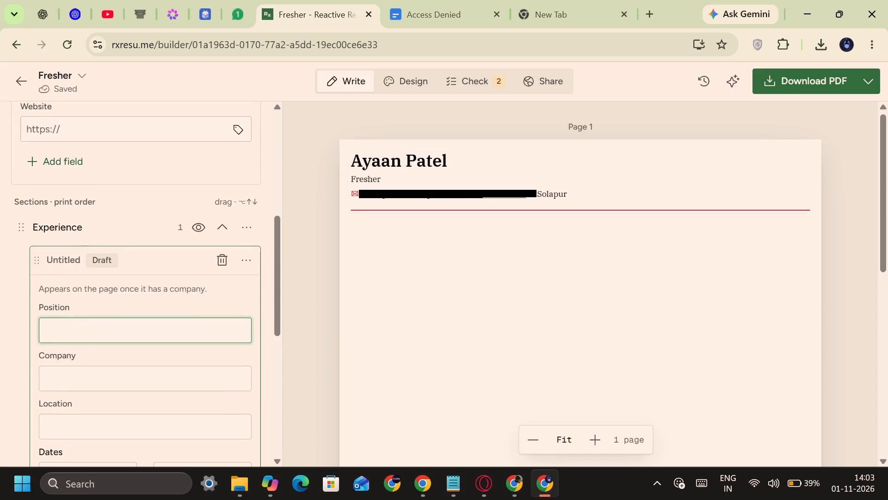
pyautogui.write('AABC')
pyautogui.press('Tab')
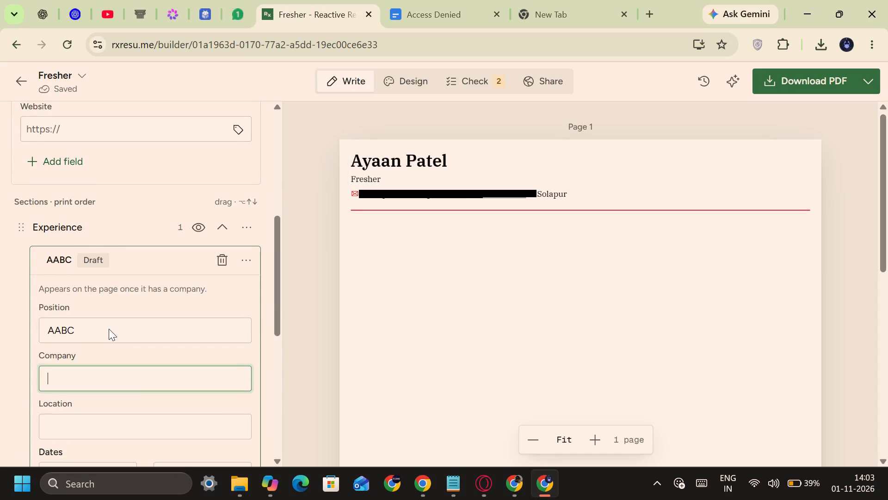
pyautogui.write('XYZ')
pyautogui.press('Tab')
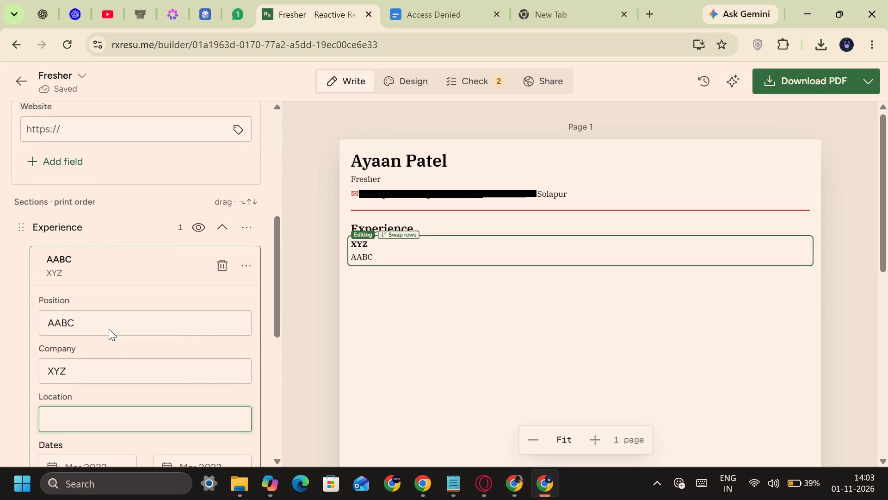
# Look over the remaining fields of the experience entry and the contact details above it.
pyautogui.scroll(-4, 109, 329)
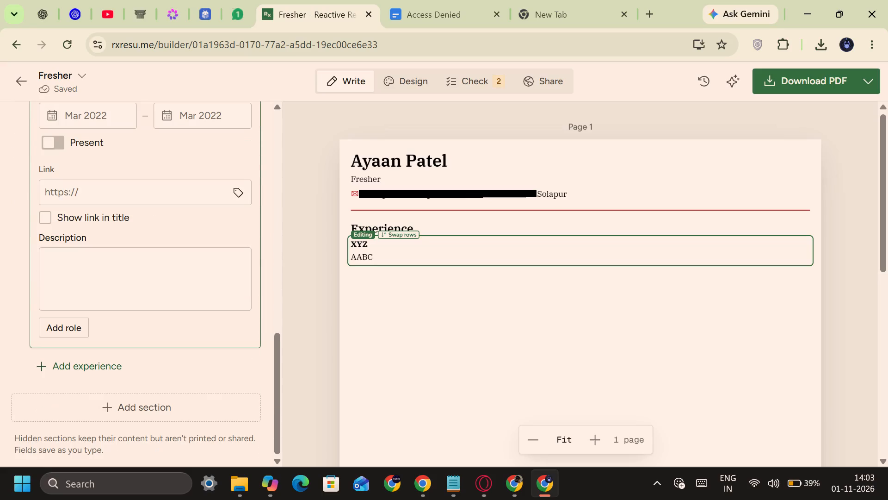
pyautogui.scroll(-1, 91, 354)
pyautogui.hscroll(2, 120, 323)
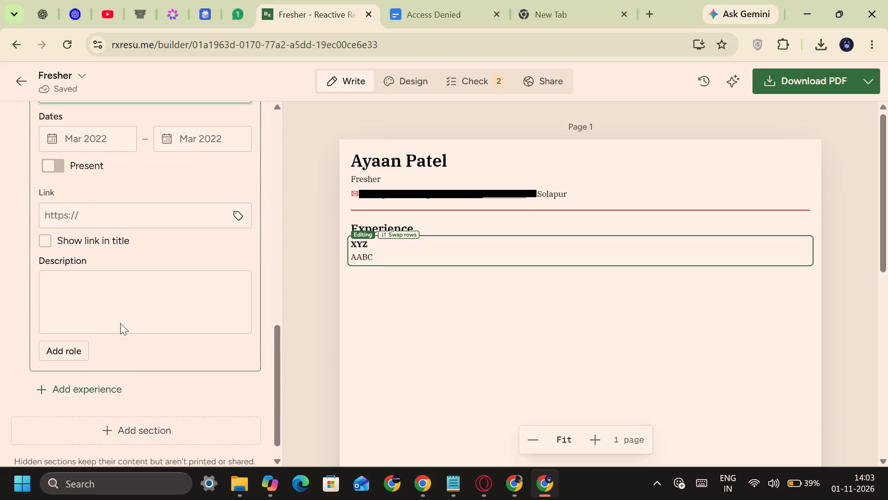
pyautogui.hscroll(1, 120, 323)
pyautogui.scroll(6, 120, 323)
pyautogui.scroll(-1, 120, 323)
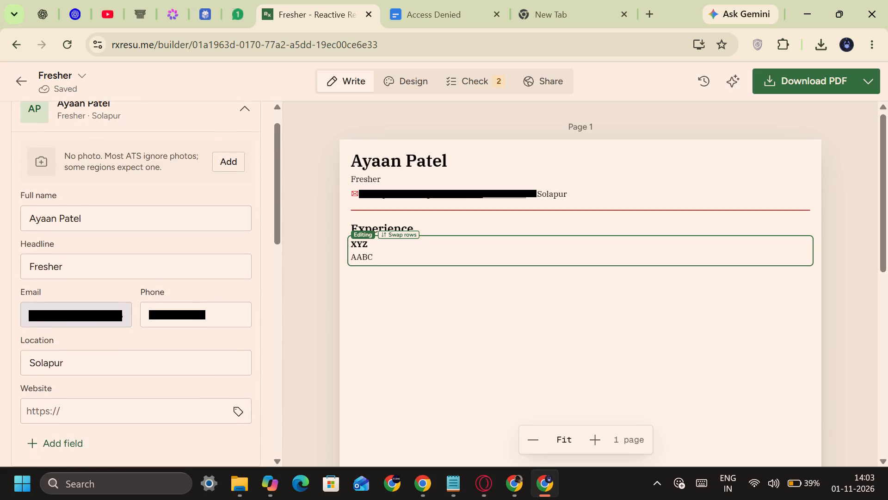
pyautogui.scroll(-6, 120, 323)
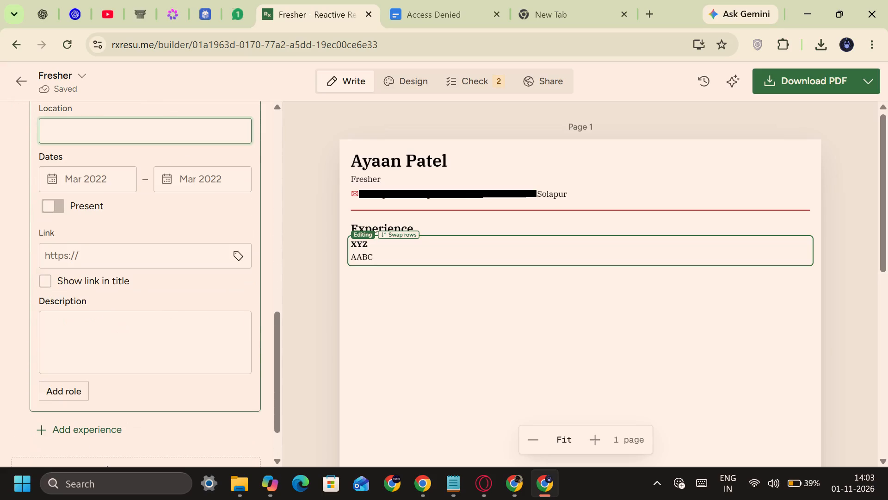
pyautogui.scroll(2, 149, 268)
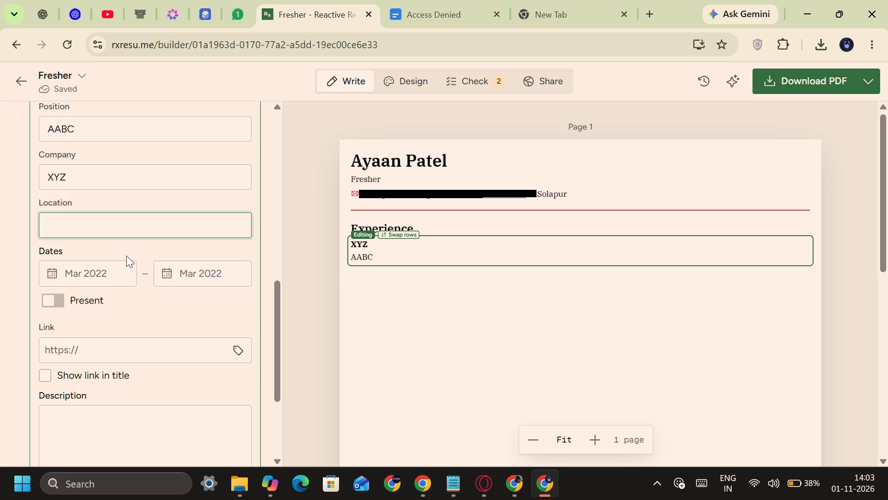
# Set the experience entry's location to Pune and its dates to Mar 2020 through Present.
pyautogui.write('Pune')
pyautogui.press('Tab')
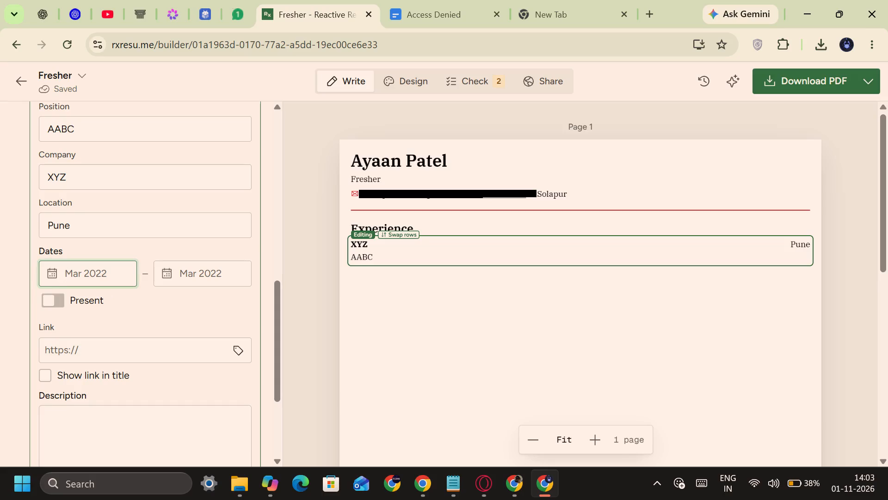
pyautogui.write('Mar 2020')
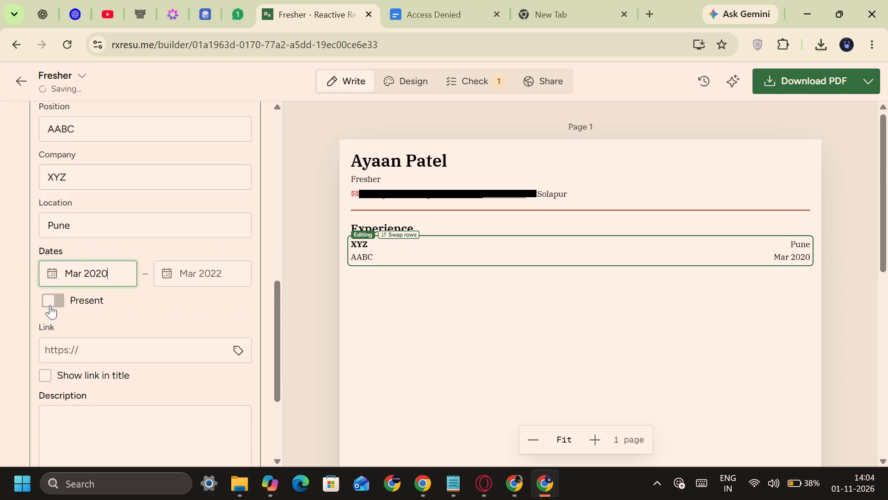
pyautogui.click(58, 300)
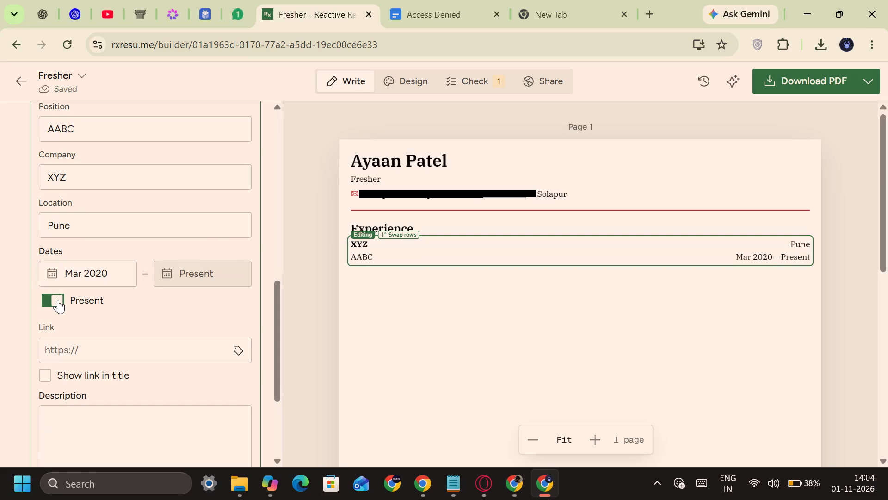
pyautogui.click(58, 300)
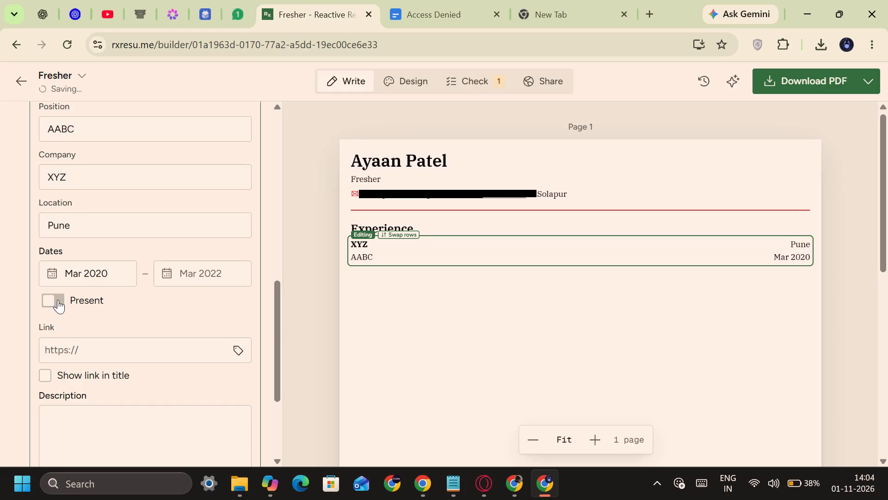
pyautogui.click(58, 300)
# Enter "Fresher loooking for job" as the description of the experience entry.
pyautogui.scroll(-1, 58, 300)
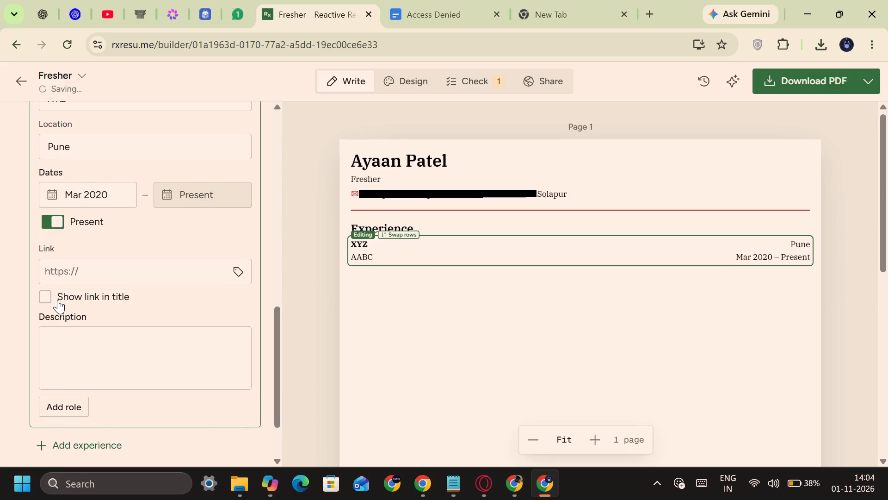
pyautogui.click(84, 349)
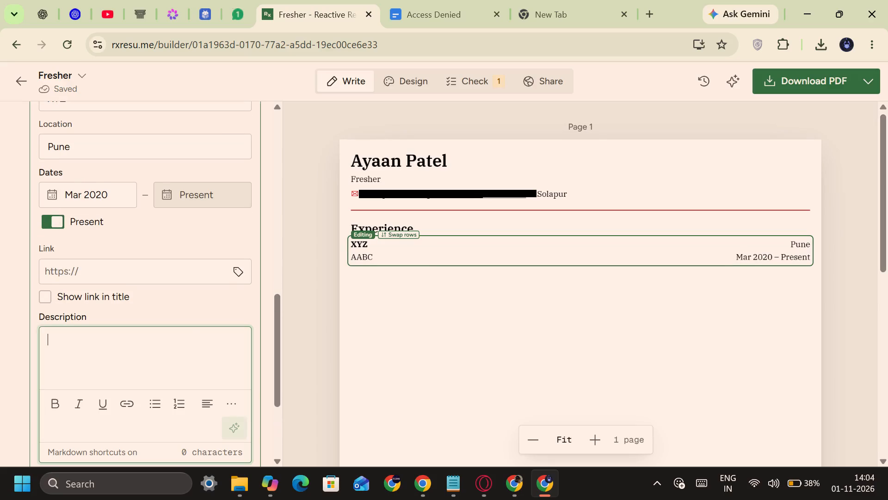
pyautogui.write('Fresher loooking f')
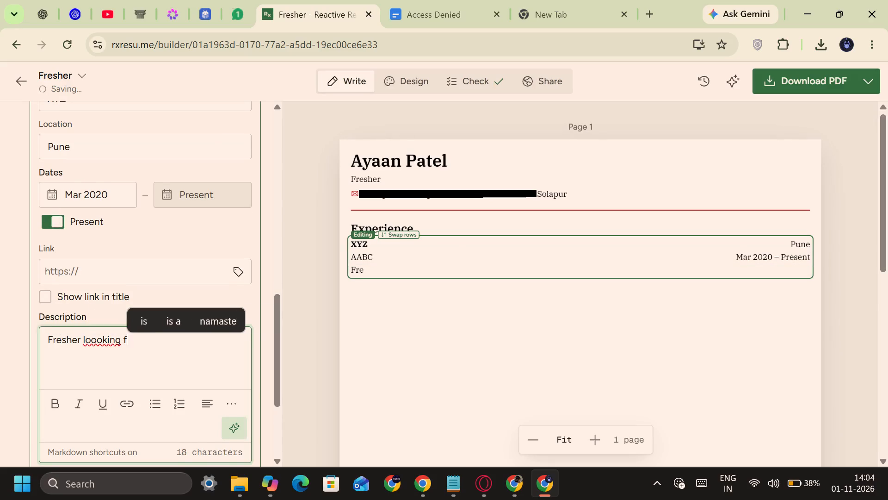
pyautogui.write('ir')
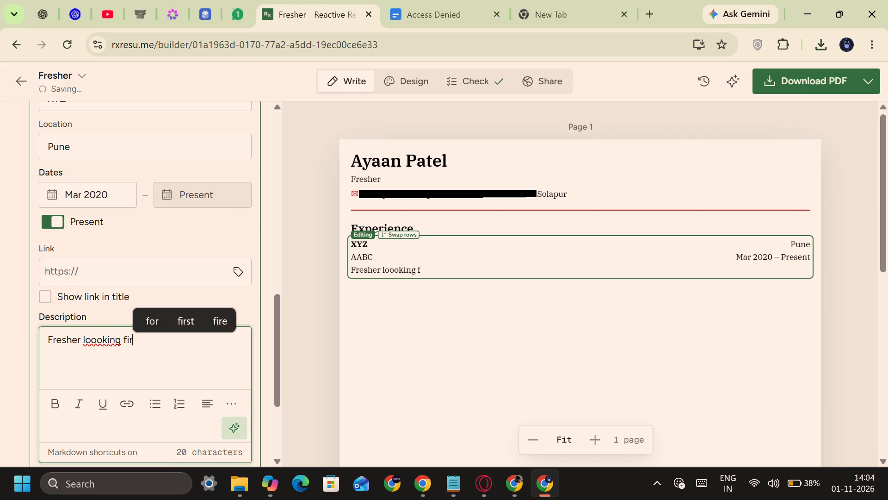
pyautogui.press('BackSpace')
pyautogui.press('BackSpace')
pyautogui.write('or job')
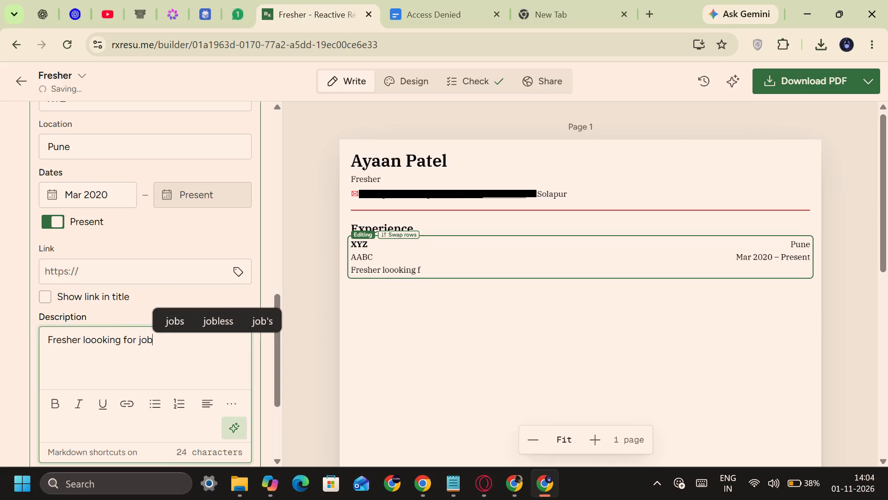
# Add the green MEWVERSE image from the app and web dig folder as the resume photo, using the default crop.
pyautogui.scroll(-1, 84, 349)
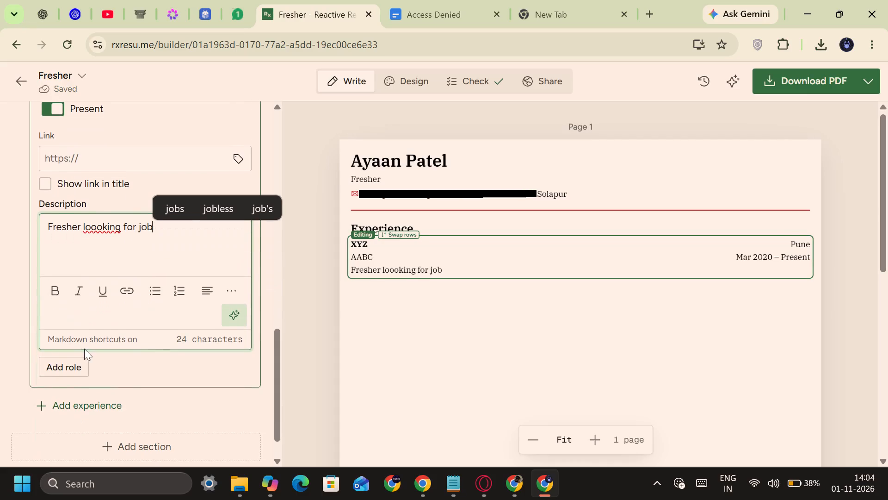
pyautogui.scroll(-1, 124, 365)
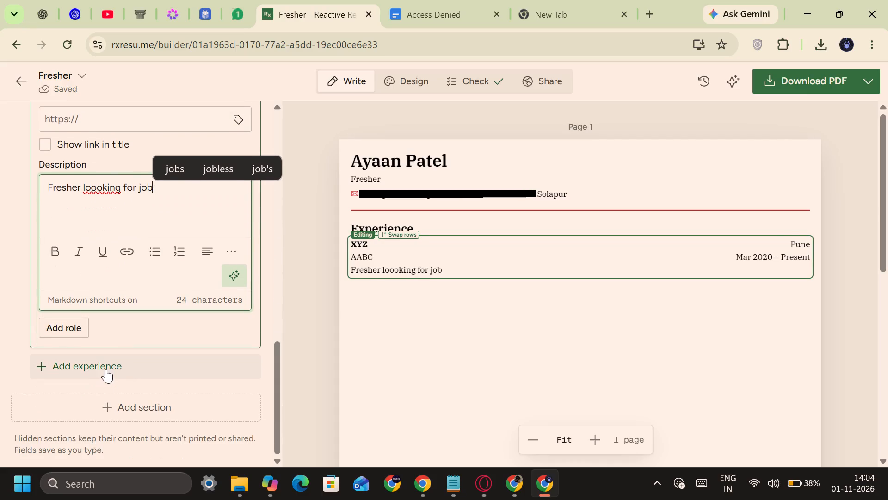
pyautogui.scroll(-1, 106, 369)
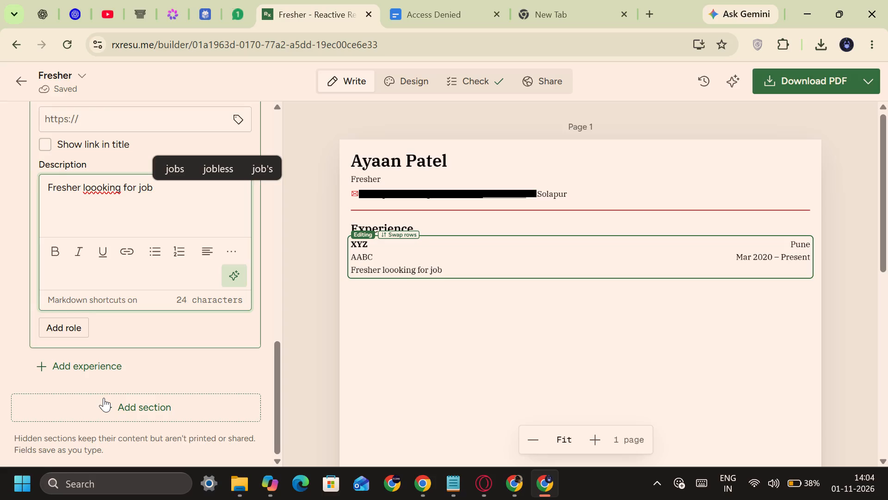
pyautogui.scroll(6, 110, 312)
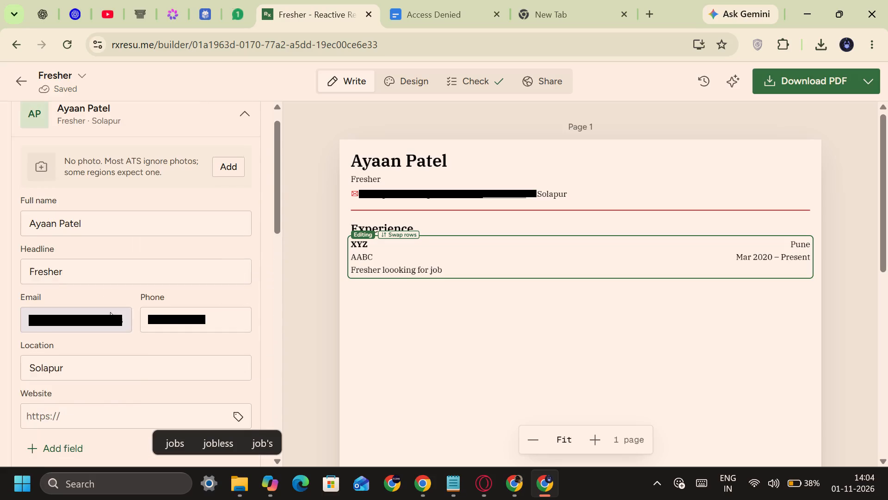
pyautogui.click(234, 187)
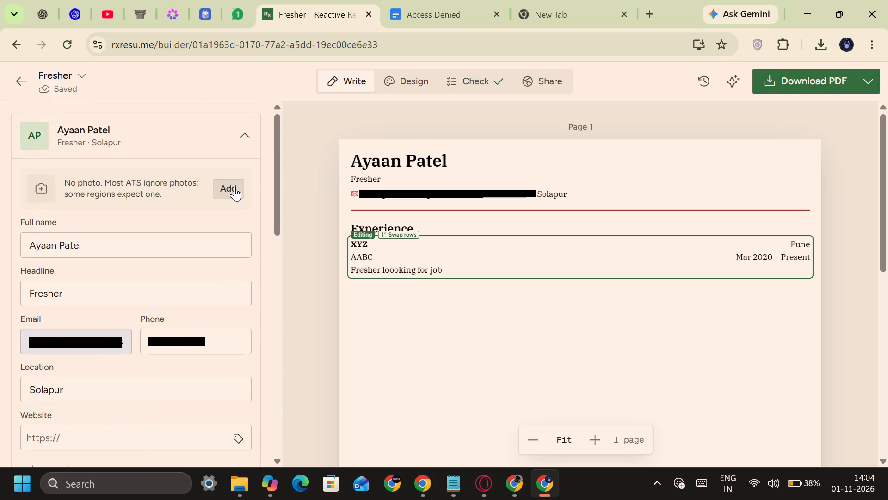
pyautogui.scroll(-1, 320, 269)
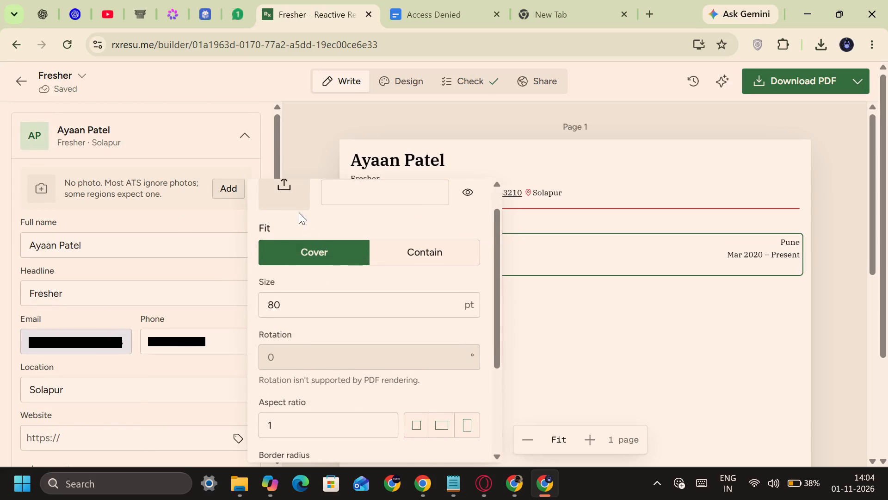
pyautogui.click(285, 190)
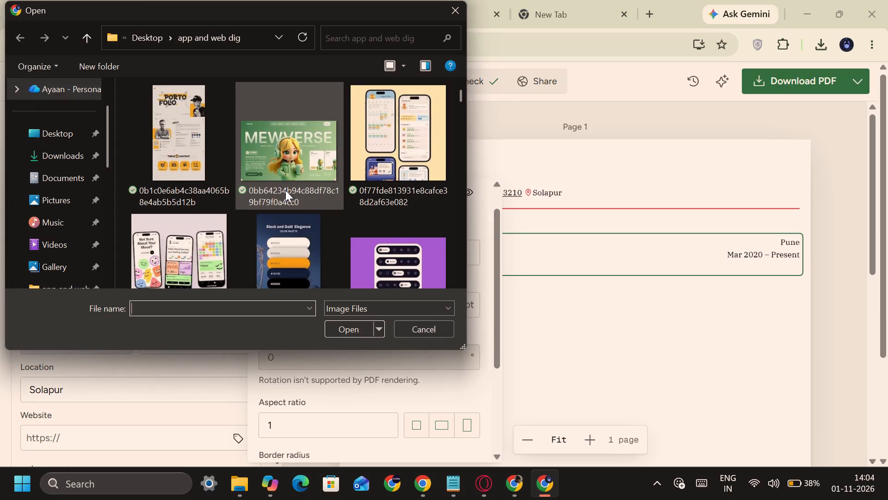
pyautogui.click(294, 162)
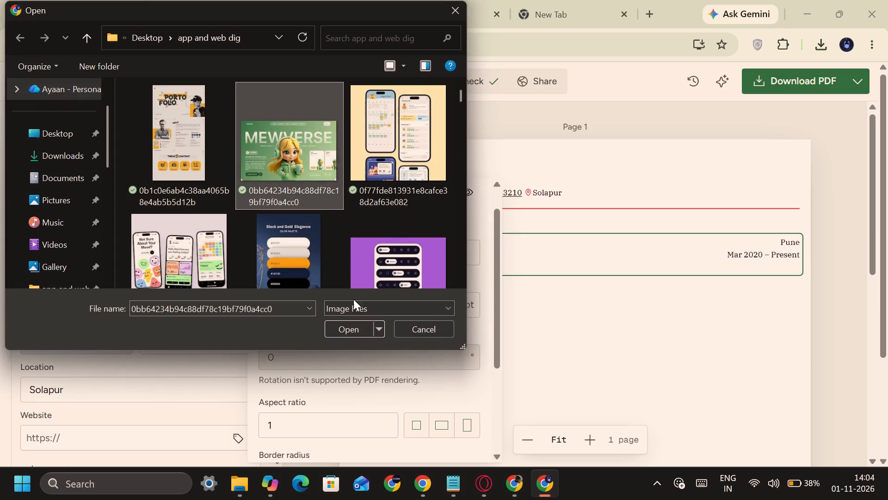
pyautogui.click(350, 326)
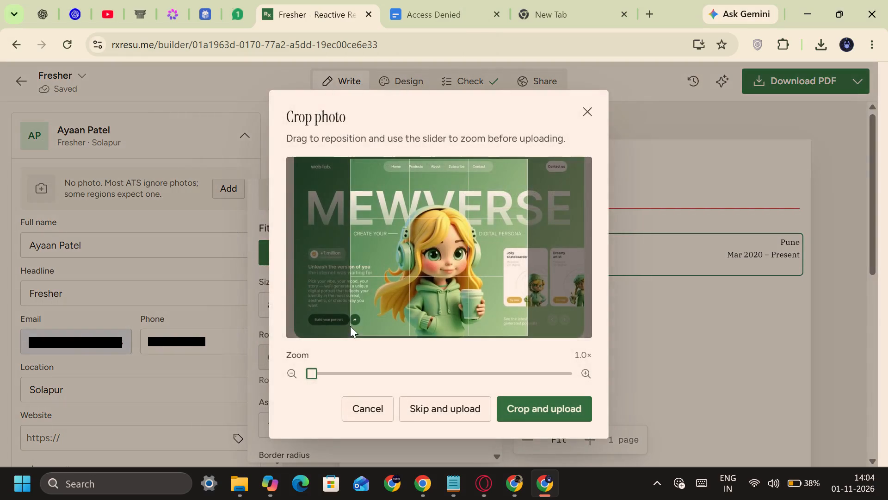
pyautogui.click(520, 403)
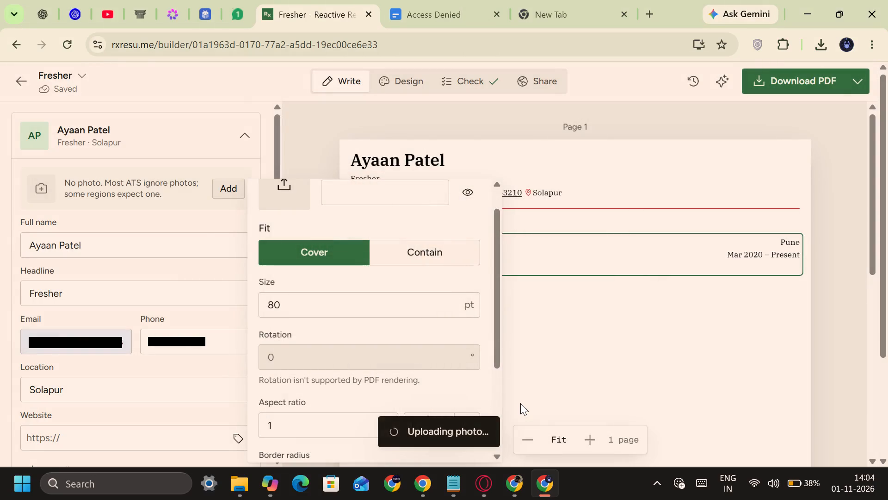
pyautogui.click(544, 361)
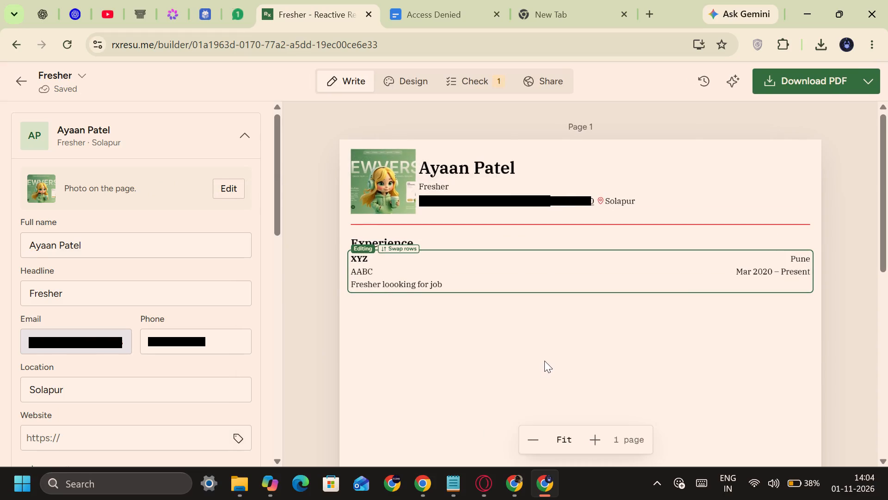
# Add an Education section with school AKIMS, degree BCA and area of study Computer Application.
pyautogui.scroll(-1, 544, 361)
pyautogui.scroll(-3, 143, 355)
pyautogui.scroll(-3, 99, 388)
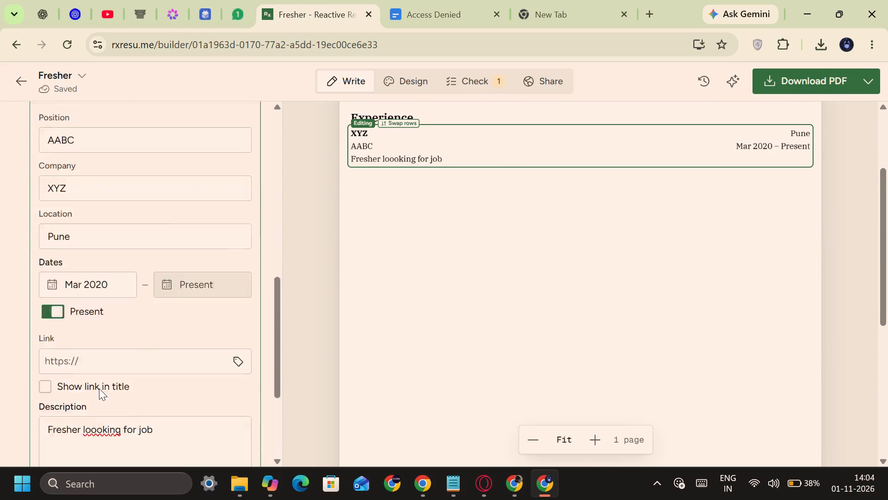
pyautogui.scroll(-1, 99, 388)
pyautogui.click(136, 410)
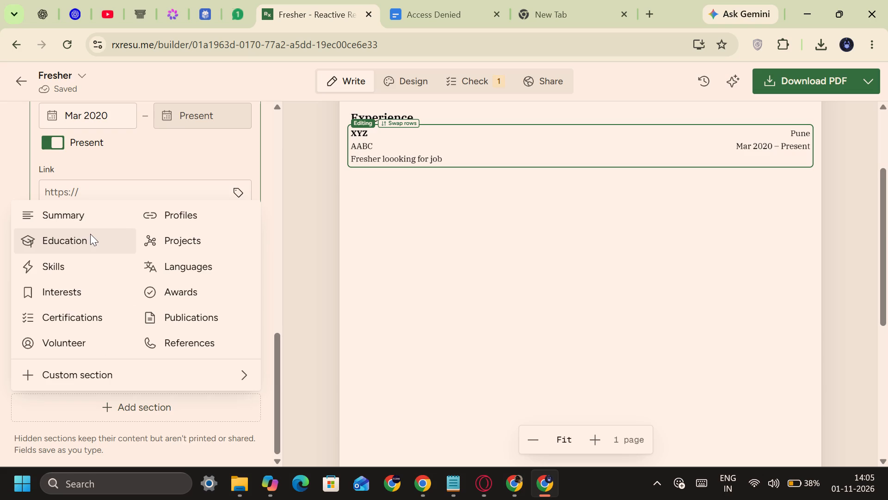
pyautogui.click(90, 234)
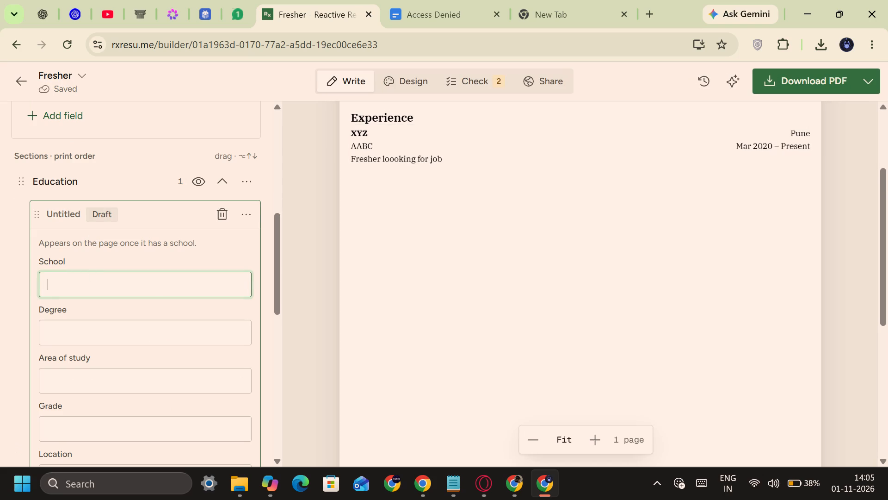
pyautogui.write('AKB')
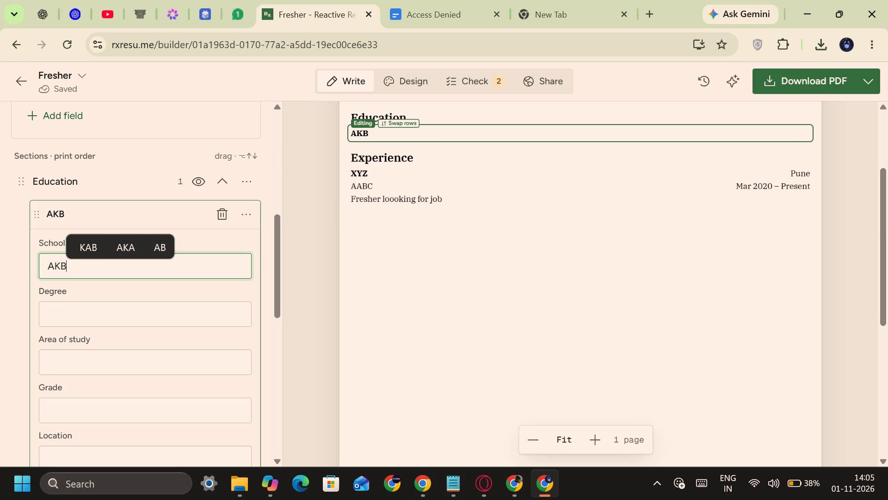
pyautogui.press('BackSpace')
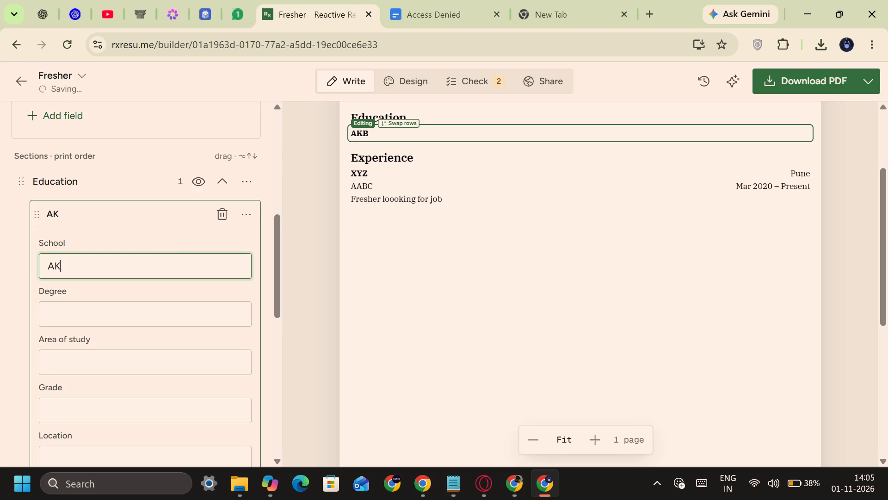
pyautogui.write('IMS')
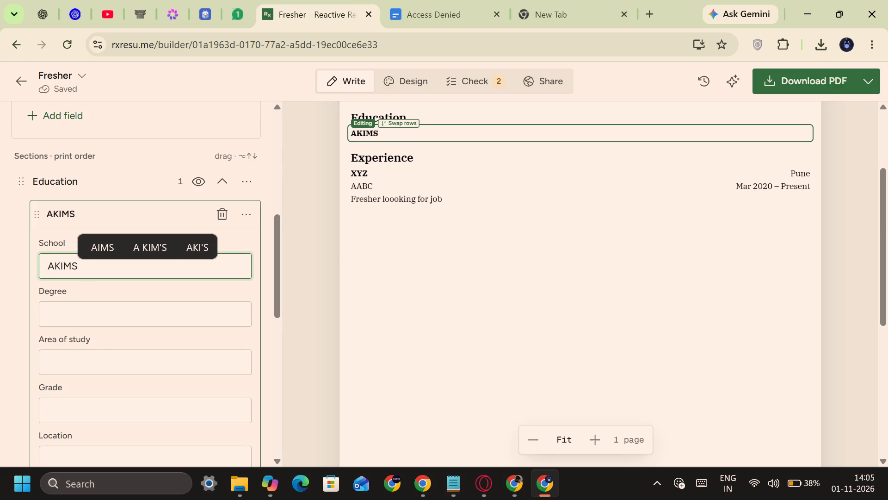
pyautogui.click(85, 314)
pyautogui.write('BCA')
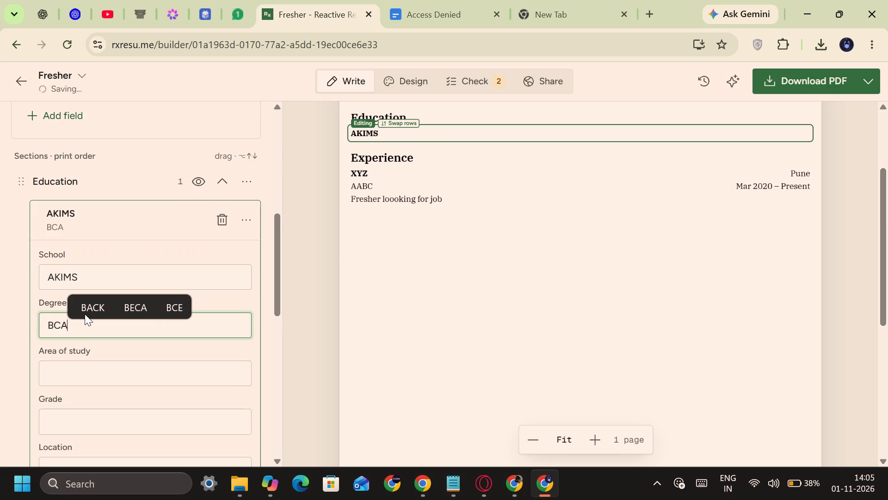
pyautogui.click(76, 377)
pyautogui.write('Computer Application')
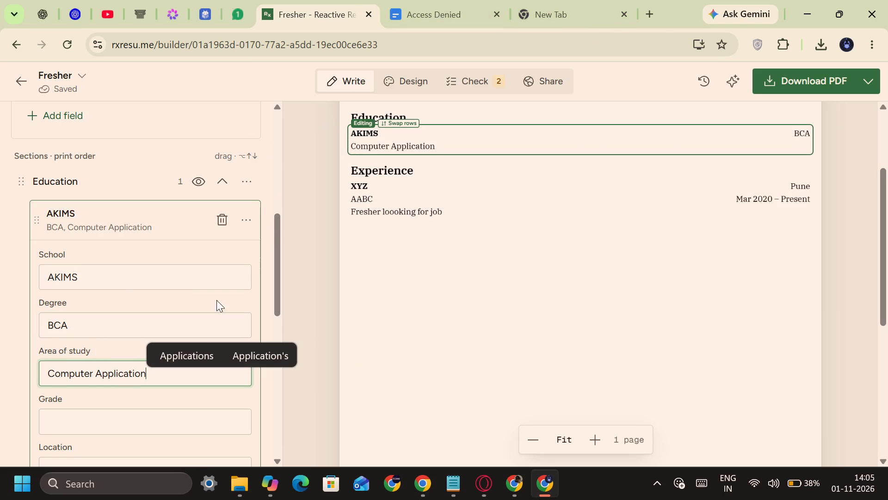
# Set the education entry's grade to A and its location to Solapur.
pyautogui.click(95, 425)
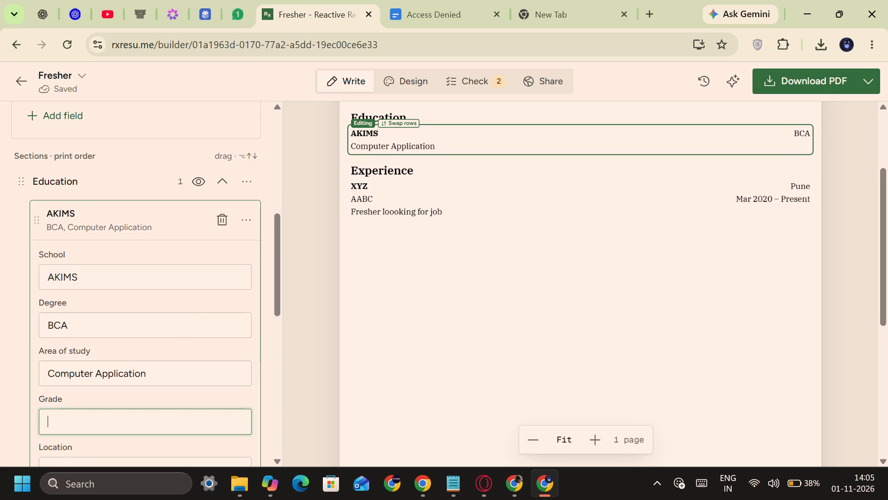
pyautogui.scroll(-1, 95, 425)
pyautogui.hotkey('shift', 'a')
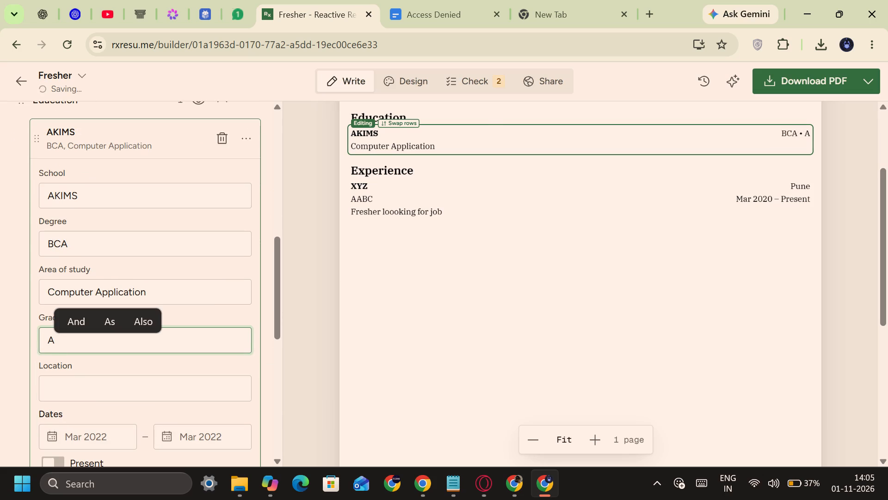
pyautogui.click(105, 385)
pyautogui.write('Solaput')
pyautogui.press('BackSpace')
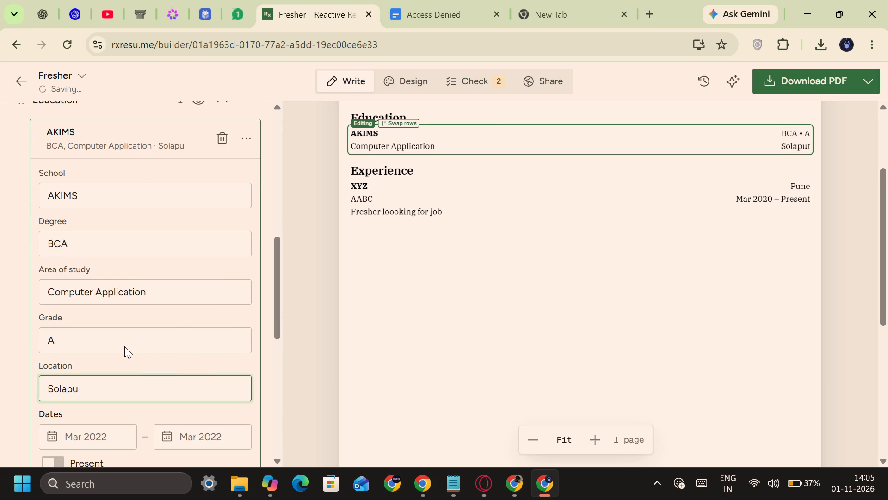
pyautogui.press('r')
# Look over the resume page and the fields of the education entry.
pyautogui.scroll(-1, 124, 346)
pyautogui.scroll(-2, 397, 299)
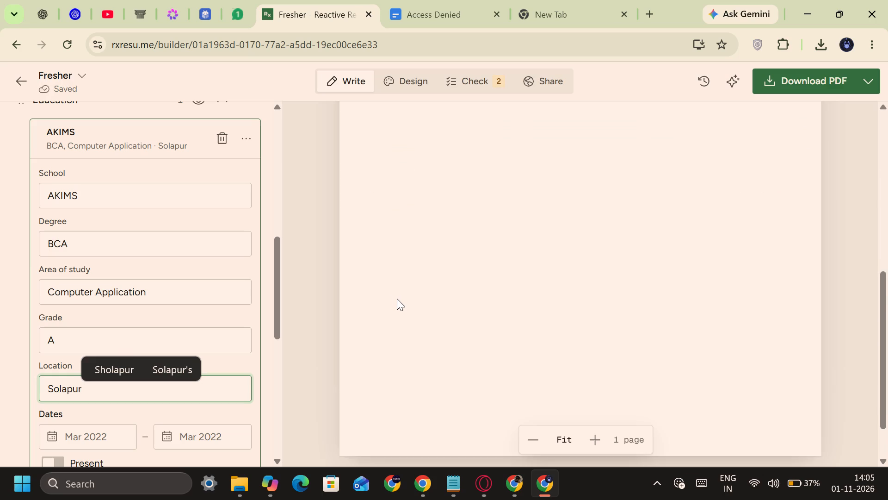
pyautogui.scroll(-1, 397, 299)
pyautogui.scroll(1, 397, 299)
pyautogui.scroll(2, 144, 294)
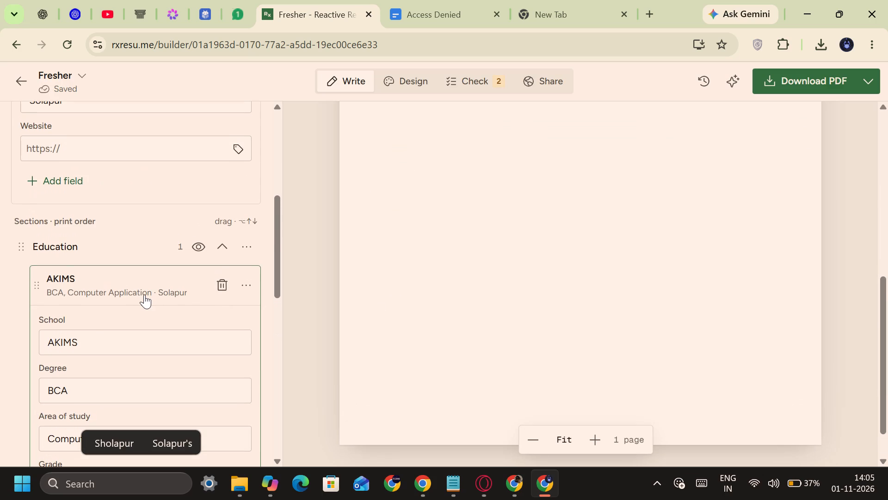
pyautogui.scroll(3, 426, 221)
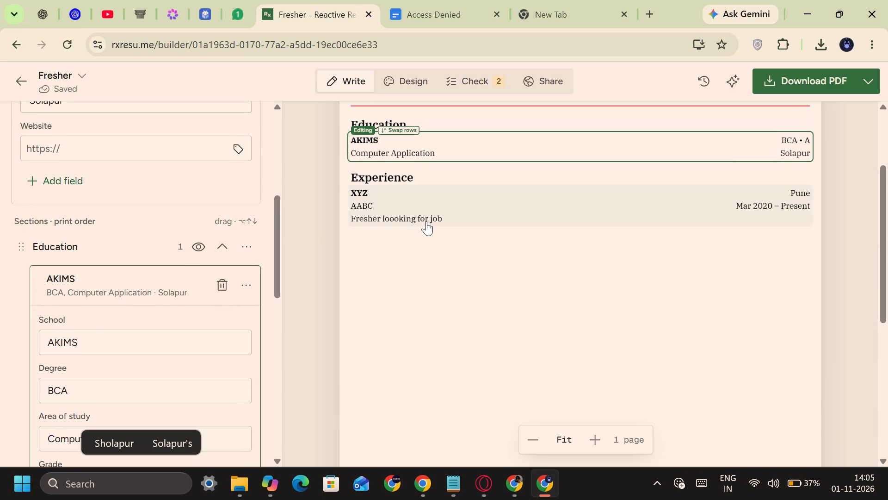
pyautogui.scroll(-2, 159, 317)
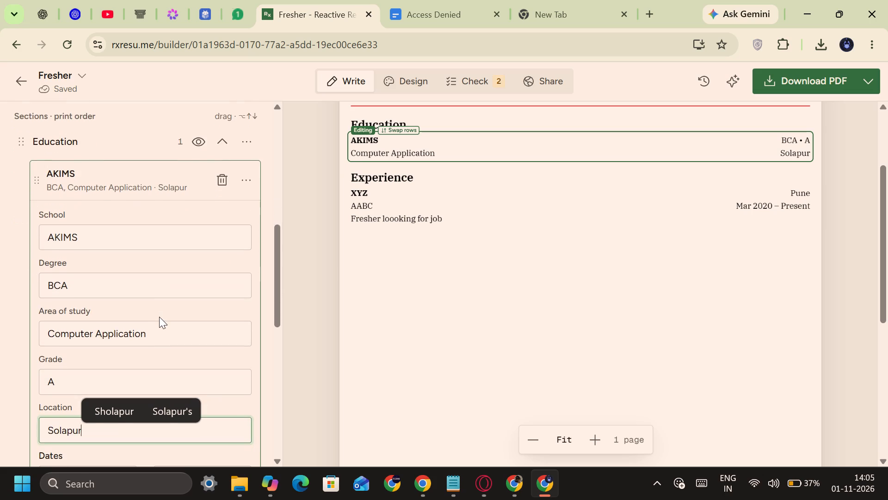
pyautogui.scroll(-1, 159, 317)
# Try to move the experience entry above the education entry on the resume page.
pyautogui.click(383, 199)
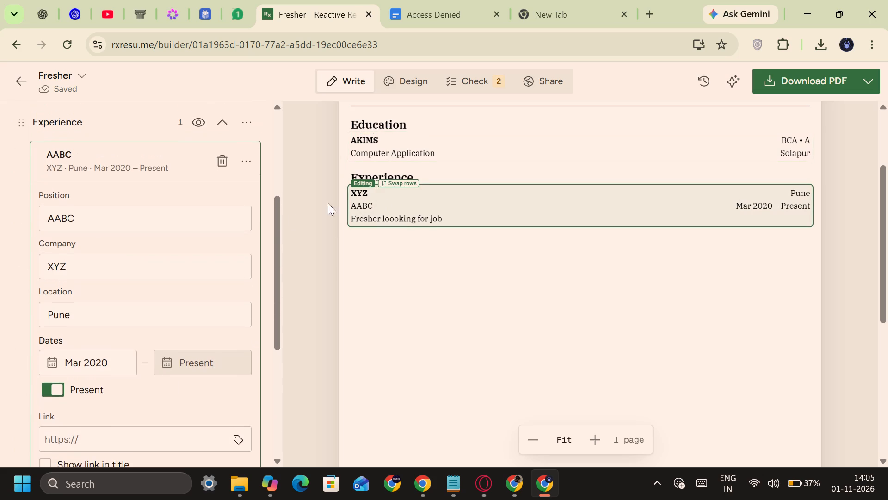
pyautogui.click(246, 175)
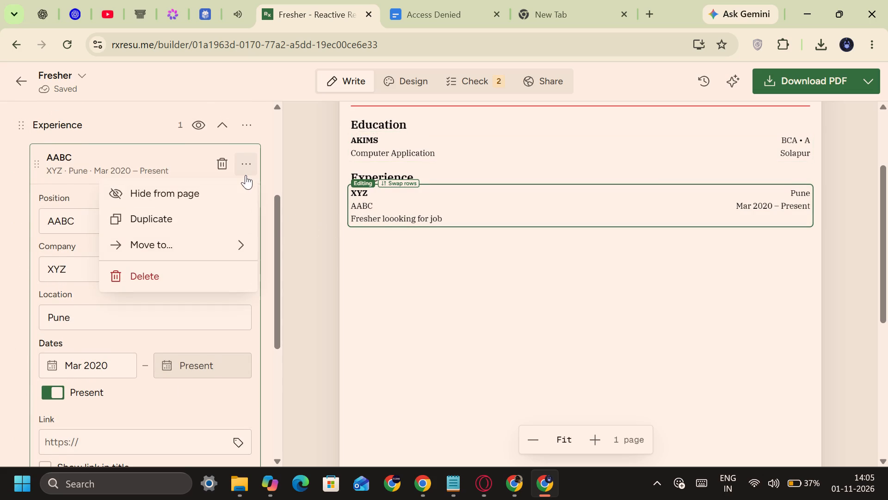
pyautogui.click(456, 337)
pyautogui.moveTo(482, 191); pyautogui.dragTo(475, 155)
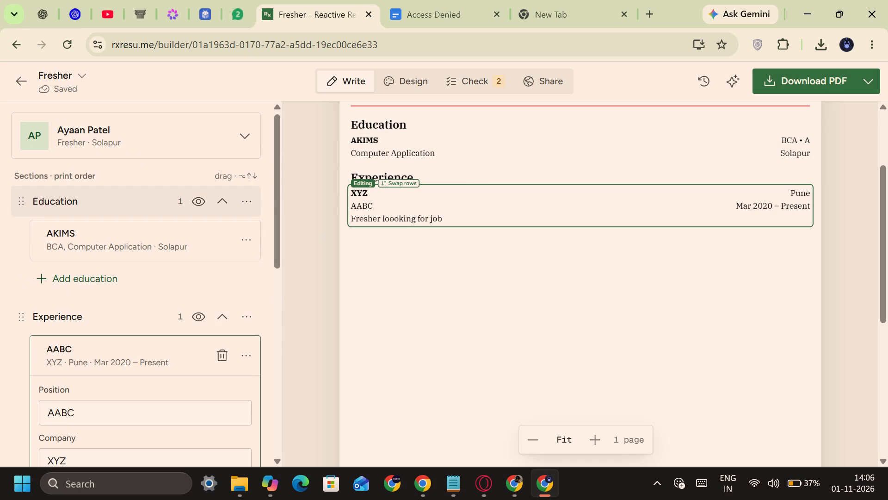
# Move the Education section below the Experience section in the print order.
pyautogui.moveTo(23, 208); pyautogui.dragTo(37, 317)
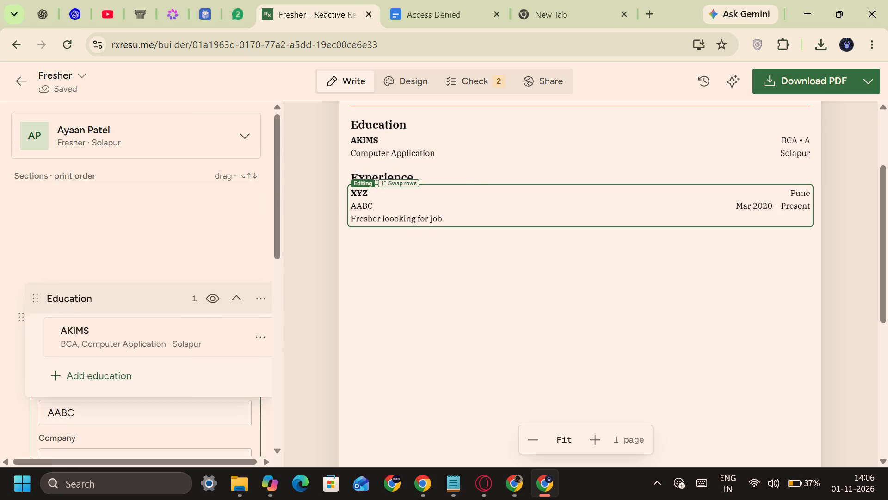
# Place the Education section below the Experience section in the resume's print order.
pyautogui.moveTo(37, 317); pyautogui.dragTo(18, 393)
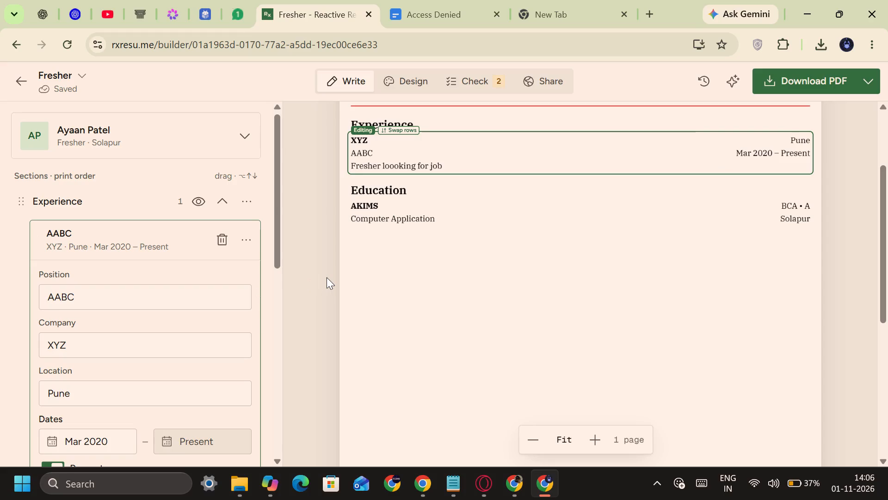
# Download the Fresher resume as a PDF.
pyautogui.scroll(-5, 168, 301)
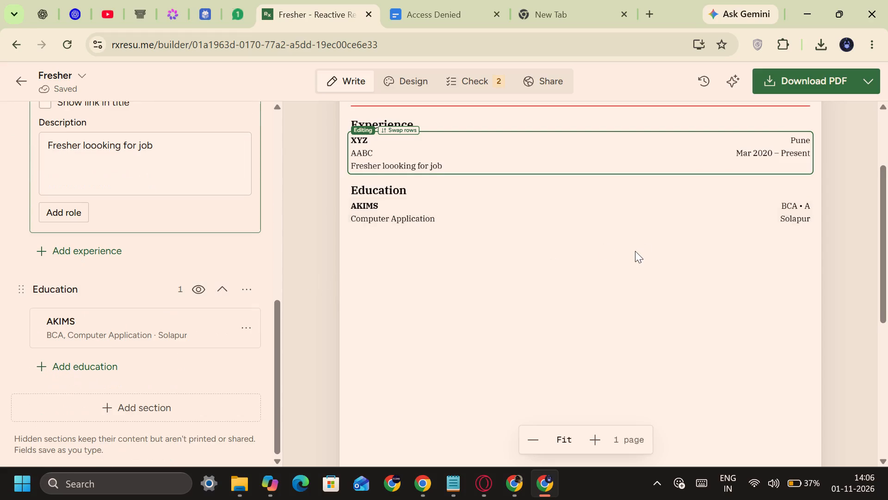
pyautogui.scroll(2, 635, 251)
pyautogui.click(823, 79)
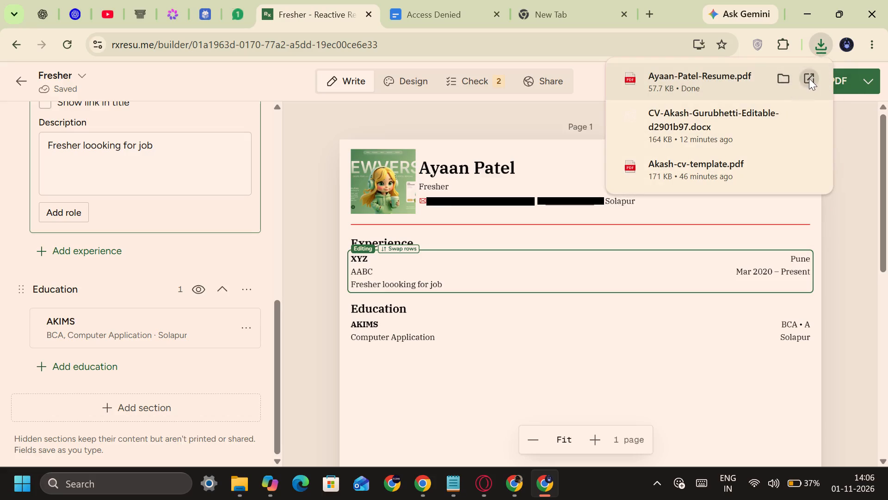
# Open the downloaded resume PDF to check its layout, close it, and return to the resume's section editor.
pyautogui.click(809, 78)
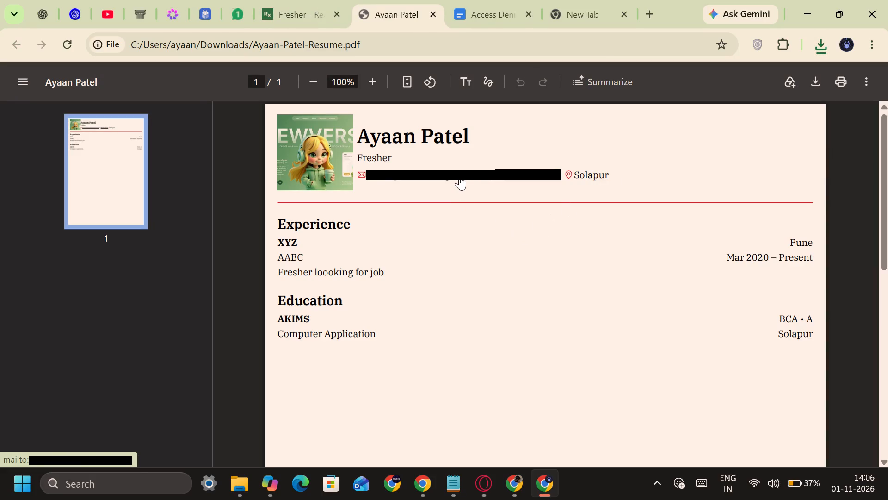
pyautogui.click(437, 20)
pyautogui.scroll(4, 182, 247)
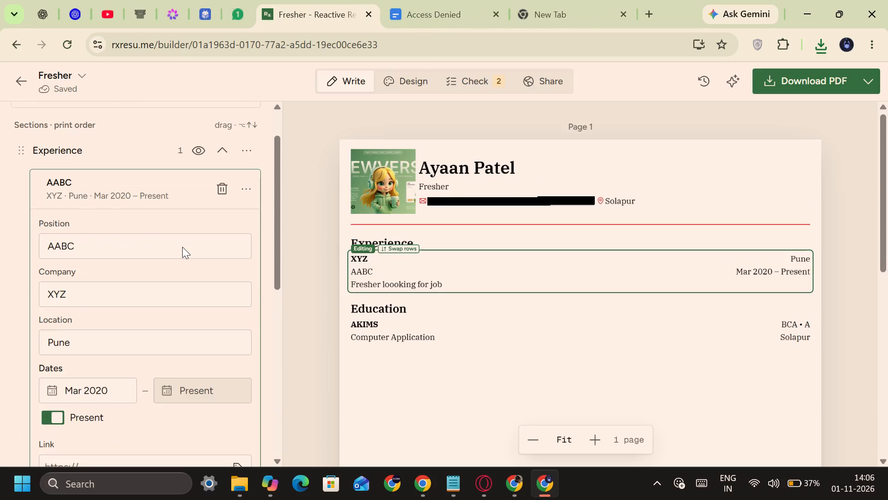
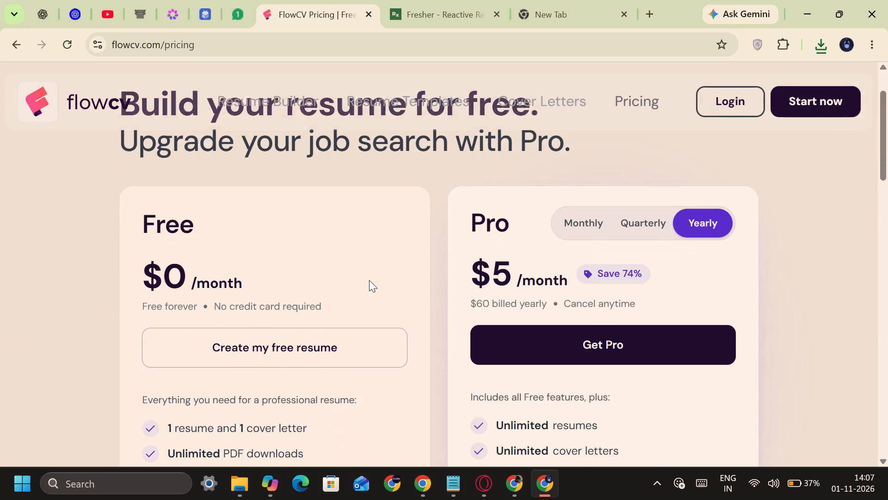
# Examine the Free and Pro plans on FlowCV's pricing page and open the free resume builder.
pyautogui.scroll(-1, 369, 280)
pyautogui.scroll(-1, 277, 345)
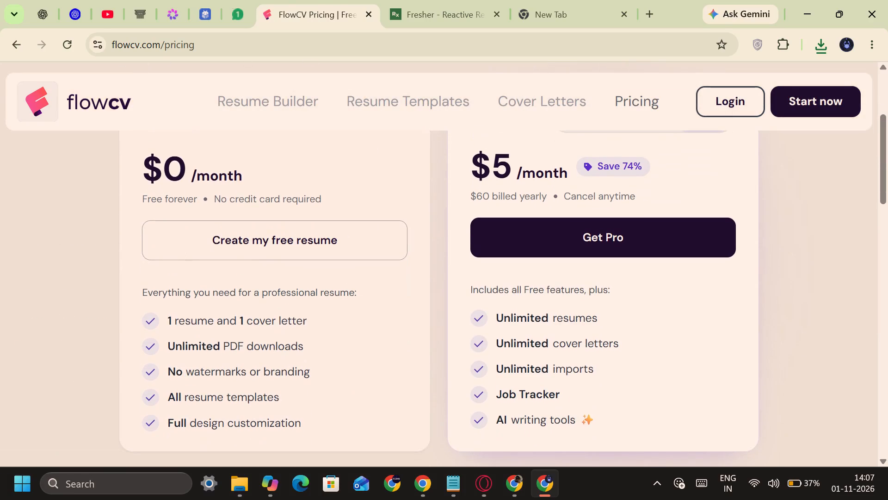
pyautogui.scroll(-1, 243, 362)
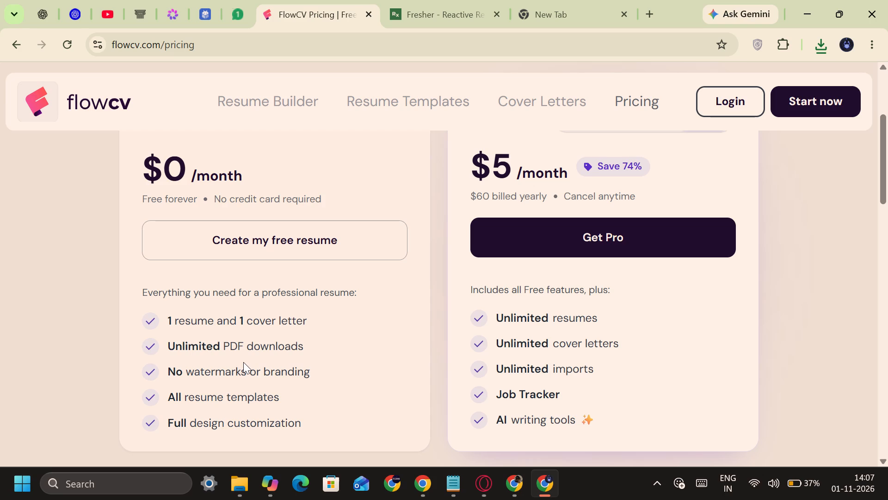
pyautogui.scroll(-2, 243, 362)
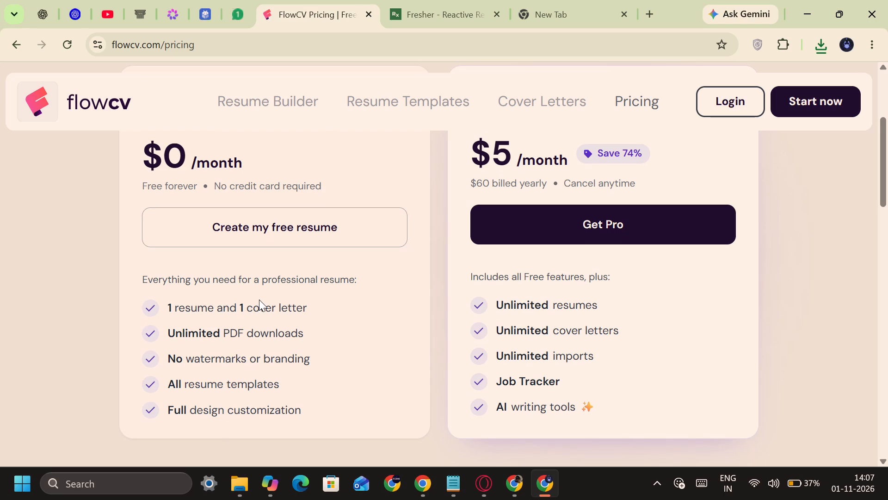
pyautogui.click(301, 231)
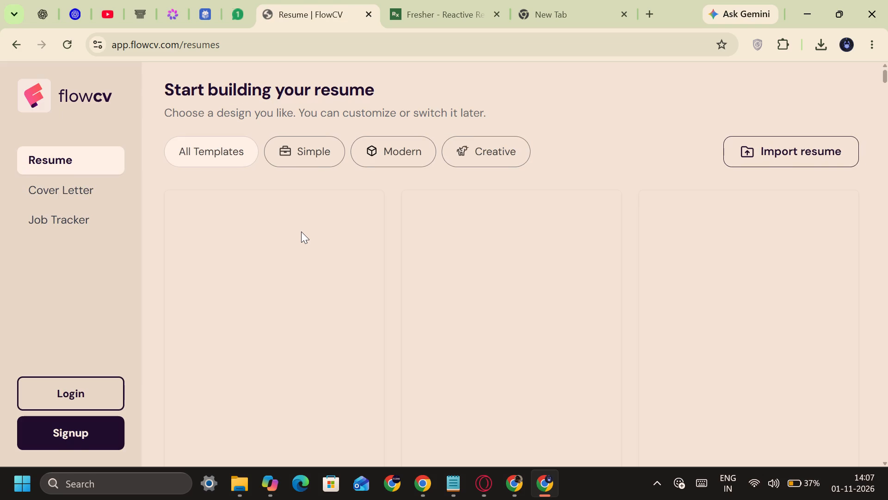
# Look through the resume template designs offered in FlowCV's gallery.
pyautogui.scroll(-2, 266, 250)
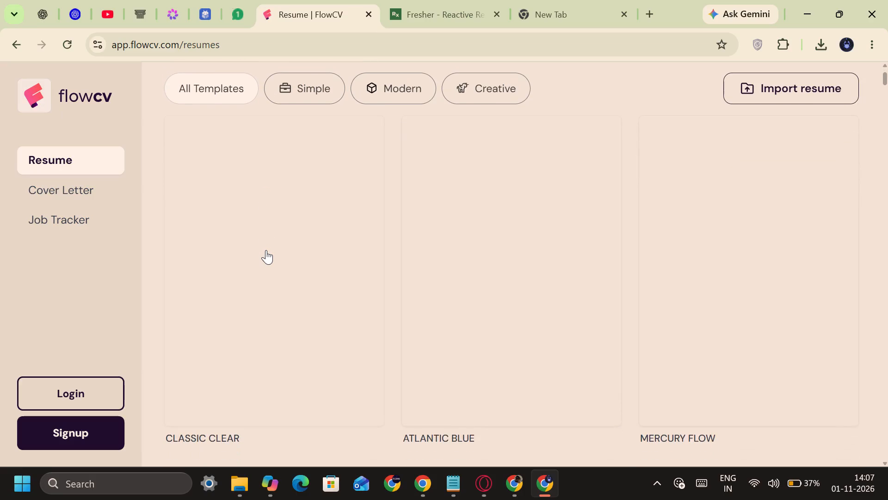
pyautogui.scroll(-1, 266, 250)
pyautogui.scroll(2, 266, 250)
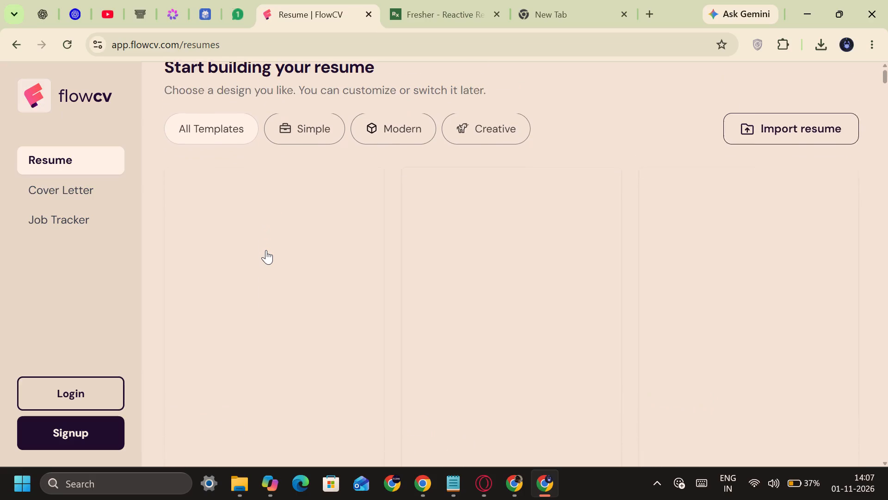
pyautogui.scroll(1, 266, 250)
pyautogui.scroll(-1, 240, 290)
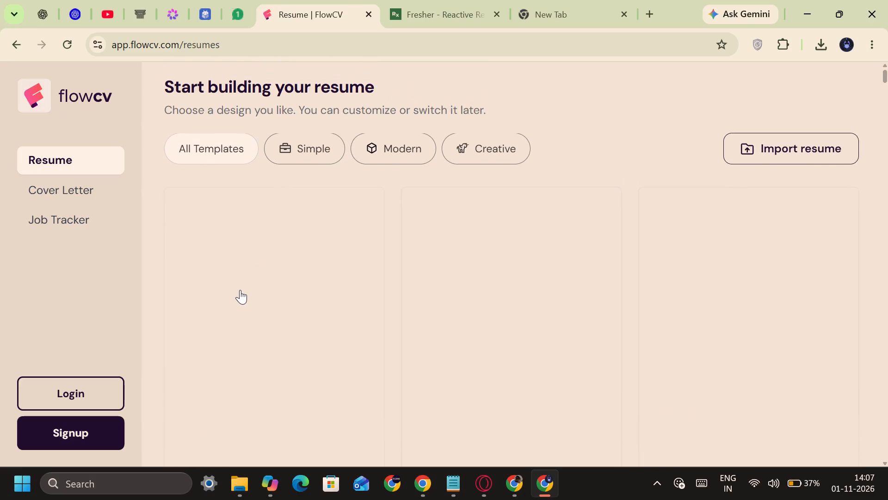
pyautogui.scroll(-1, 240, 290)
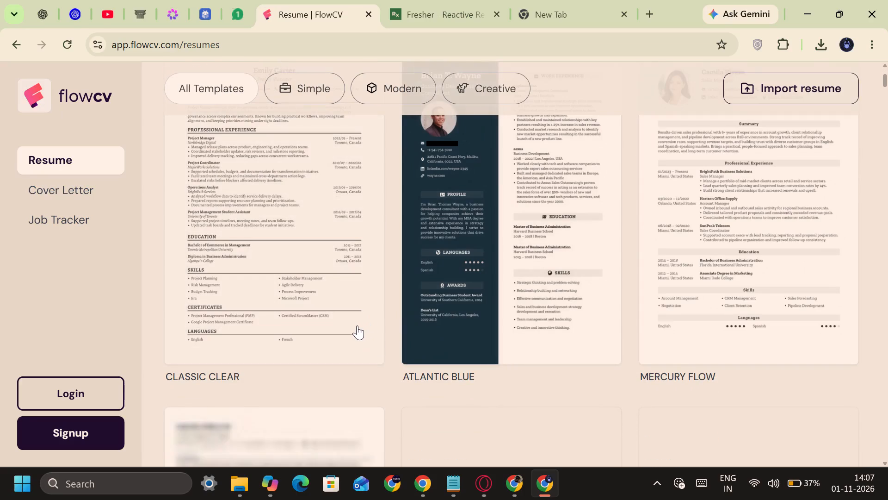
pyautogui.hscroll(1, 408, 320)
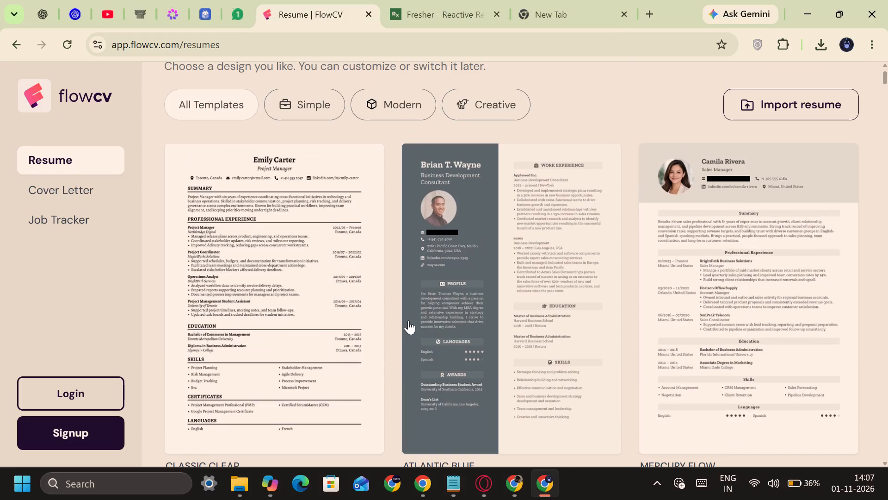
pyautogui.scroll(-3, 408, 320)
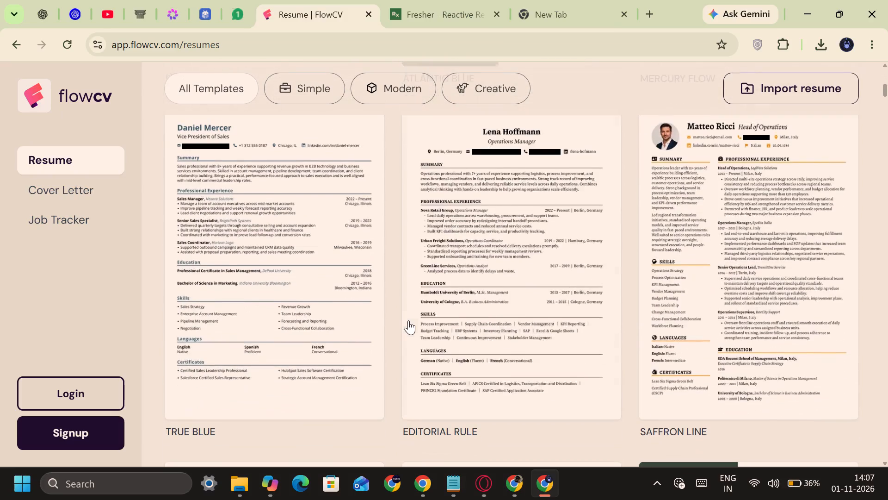
# Switch back to the Fresher resume in Reactive Resume and preview the available design templates and styling options on it.
pyautogui.click(451, 28)
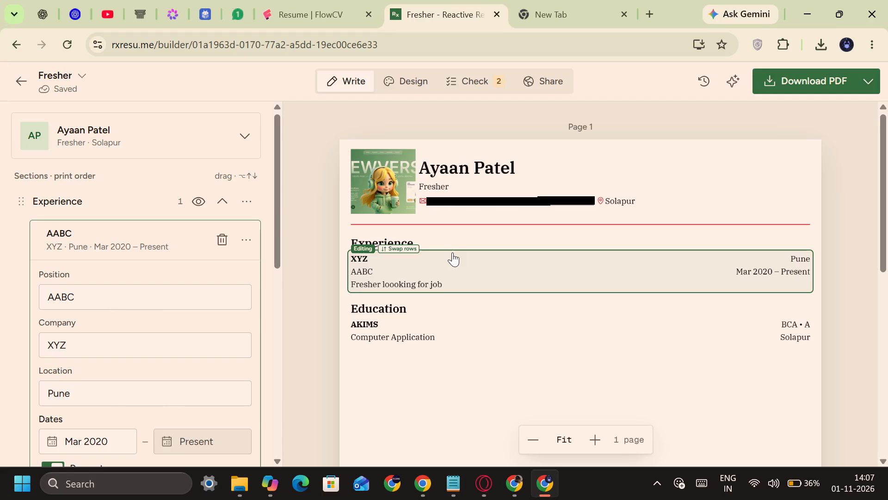
pyautogui.click(397, 89)
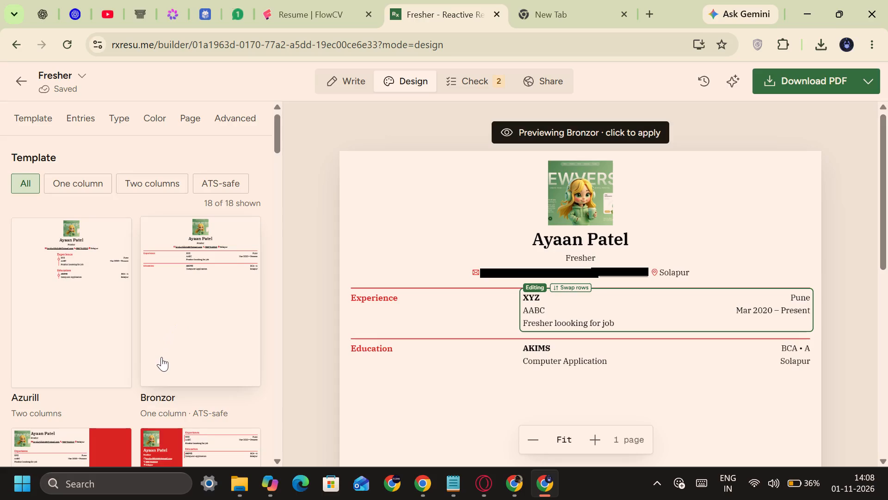
pyautogui.scroll(-1, 161, 357)
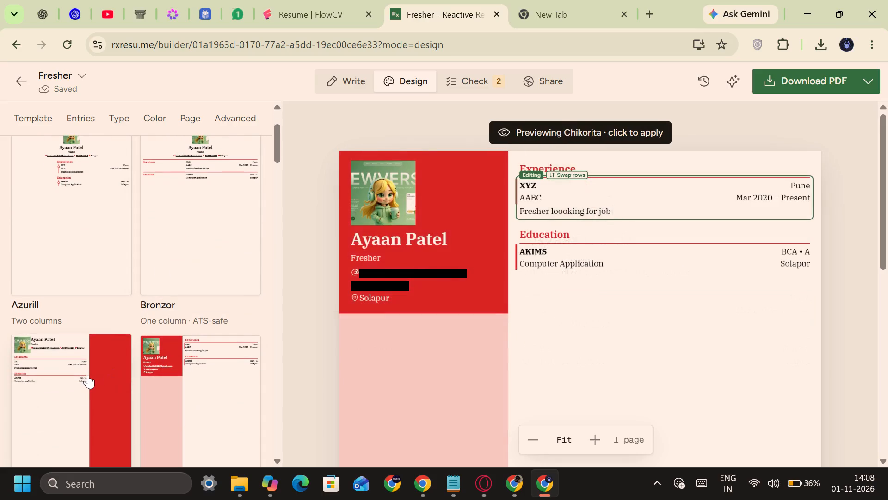
pyautogui.scroll(-3, 88, 375)
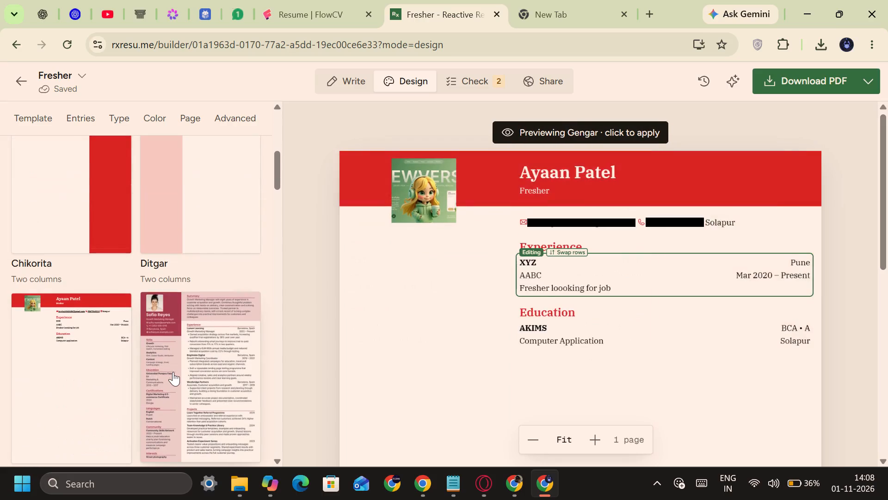
pyautogui.scroll(-2, 173, 372)
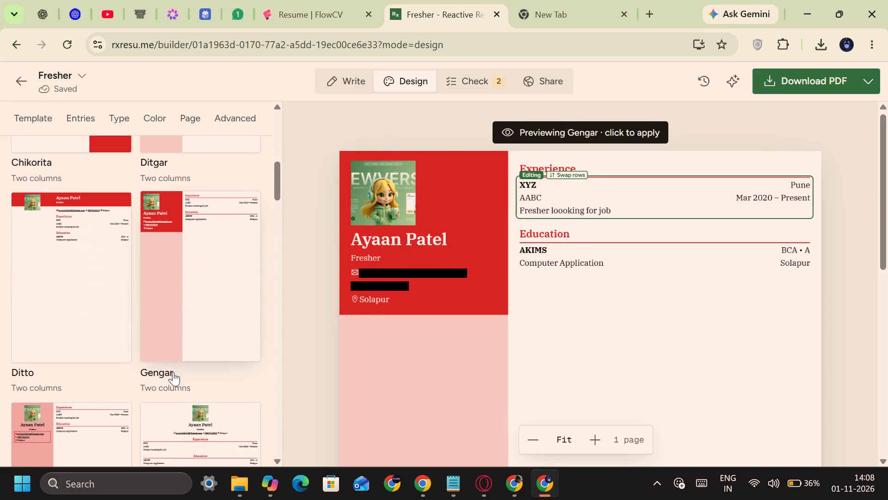
pyautogui.scroll(-3, 189, 315)
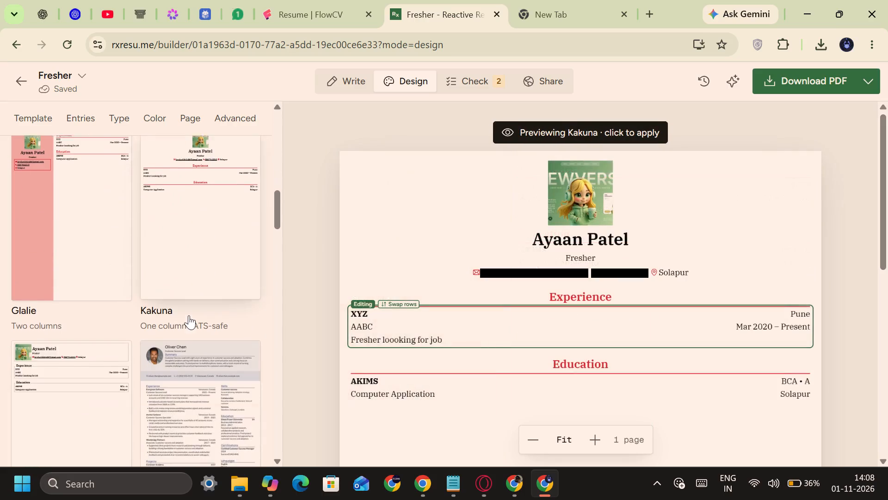
pyautogui.scroll(-1, 189, 315)
pyautogui.scroll(-2, 183, 375)
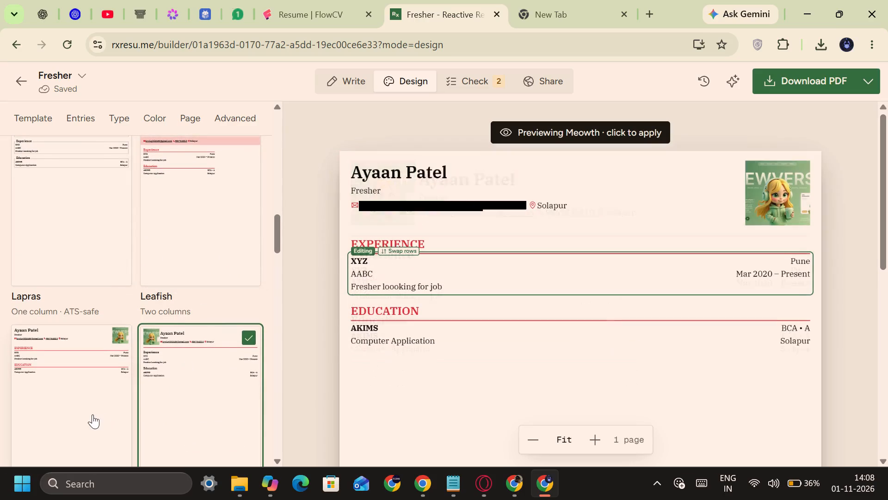
pyautogui.scroll(3, 199, 183)
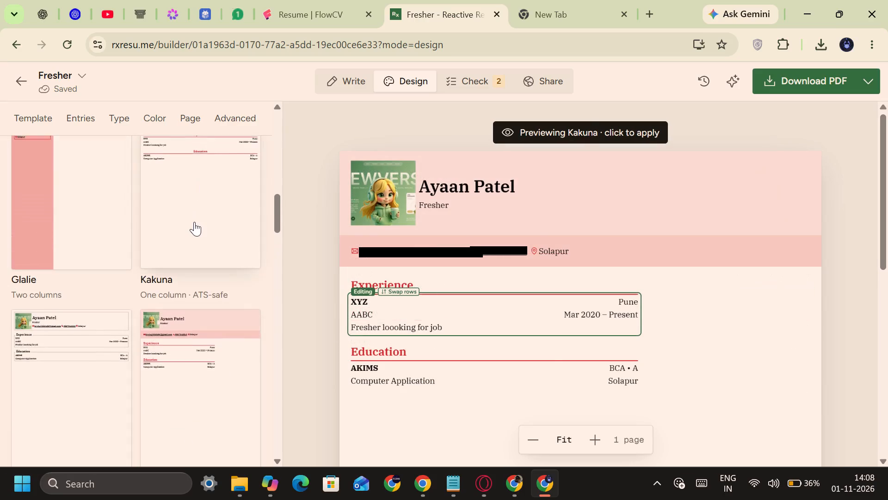
pyautogui.scroll(4, 194, 222)
pyautogui.scroll(4, 176, 323)
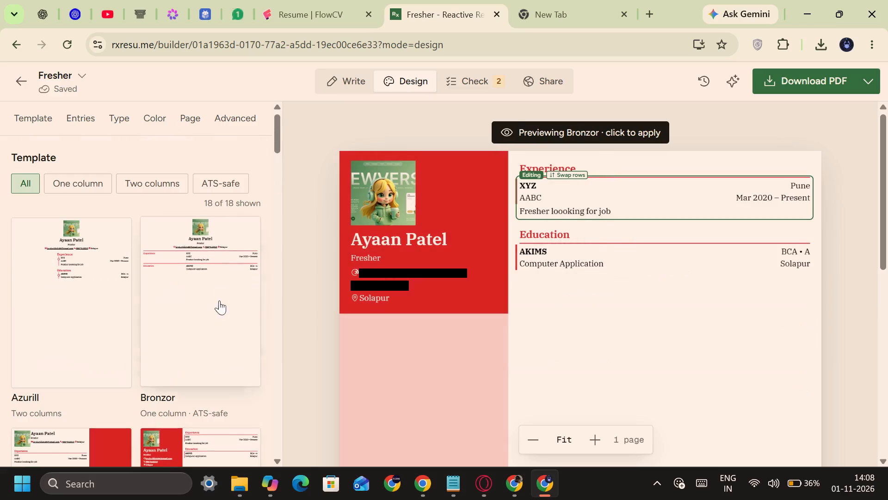
pyautogui.scroll(-3, 204, 326)
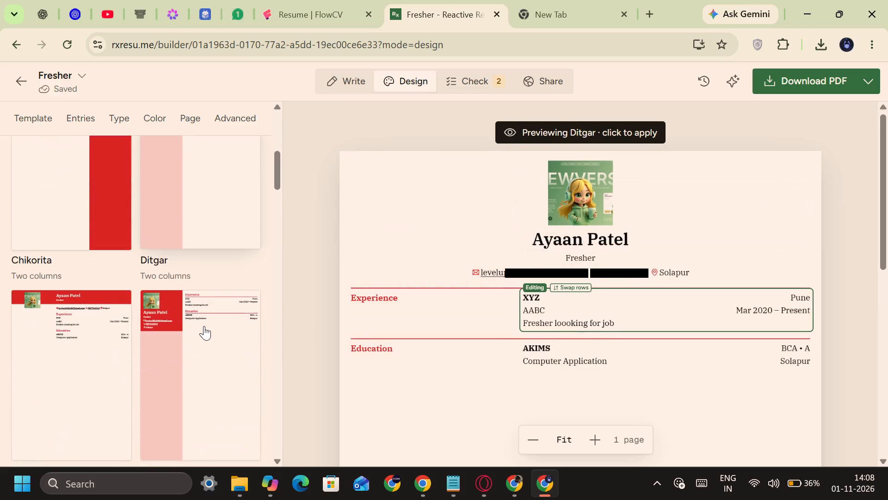
pyautogui.scroll(-5, 204, 326)
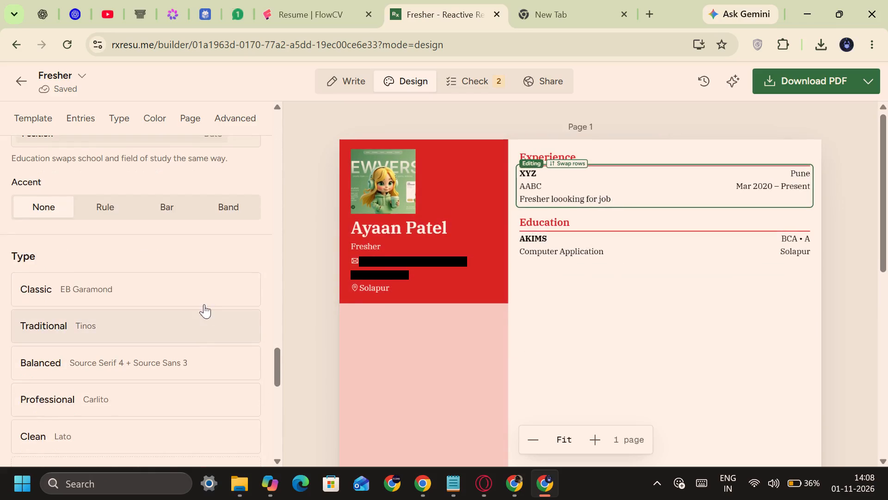
pyautogui.scroll(5, 204, 300)
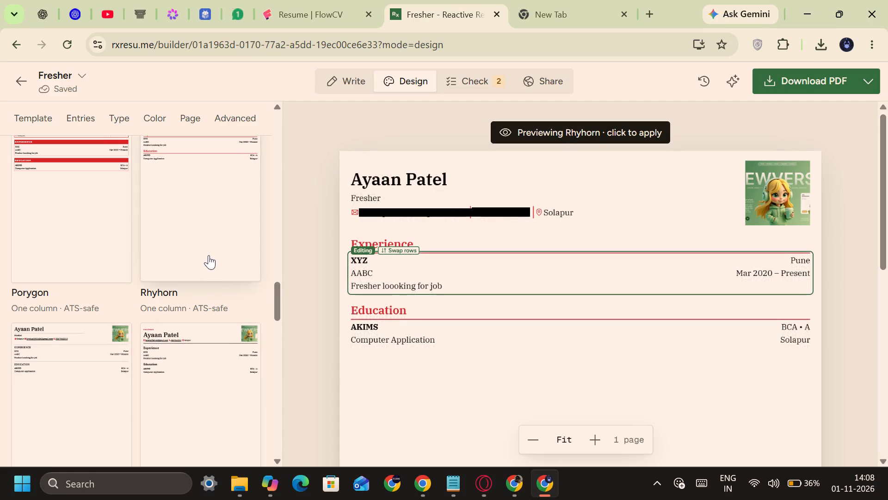
pyautogui.scroll(2, 209, 255)
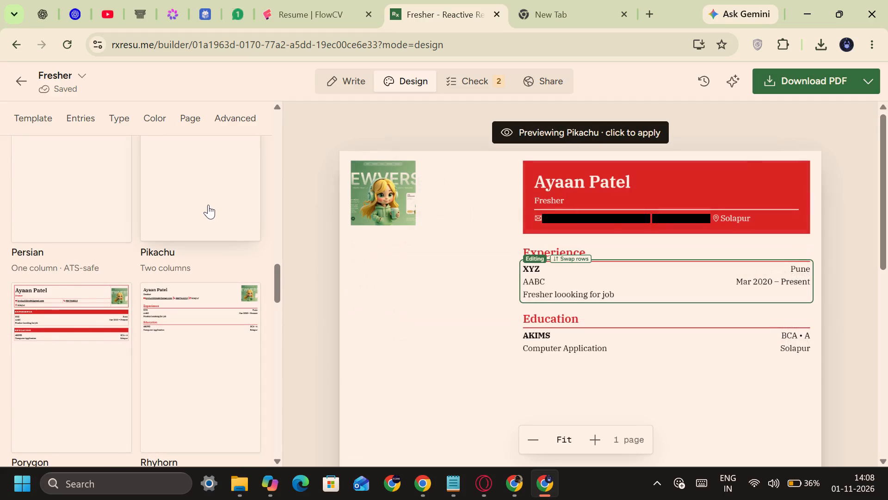
pyautogui.scroll(4, 208, 205)
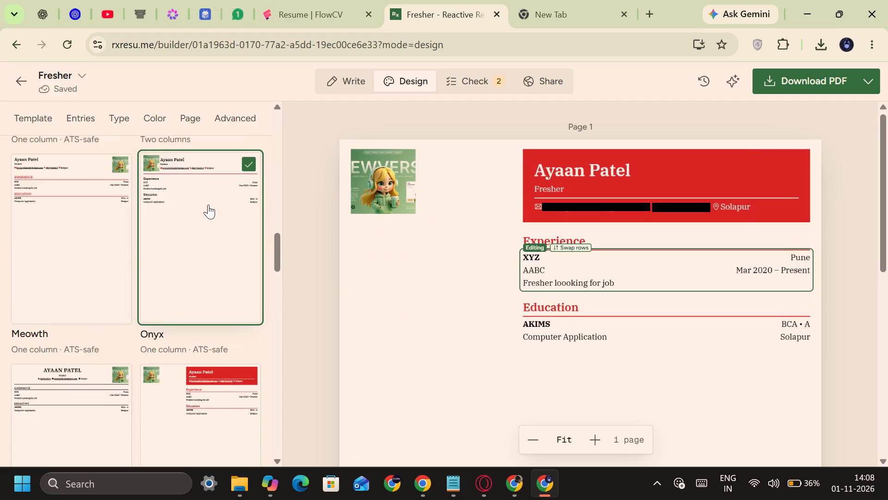
pyautogui.scroll(2, 208, 205)
pyautogui.scroll(3, 169, 289)
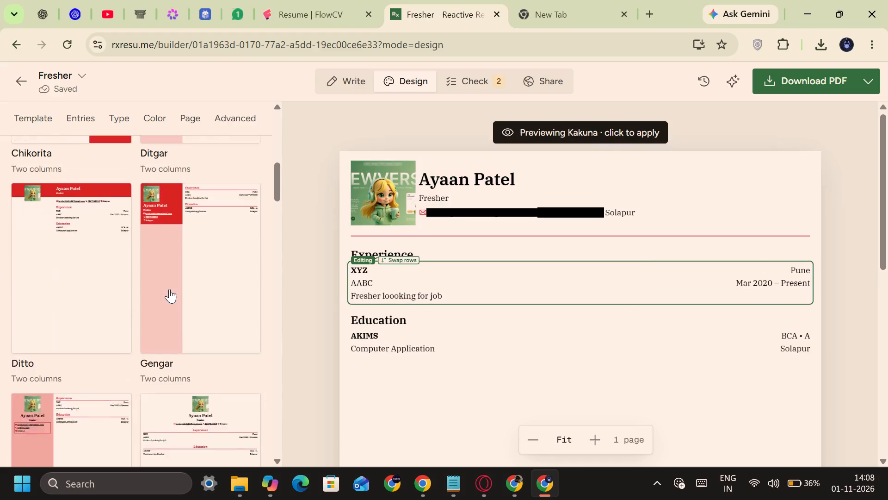
pyautogui.scroll(2, 169, 289)
pyautogui.scroll(-17, 169, 289)
pyautogui.scroll(2, 169, 289)
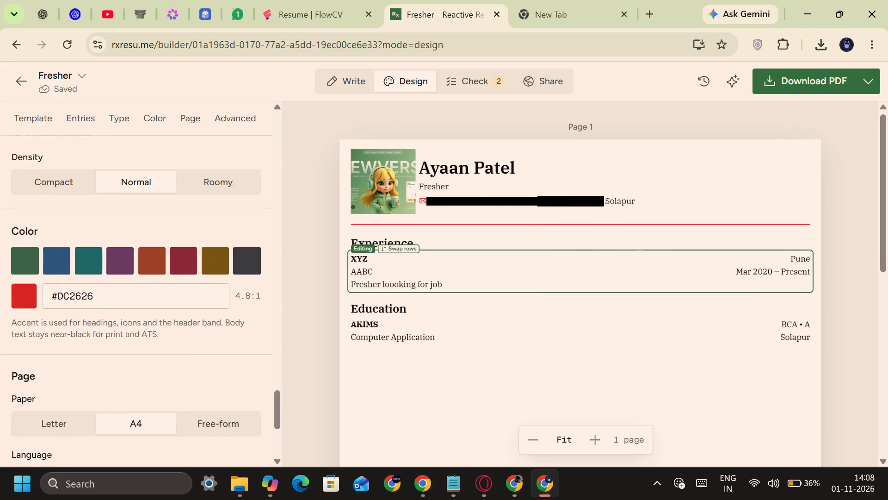
pyautogui.scroll(4, 169, 289)
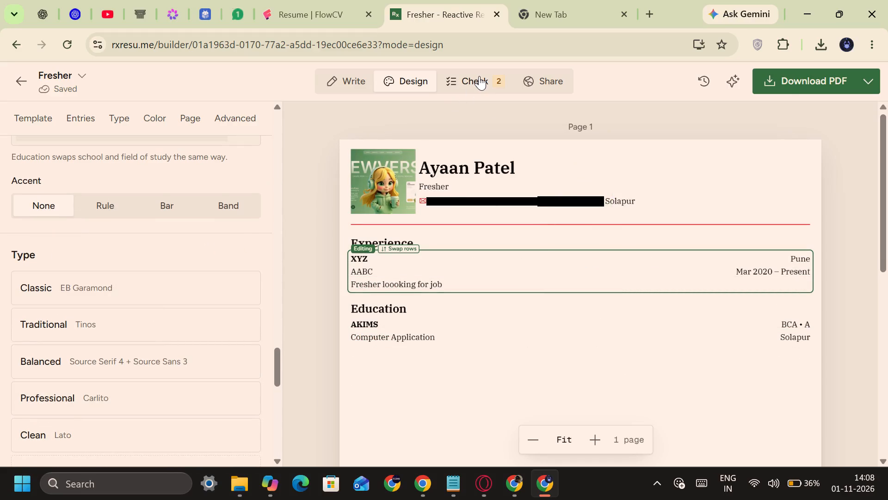
# Review the Fresher resume's check results, including the listed issues and the checks by category.
pyautogui.click(479, 76)
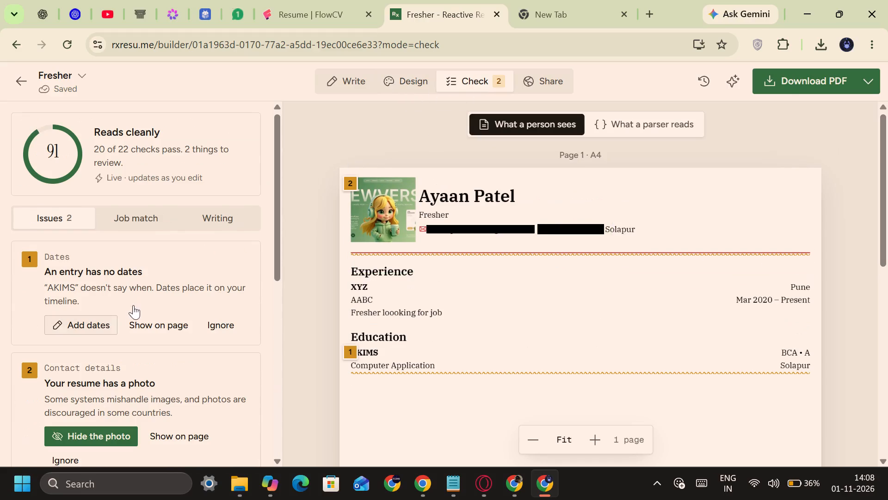
pyautogui.scroll(-3, 165, 300)
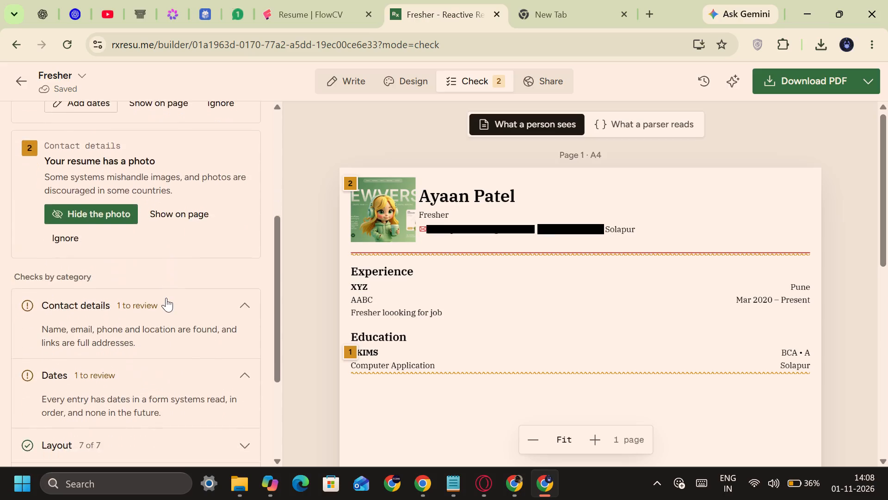
pyautogui.scroll(4, 165, 300)
# Return to writing the Fresher resume's content and collapse the Experience section.
pyautogui.click(351, 74)
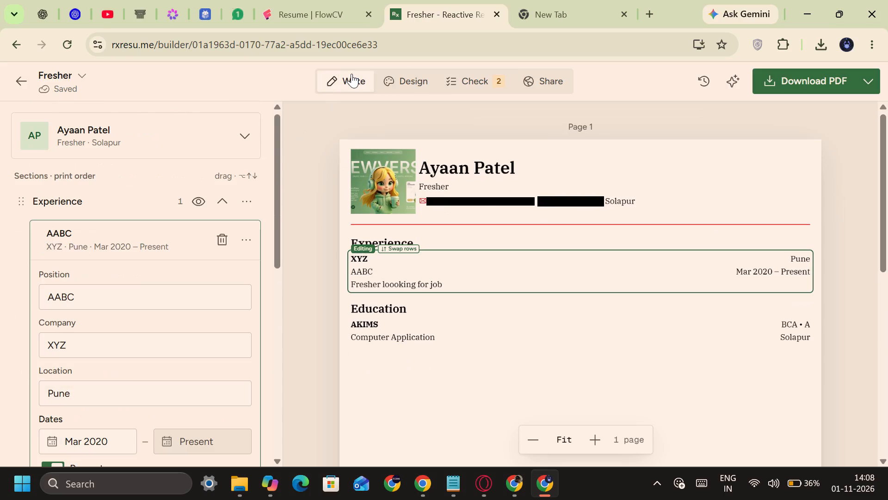
pyautogui.scroll(2, 131, 199)
pyautogui.click(227, 198)
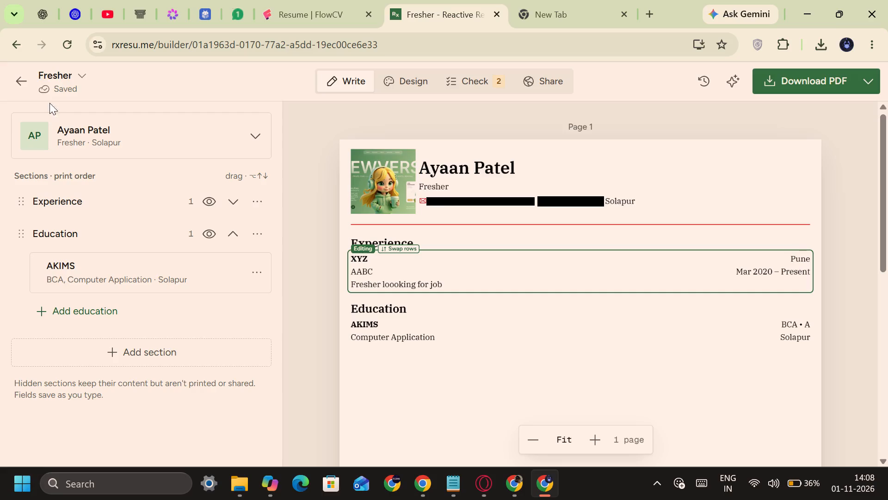
# Leave the Fresher resume for the documents dashboard and start a new blank resume.
pyautogui.click(21, 76)
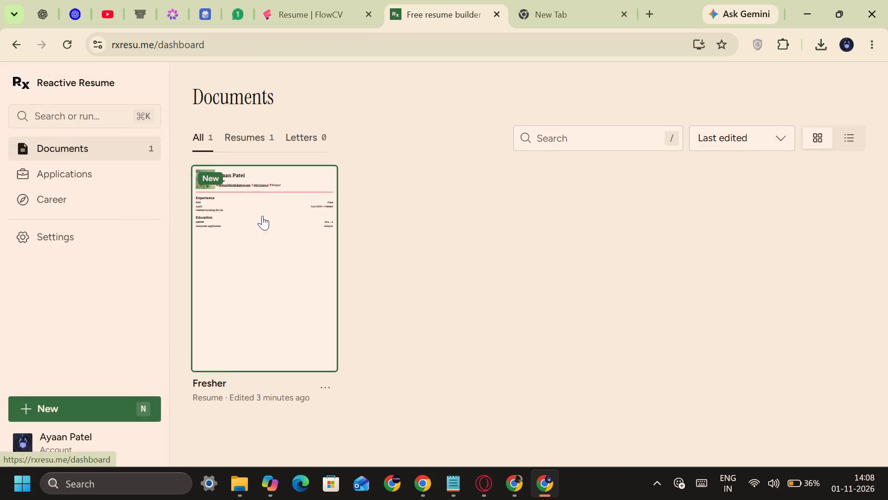
pyautogui.click(80, 410)
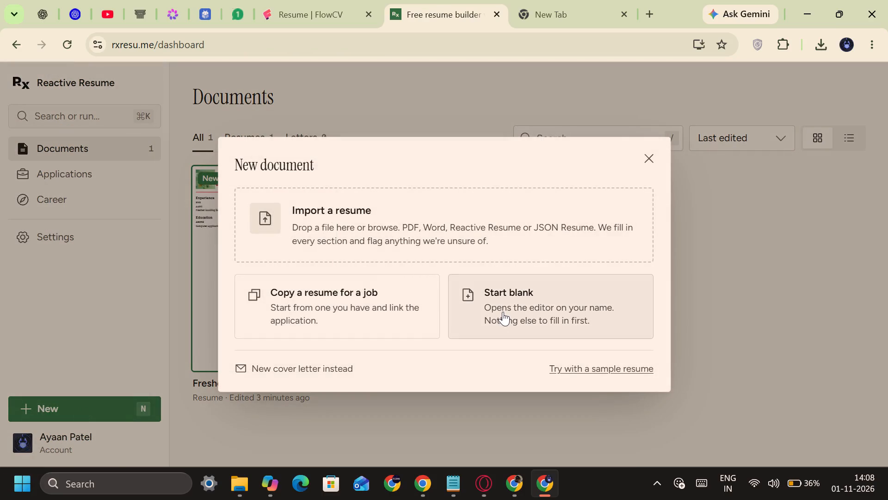
pyautogui.click(503, 312)
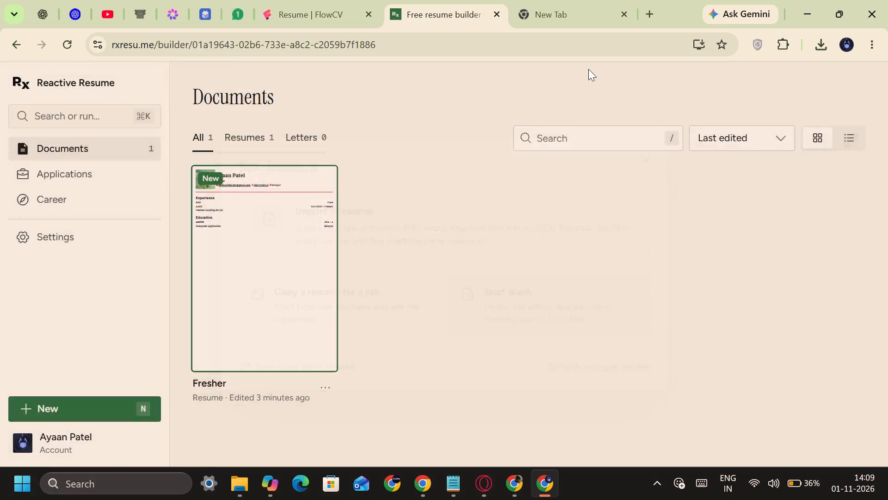
# Switch to the other Chrome window and review the profile, education and personal details in the editable CV in Google Docs.
pyautogui.click(653, 14)
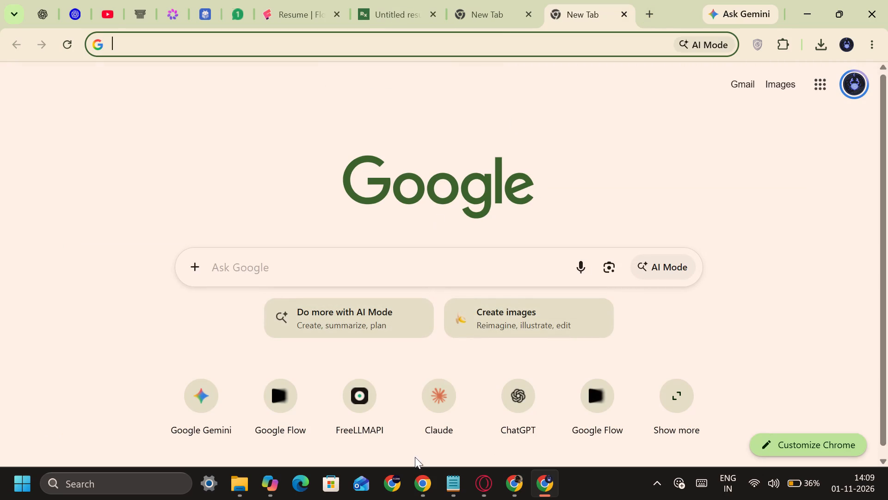
pyautogui.click(418, 493)
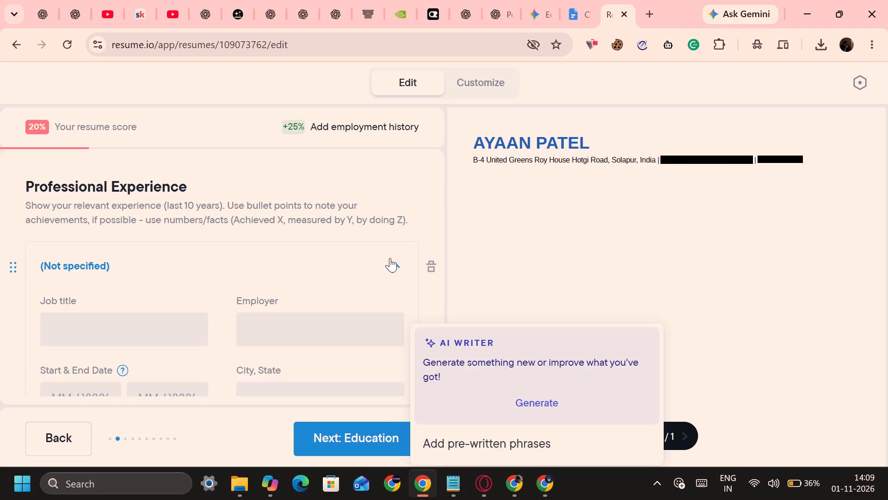
pyautogui.click(575, 10)
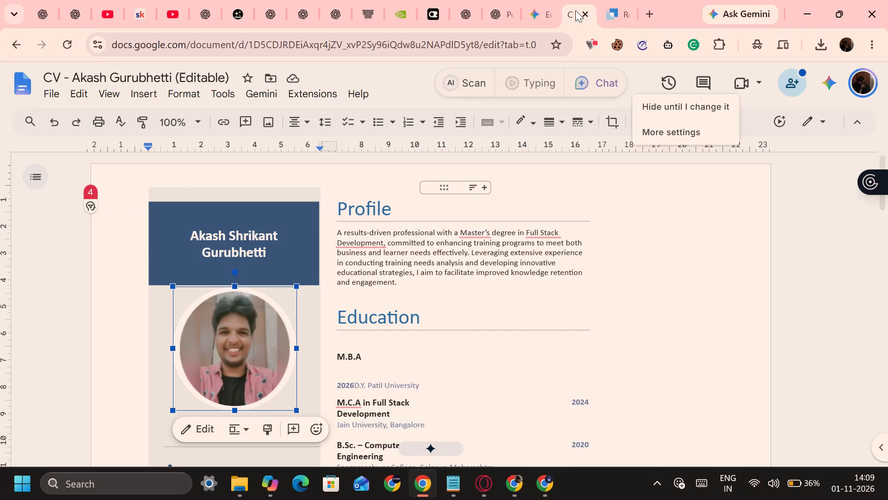
pyautogui.scroll(-1, 461, 294)
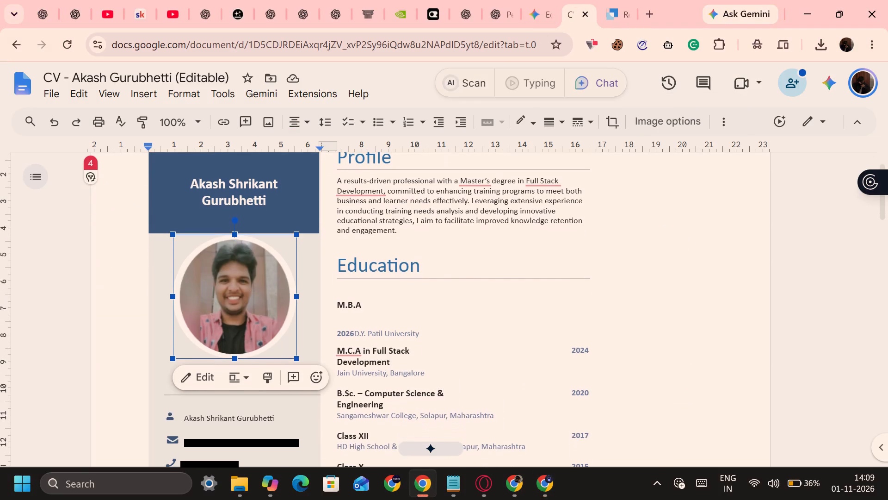
pyautogui.scroll(-1, 461, 294)
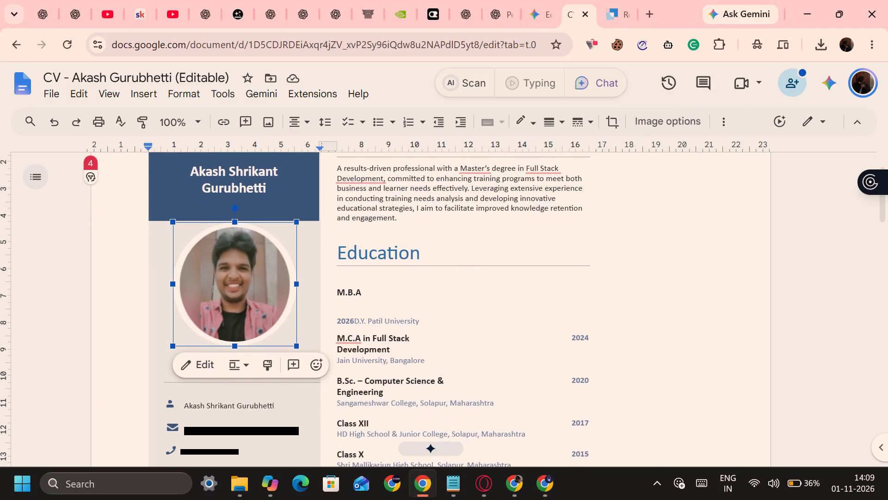
# Return to the untitled resume in Reactive Resume and close the two empty browser tabs.
pyautogui.click(553, 499)
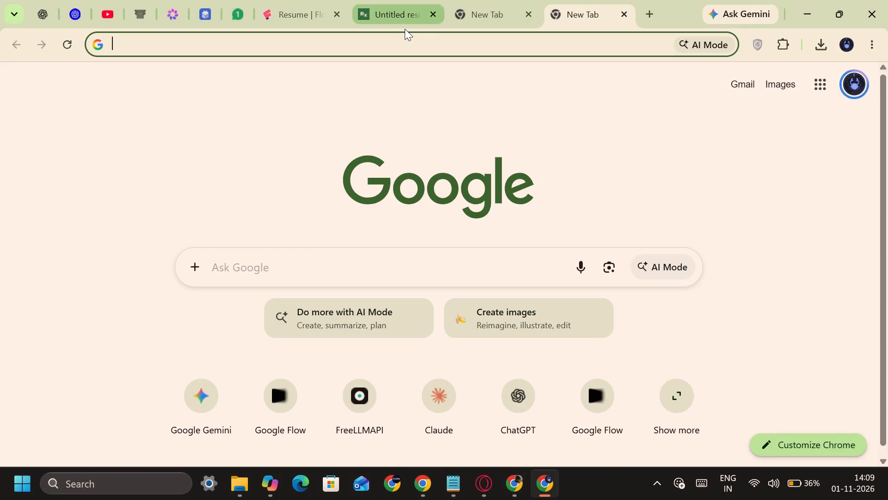
pyautogui.click(405, 29)
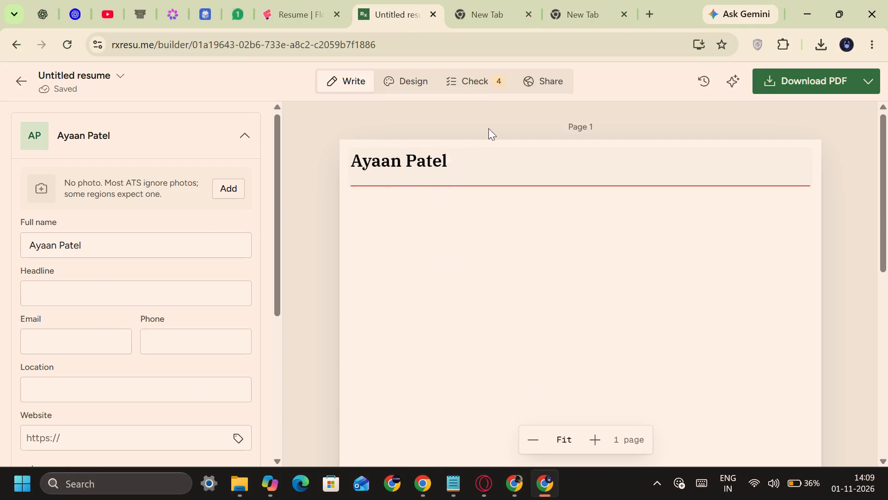
pyautogui.click(528, 16)
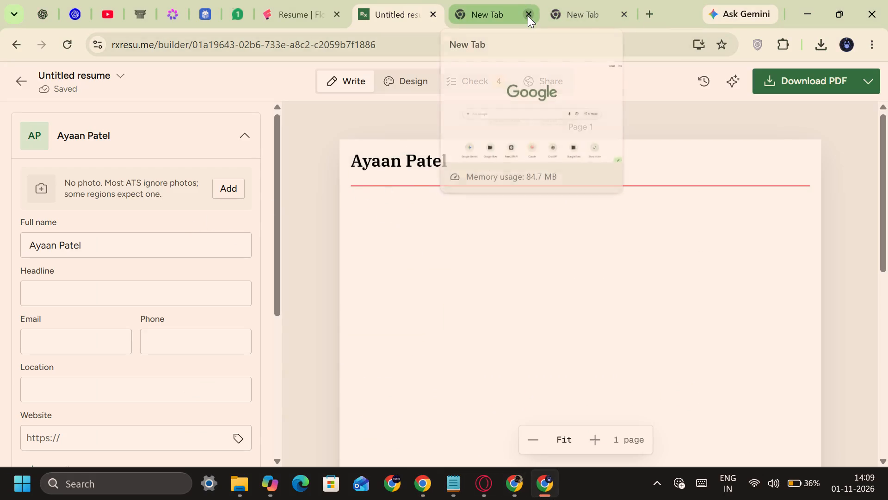
pyautogui.click(528, 16)
# Consult the Google Docs CV and replace the untitled resume's full name with the CV owner's full name.
pyautogui.hotkey('alt', 'Tab')
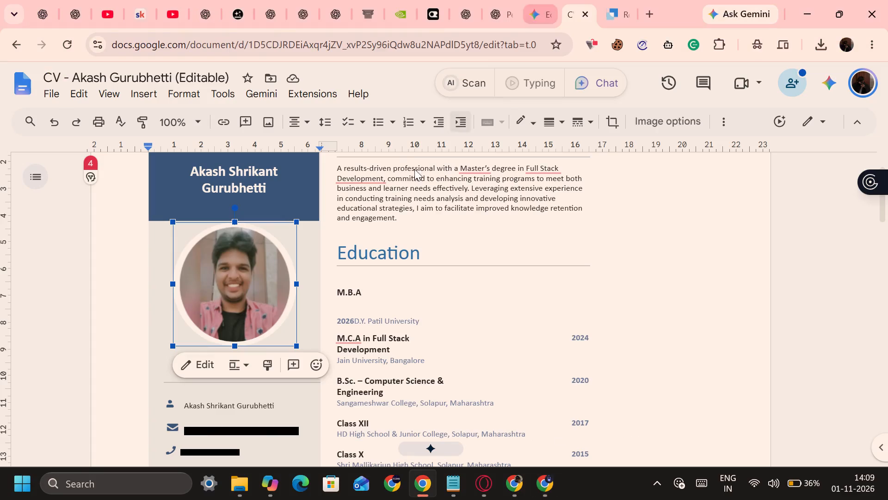
pyautogui.hotkey('alt', 'Tab')
pyautogui.hotkey('alt', 'Tab')
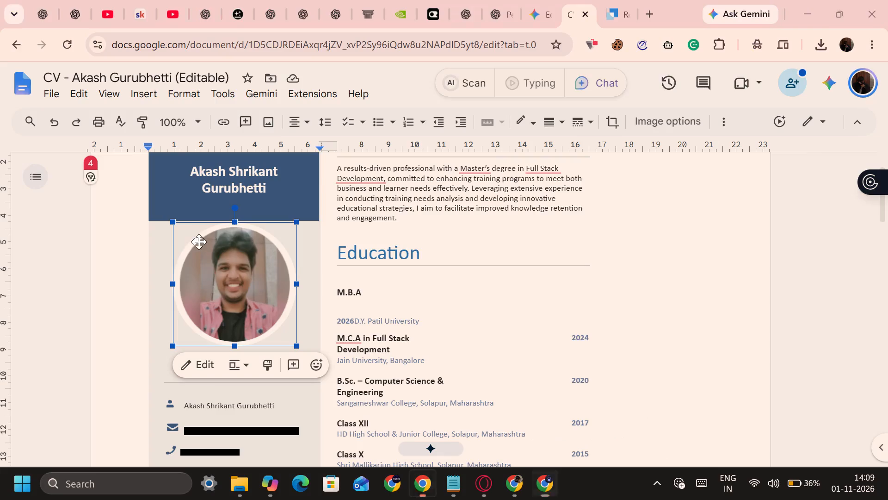
pyautogui.hotkey('alt', 'Tab')
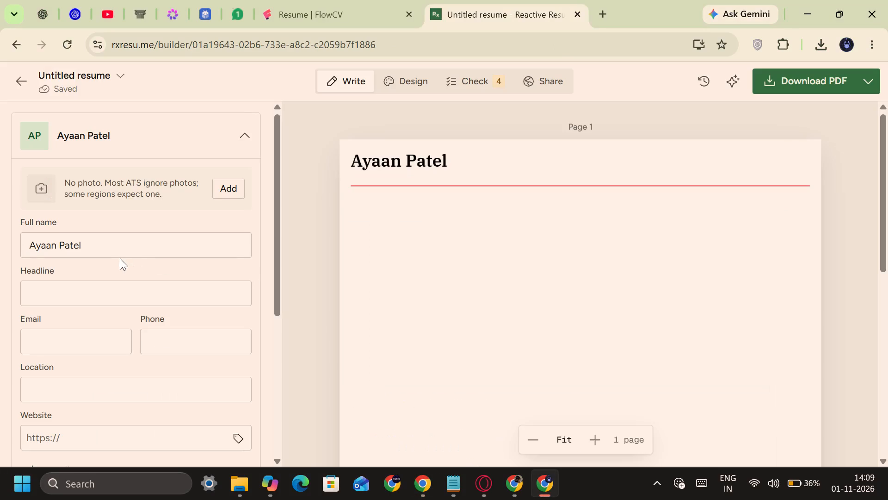
pyautogui.click(120, 258)
pyautogui.click(129, 251)
pyautogui.press('BackSpace')
pyautogui.press('BackSpace')
pyautogui.press('BackSpace')
pyautogui.press('BackSpace')
pyautogui.press('BackSpace')
pyautogui.press('BackSpace')
pyautogui.press('BackSpace')
pyautogui.press('BackSpace')
pyautogui.press('BackSpace')
pyautogui.press('BackSpace')
pyautogui.press('BackSpace')
pyautogui.press('BackSpace')
pyautogui.press('BackSpace')
pyautogui.press('BackSpace')
pyautogui.press('BackSpace')
pyautogui.press('BackSpace')
pyautogui.press('BackSpace')
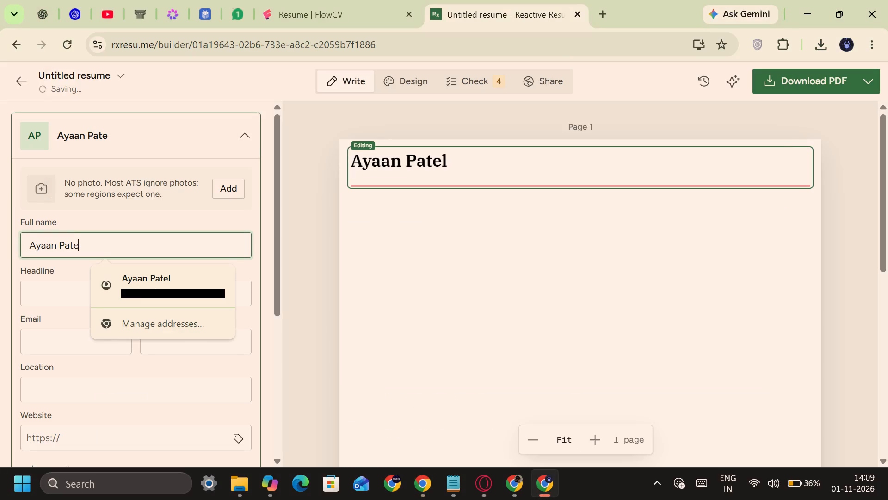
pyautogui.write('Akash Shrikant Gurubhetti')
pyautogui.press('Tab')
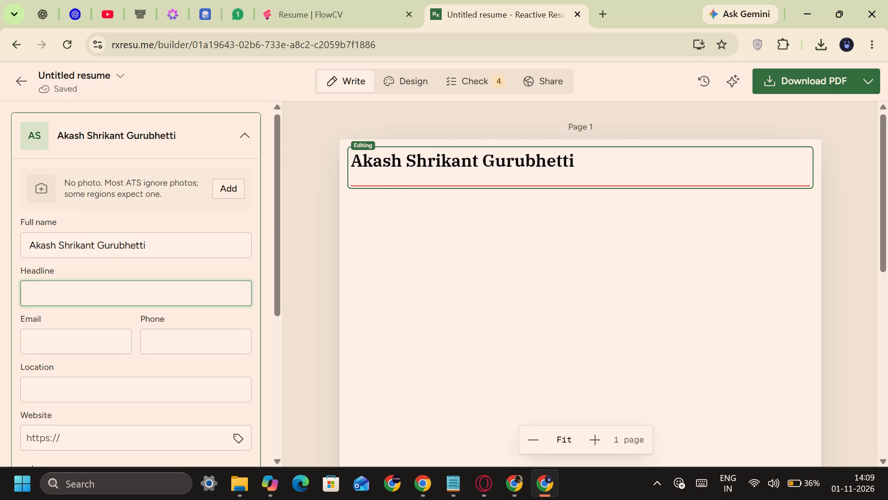
# Recheck the CV's profile in Google Docs and enter the resume headline "Corporate Trainer | Developer | AI Enginner".
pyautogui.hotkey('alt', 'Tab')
pyautogui.scroll(1, 272, 270)
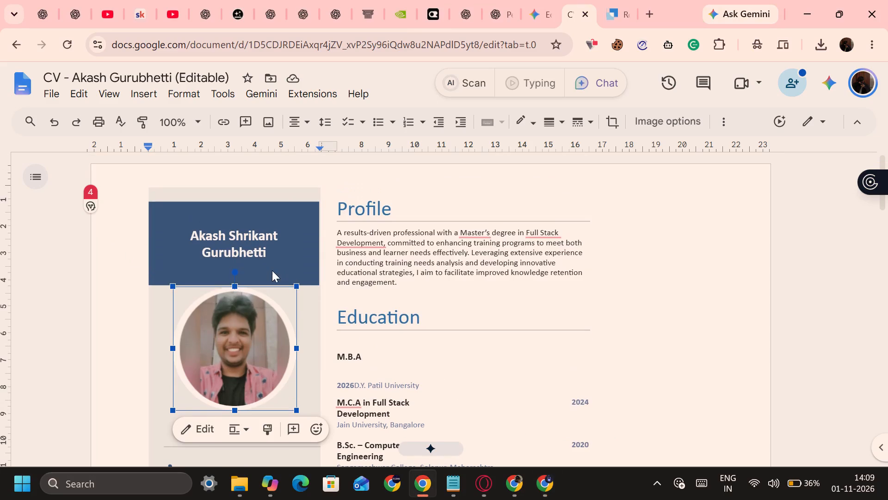
pyautogui.click(357, 274)
pyautogui.scroll(-1, 305, 319)
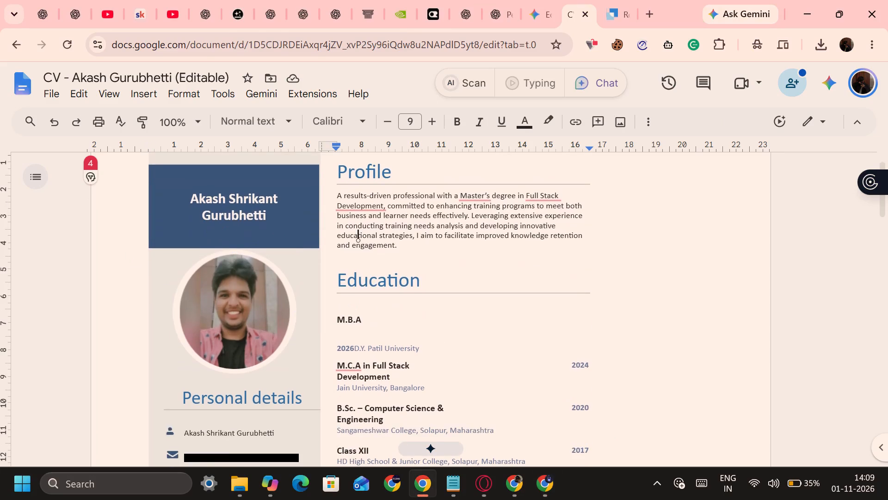
pyautogui.hotkey('alt', 'Tab')
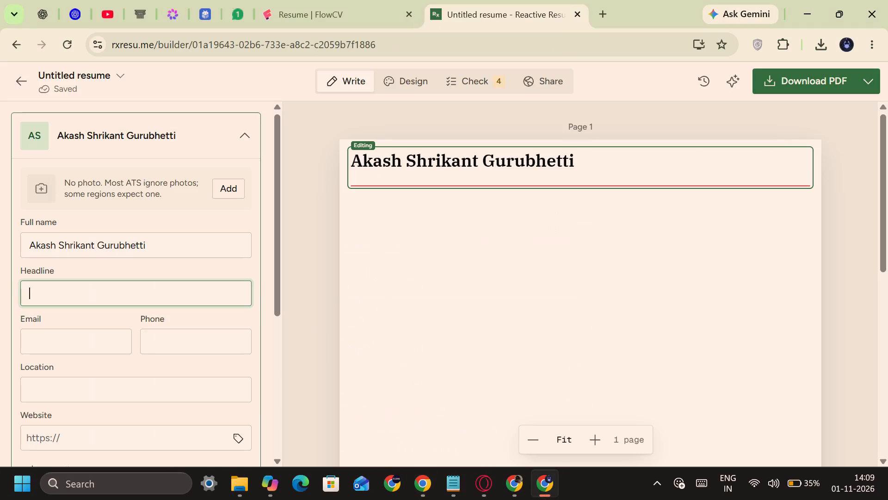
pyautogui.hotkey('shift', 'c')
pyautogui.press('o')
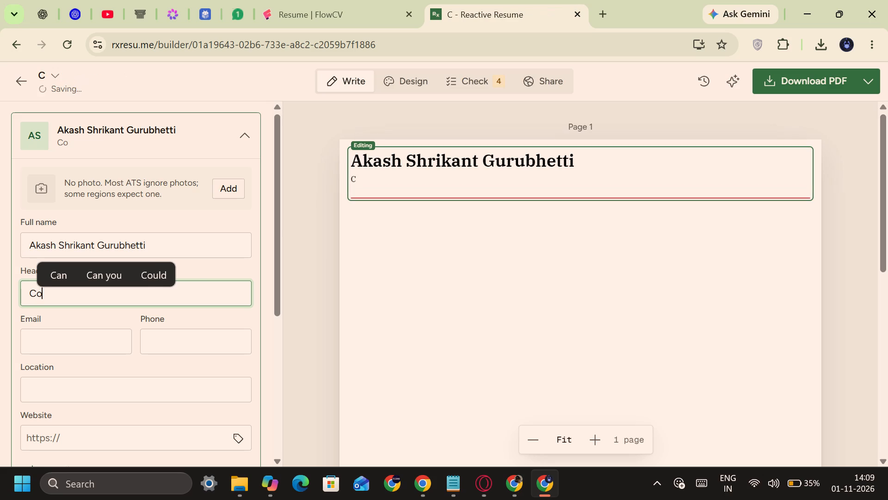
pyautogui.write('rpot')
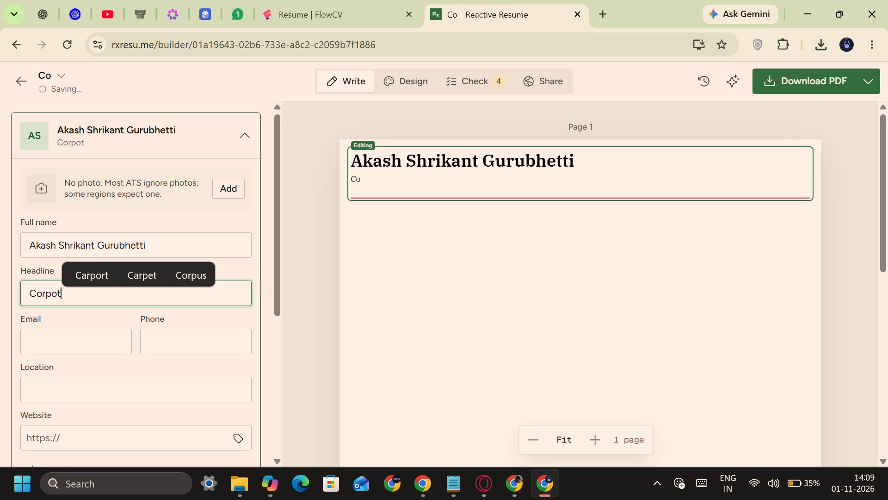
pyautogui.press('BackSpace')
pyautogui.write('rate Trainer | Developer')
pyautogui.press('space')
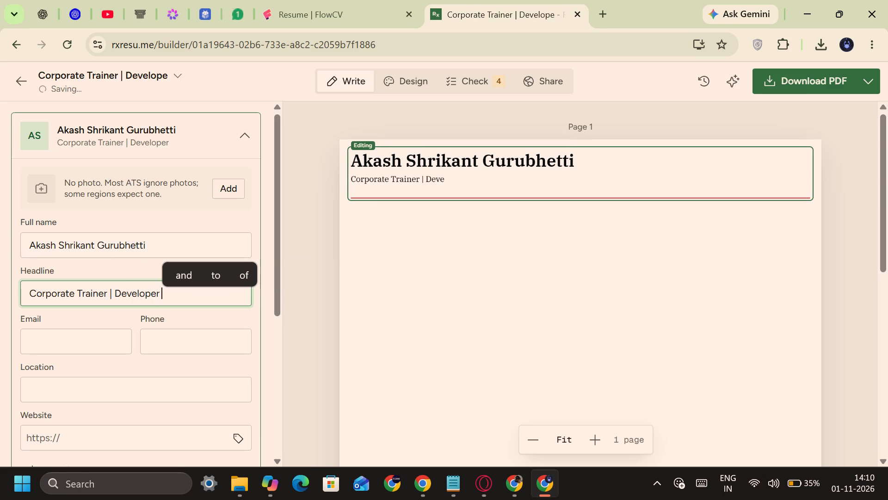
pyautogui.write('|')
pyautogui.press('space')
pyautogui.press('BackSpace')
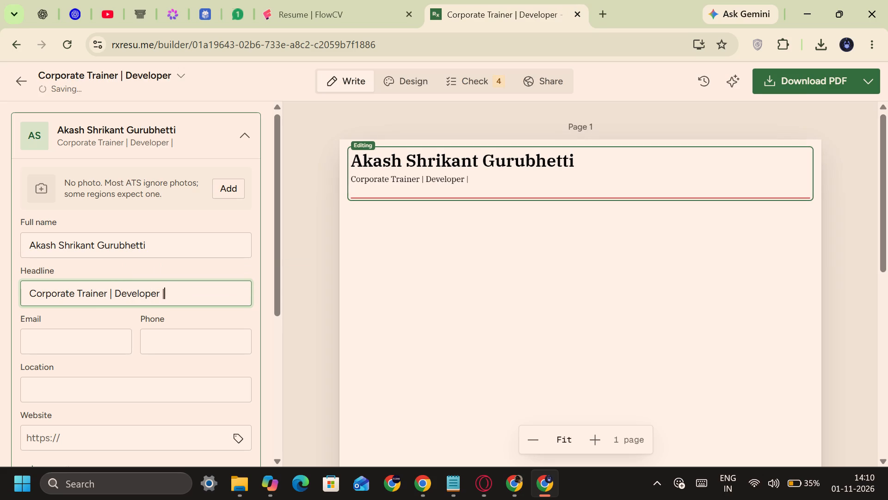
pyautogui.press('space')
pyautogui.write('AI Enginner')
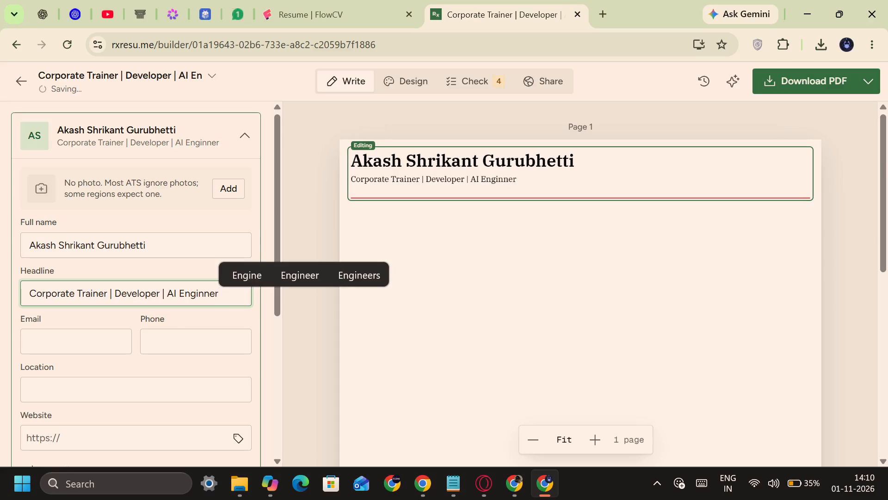
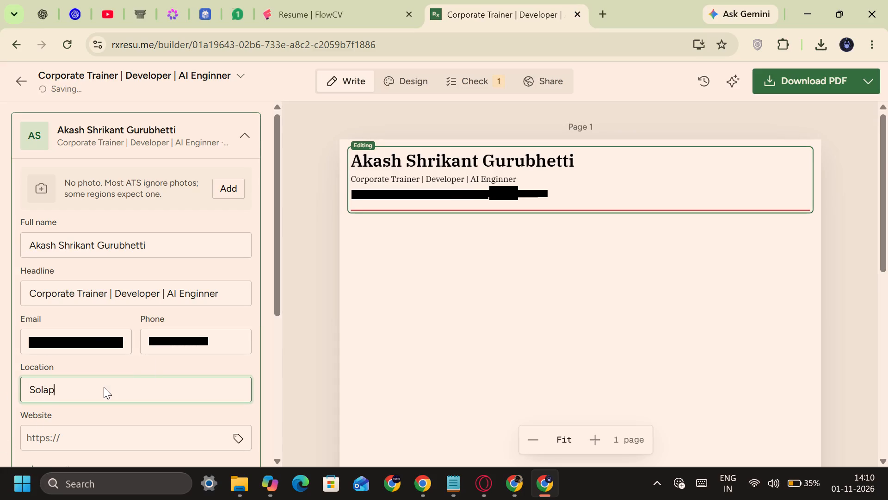
# Complete the resume's location as Solapur.
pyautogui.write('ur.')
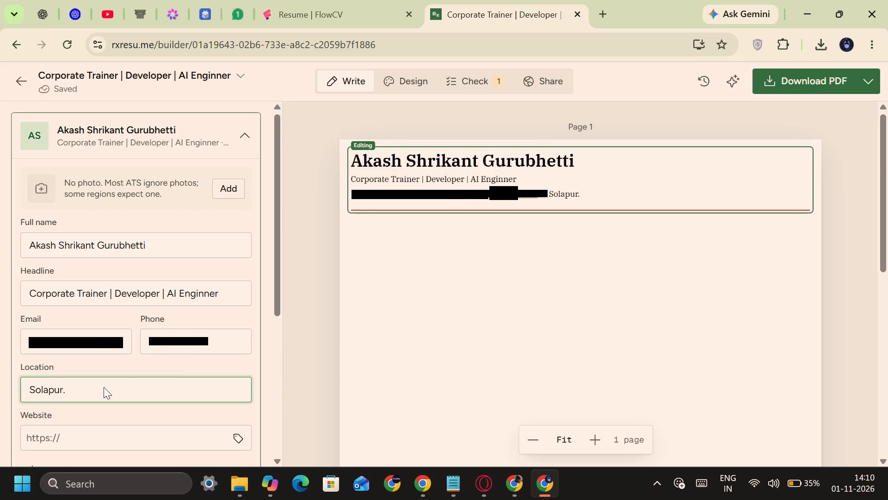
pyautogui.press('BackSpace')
pyautogui.scroll(-1, 104, 387)
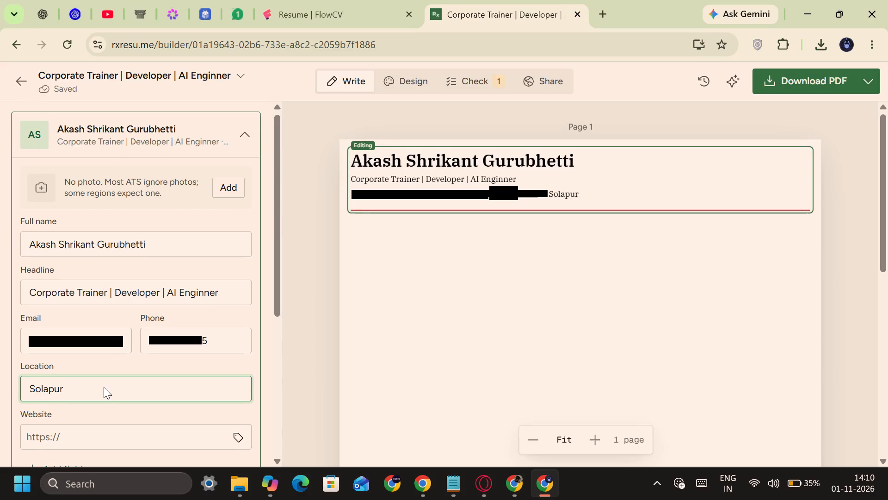
pyautogui.scroll(-1, 104, 387)
pyautogui.scroll(2, 112, 333)
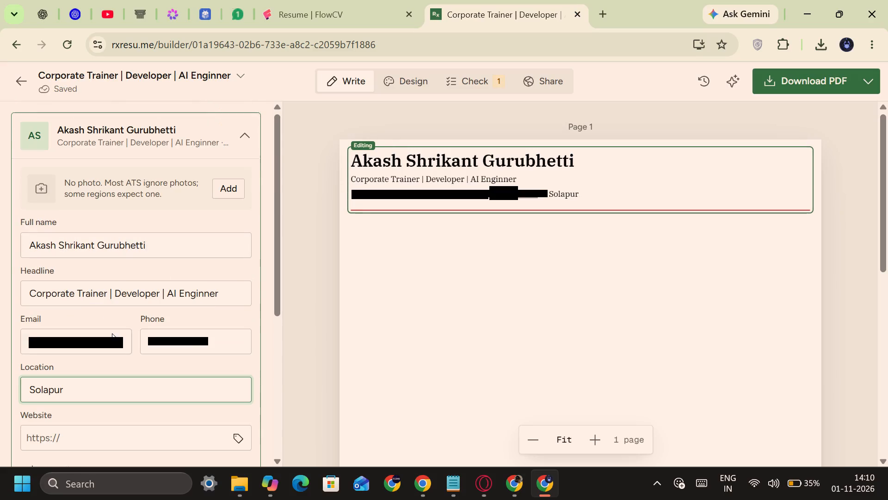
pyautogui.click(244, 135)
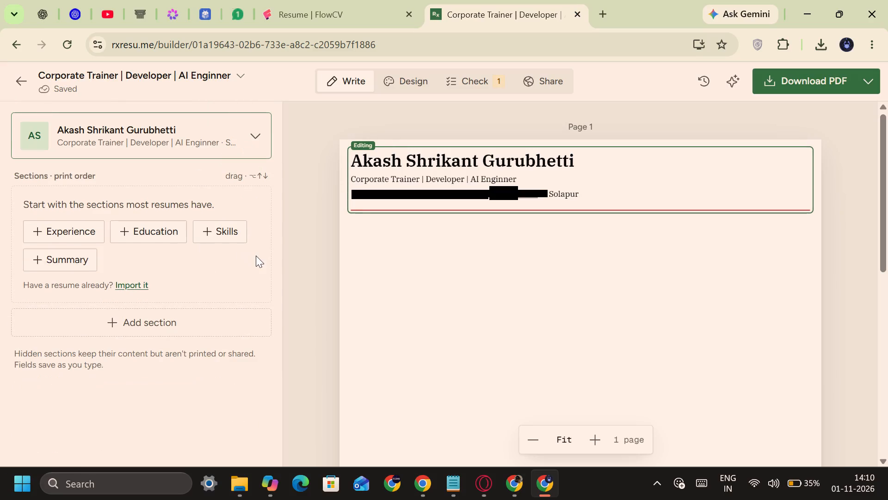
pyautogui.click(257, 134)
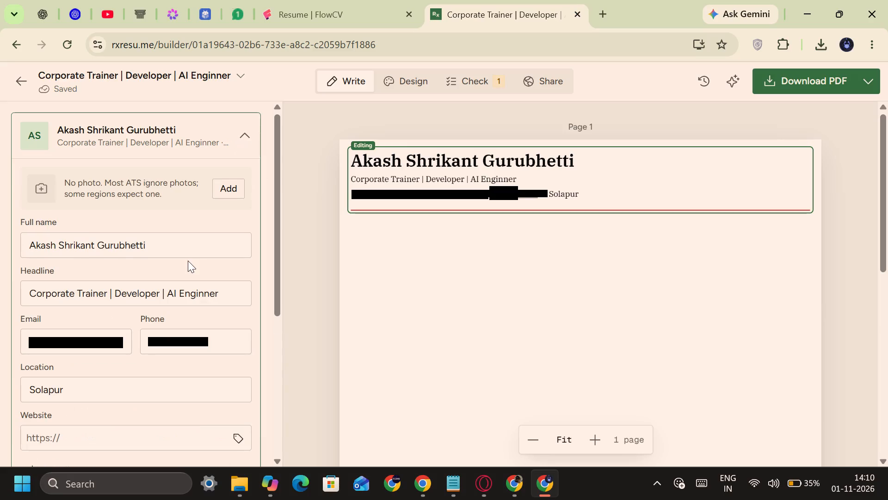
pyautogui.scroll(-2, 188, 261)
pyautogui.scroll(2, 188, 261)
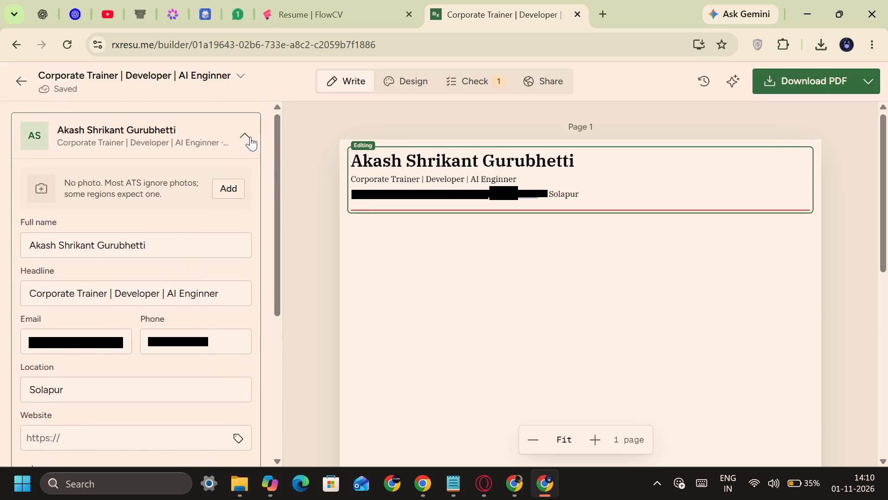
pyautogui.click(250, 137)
# Consult the personal details in the Google Docs CV and add a custom field with a cake icon to the resume's basic details.
pyautogui.hotkey('alt', 'Tab')
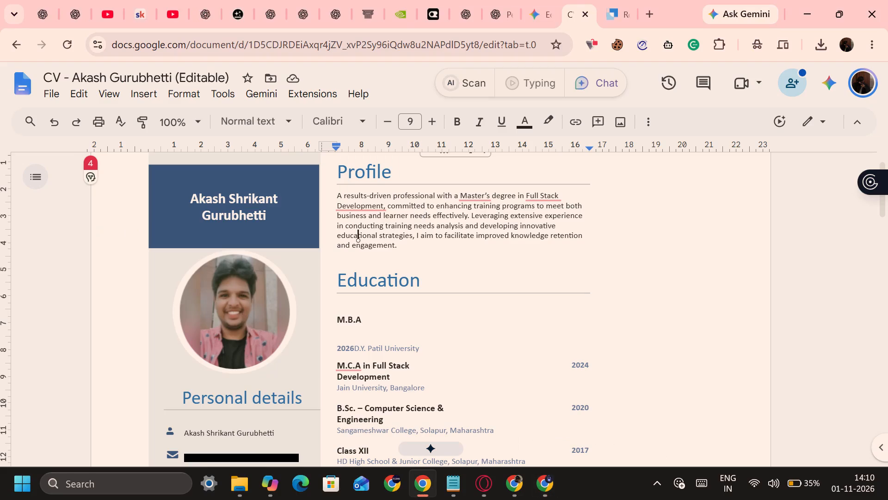
pyautogui.scroll(-1, 382, 307)
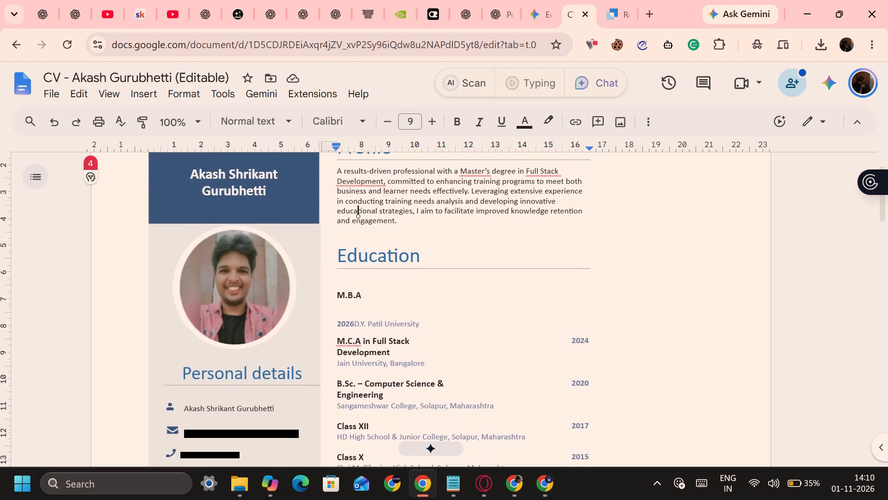
pyautogui.scroll(-3, 382, 307)
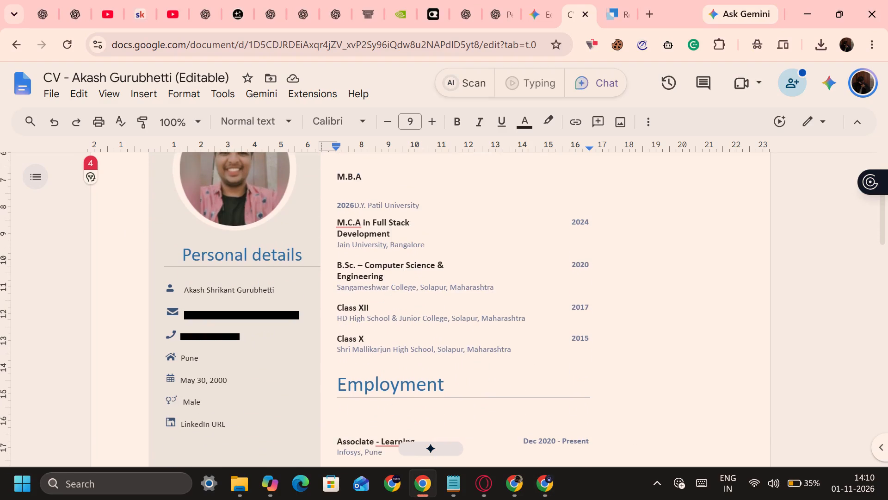
pyautogui.scroll(-1, 250, 387)
pyautogui.hotkey('alt', 'Tab')
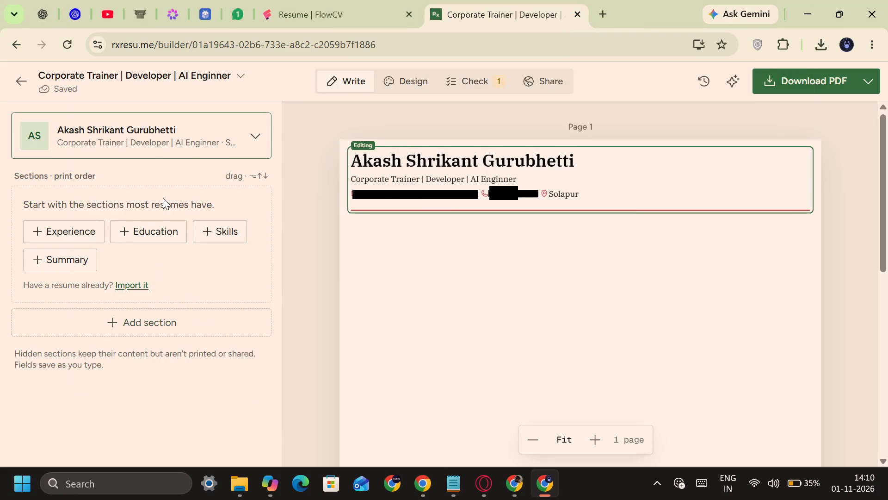
pyautogui.click(202, 128)
pyautogui.scroll(-2, 170, 232)
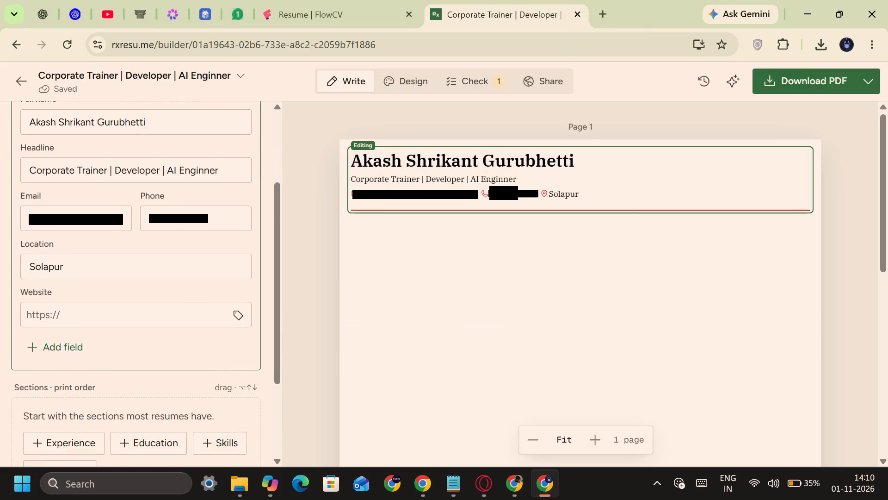
pyautogui.click(76, 345)
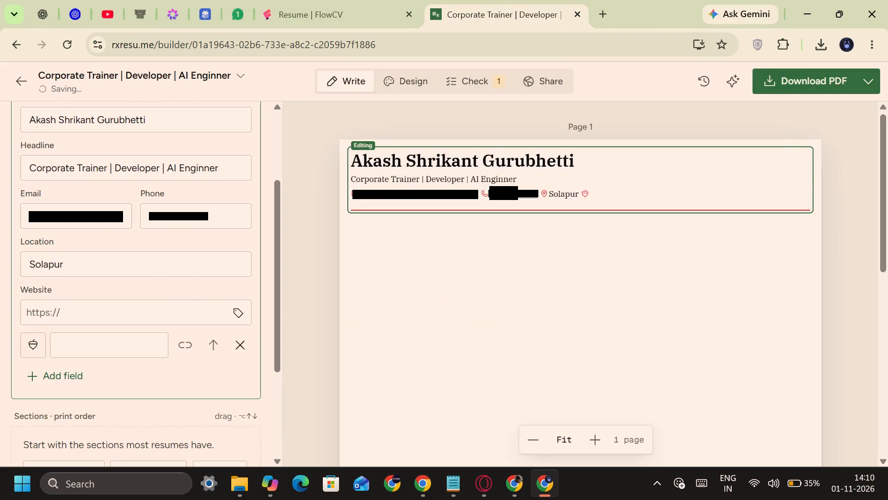
pyautogui.click(76, 345)
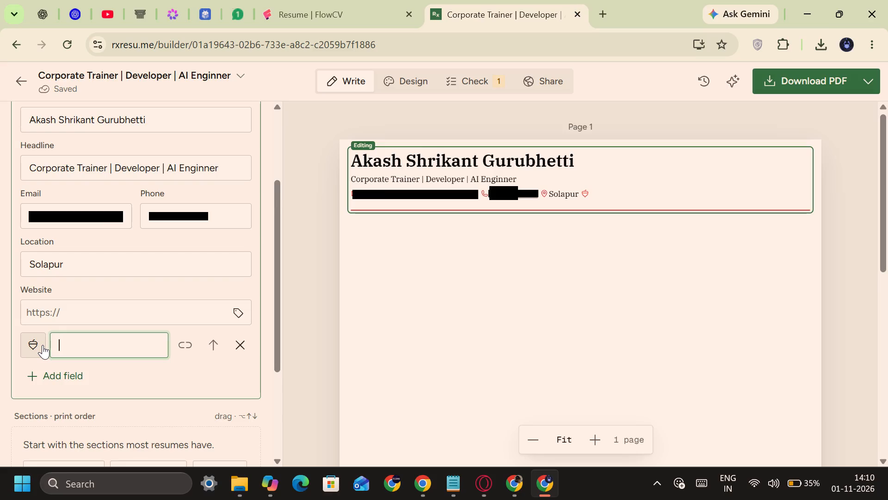
pyautogui.click(43, 345)
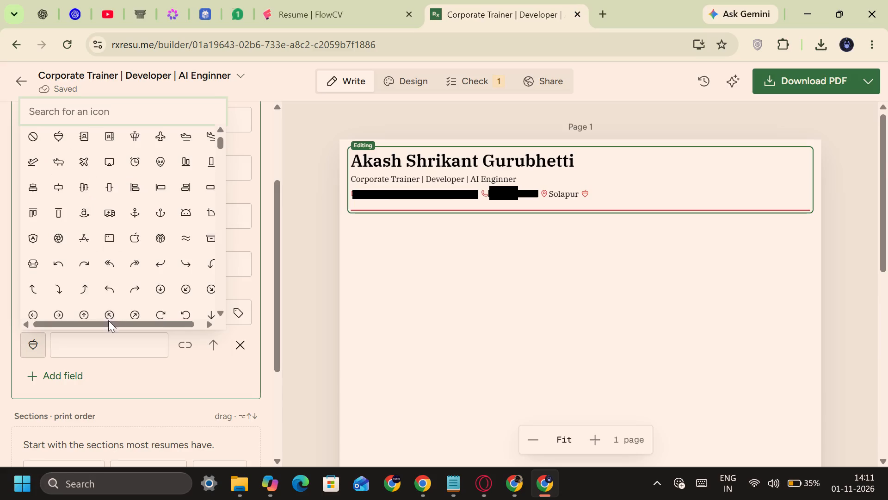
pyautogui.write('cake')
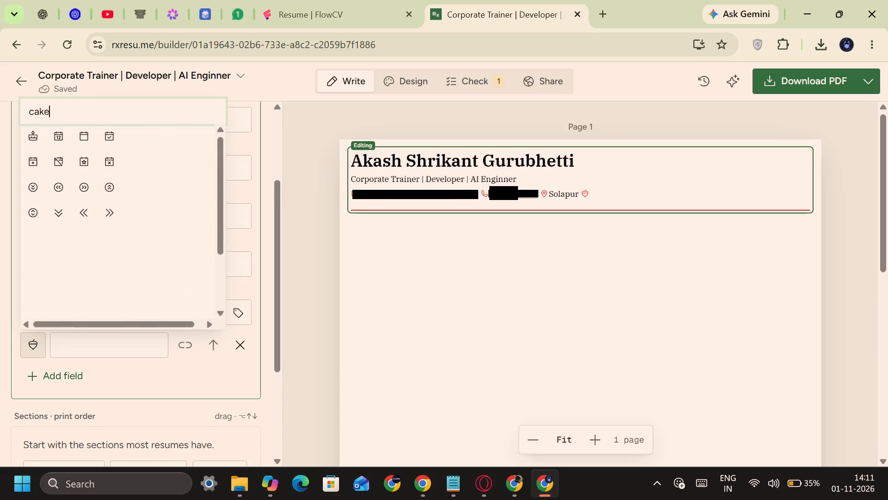
pyautogui.click(43, 142)
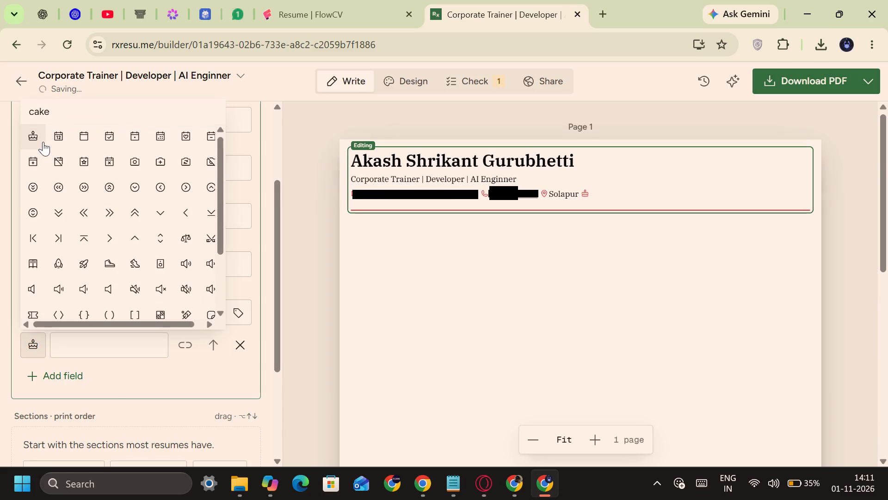
# Enter the CV owner's date of birth in the custom field with the cake icon.
pyautogui.click(120, 346)
pyautogui.click(120, 346)
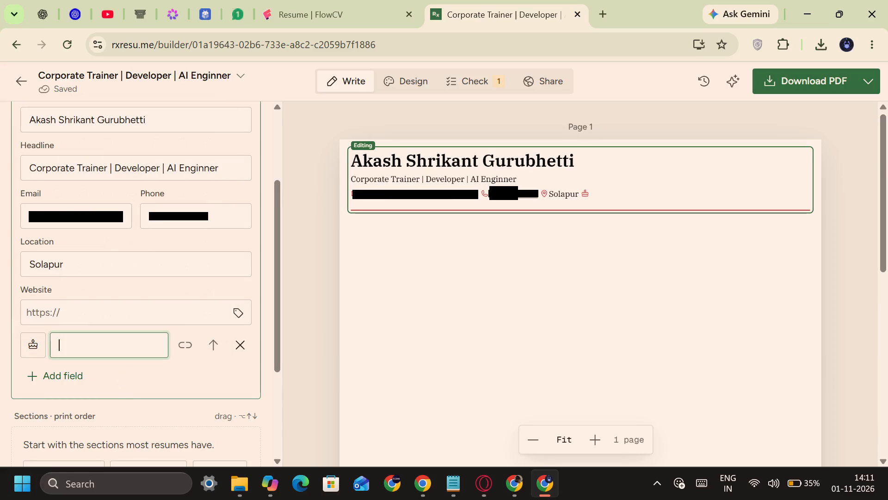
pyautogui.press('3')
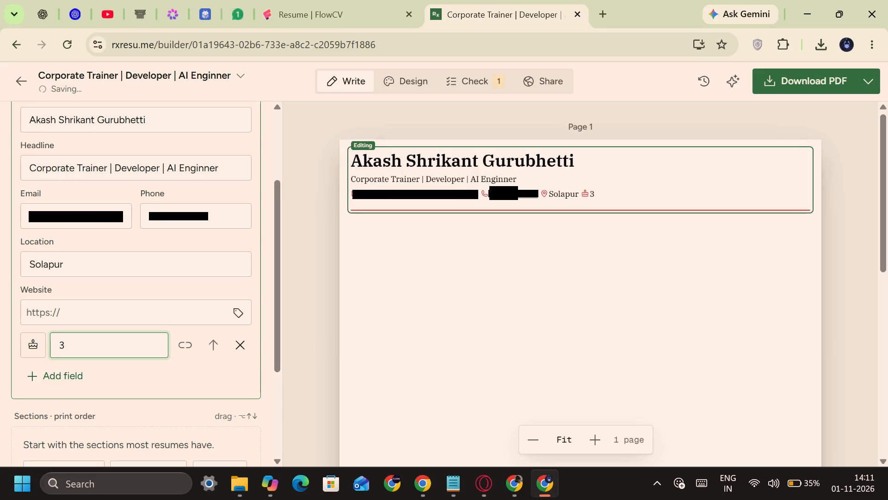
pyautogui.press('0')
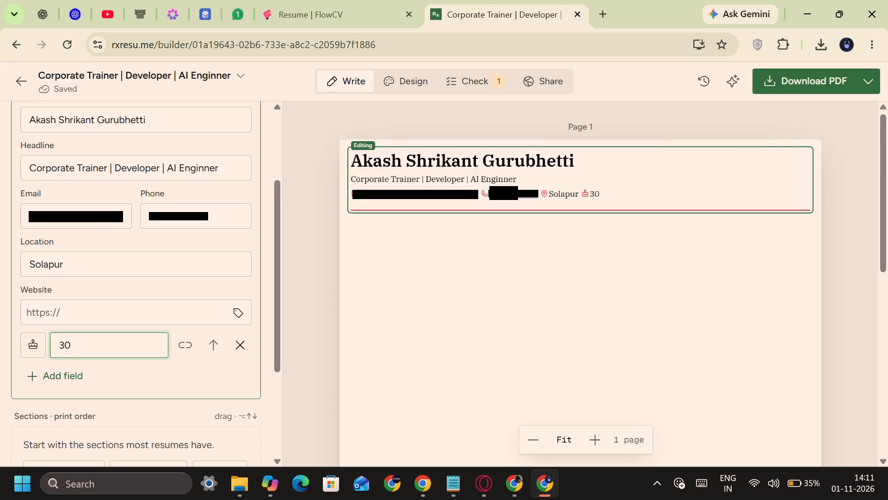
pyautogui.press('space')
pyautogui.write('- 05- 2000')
# Compare the personal details, education and employment in the Google Docs CV with the basic details in the Reactive Resume builder.
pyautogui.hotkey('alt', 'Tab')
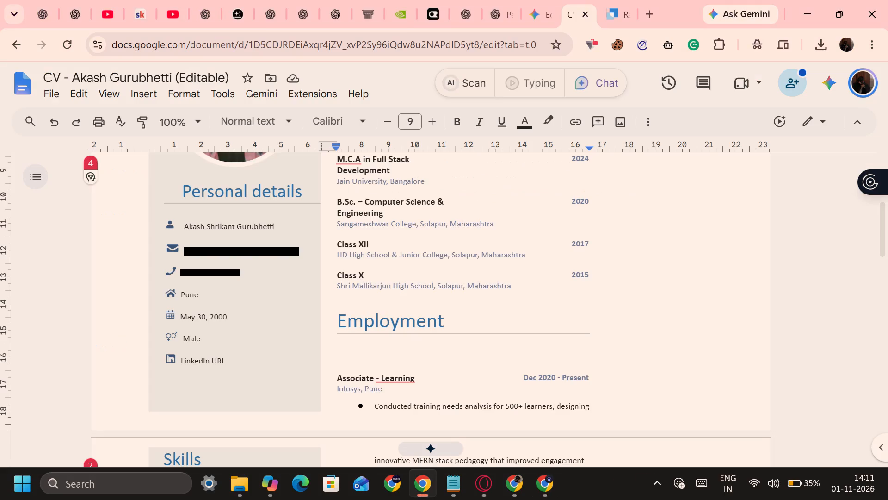
pyautogui.scroll(-2, 120, 346)
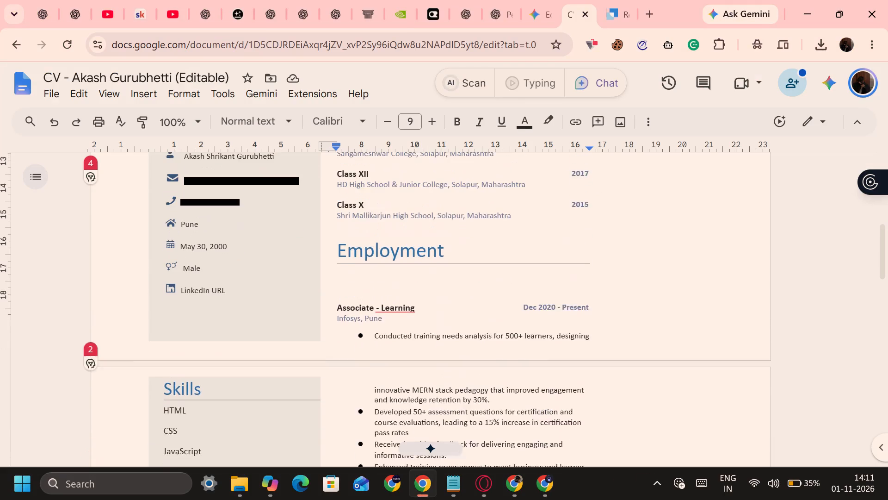
pyautogui.scroll(-1, 120, 346)
pyautogui.scroll(2, 232, 244)
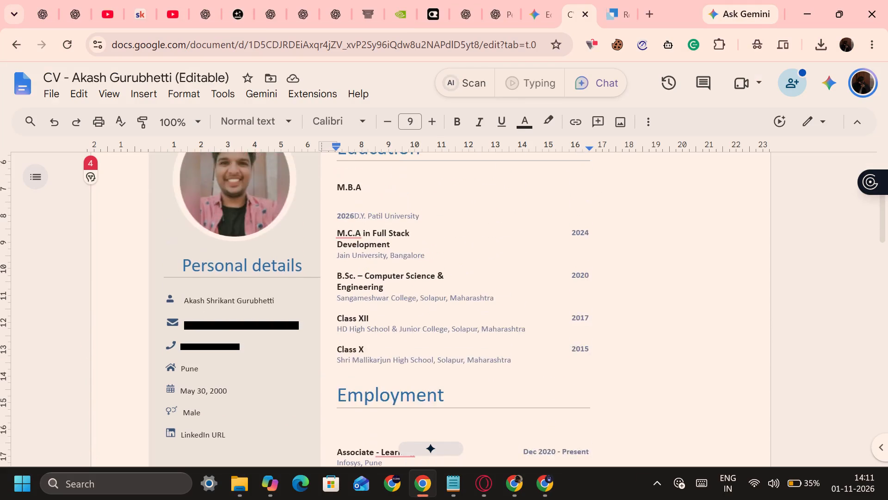
pyautogui.scroll(2, 235, 267)
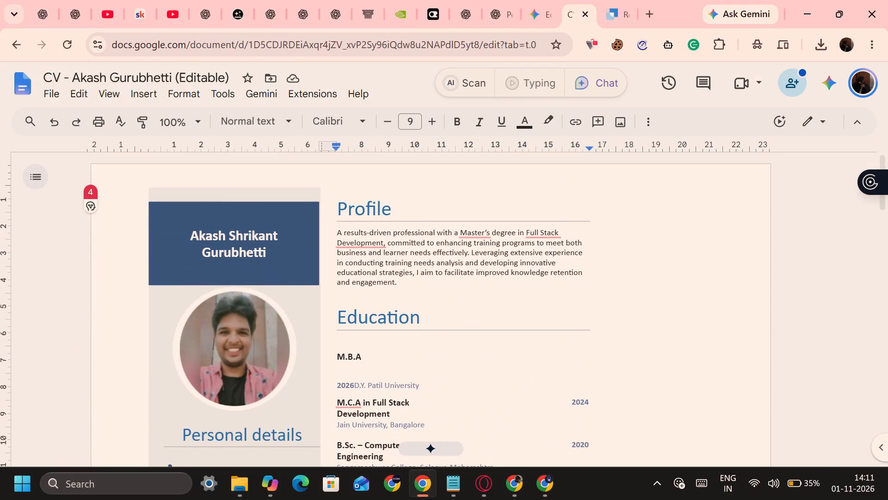
pyautogui.hotkey('alt', 'Tab')
pyautogui.hotkey('alt', 'Tab')
pyautogui.hotkey('alt', 'Tab')
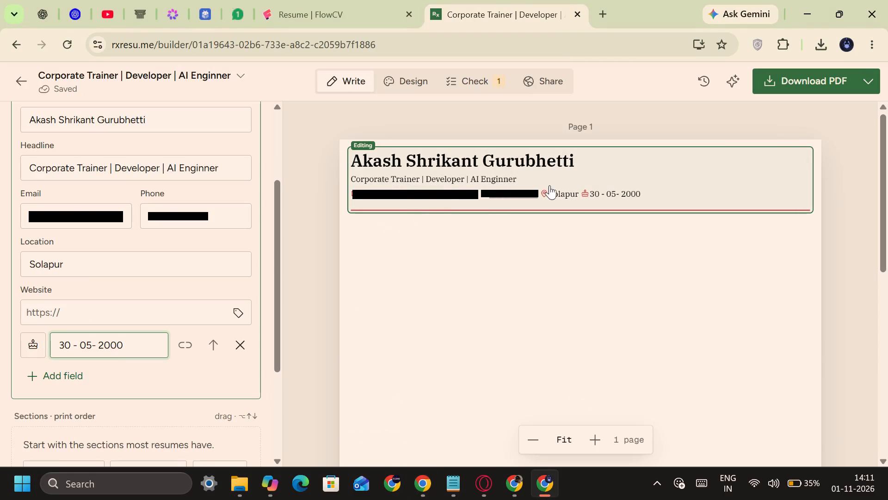
pyautogui.hotkey('alt', 'Tab')
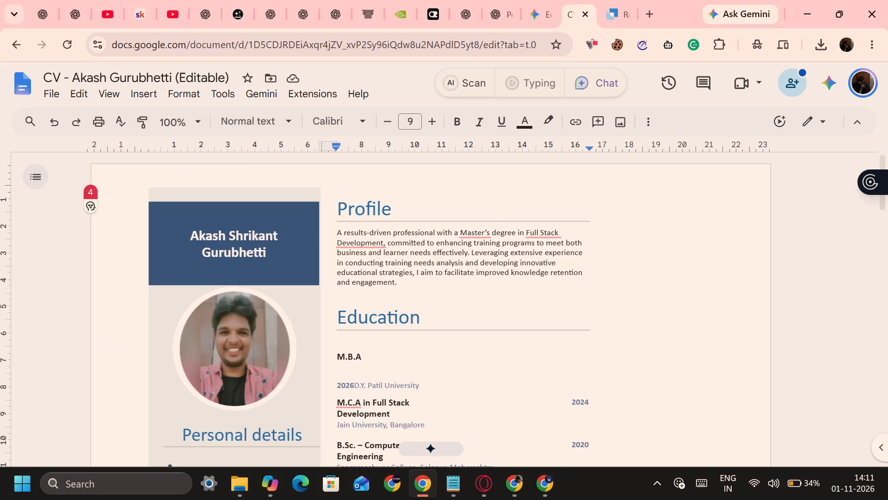
pyautogui.scroll(-2, 246, 266)
pyautogui.scroll(2, 246, 266)
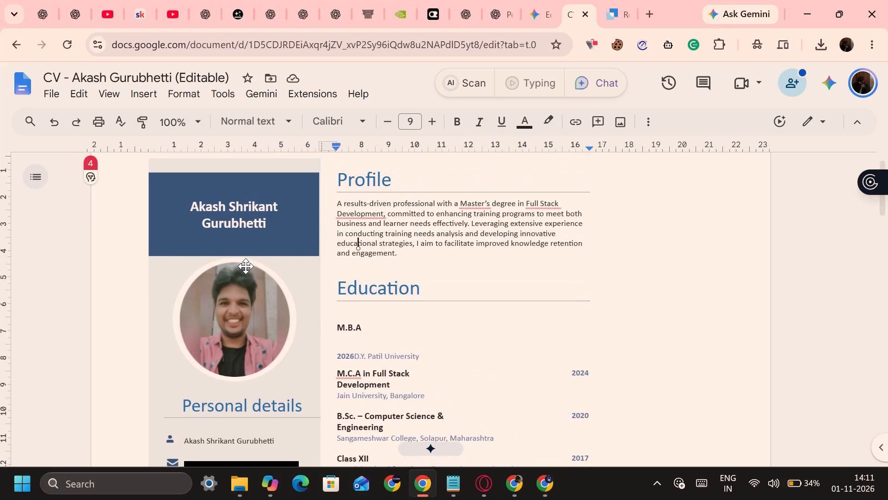
pyautogui.hotkey('alt', 'Tab')
pyautogui.scroll(-1, 181, 311)
pyautogui.scroll(1, 181, 311)
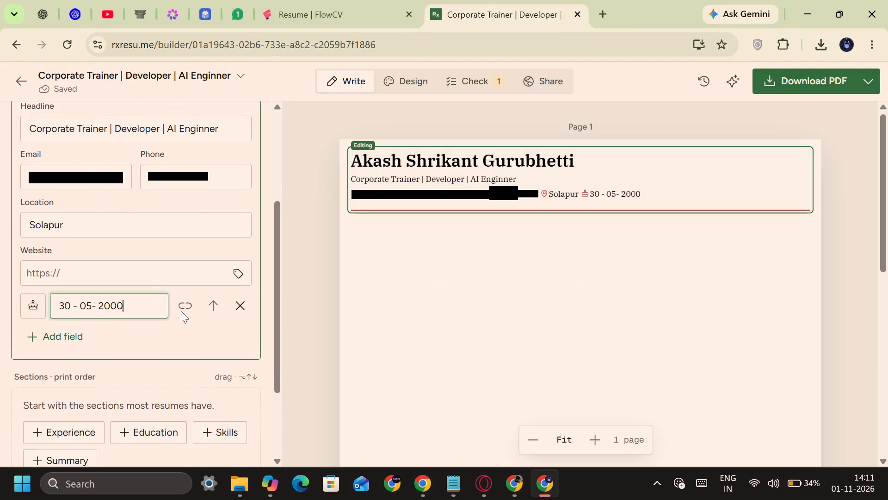
pyautogui.scroll(1, 181, 311)
pyautogui.hotkey('alt', 'Tab')
pyautogui.scroll(-1, 464, 258)
pyautogui.hotkey('alt', 'Tab')
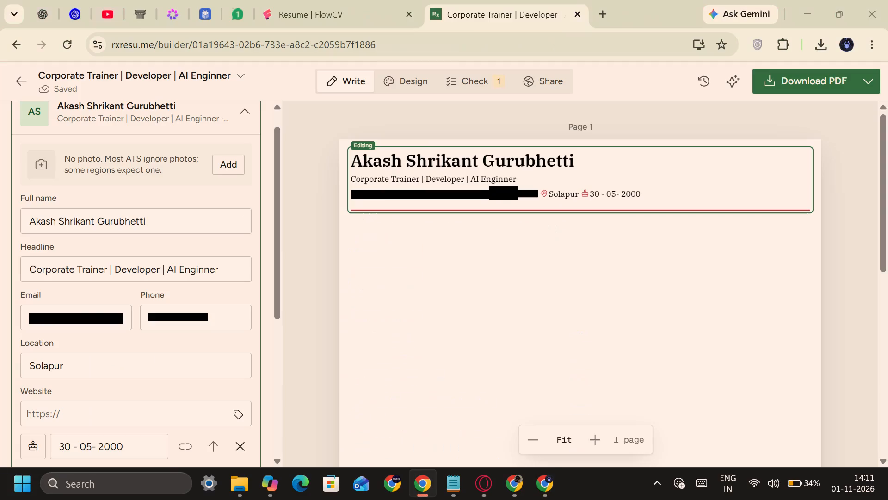
pyautogui.scroll(1, 212, 254)
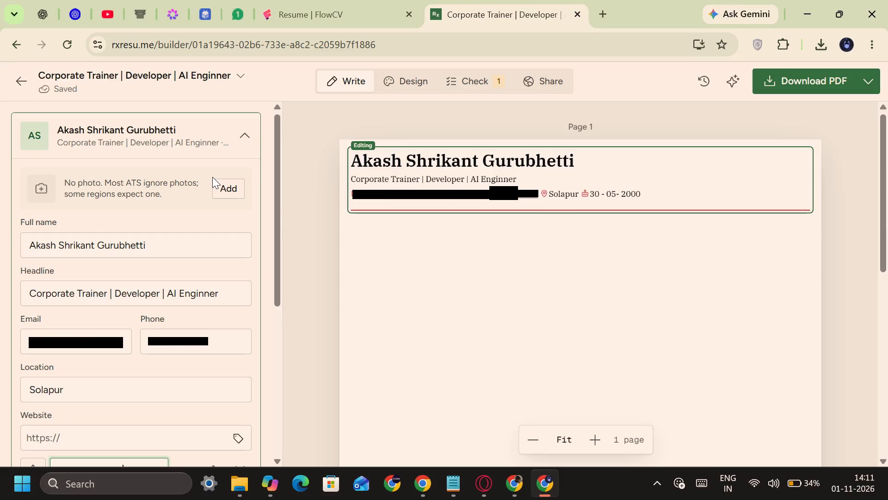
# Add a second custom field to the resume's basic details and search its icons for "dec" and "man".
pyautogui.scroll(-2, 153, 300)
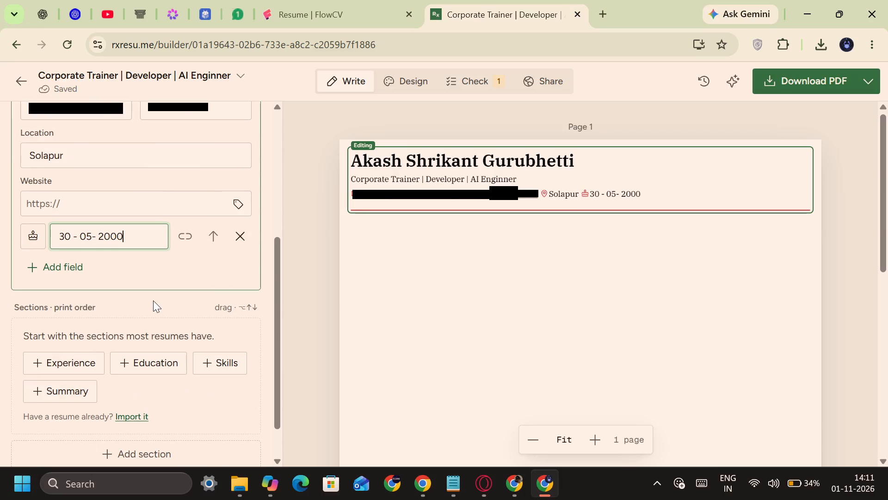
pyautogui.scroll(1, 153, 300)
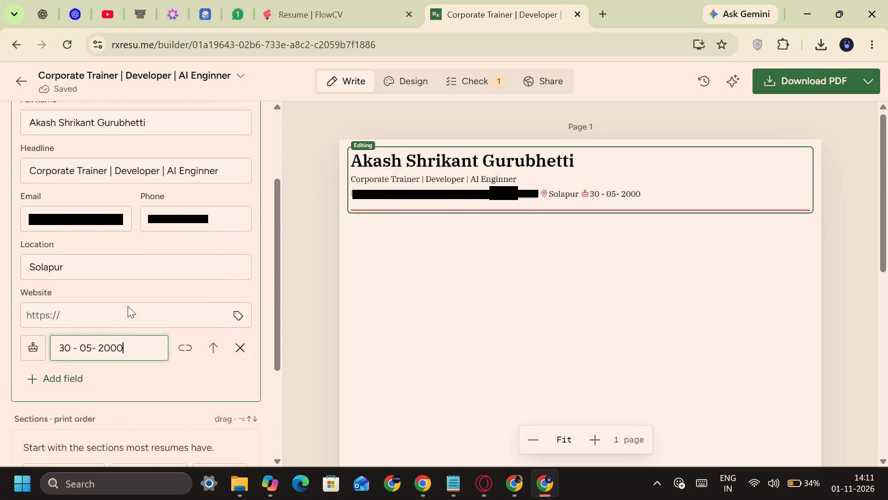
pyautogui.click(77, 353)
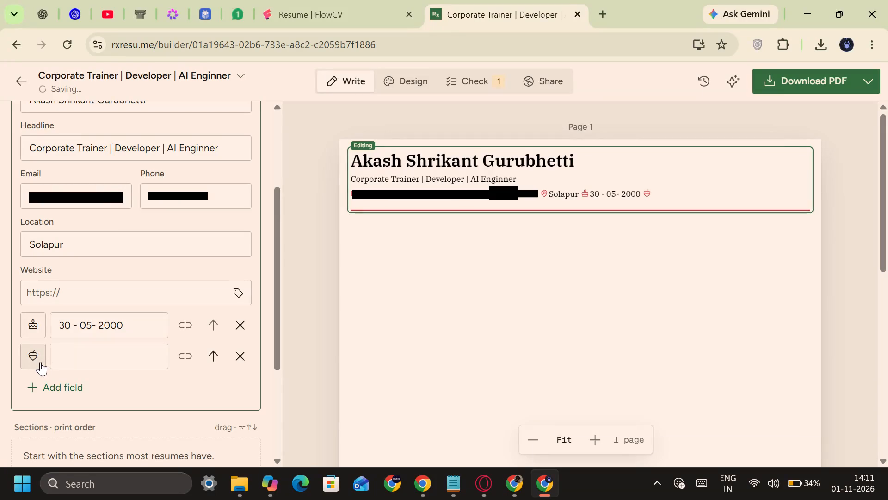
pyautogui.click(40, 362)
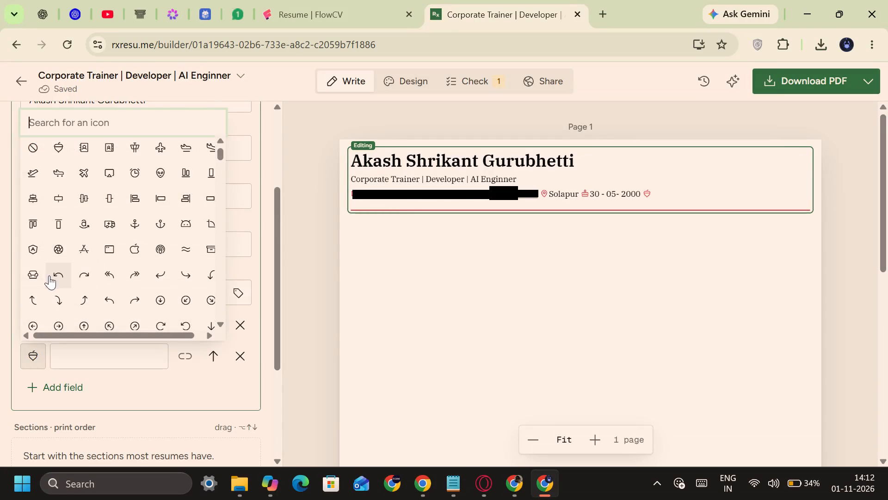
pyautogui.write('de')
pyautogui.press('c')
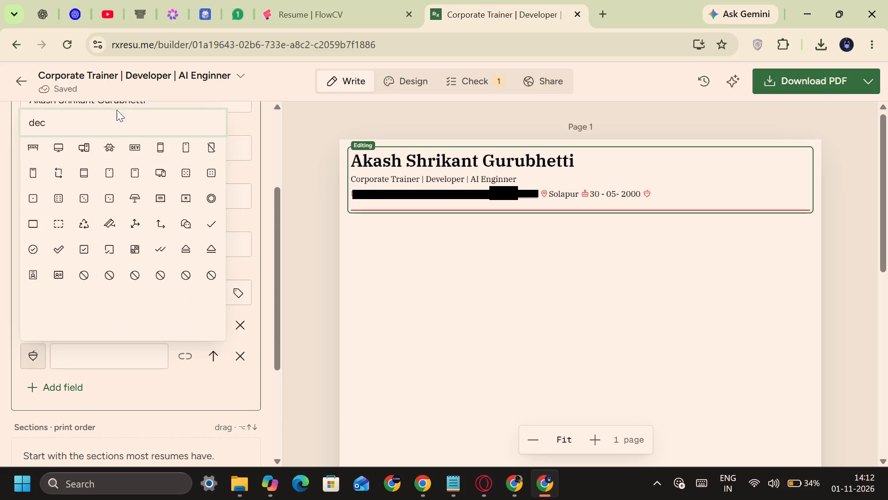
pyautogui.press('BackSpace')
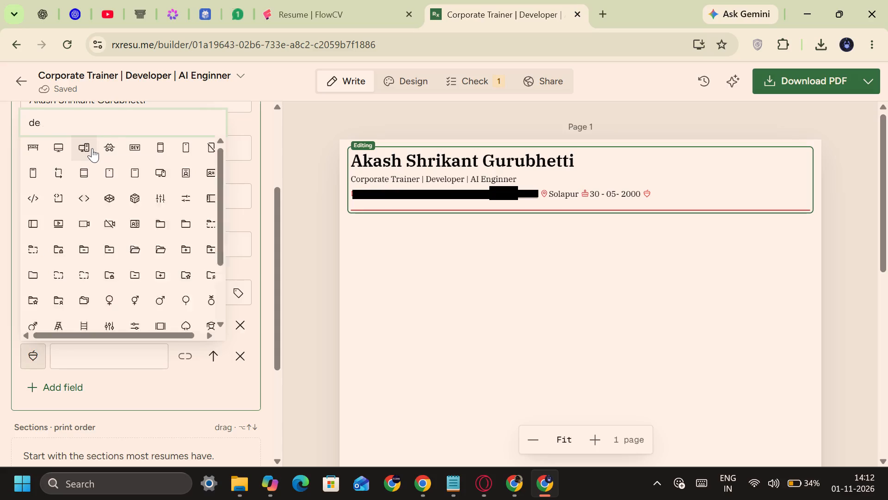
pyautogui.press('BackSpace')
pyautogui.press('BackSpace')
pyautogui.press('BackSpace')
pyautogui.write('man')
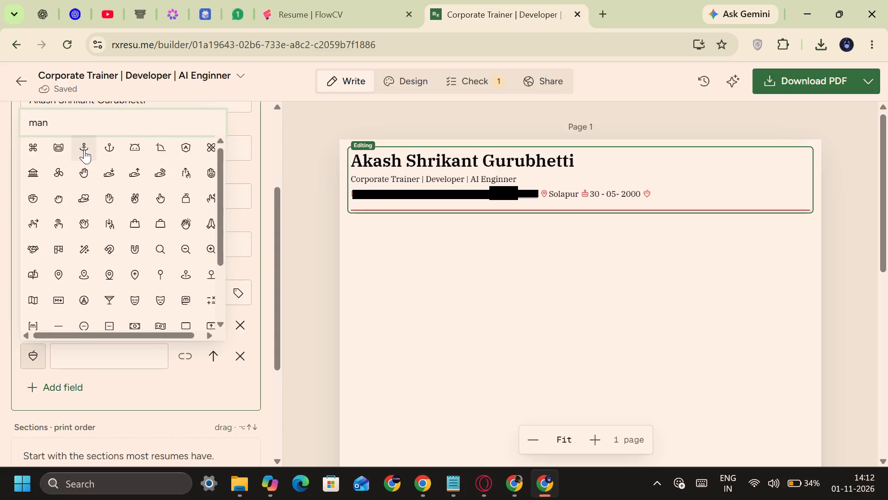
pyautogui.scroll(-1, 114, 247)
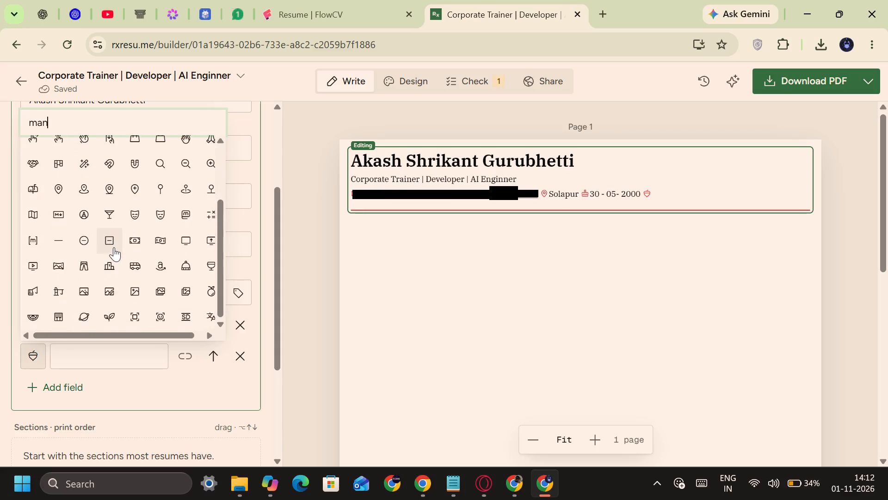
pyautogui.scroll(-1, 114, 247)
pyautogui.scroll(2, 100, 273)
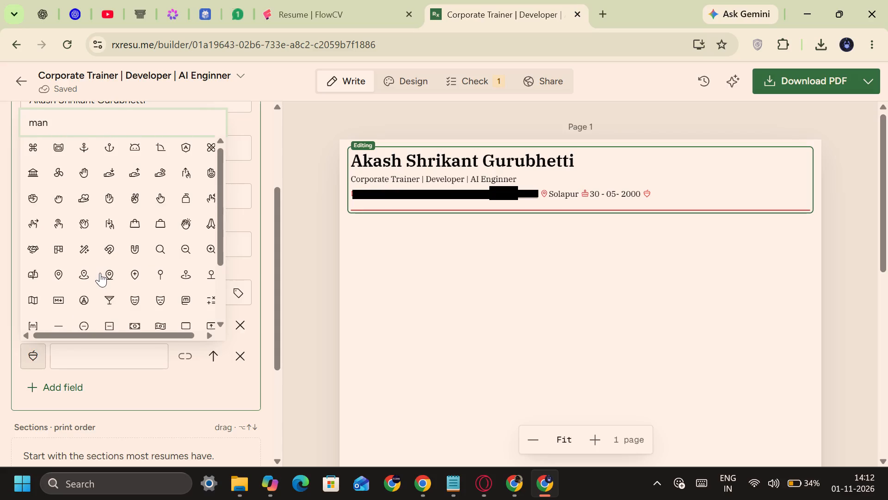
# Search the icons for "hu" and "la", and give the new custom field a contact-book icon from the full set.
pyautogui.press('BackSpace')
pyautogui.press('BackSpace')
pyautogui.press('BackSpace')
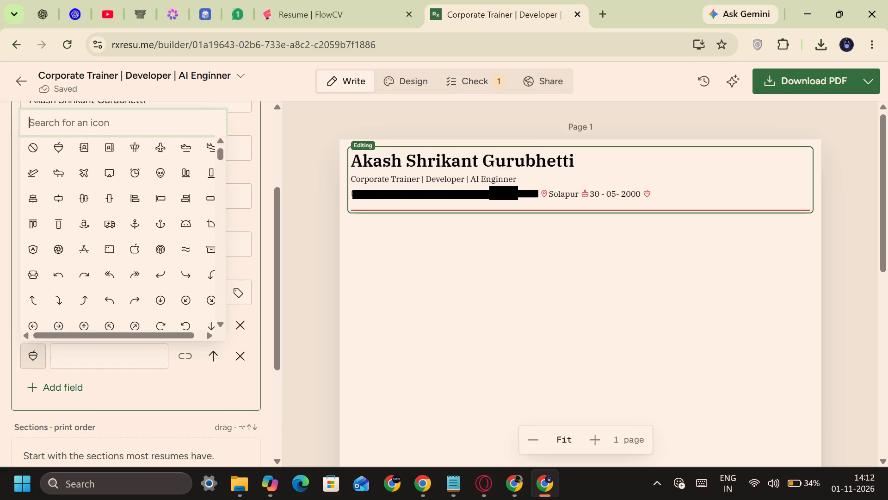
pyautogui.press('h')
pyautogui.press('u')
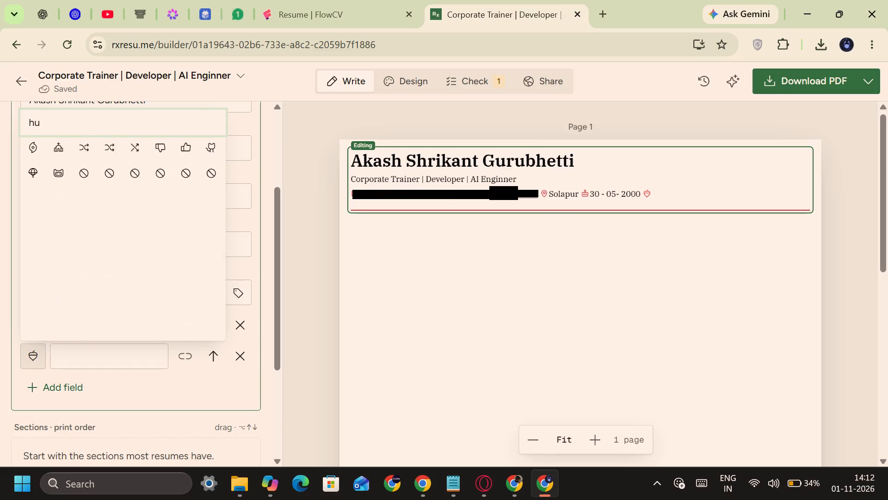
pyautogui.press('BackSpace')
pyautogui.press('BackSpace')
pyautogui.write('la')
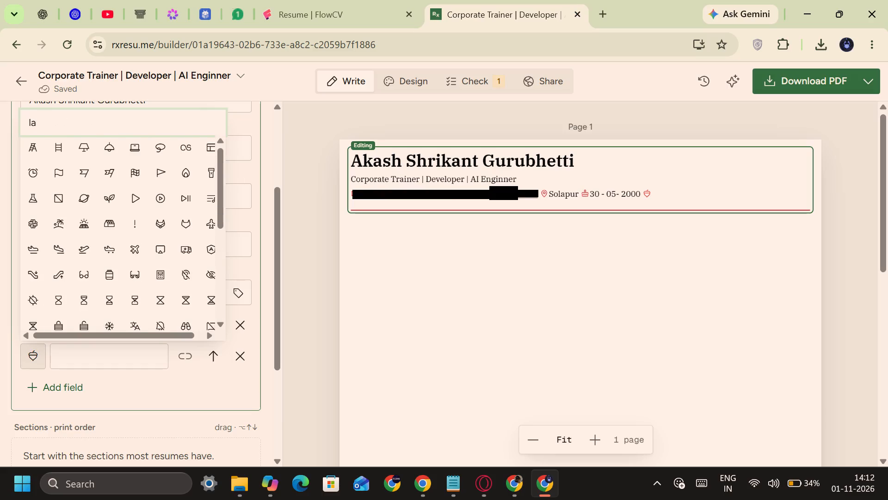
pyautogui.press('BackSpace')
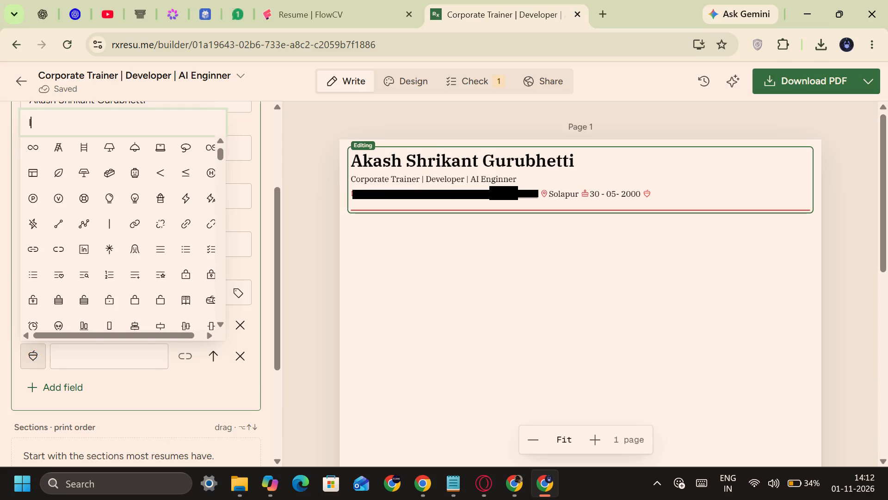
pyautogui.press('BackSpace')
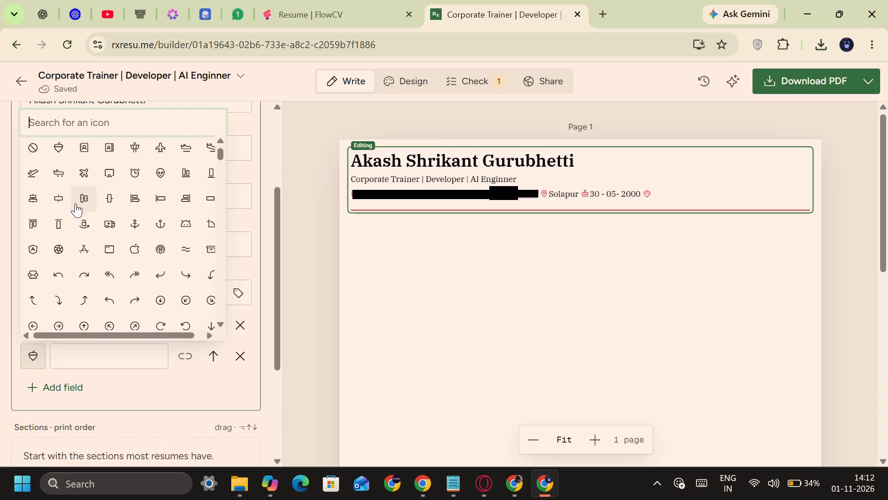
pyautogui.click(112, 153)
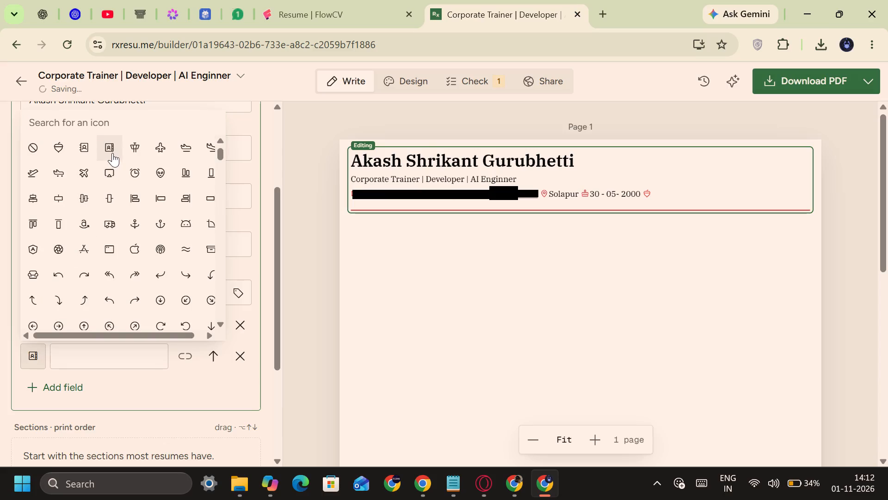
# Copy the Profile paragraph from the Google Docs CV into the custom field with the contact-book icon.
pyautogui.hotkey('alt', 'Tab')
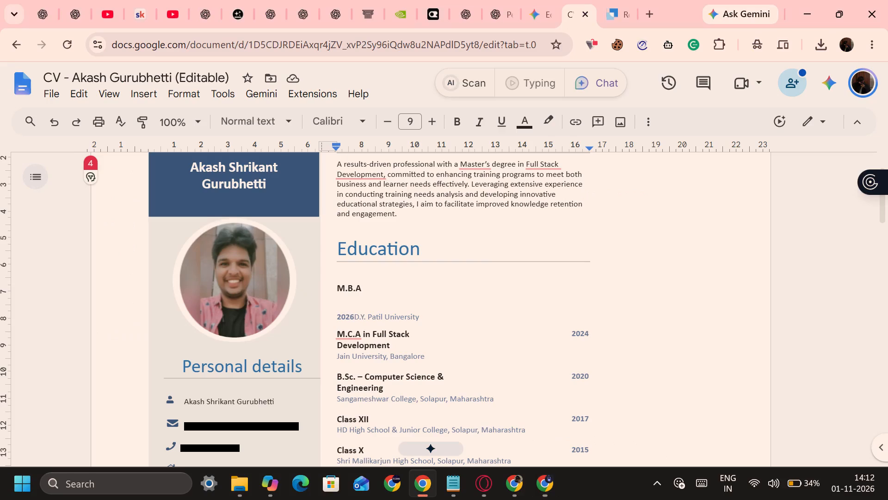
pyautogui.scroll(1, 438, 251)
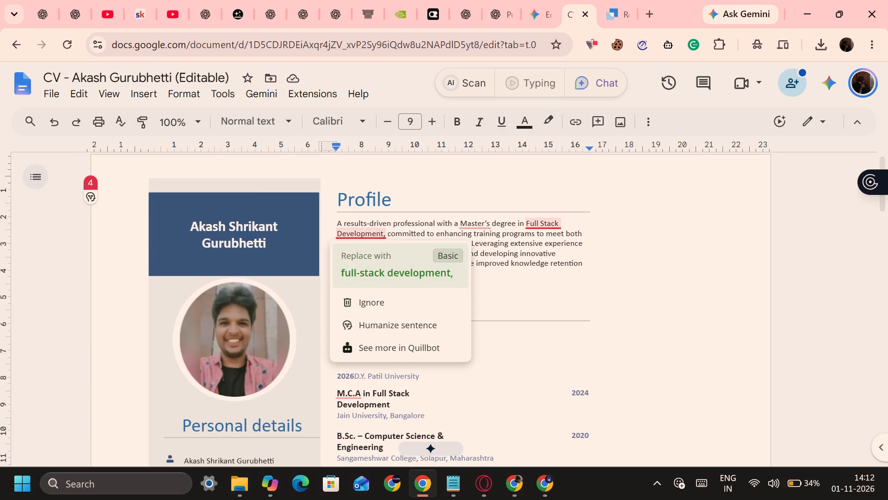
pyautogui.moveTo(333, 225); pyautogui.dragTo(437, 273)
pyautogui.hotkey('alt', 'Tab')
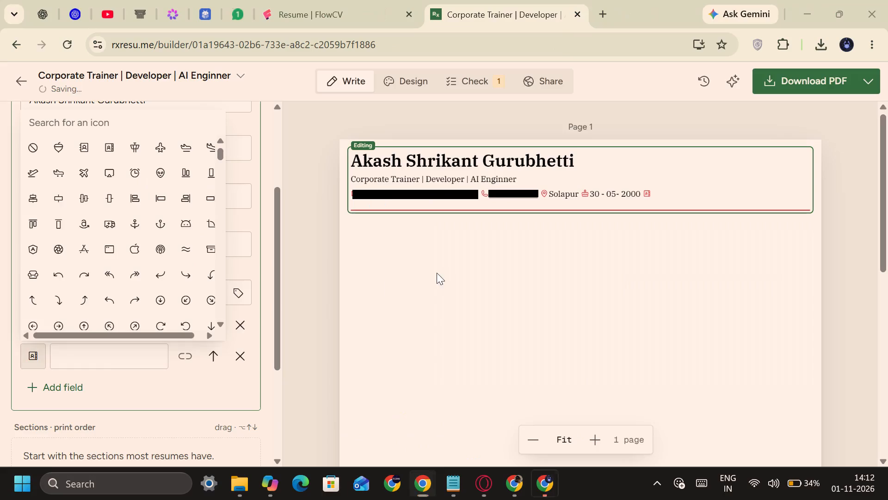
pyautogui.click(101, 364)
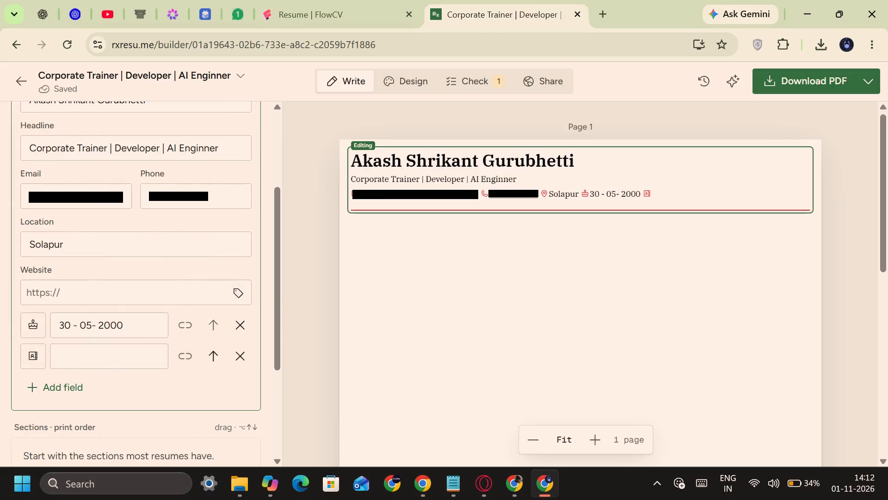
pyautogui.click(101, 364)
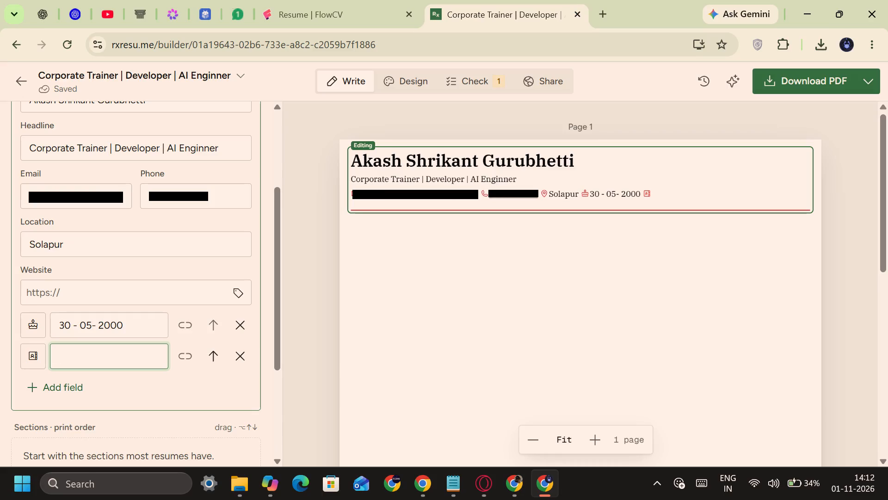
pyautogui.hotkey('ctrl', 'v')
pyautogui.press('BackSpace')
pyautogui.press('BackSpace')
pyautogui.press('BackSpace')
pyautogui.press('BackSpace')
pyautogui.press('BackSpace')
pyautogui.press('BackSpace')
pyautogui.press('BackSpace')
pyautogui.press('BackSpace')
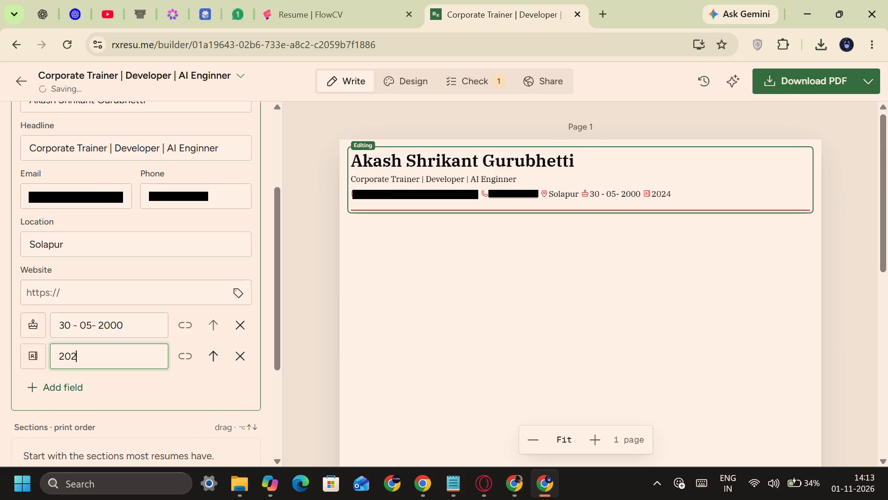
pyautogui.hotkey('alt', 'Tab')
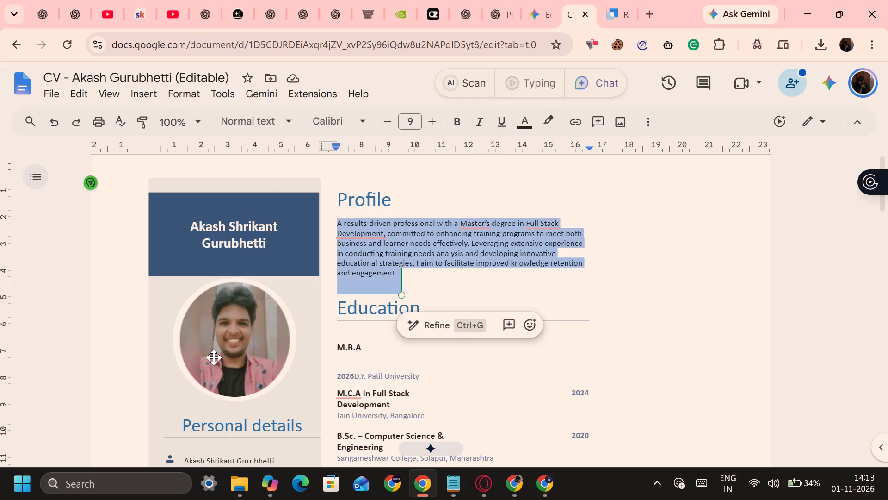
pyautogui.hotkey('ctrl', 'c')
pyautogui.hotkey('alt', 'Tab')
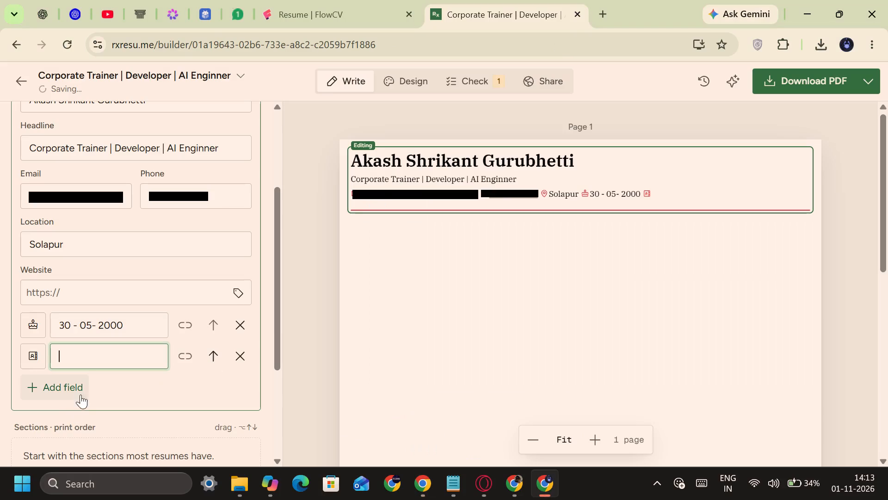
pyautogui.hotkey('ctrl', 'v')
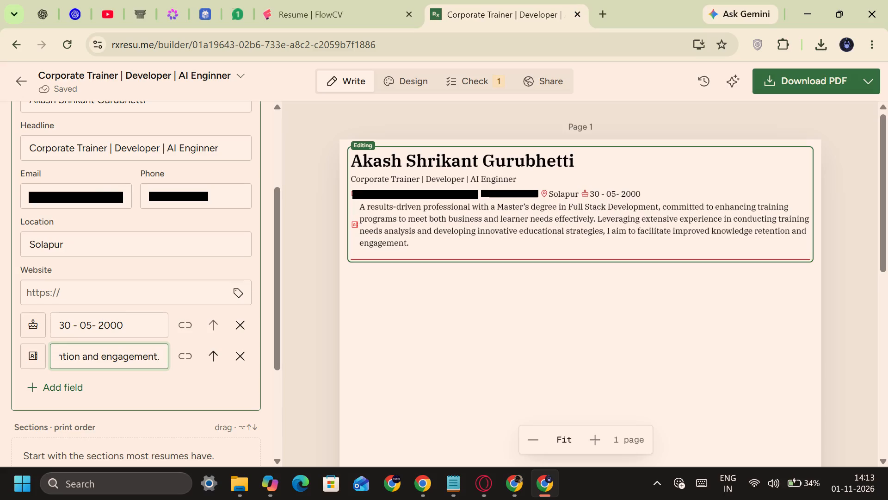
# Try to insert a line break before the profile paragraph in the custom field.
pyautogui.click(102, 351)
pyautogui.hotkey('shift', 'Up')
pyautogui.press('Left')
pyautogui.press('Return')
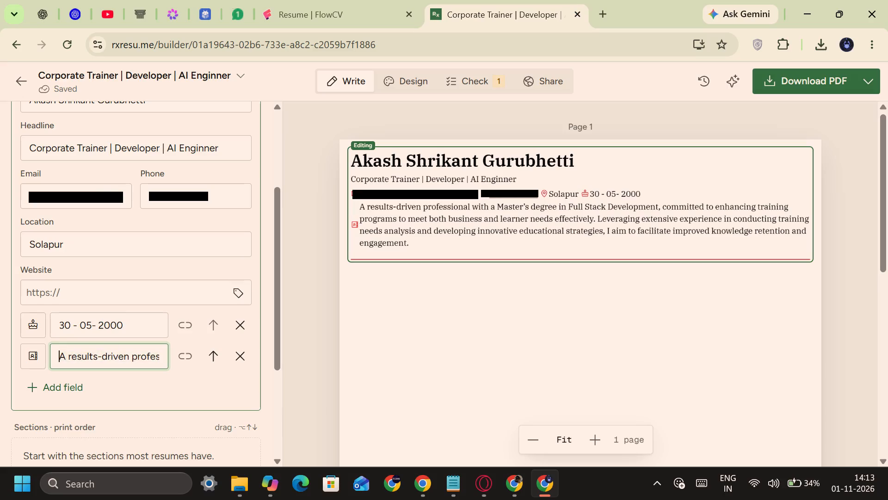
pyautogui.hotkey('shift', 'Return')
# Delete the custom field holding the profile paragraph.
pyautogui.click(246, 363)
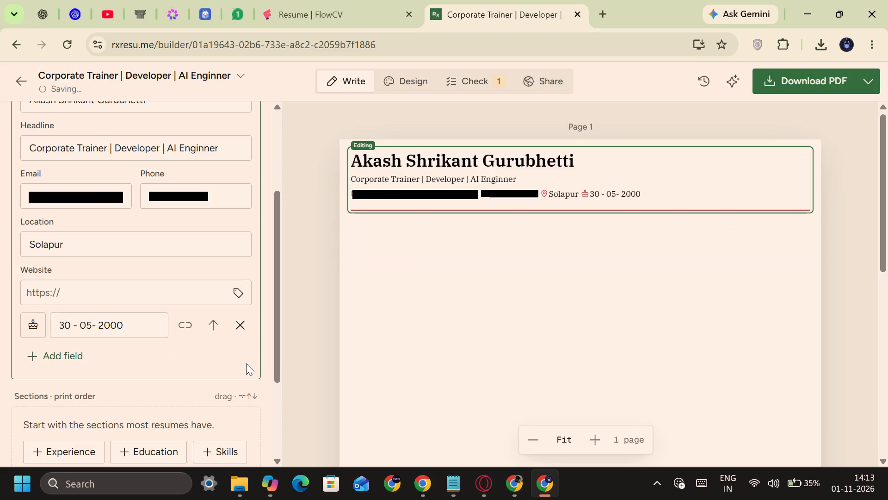
# Consult the education entries in the Google Docs CV and add an Education section to the resume.
pyautogui.scroll(-1, 246, 363)
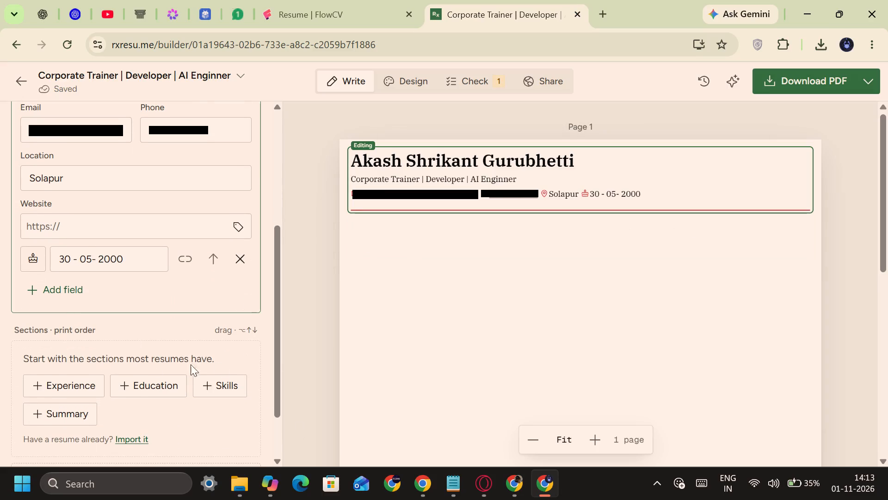
pyautogui.scroll(3, 128, 329)
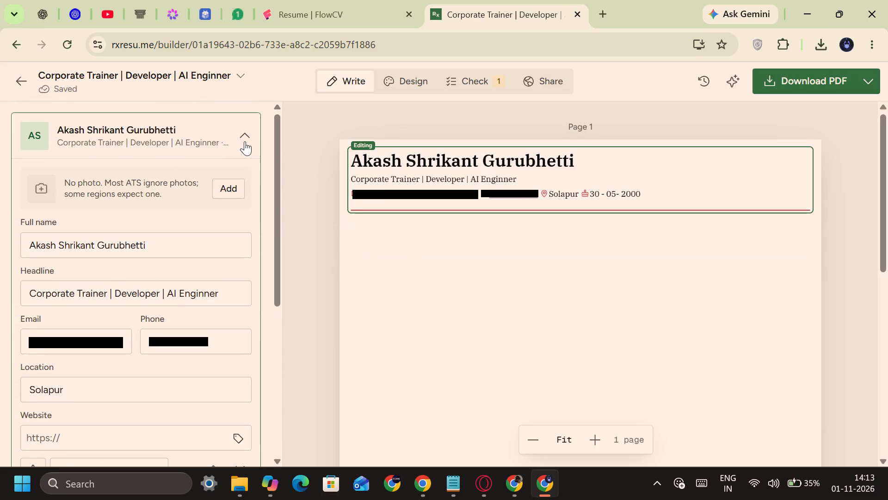
pyautogui.click(245, 141)
pyautogui.hotkey('alt', 'Tab')
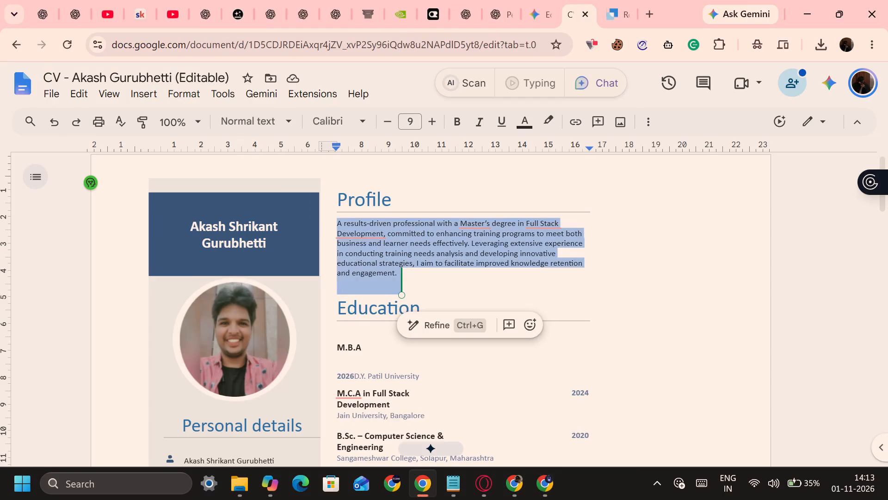
pyautogui.scroll(-1, 330, 253)
pyautogui.hotkey('alt', 'Tab')
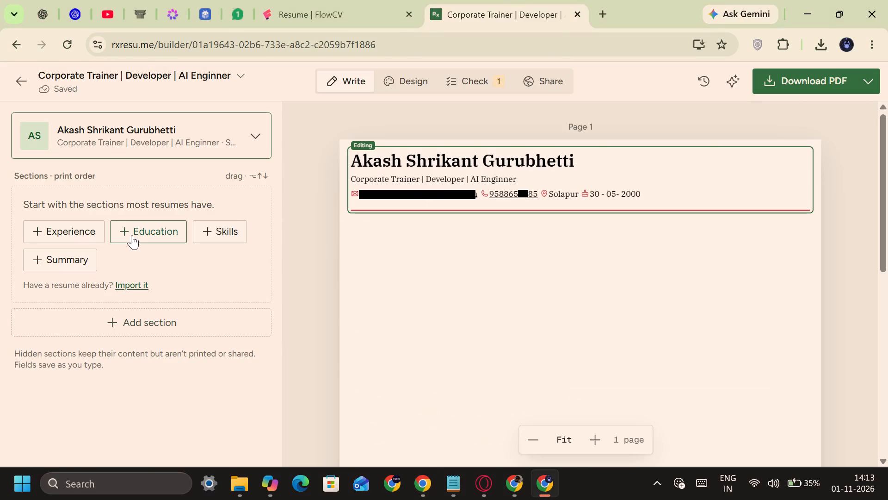
pyautogui.hotkey('alt', 'Tab')
pyautogui.click(392, 303)
pyautogui.hotkey('alt', 'Tab')
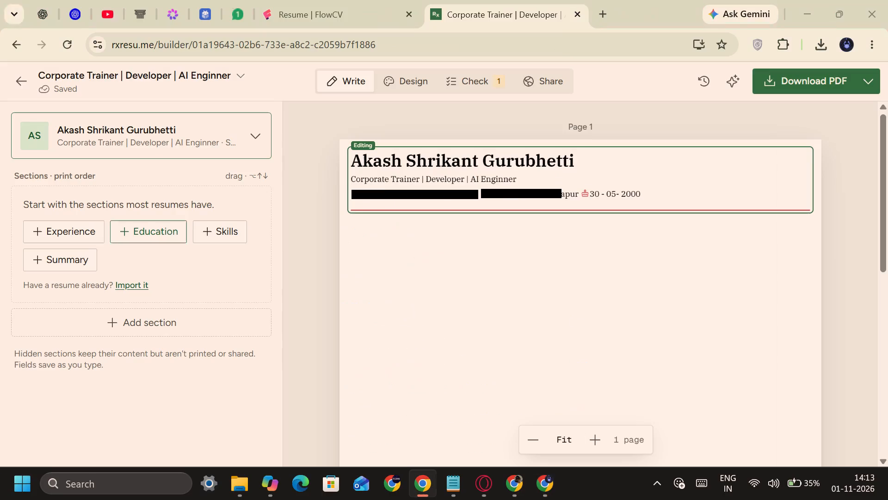
pyautogui.click(139, 229)
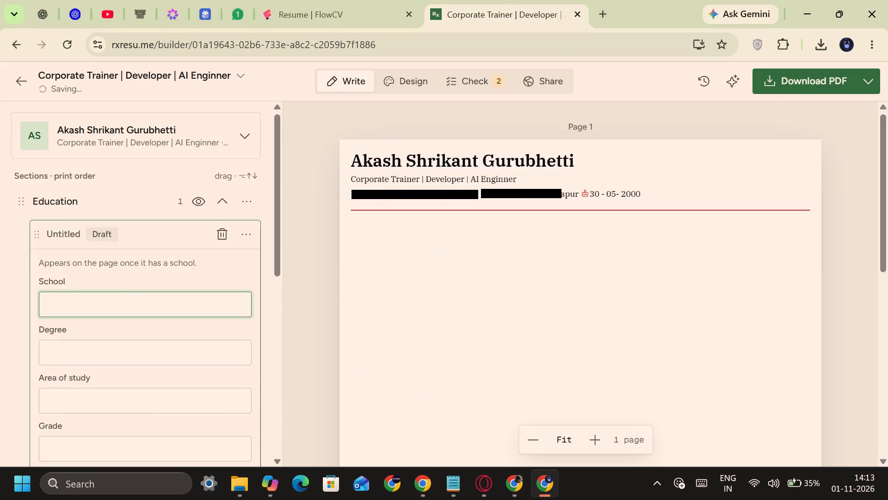
# Enter "D.Y. Patil University, Pune" as the school of the first education entry.
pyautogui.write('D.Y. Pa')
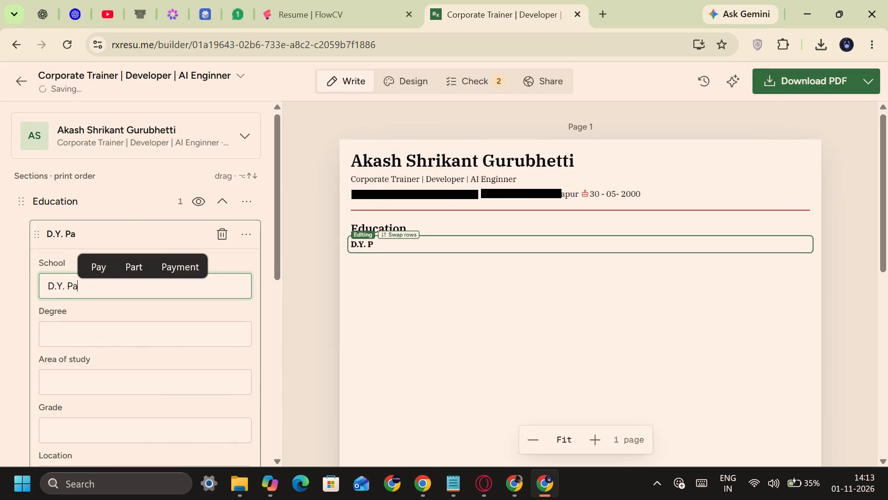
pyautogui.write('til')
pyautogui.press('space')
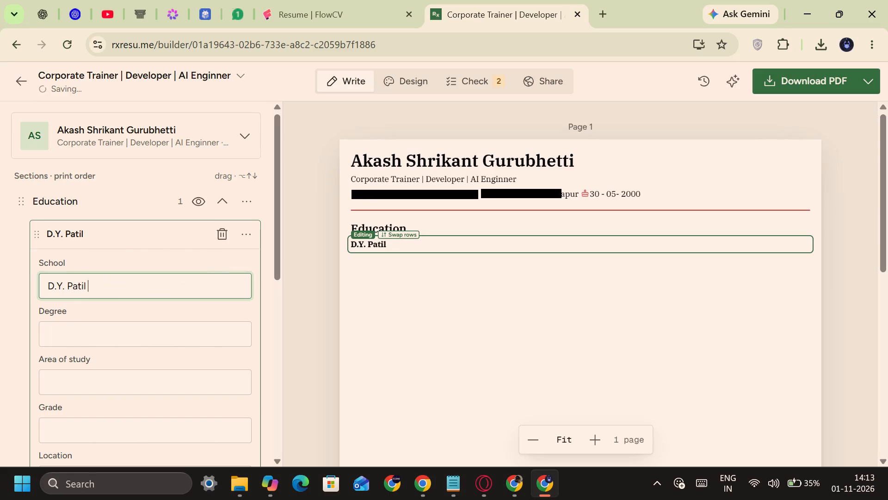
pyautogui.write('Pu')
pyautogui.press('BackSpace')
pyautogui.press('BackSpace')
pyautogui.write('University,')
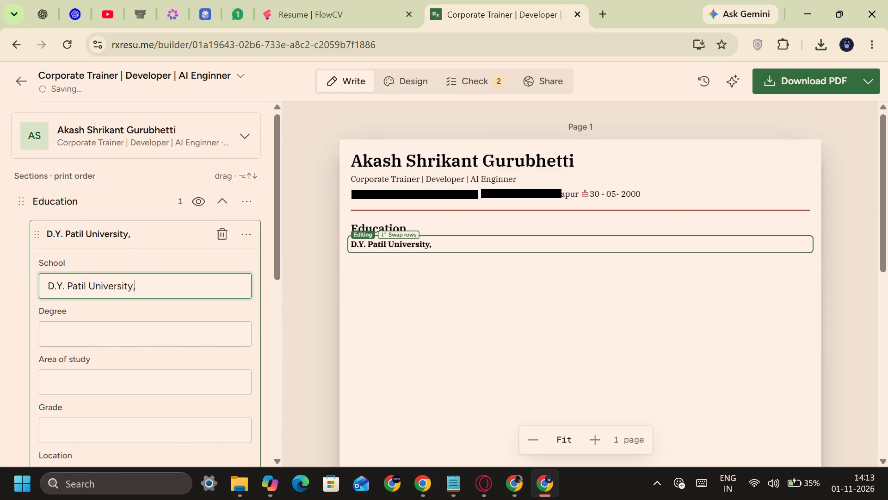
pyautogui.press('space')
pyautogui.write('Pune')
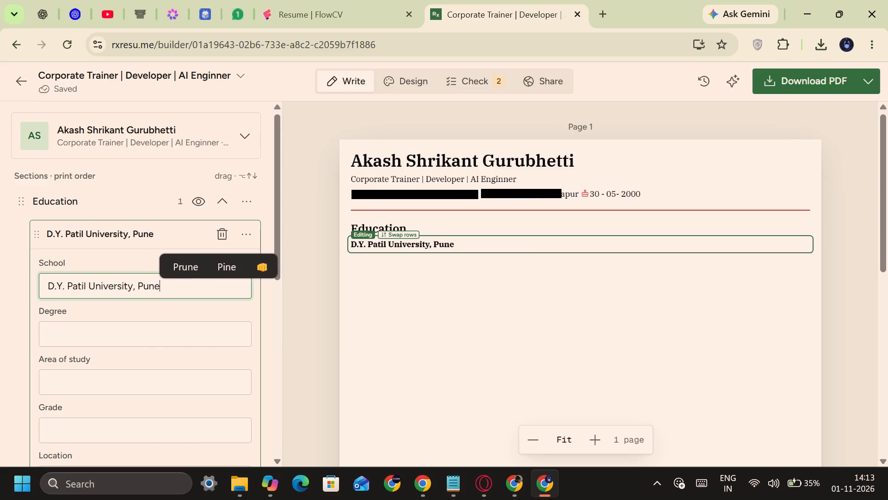
# Fill in the entry's degree as MBA, area of study as Pursuing, and location as Pune.
pyautogui.click(101, 331)
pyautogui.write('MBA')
pyautogui.click(80, 397)
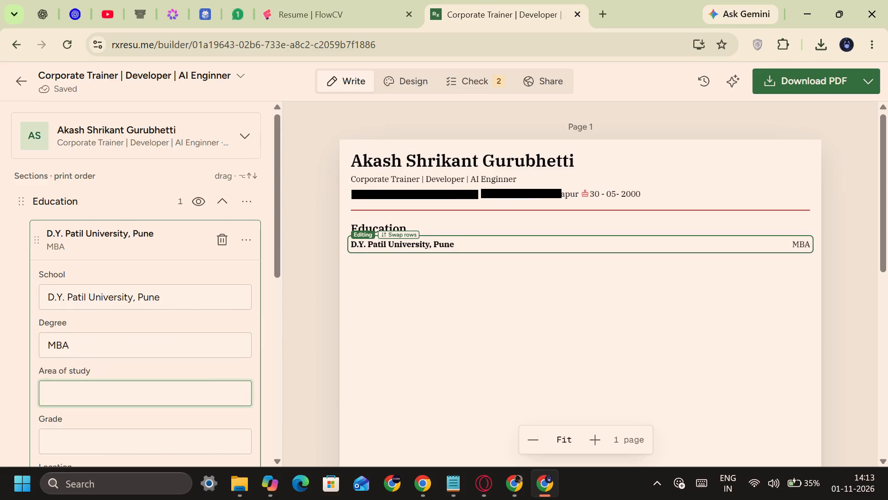
pyautogui.scroll(-1, 80, 397)
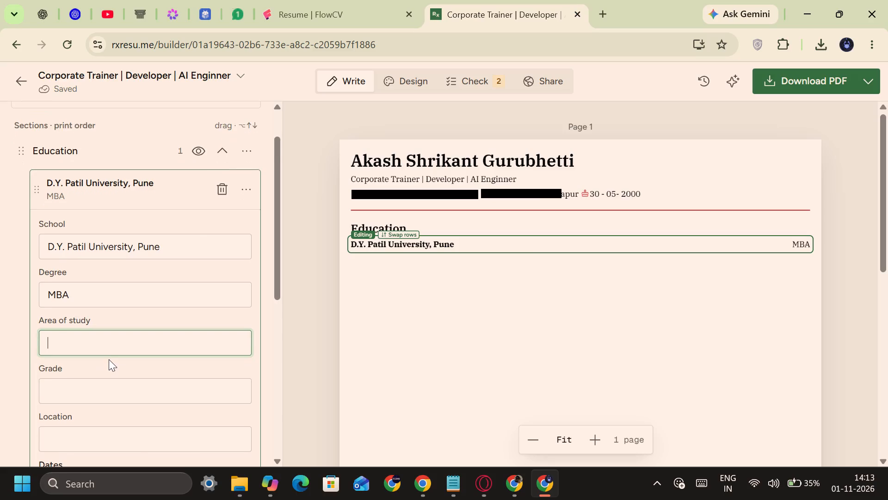
pyautogui.scroll(-1, 109, 359)
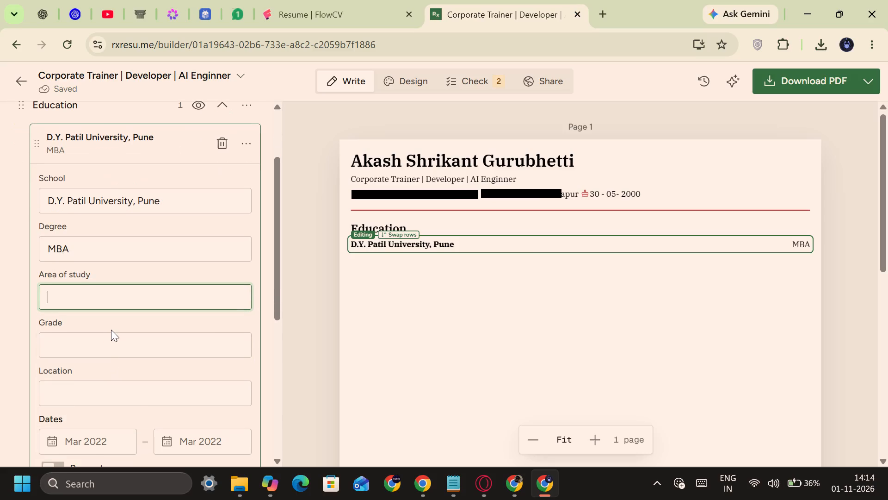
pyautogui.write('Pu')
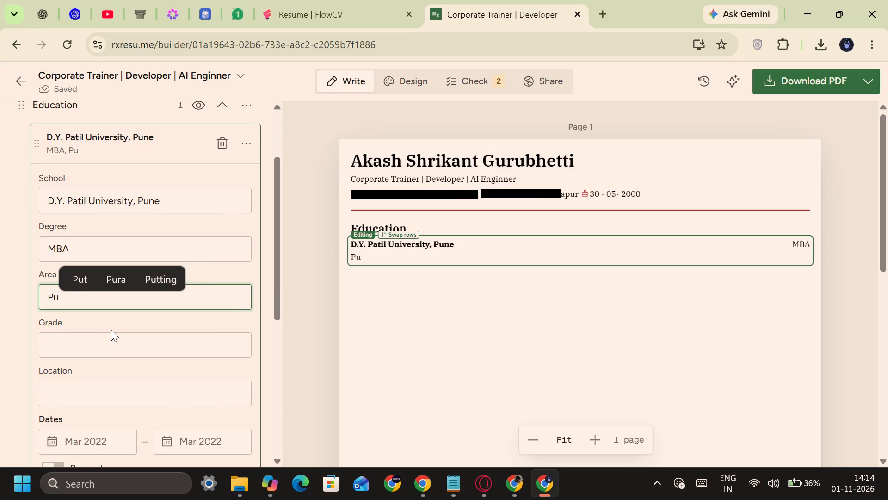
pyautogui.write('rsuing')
pyautogui.scroll(-1, 111, 330)
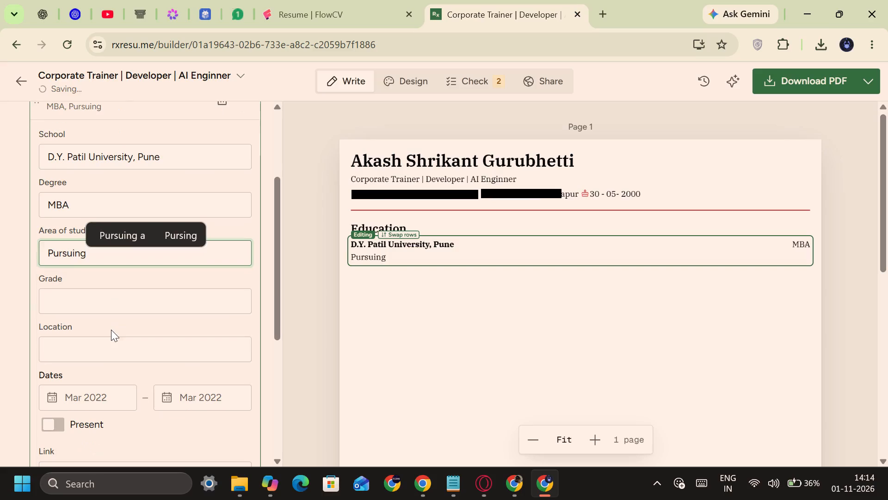
pyautogui.click(99, 345)
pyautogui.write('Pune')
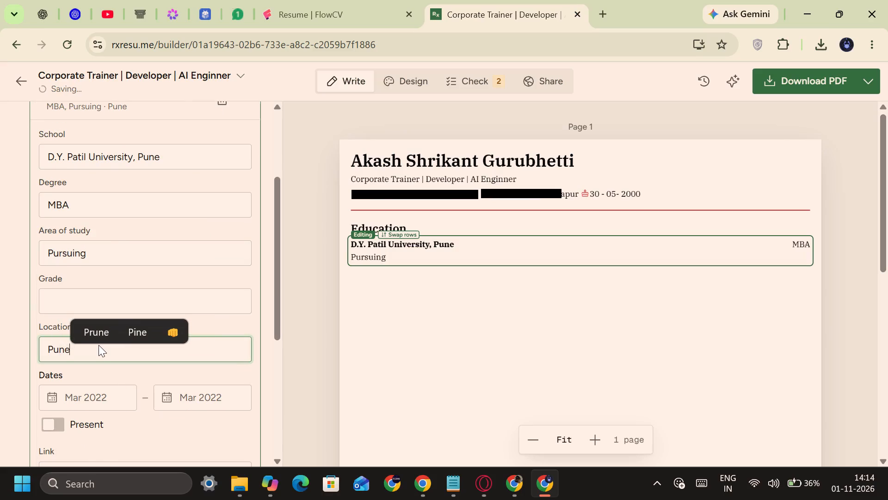
# Set the MBA entry's dates to run from Jan 2026 to Present.
pyautogui.click(96, 410)
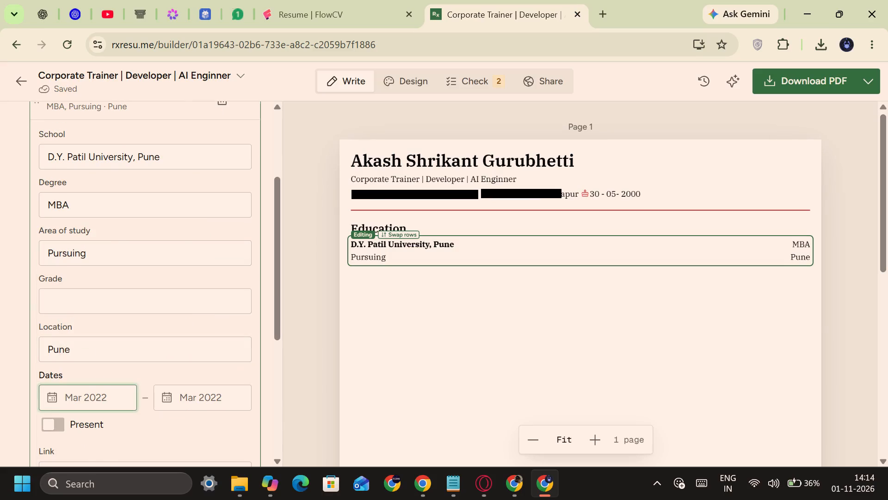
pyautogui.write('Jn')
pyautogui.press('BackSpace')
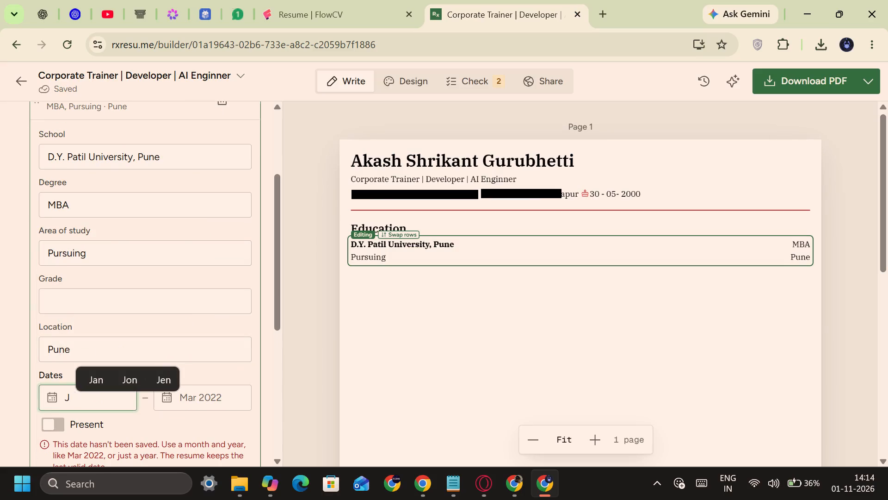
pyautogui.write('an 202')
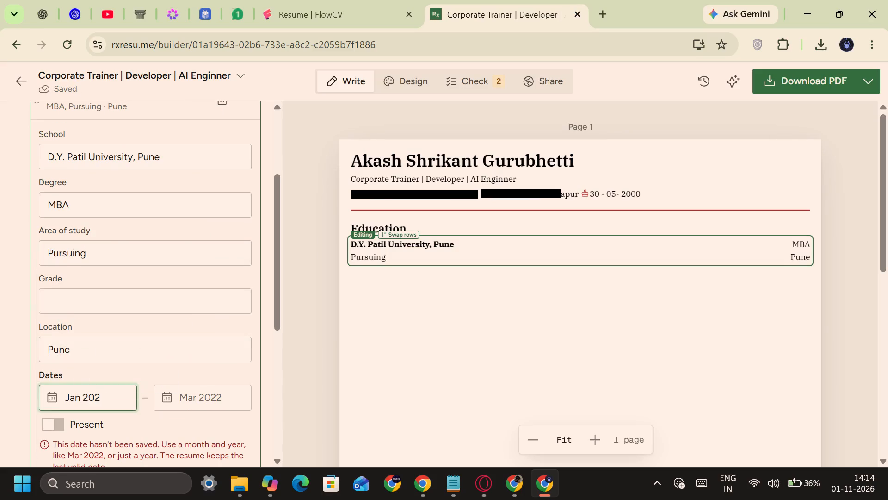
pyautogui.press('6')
pyautogui.click(56, 431)
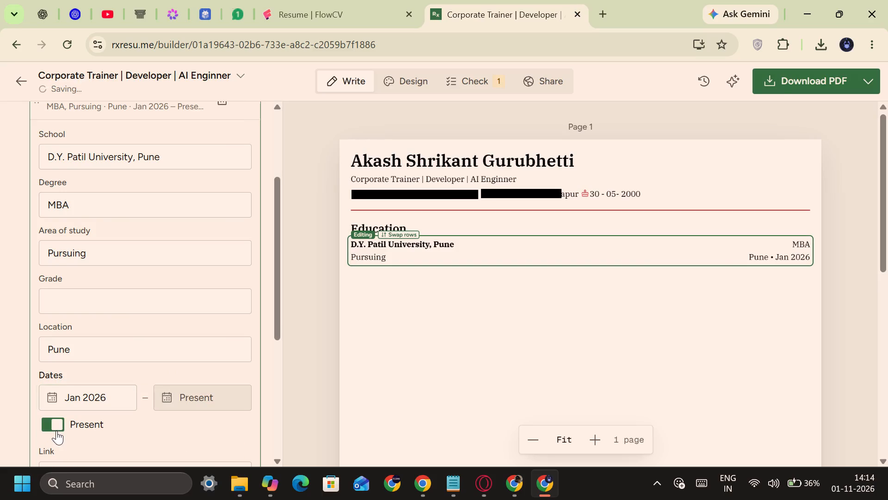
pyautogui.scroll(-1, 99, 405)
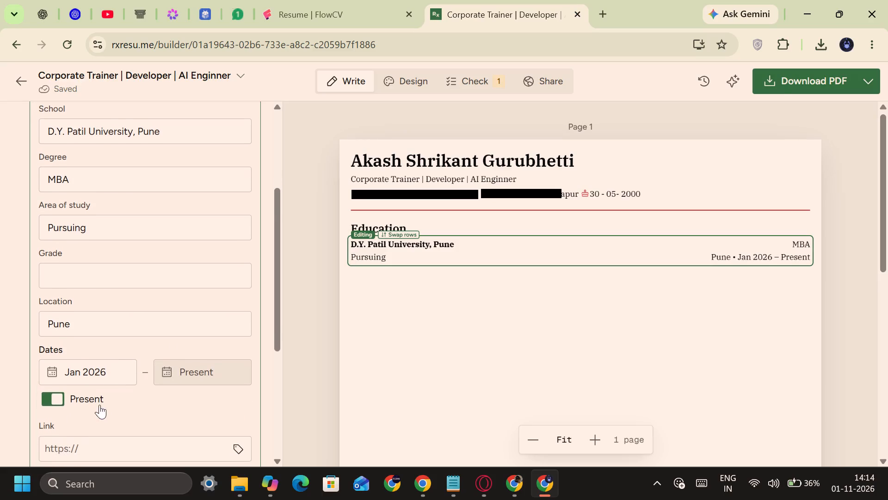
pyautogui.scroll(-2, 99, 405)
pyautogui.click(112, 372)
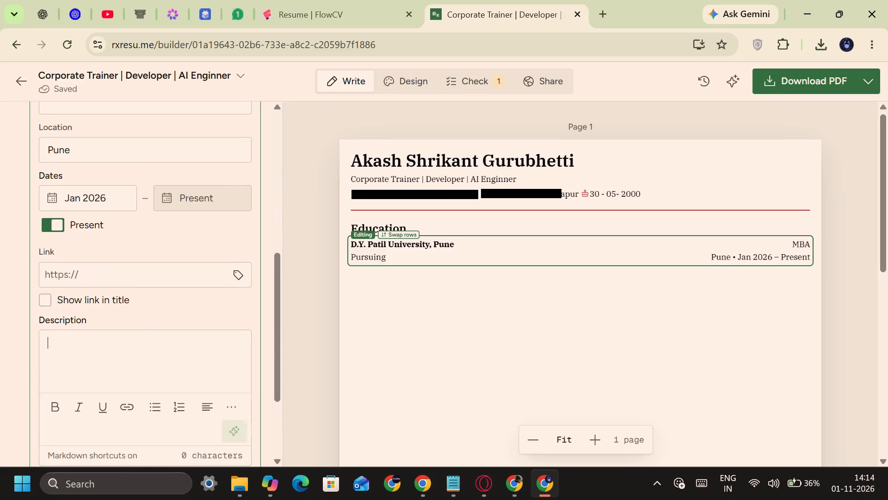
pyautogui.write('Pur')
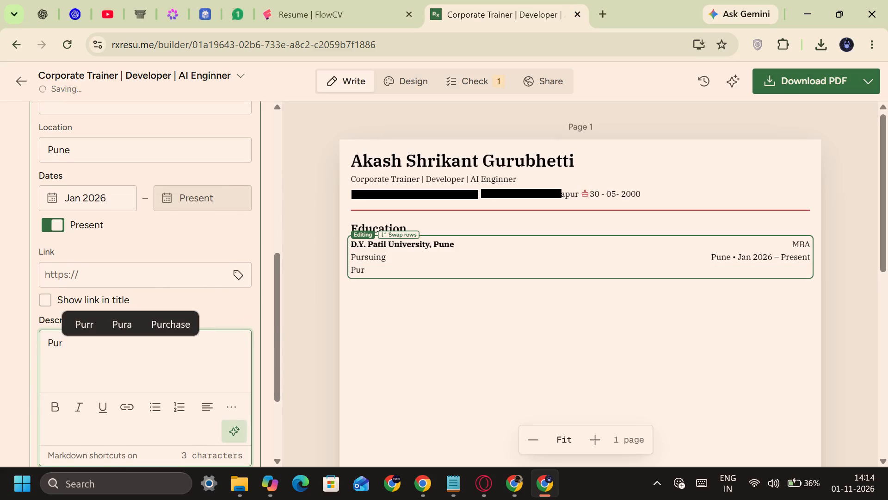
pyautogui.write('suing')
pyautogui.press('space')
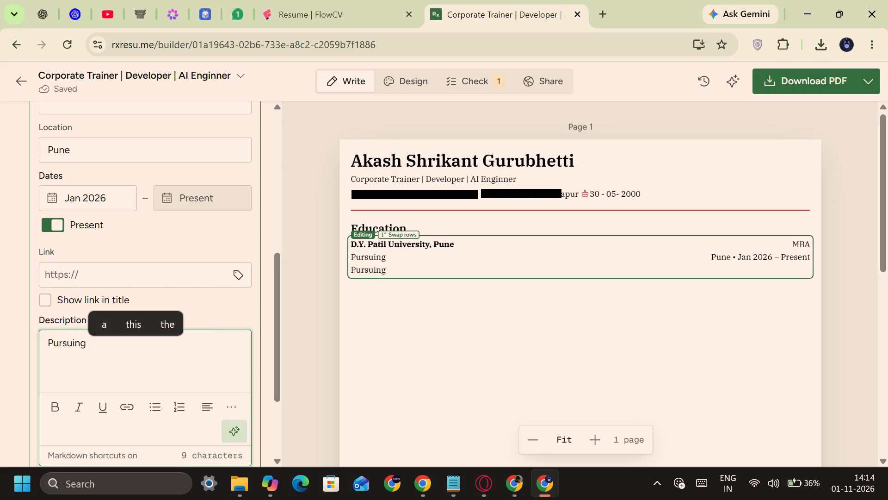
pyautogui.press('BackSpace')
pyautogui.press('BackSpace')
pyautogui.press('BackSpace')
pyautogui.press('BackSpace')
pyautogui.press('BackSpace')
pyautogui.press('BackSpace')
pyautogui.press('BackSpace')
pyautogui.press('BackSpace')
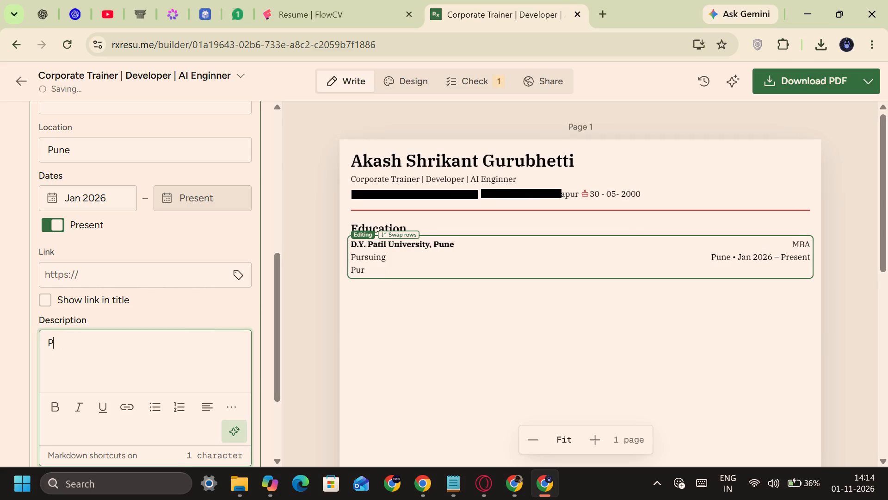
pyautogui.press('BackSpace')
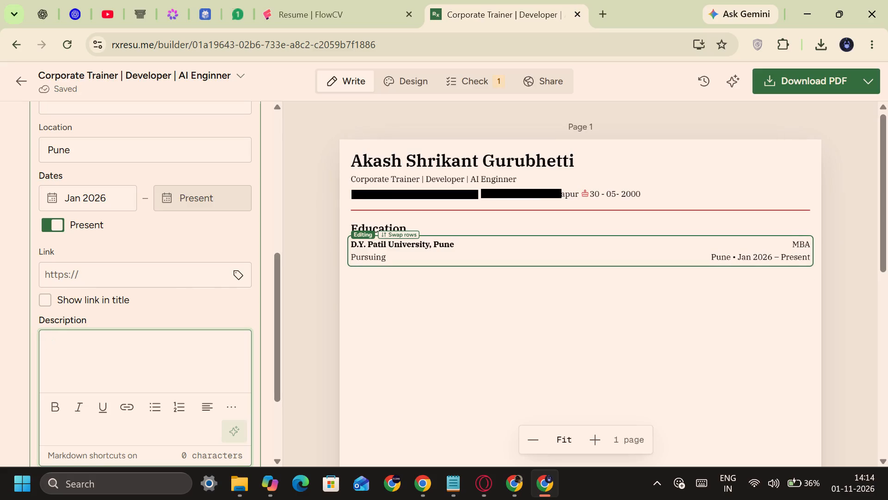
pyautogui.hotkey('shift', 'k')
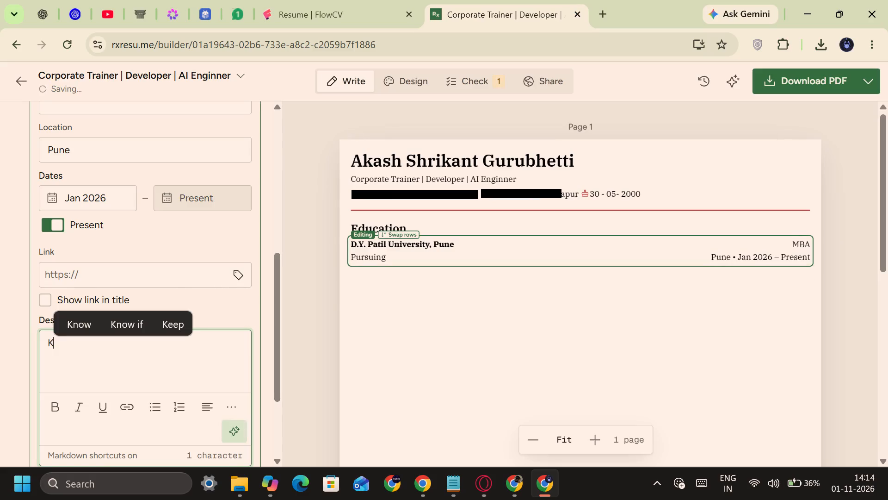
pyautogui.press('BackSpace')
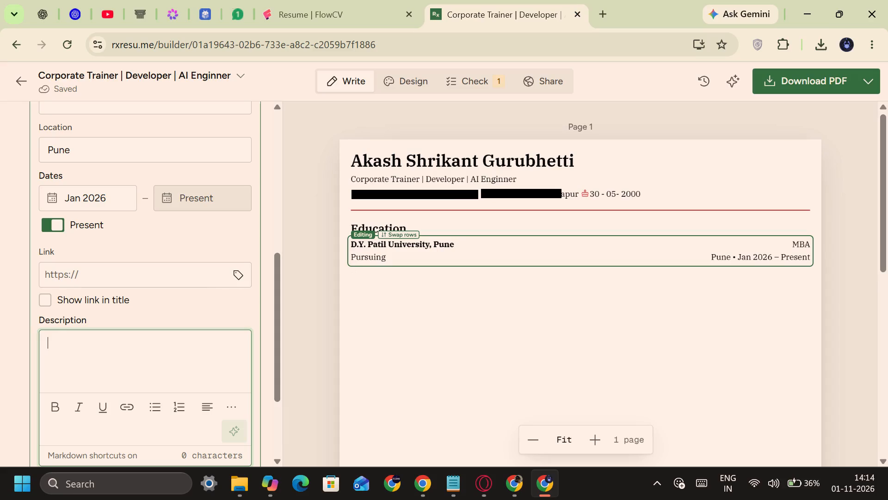
# Enter "Doing First semester" as the MBA entry's description.
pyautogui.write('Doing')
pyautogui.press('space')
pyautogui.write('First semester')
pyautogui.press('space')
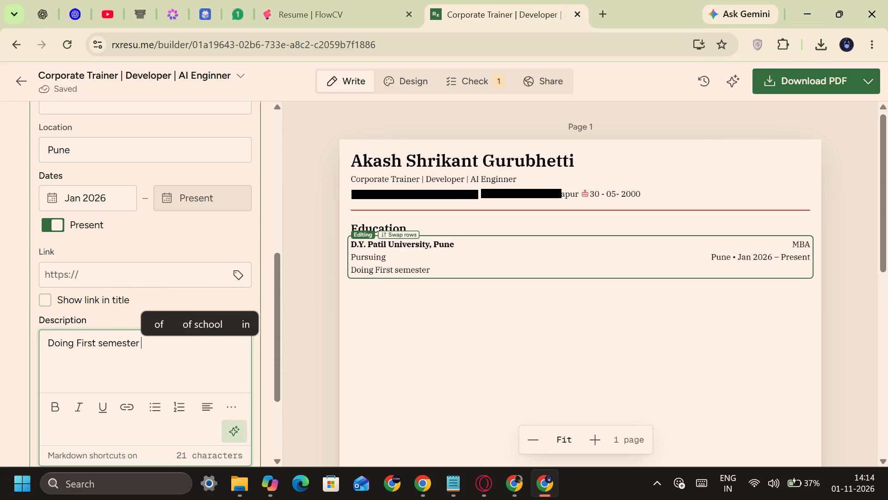
# Add a second, blank entry to the Education section.
pyautogui.scroll(-2, 112, 372)
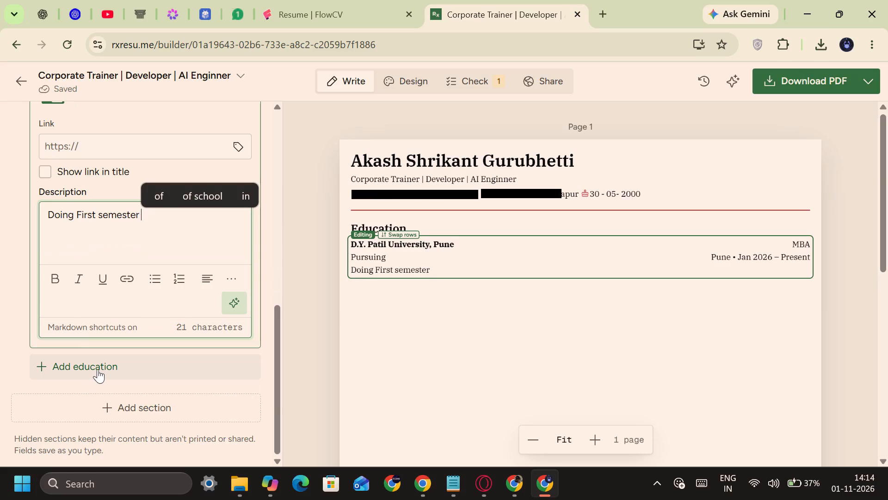
pyautogui.hotkey('alt', 'Tab')
pyautogui.hotkey('alt', 'Tab')
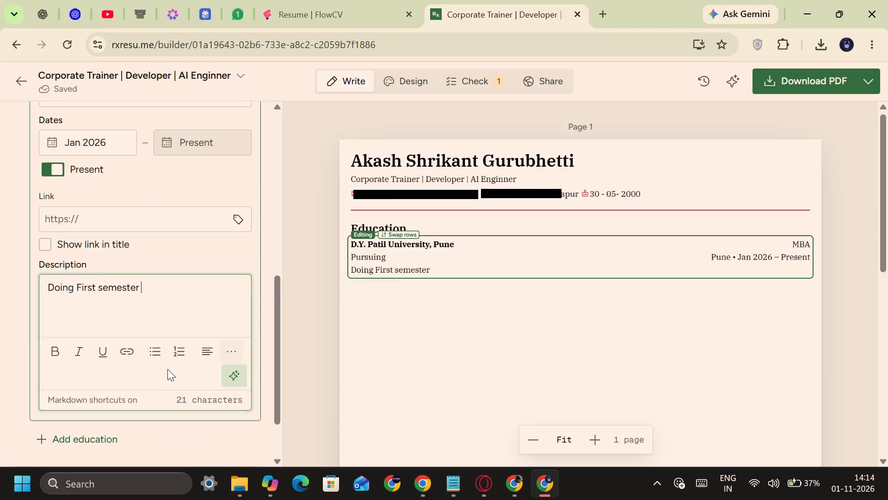
pyautogui.click(91, 440)
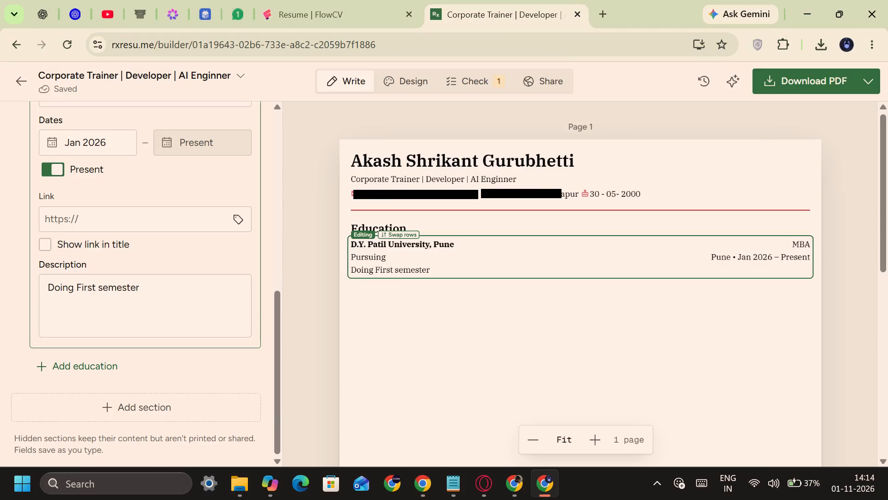
pyautogui.click(96, 359)
pyautogui.scroll(4, 110, 329)
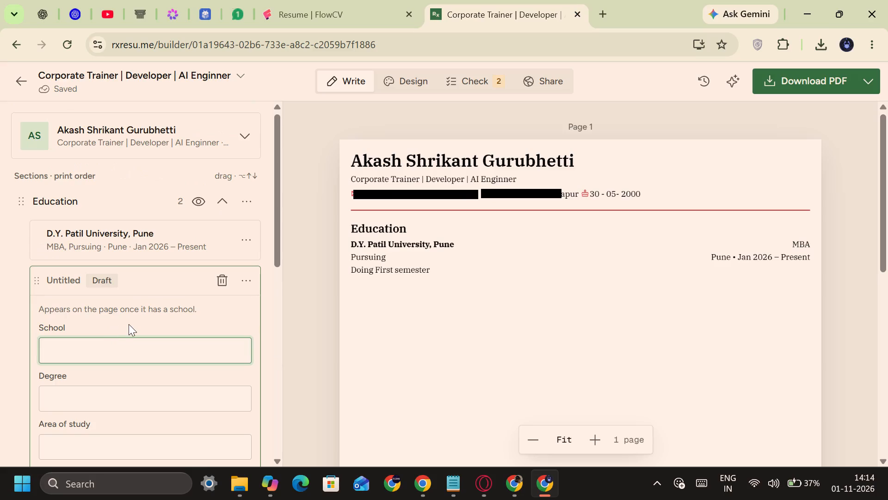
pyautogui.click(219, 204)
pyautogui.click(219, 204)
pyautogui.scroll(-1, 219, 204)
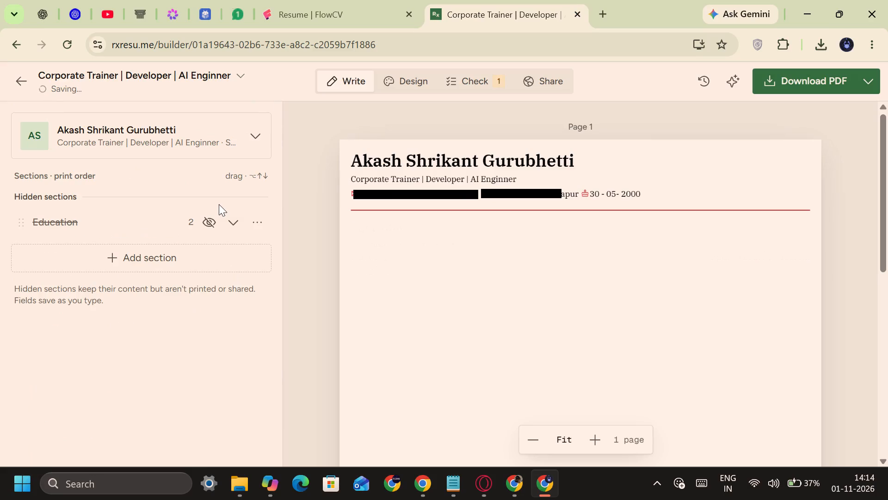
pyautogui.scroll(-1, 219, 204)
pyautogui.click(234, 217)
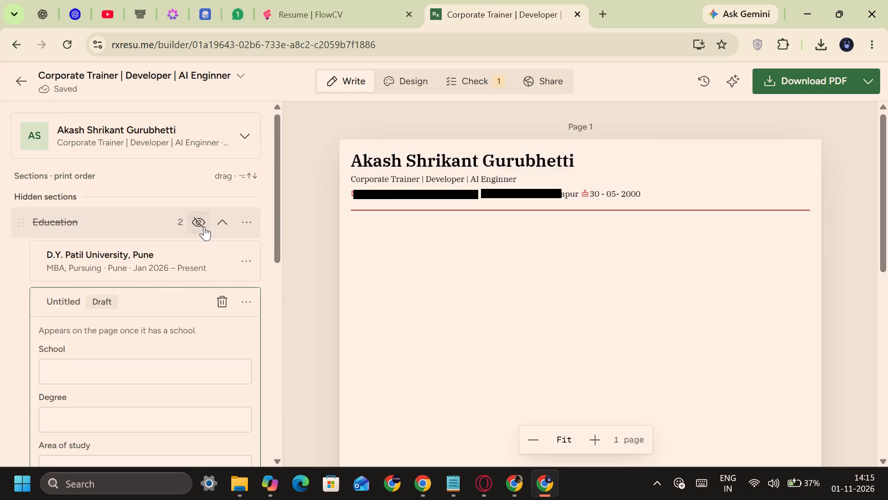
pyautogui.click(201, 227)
# Copy "M.C.A in Full Stack Development" from the Google Docs CV into the School field of the blank education entry in Reactive Resume.
pyautogui.scroll(-1, 160, 293)
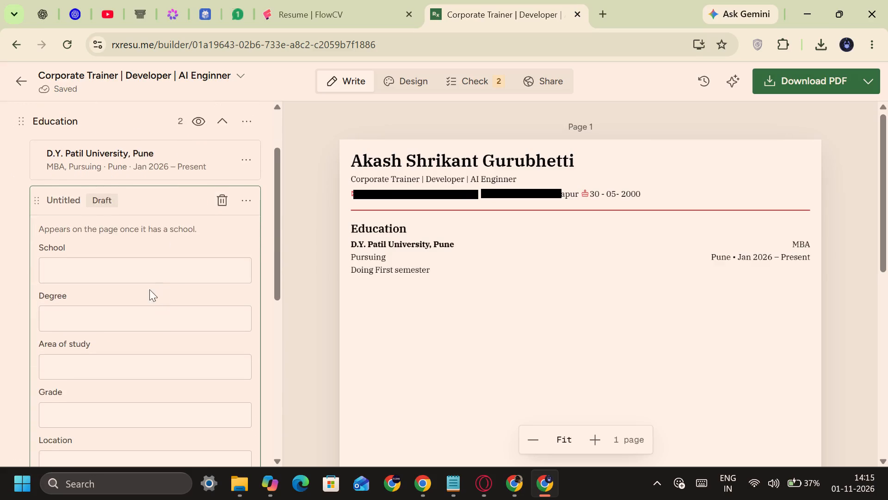
pyautogui.click(137, 277)
pyautogui.hotkey('alt', 'Tab')
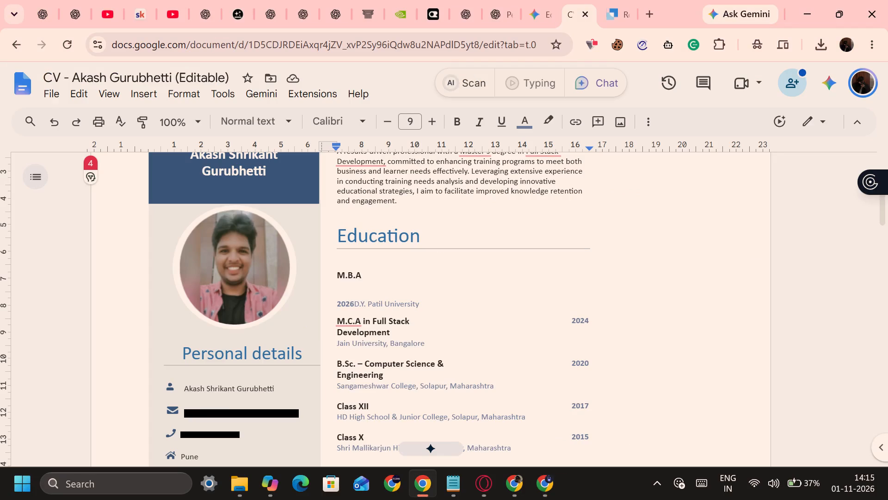
pyautogui.click(337, 319)
pyautogui.hotkey('shift', 'Down')
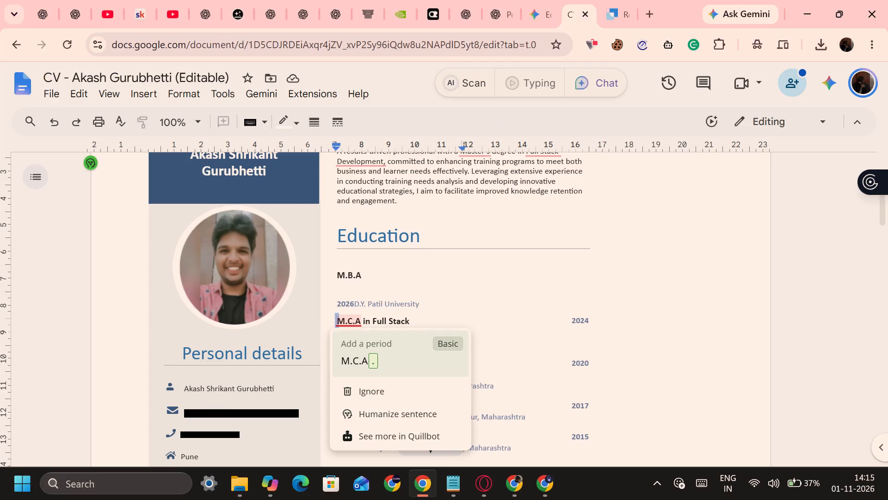
pyautogui.press('Escape')
pyautogui.click(371, 316)
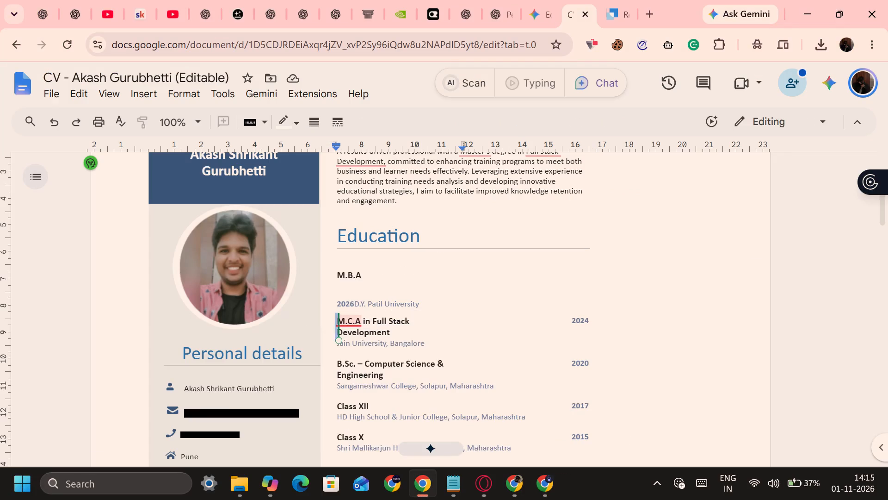
pyautogui.click(341, 322)
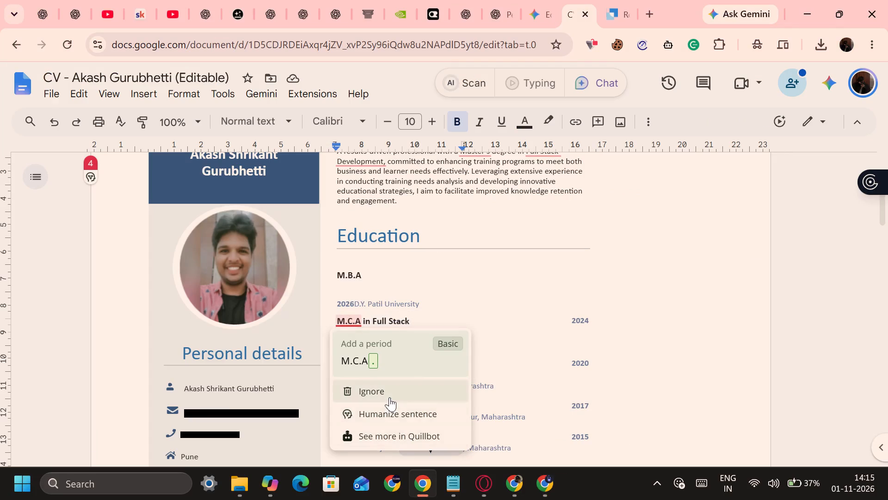
pyautogui.click(389, 397)
pyautogui.hotkey('shift', 'Down')
pyautogui.hotkey('shift', 'Down')
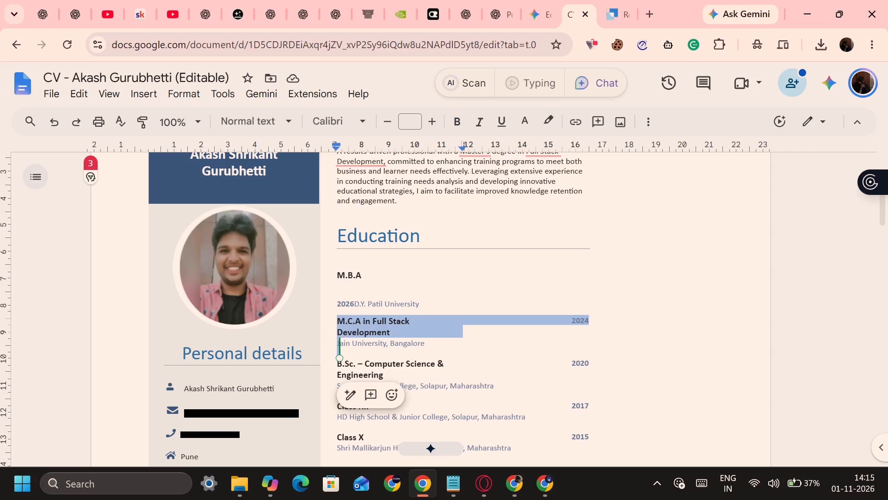
pyautogui.hotkey('shift', 'Left')
pyautogui.hotkey('shift', 'Left')
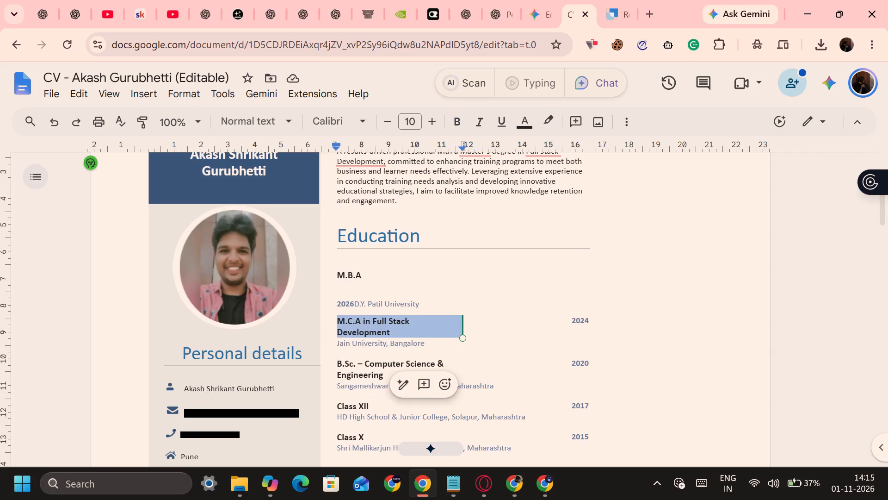
pyautogui.hotkey('ctrl', 'c')
pyautogui.hotkey('alt', 'Tab')
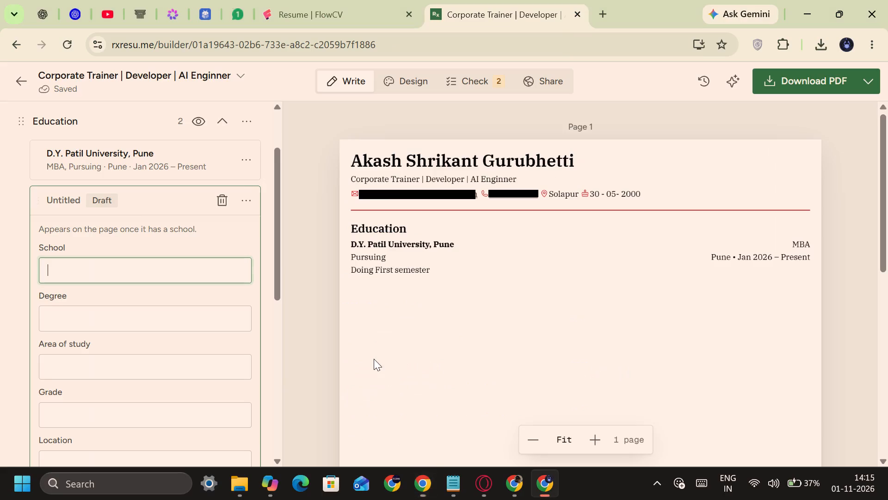
pyautogui.hotkey('ctrl', 'v')
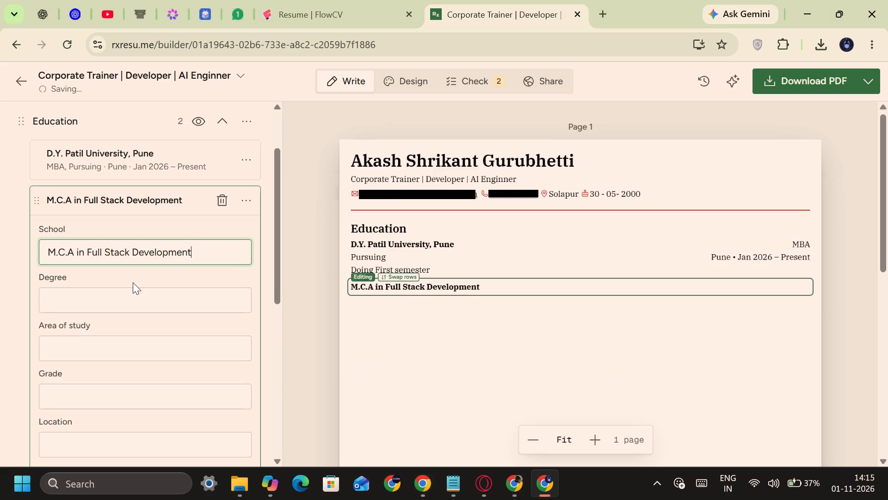
# Move "M.C.A in Full Stack Development" from the entry's School field to its Degree field.
pyautogui.click(146, 290)
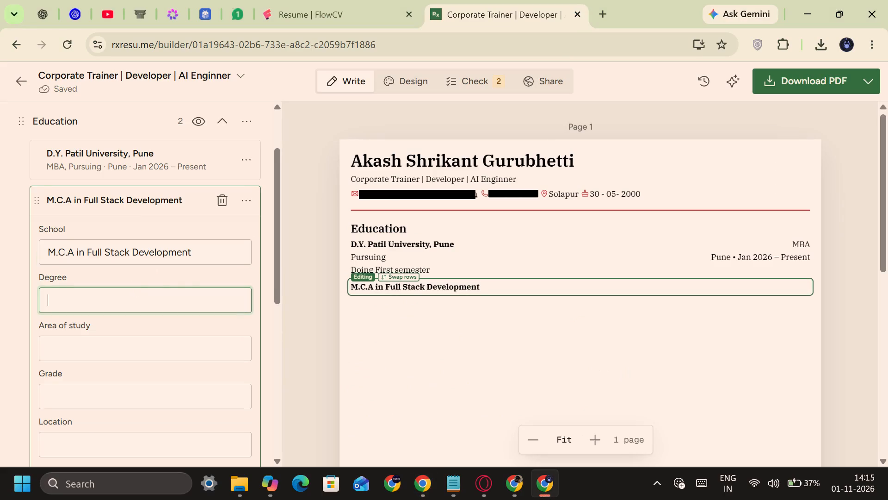
pyautogui.click(200, 258)
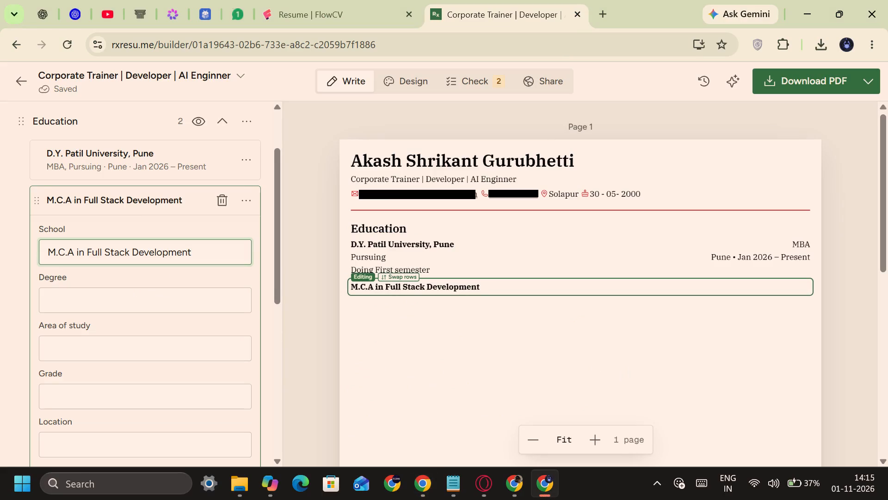
pyautogui.hotkey('ctrl', 'a')
pyautogui.hotkey('ctrl', 'x')
pyautogui.click(132, 315)
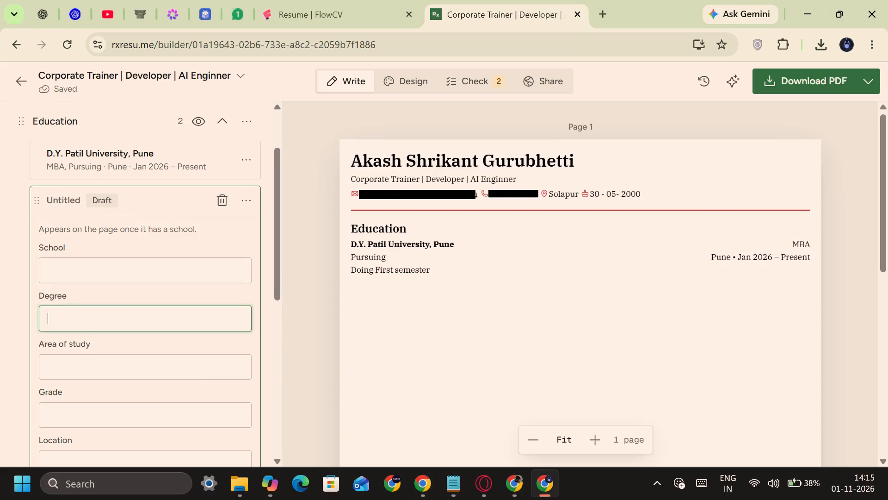
pyautogui.hotkey('ctrl', 'v')
# Switch to the Google Docs CV and select the text "Jain University, Bangalore" under the M.C.A heading.
pyautogui.hotkey('alt', 'Tab')
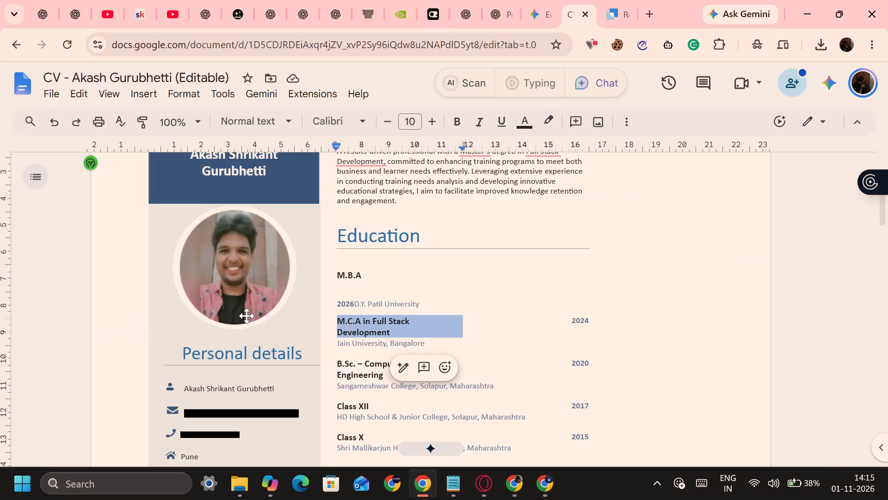
pyautogui.click(333, 346)
pyautogui.hotkey('shift', 'Down')
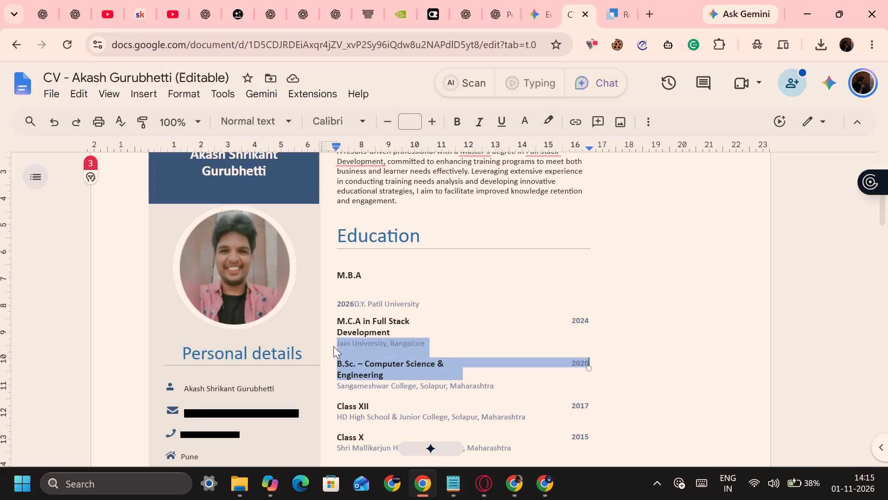
pyautogui.hotkey('shift', 'Up')
pyautogui.hotkey('shift', 'Right')
pyautogui.hotkey('shift', 'Right')
pyautogui.hotkey('shift', 'Right')
pyautogui.hotkey('shift', 'Right')
pyautogui.hotkey('shift', 'Right')
pyautogui.hotkey('shift', 'Right')
pyautogui.hotkey('shift', 'Right')
pyautogui.hotkey('shift', 'Right')
pyautogui.hotkey('shift', 'Right')
pyautogui.hotkey('shift', 'Right')
pyautogui.hotkey('shift', 'Right')
pyautogui.hotkey('shift', 'Right')
pyautogui.hotkey('shift', 'Right')
pyautogui.hotkey('shift', 'Right')
pyautogui.hotkey('shift', 'Right')
pyautogui.hotkey('shift', 'Right')
pyautogui.hotkey('shift', 'Right')
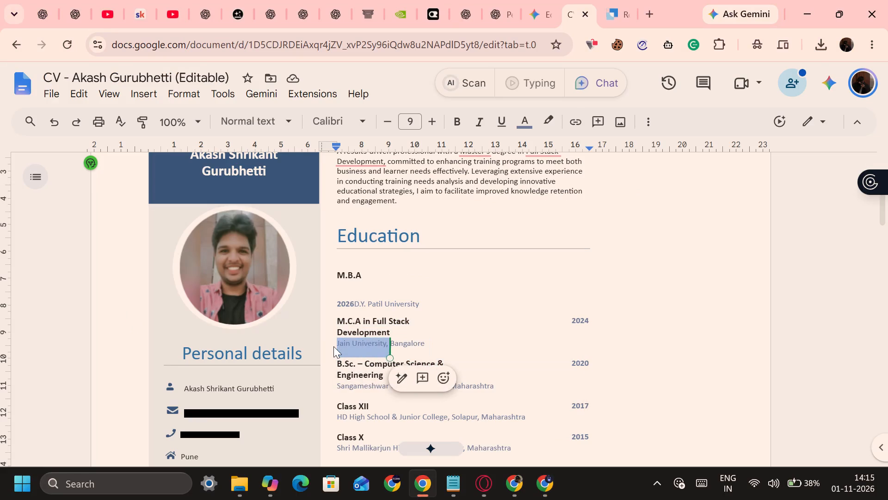
pyautogui.hotkey('shift', 'Right')
pyautogui.hotkey('shift', 'Right')
pyautogui.hotkey('shift', 'Right')
pyautogui.hotkey('shift', 'Right')
pyautogui.hotkey('shift', 'Right')
pyautogui.hotkey('shift', 'Right')
pyautogui.hotkey('shift', 'Right')
pyautogui.hotkey('shift', 'Right')
pyautogui.hotkey('shift', 'Right')
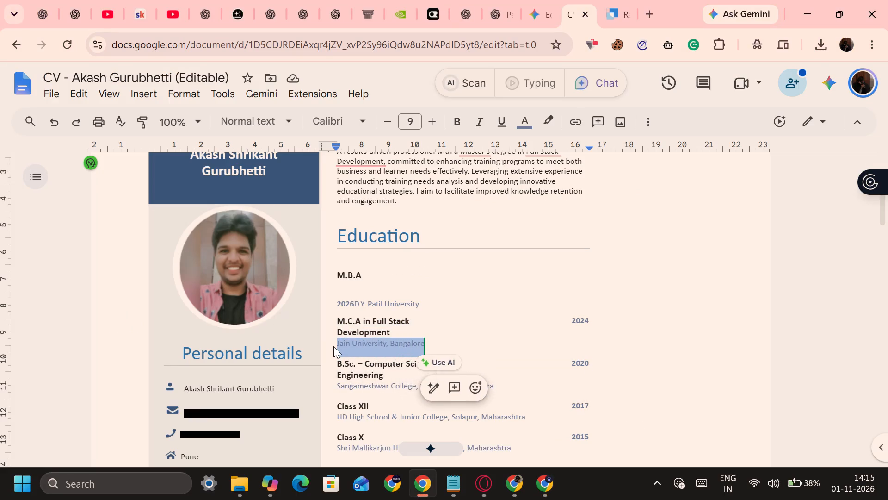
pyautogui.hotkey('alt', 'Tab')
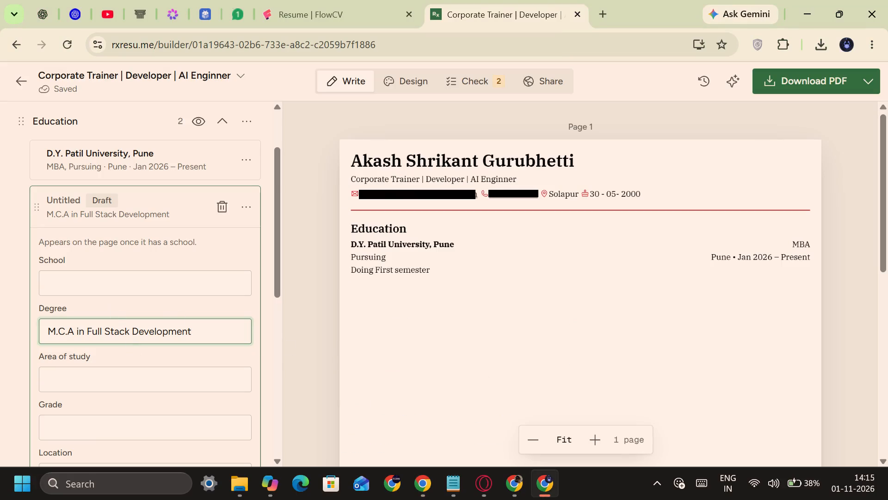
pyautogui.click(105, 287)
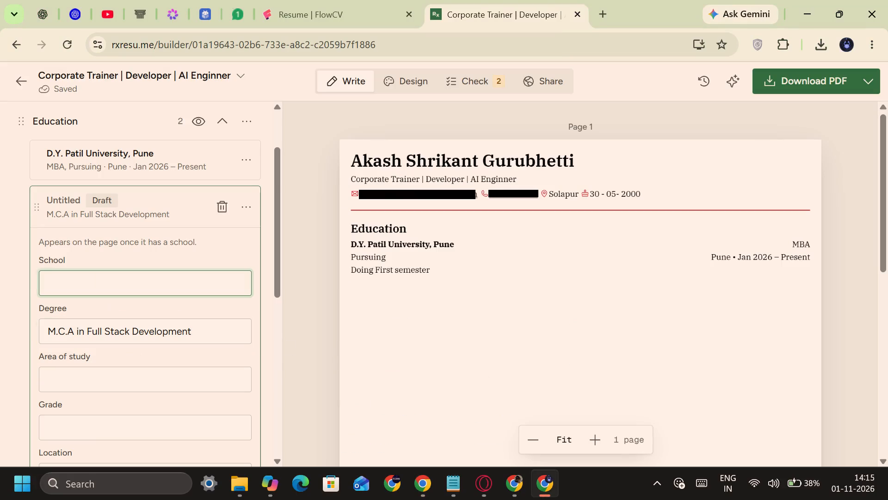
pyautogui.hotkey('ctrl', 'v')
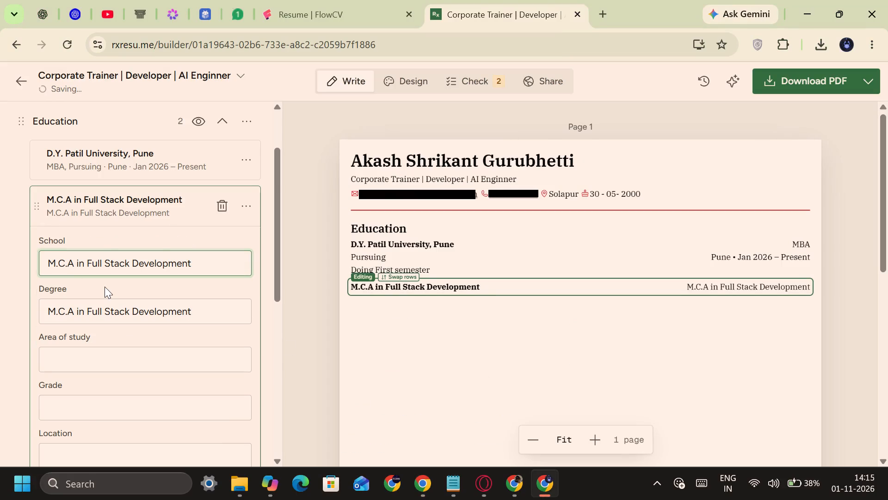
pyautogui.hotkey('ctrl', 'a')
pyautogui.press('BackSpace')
# Copy the selected "Jain University, Bangalore" from the Google Docs CV into the M.C.A entry's School field in Reactive Resume.
pyautogui.hotkey('alt', 'Tab')
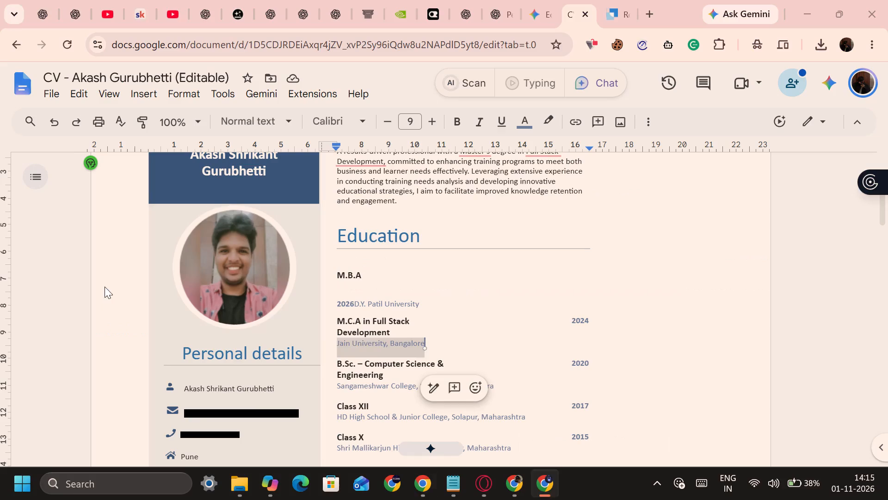
pyautogui.hotkey('ctrl', 'c')
pyautogui.hotkey('alt', 'Tab')
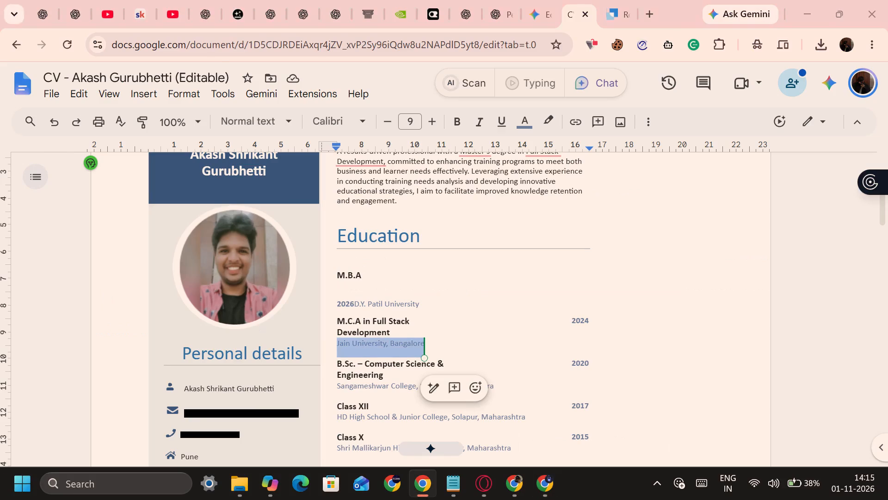
pyautogui.hotkey('ctrl', 'v')
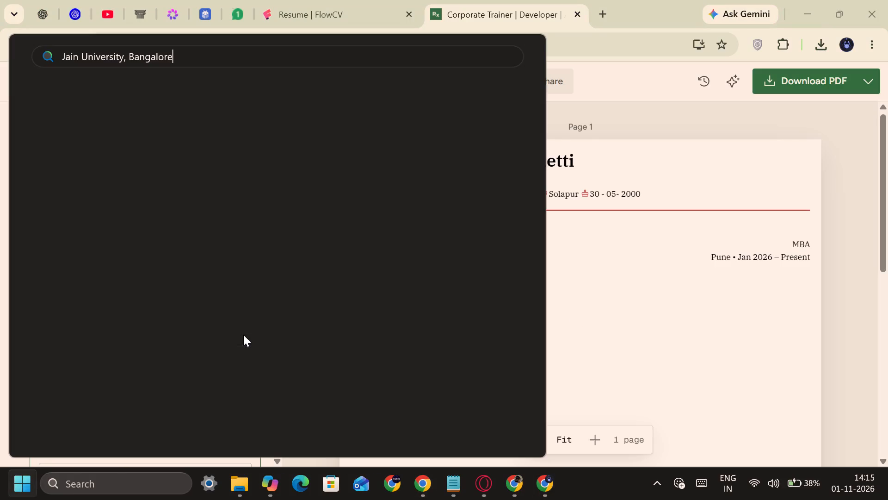
pyautogui.click(651, 380)
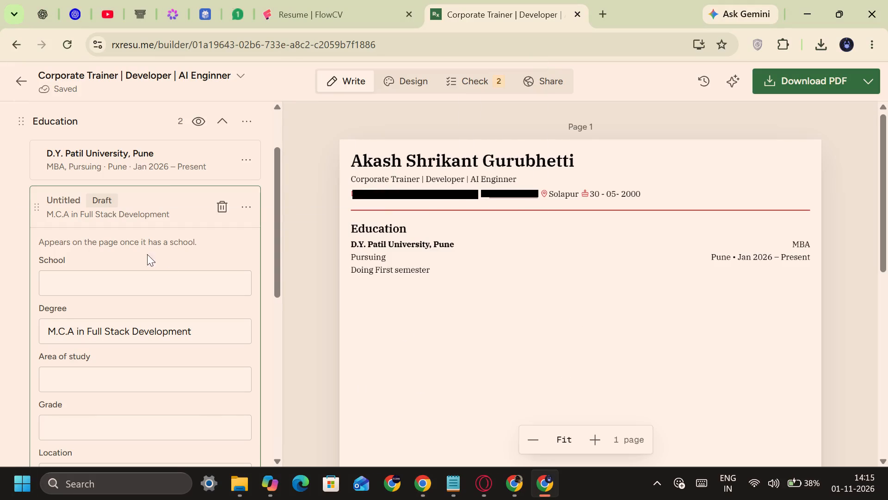
pyautogui.click(127, 281)
pyautogui.hotkey('ctrl', 'v')
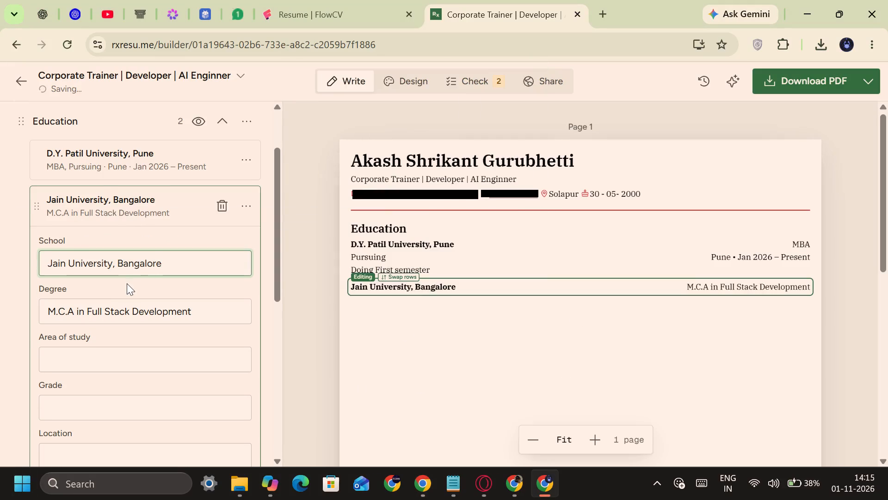
# Move "Full Stack Development" from the entry's Degree to its Area of study, leaving only "M.C.A" as the degree.
pyautogui.click(165, 346)
pyautogui.click(161, 354)
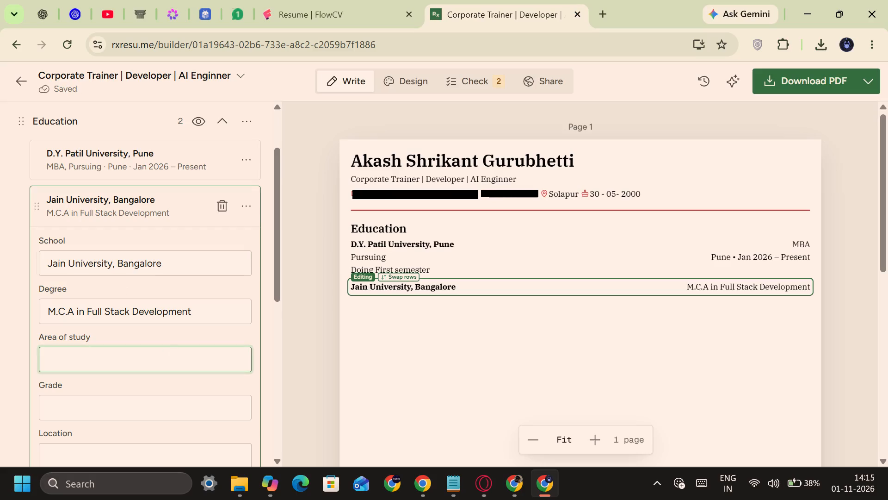
pyautogui.click(197, 312)
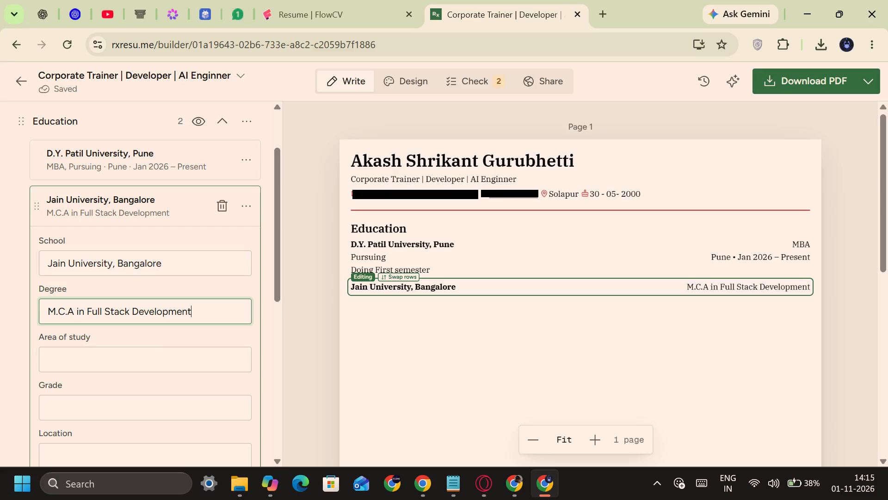
pyautogui.hotkey('shift', 'Left')
pyautogui.hotkey('shift', 'Left')
pyautogui.hotkey('shift', 'Left')
pyautogui.hotkey('shift', 'Left')
pyautogui.hotkey('shift', 'Left')
pyautogui.hotkey('shift', 'Left')
pyautogui.hotkey('shift', 'Left')
pyautogui.hotkey('shift', 'Left')
pyautogui.hotkey('shift', 'Left')
pyautogui.hotkey('shift', 'Left')
pyautogui.hotkey('shift', 'Left')
pyautogui.hotkey('shift', 'Left')
pyautogui.hotkey('shift', 'Left')
pyautogui.hotkey('shift', 'Left')
pyautogui.hotkey('shift', 'Left')
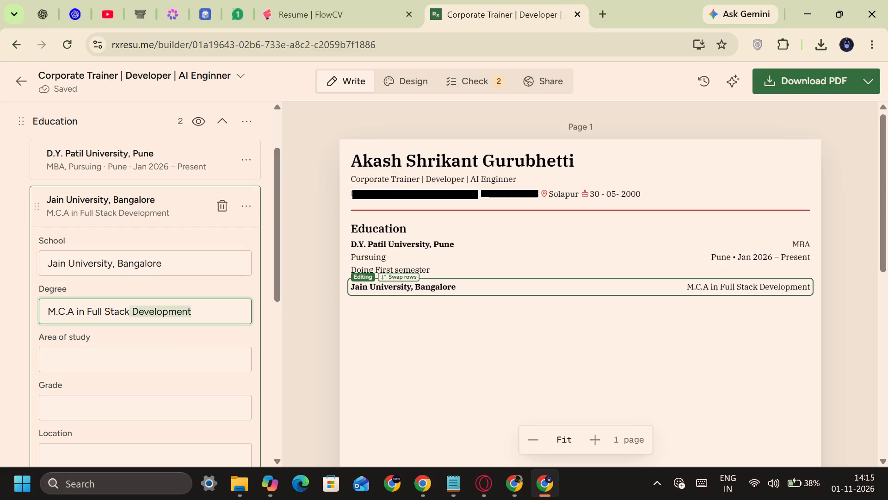
pyautogui.hotkey('shift', 'Left')
pyautogui.hotkey('shift', 'Left')
pyautogui.hotkey('shift', 'Left')
pyautogui.hotkey('shift', 'Left')
pyautogui.hotkey('shift', 'Left')
pyautogui.hotkey('shift', 'Left')
pyautogui.hotkey('shift', 'Left')
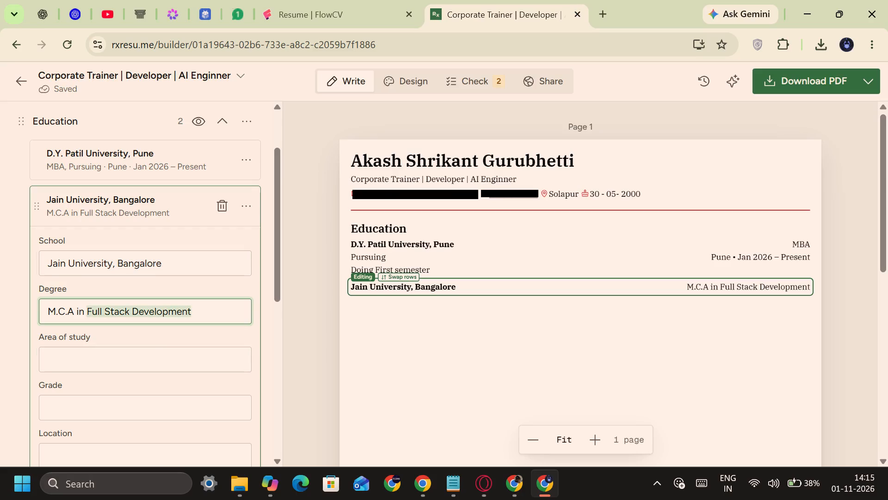
pyautogui.hotkey('ctrl', 'x')
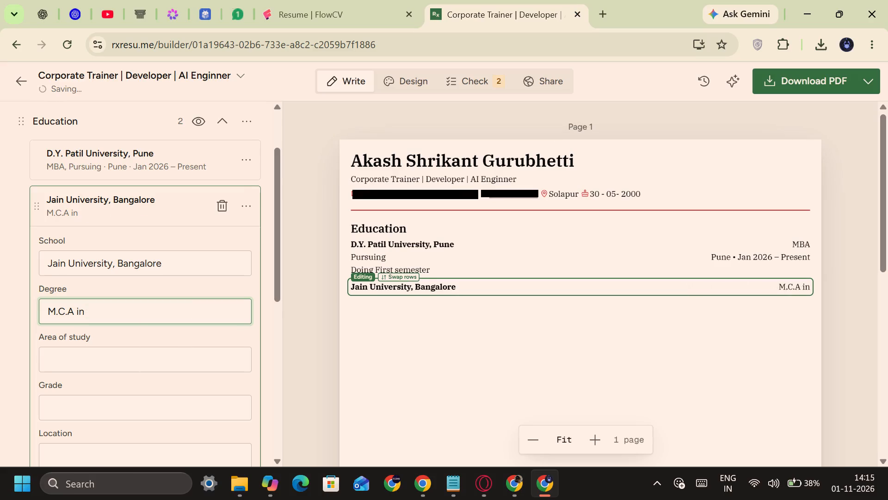
pyautogui.click(152, 360)
pyautogui.hotkey('ctrl', 'v')
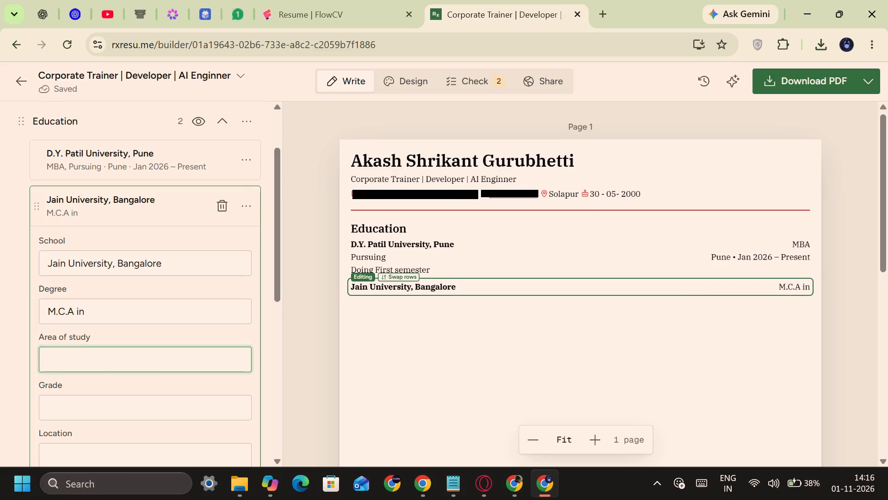
pyautogui.click(106, 307)
pyautogui.press('BackSpace')
pyautogui.press('BackSpace')
pyautogui.press('BackSpace')
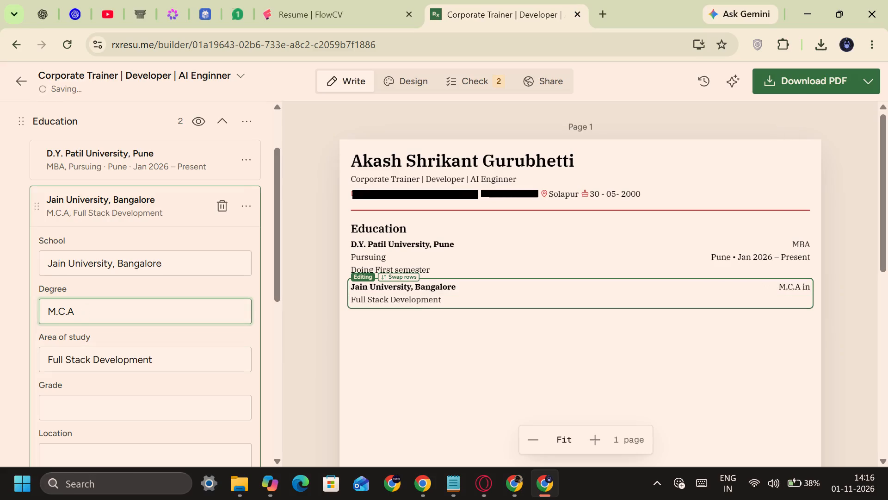
pyautogui.press('BackSpace')
# Set the M.C.A entry's grade to A+.
pyautogui.scroll(-1, 106, 307)
pyautogui.click(101, 364)
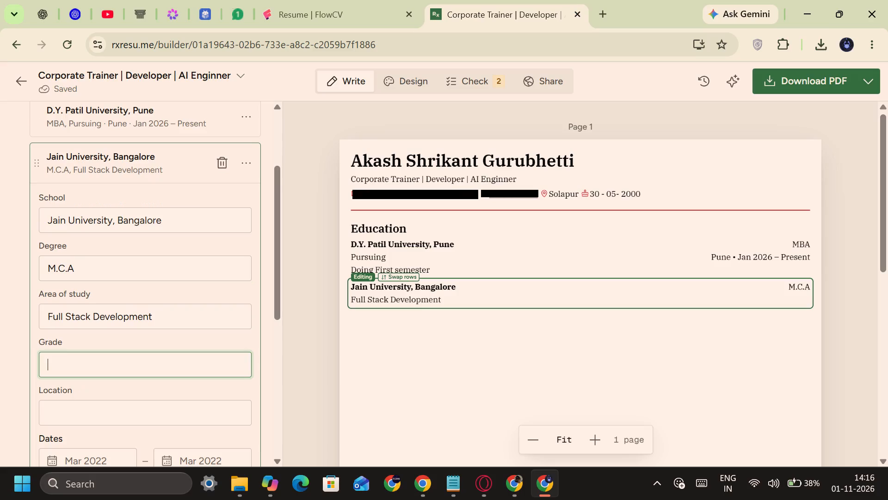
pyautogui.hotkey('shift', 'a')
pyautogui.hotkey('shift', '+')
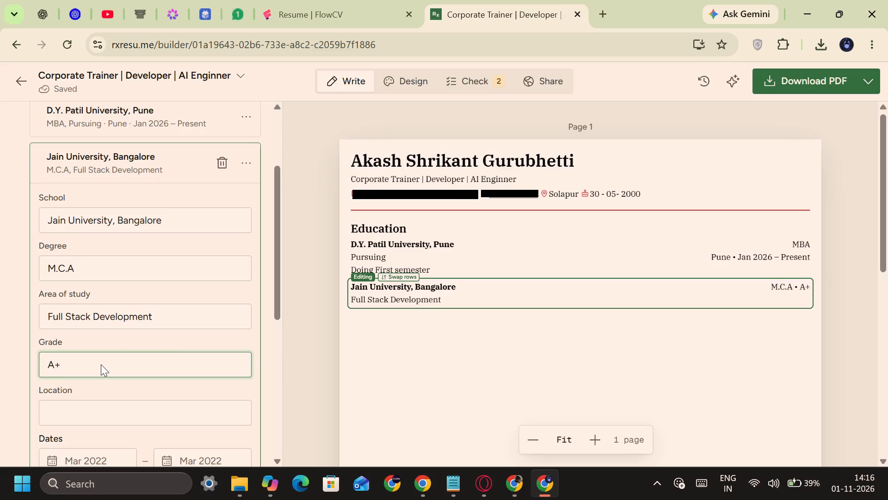
# Set the M.C.A entry's location to Bangalore.
pyautogui.hotkey('alt', 'Tab')
pyautogui.hotkey('alt', 'Tab')
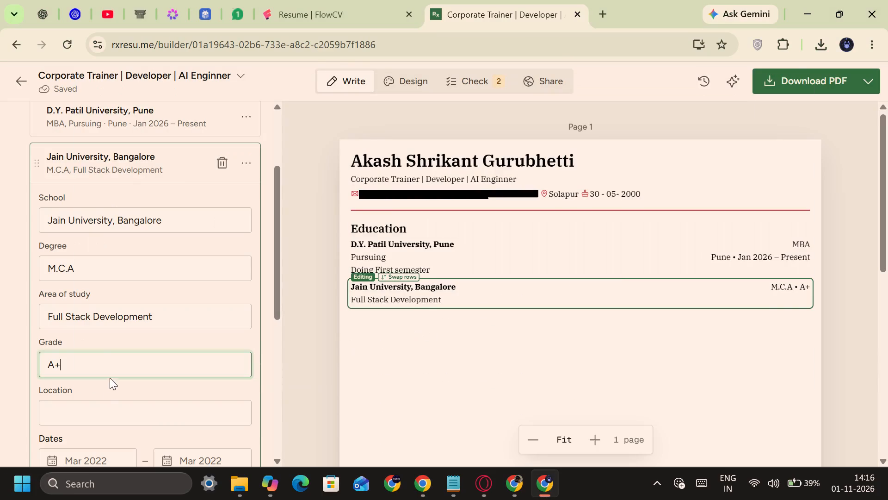
pyautogui.click(102, 407)
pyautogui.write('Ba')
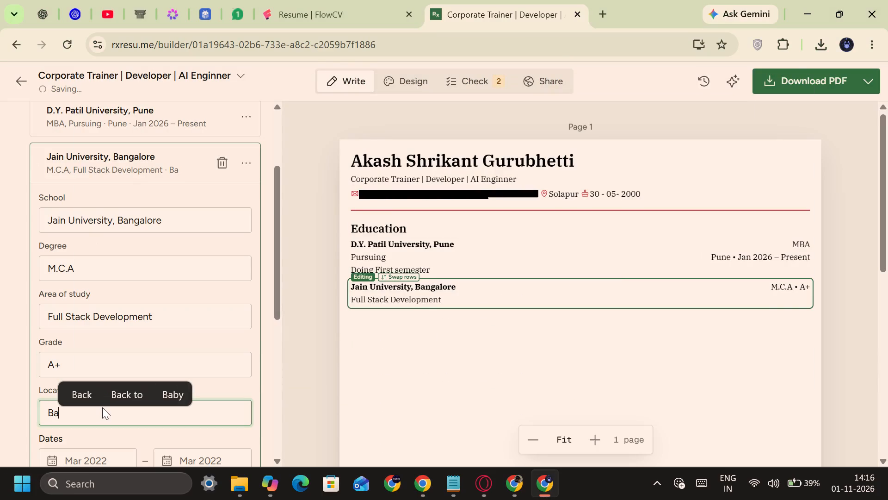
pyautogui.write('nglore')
pyautogui.click(125, 391)
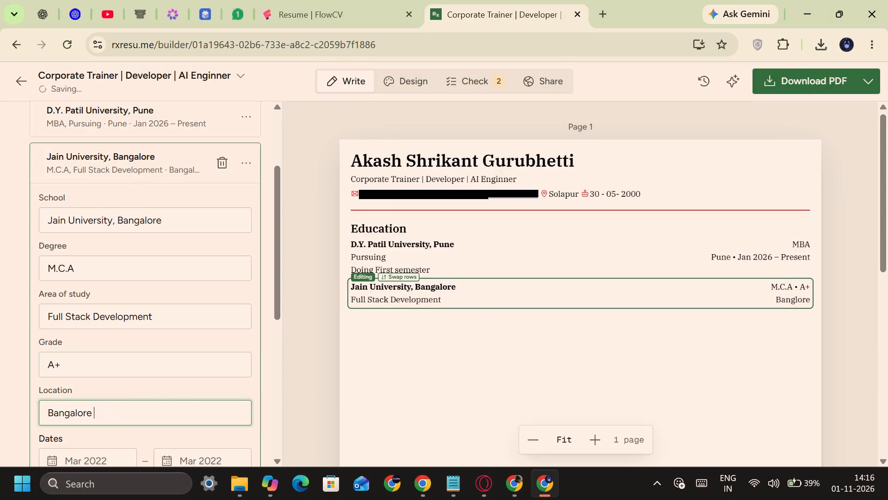
# Set the M.C.A entry's dates from Jan 2022 to Jan 2024.
pyautogui.scroll(-1, 125, 391)
pyautogui.hotkey('alt', 'Tab')
pyautogui.hotkey('alt', 'Tab')
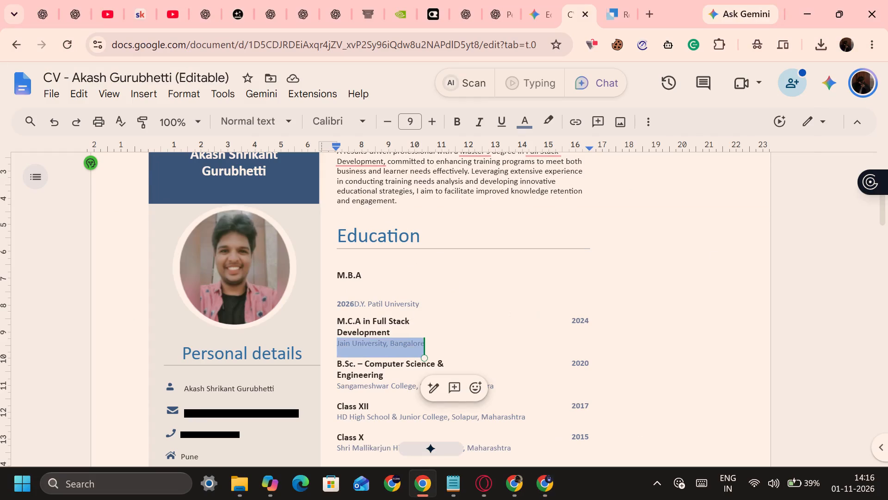
pyautogui.click(343, 213)
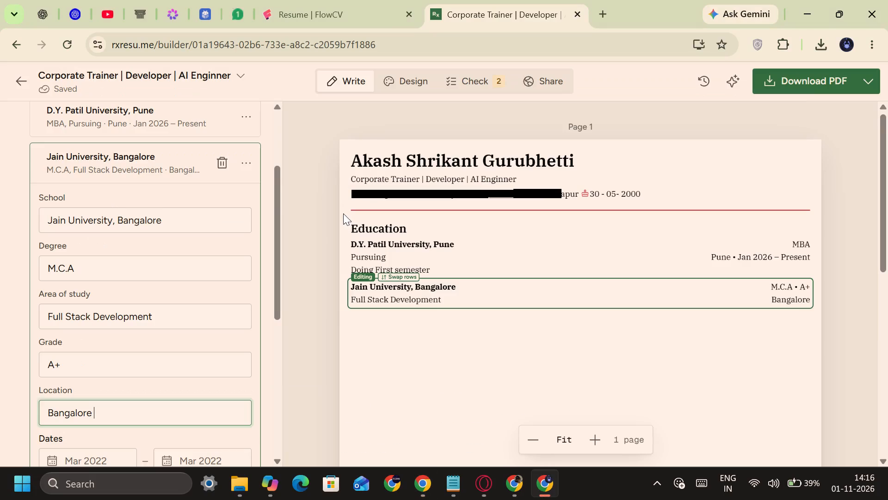
pyautogui.scroll(-1, 210, 336)
pyautogui.click(87, 346)
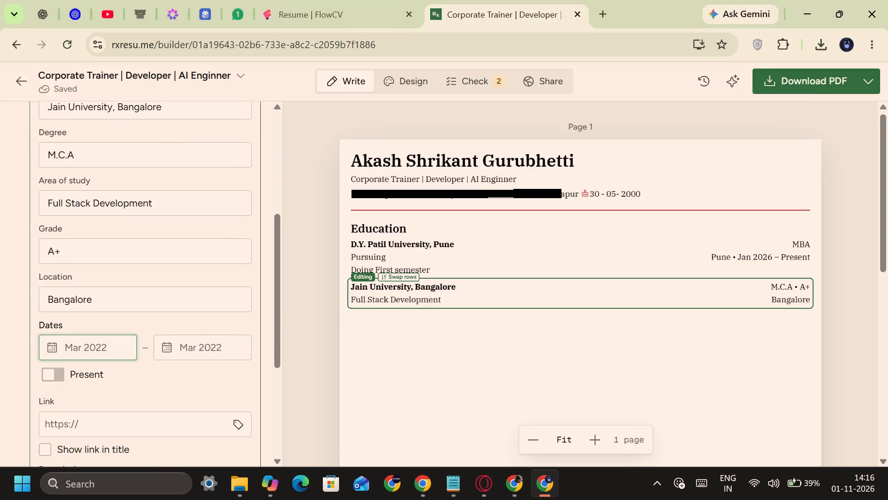
pyautogui.click(49, 350)
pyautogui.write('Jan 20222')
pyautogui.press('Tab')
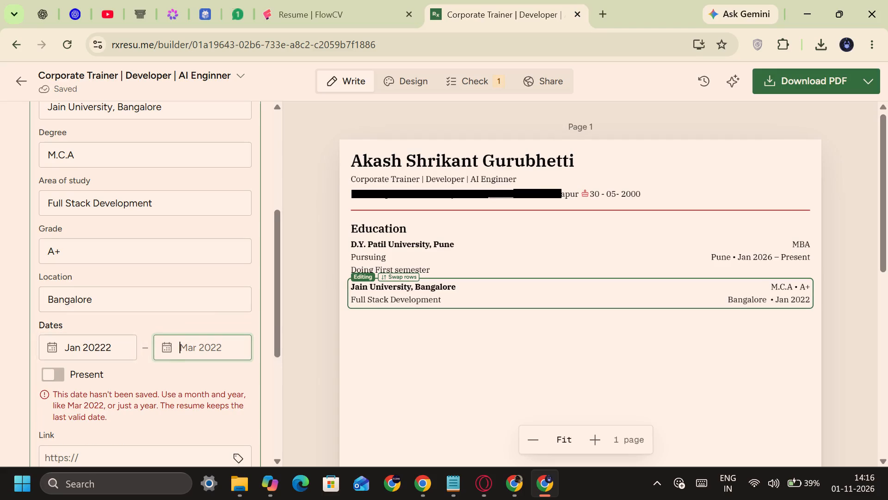
pyautogui.click(117, 348)
pyautogui.press('BackSpace')
pyautogui.press('Tab')
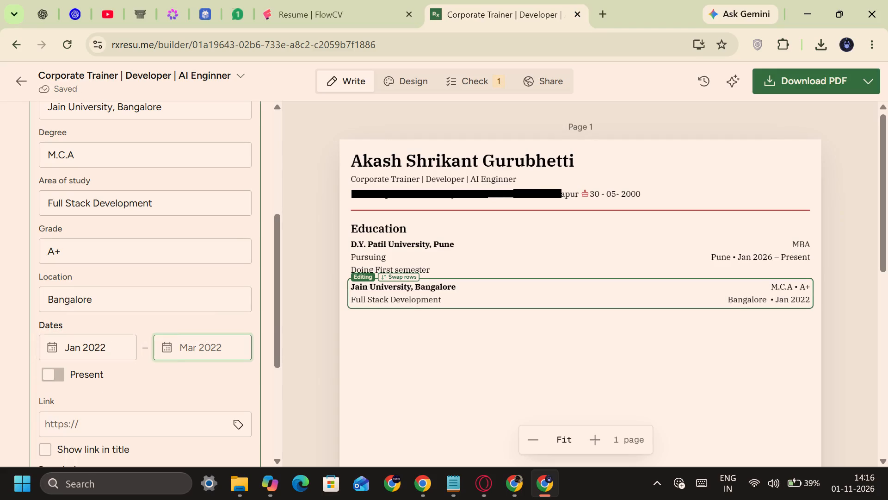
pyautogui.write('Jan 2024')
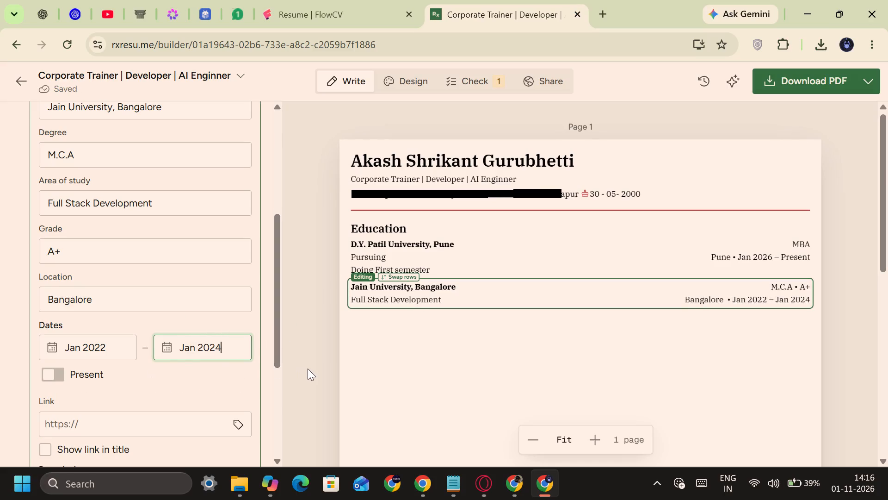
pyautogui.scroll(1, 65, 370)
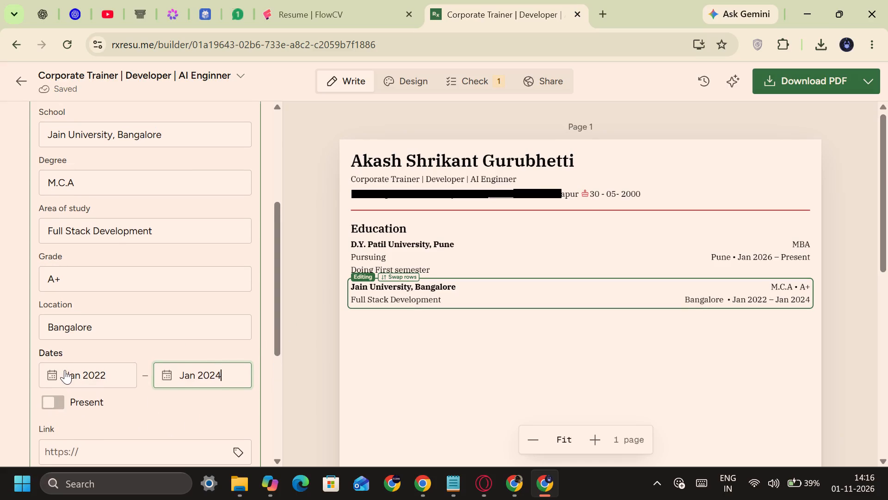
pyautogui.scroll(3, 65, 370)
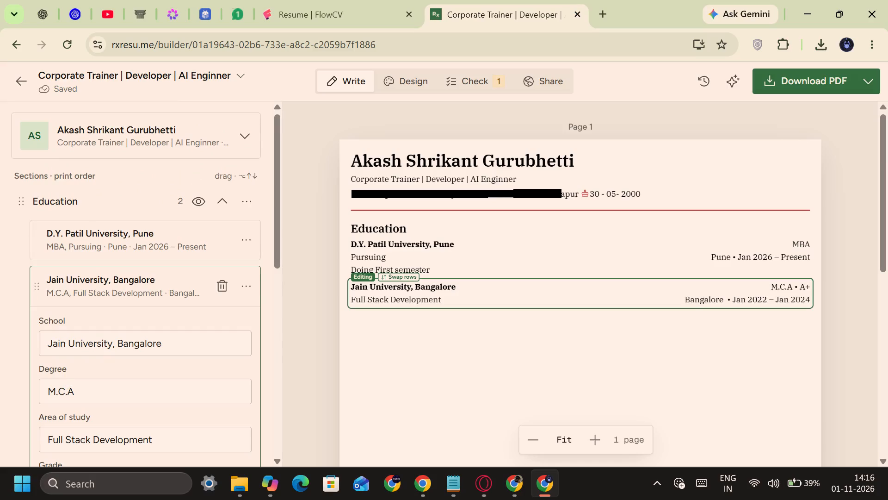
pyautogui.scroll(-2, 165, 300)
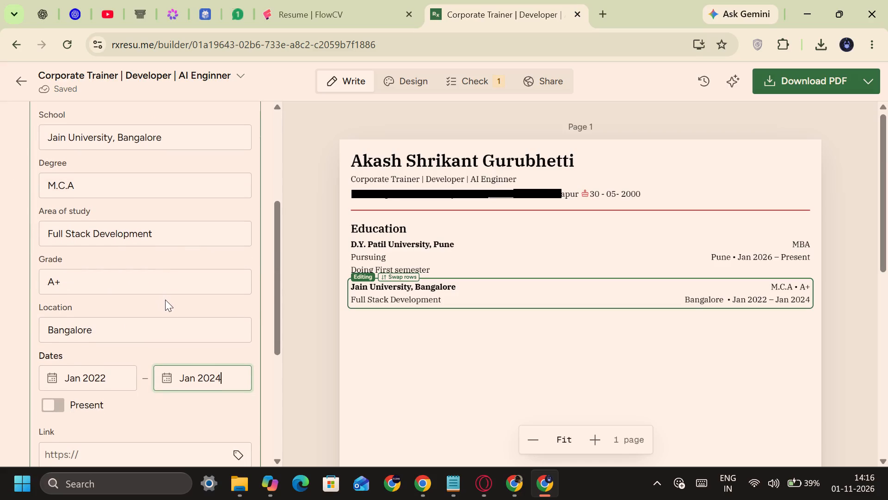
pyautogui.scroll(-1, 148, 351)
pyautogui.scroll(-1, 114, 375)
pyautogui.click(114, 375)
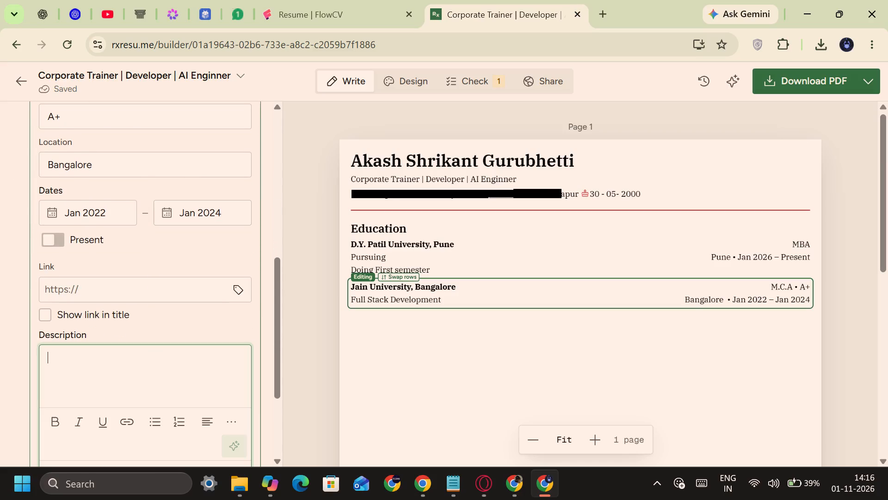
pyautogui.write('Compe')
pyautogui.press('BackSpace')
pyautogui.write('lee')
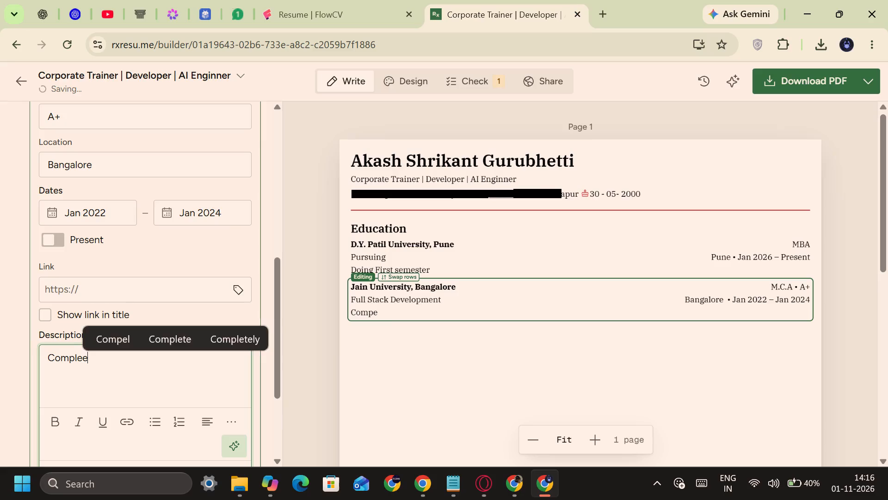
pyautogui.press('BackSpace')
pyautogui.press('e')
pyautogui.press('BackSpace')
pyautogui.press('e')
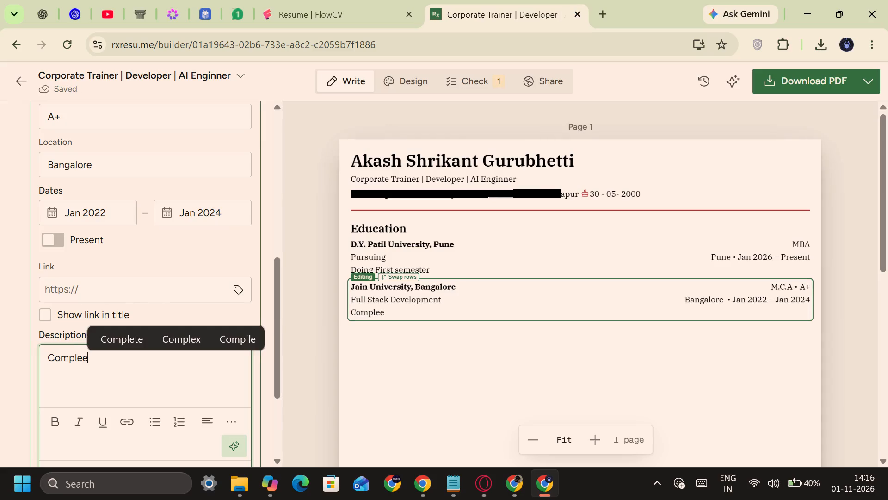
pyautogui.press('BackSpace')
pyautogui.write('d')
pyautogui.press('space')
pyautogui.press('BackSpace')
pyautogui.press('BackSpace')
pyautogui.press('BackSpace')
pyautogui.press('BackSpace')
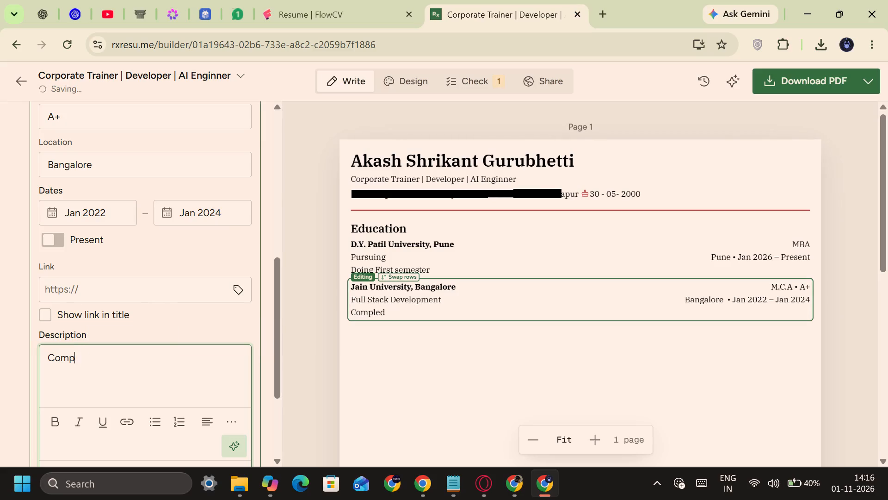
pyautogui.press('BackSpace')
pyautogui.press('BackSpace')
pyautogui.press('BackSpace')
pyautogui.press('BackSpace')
# Clear the description "Doing First semester" from the D.Y. Patil University MBA entry and collapse the entry.
pyautogui.scroll(1, 142, 192)
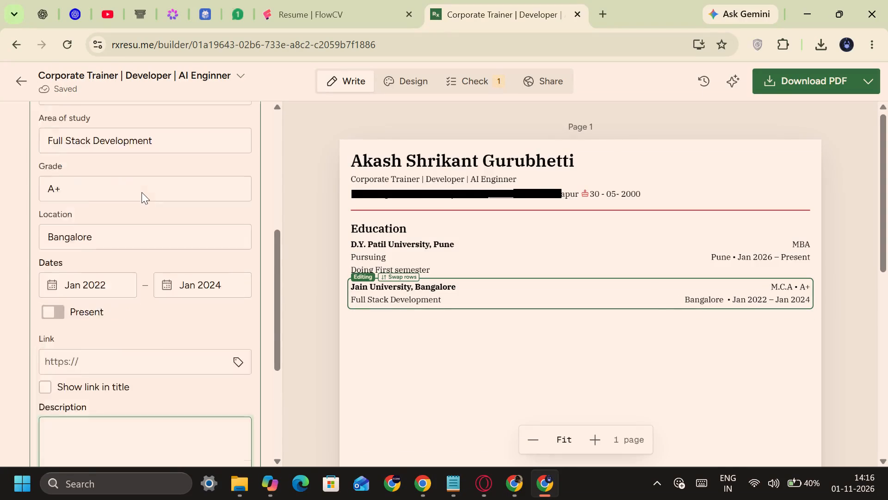
pyautogui.scroll(3, 142, 192)
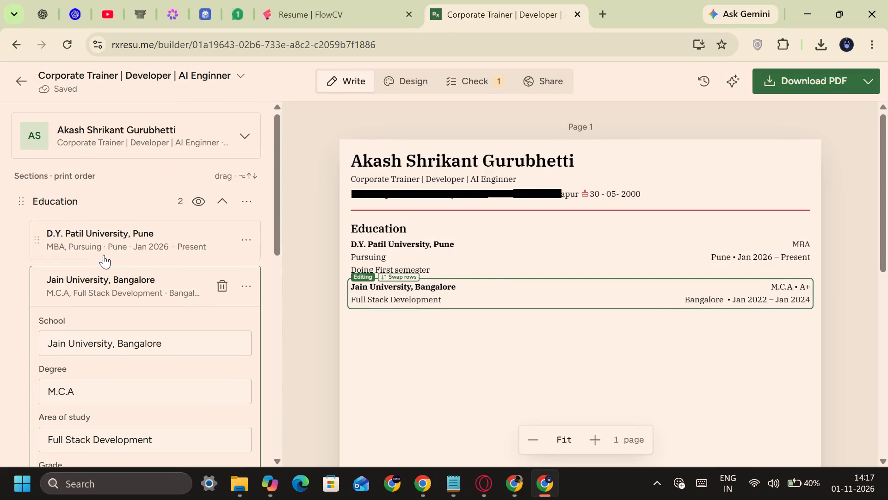
pyautogui.click(113, 250)
pyautogui.scroll(-3, 113, 250)
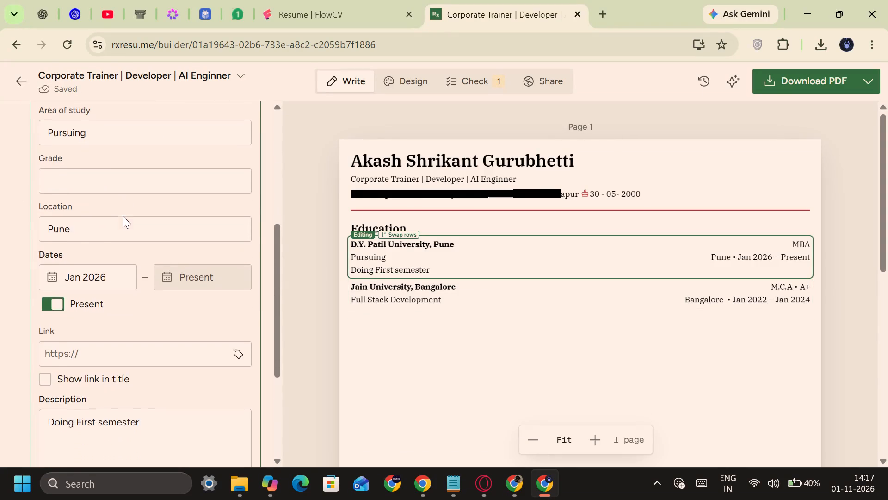
pyautogui.scroll(-1, 123, 216)
pyautogui.click(141, 308)
pyautogui.press('BackSpace')
pyautogui.press('BackSpace')
pyautogui.press('BackSpace')
pyautogui.press('BackSpace')
pyautogui.press('BackSpace')
pyautogui.press('BackSpace')
pyautogui.press('BackSpace')
pyautogui.press('BackSpace')
pyautogui.press('BackSpace')
pyautogui.press('BackSpace')
pyautogui.press('BackSpace')
pyautogui.press('BackSpace')
pyautogui.press('BackSpace')
pyautogui.press('BackSpace')
pyautogui.press('BackSpace')
pyautogui.press('BackSpace')
pyautogui.press('BackSpace')
pyautogui.press('BackSpace')
pyautogui.press('BackSpace')
pyautogui.press('BackSpace')
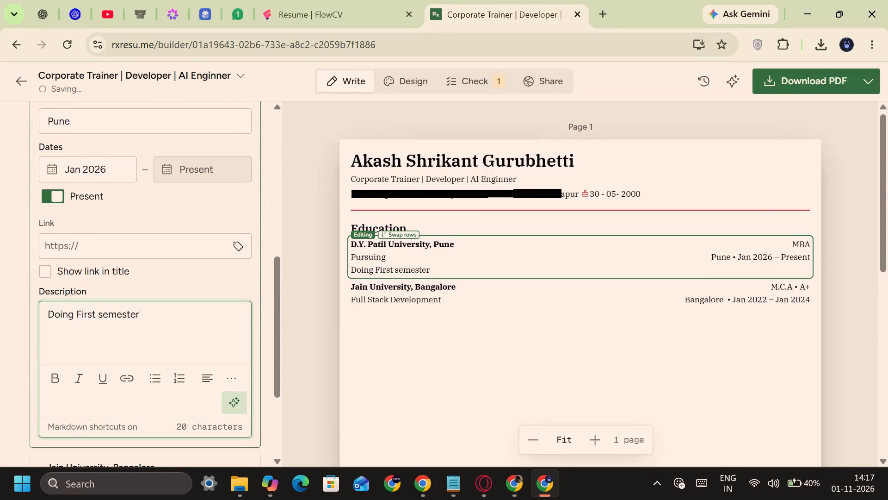
pyautogui.scroll(2, 141, 308)
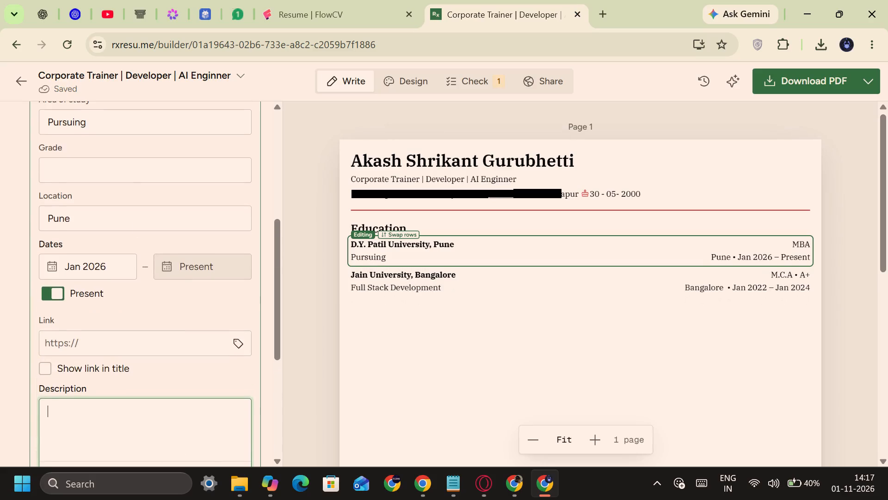
pyautogui.scroll(3, 141, 198)
pyautogui.click(140, 164)
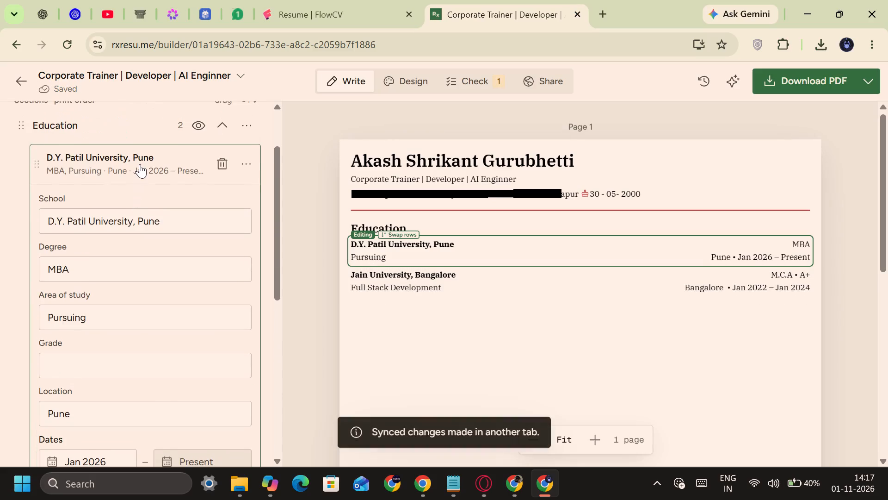
# Review the fields of the Jain University M.C.A entry from school to description, and collapse it.
pyautogui.click(111, 290)
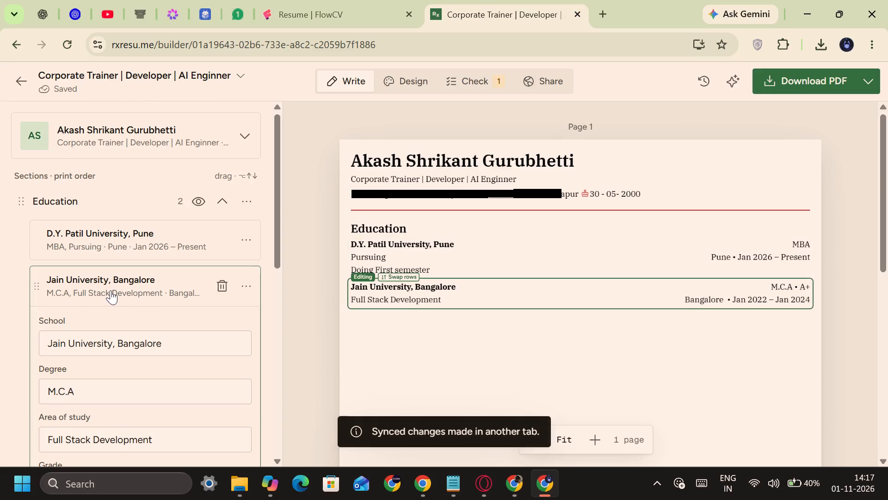
pyautogui.scroll(-2, 111, 290)
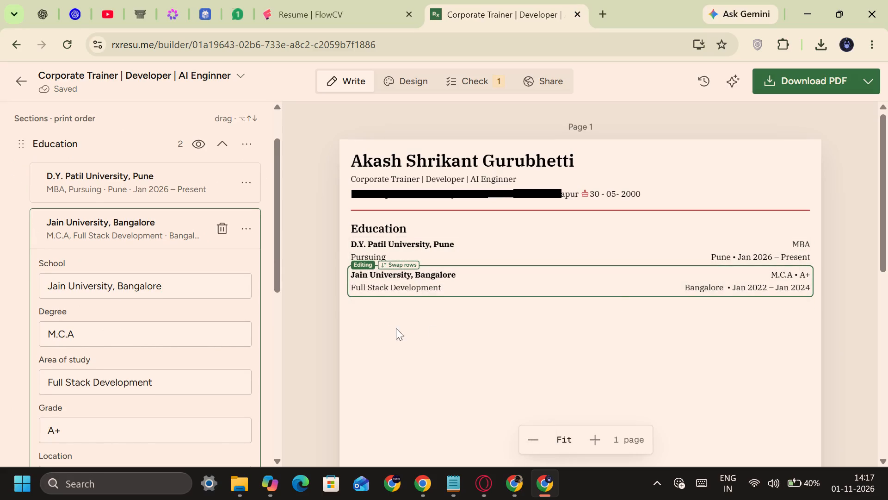
pyautogui.scroll(-3, 119, 313)
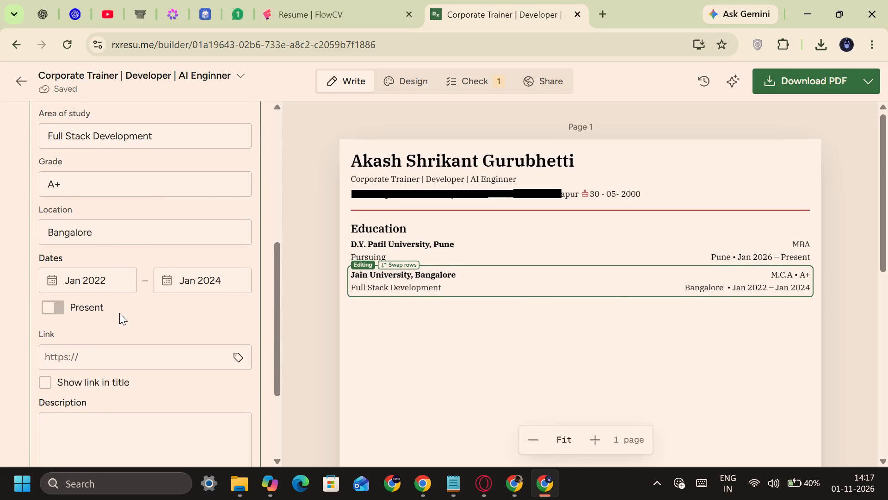
pyautogui.scroll(1, 119, 313)
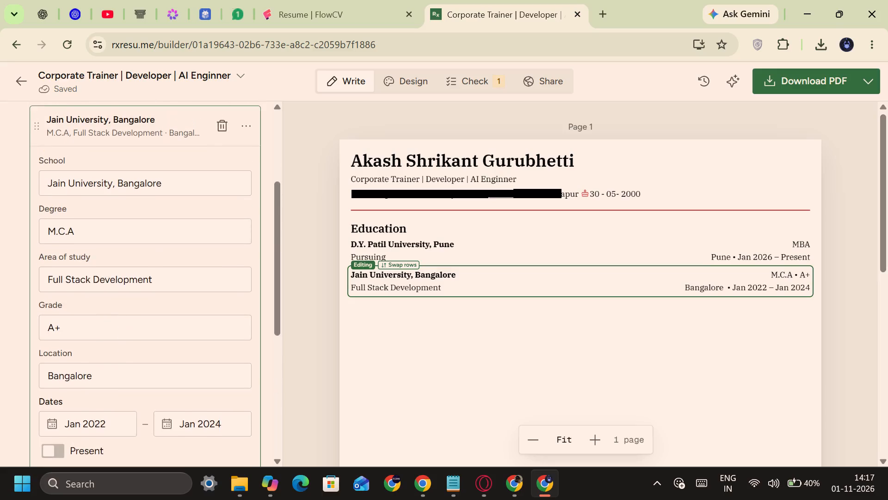
pyautogui.scroll(1, 159, 228)
pyautogui.click(168, 168)
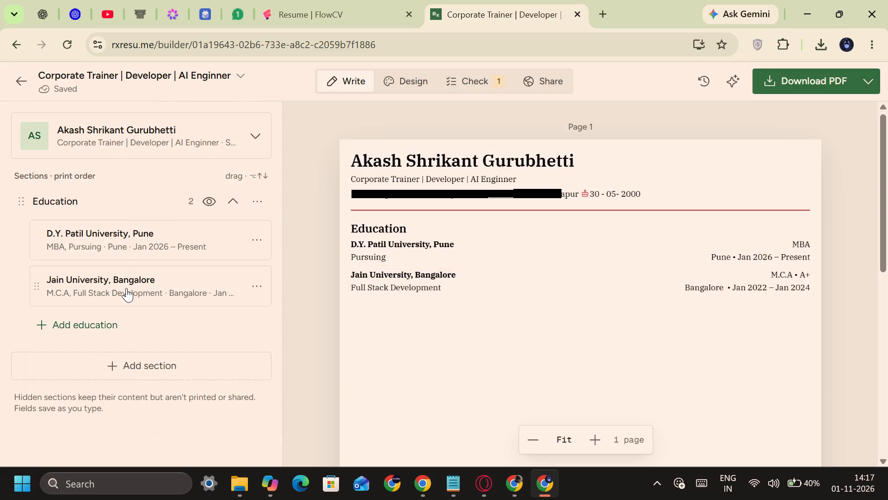
# Add a new blank entry to the Education section below Jain University.
pyautogui.click(109, 318)
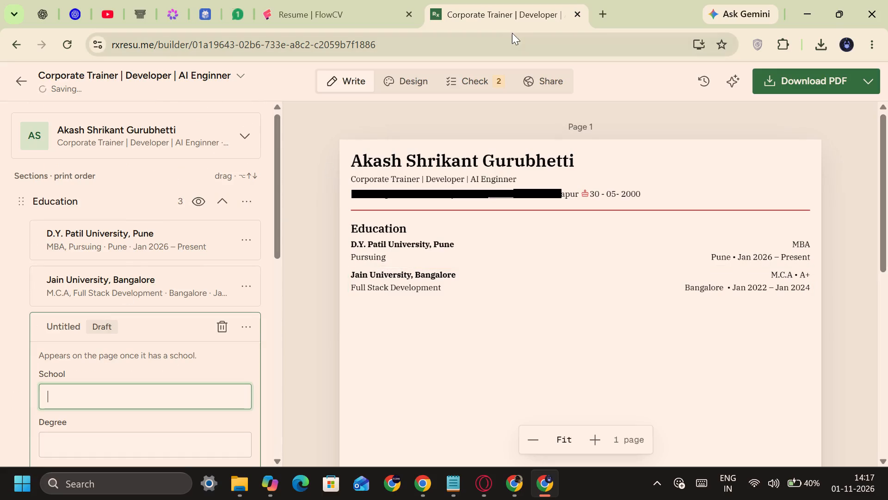
# Copy "B.Sc. – Computer Science & Engineering" from the Google Docs CV into the new education entry's School field in Reactive Resume.
pyautogui.hotkey('alt', 'Tab')
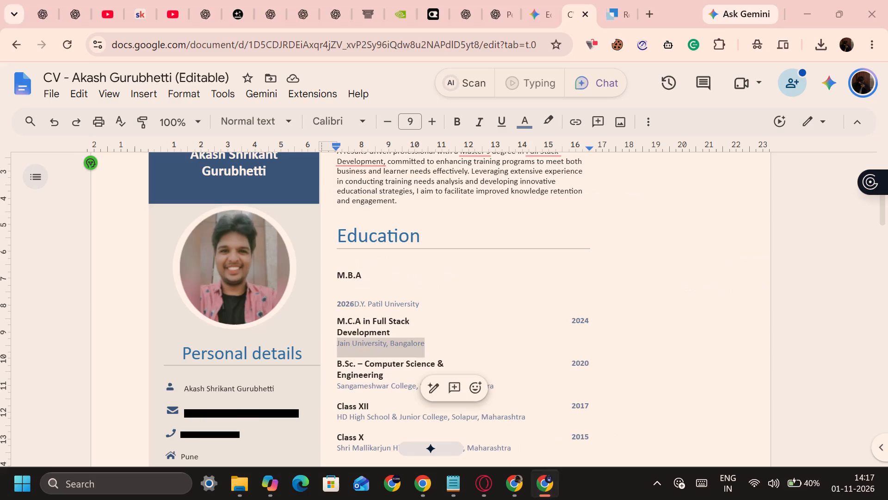
pyautogui.scroll(-1, 364, 292)
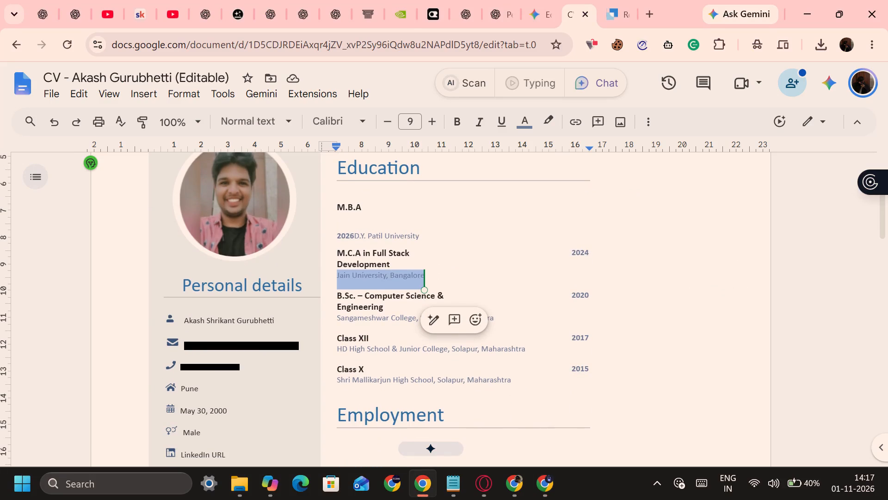
pyautogui.click(342, 293)
pyautogui.press('Left')
pyautogui.hotkey('shift', 'Down')
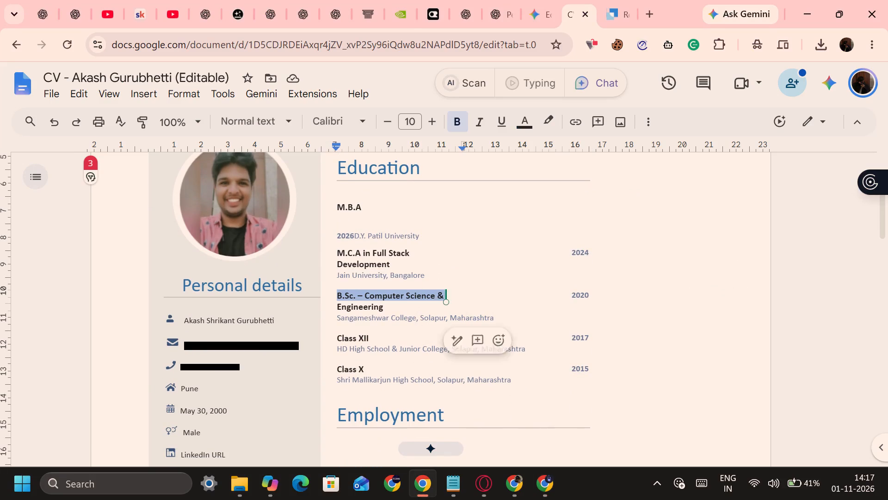
pyautogui.hotkey('shift', 'Down')
pyautogui.hotkey('shift', 'Left')
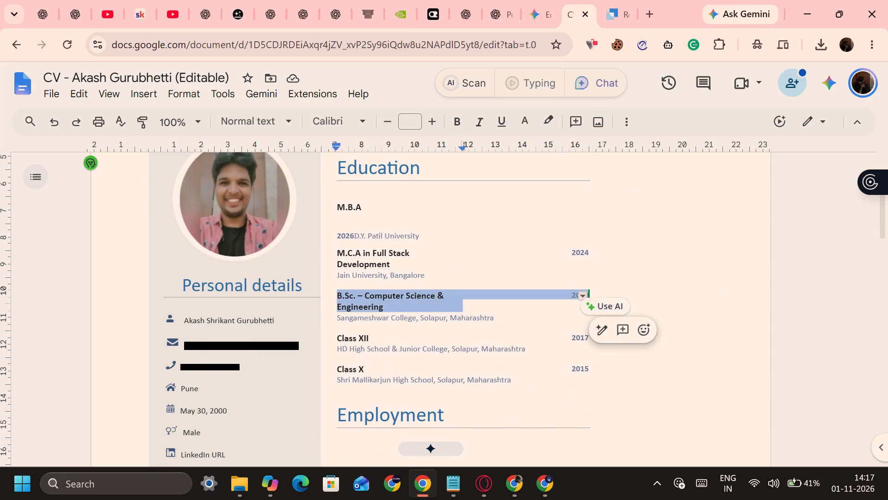
pyautogui.hotkey('shift', 'Left')
pyautogui.hotkey('ctrl', 'c')
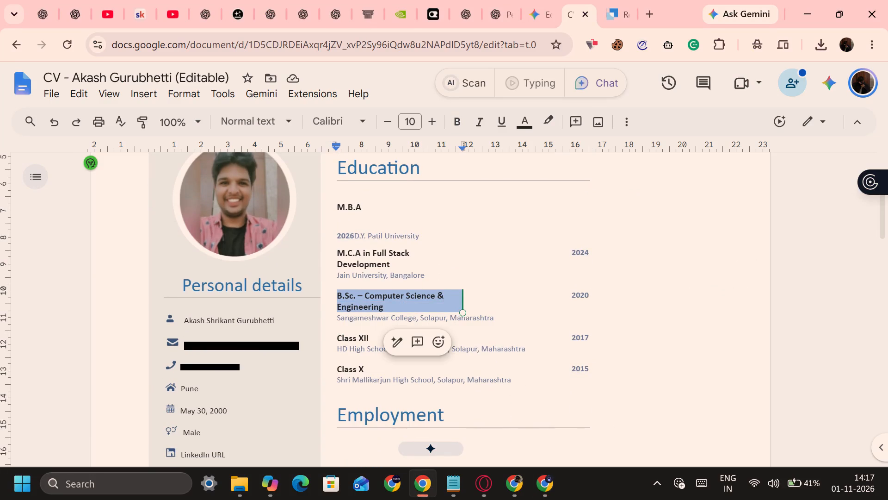
pyautogui.hotkey('alt', 'Tab')
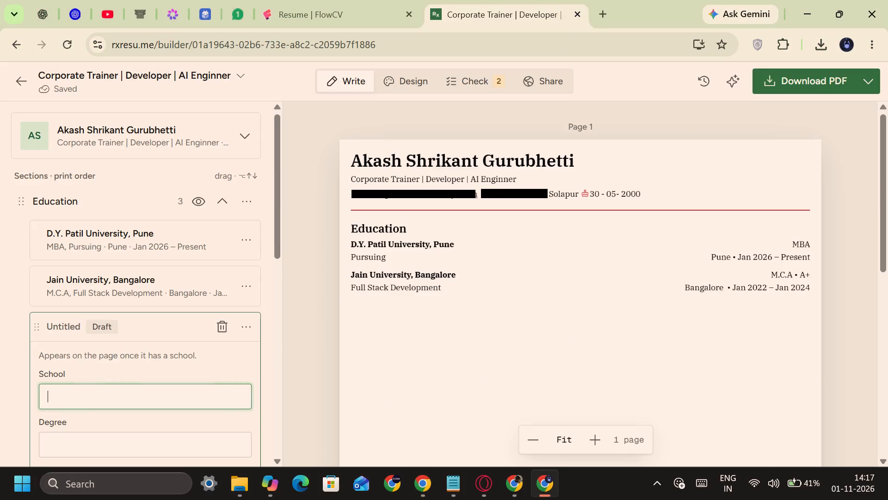
pyautogui.hotkey('ctrl', 'v')
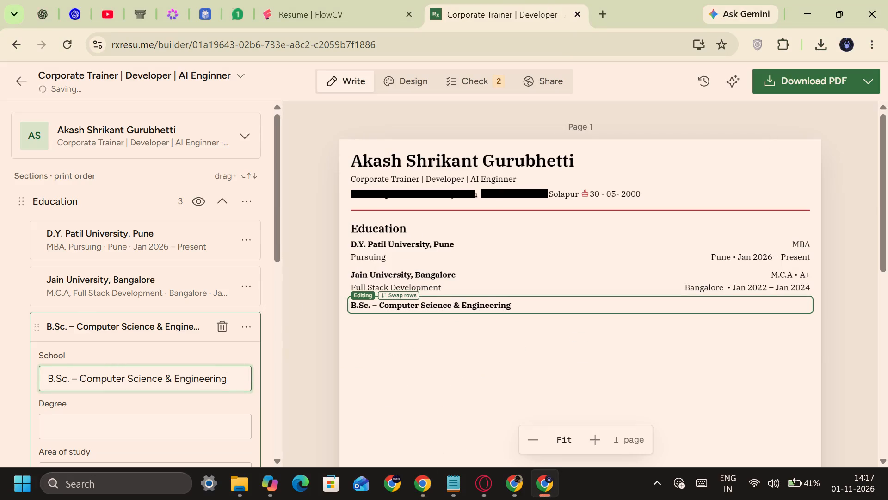
# Move the text "B.Sc. – Computer Science & Engineering" from the entry's School field to its Degree field.
pyautogui.hotkey('shift', 'Left')
pyautogui.hotkey('shift', 'Left')
pyautogui.hotkey('shift', 'Left')
pyautogui.hotkey('shift', 'Left')
pyautogui.hotkey('shift', 'Left')
pyautogui.hotkey('shift', 'Left')
pyautogui.hotkey('shift', 'Left')
pyautogui.hotkey('shift', 'Left')
pyautogui.hotkey('shift', 'Left')
pyautogui.hotkey('shift', 'Left')
pyautogui.hotkey('shift', 'Left')
pyautogui.hotkey('shift', 'Left')
pyautogui.hotkey('shift', 'Left')
pyautogui.hotkey('shift', 'Left')
pyautogui.hotkey('shift', 'Left')
pyautogui.hotkey('shift', 'Left')
pyautogui.hotkey('shift', 'Left')
pyautogui.hotkey('shift', 'Left')
pyautogui.hotkey('shift', 'Left')
pyautogui.hotkey('shift', 'Left')
pyautogui.hotkey('shift', 'Left')
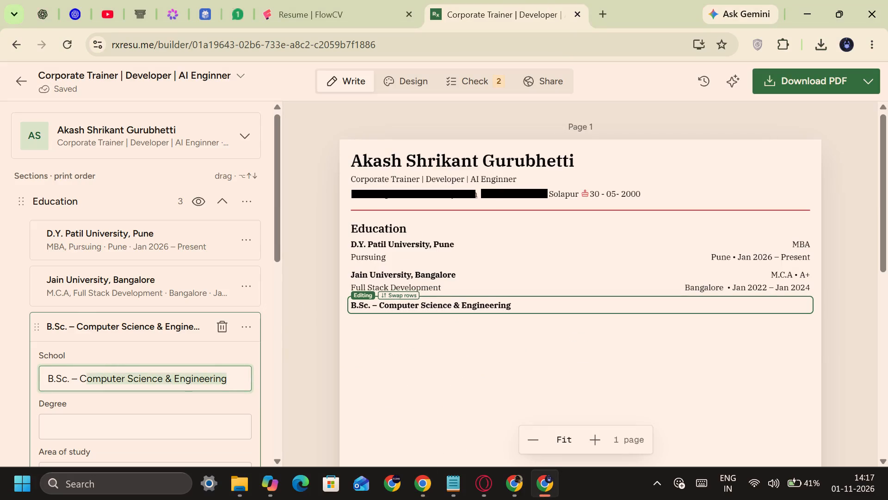
pyautogui.hotkey('shift', 'Left')
pyautogui.hotkey('shift', 'Left')
pyautogui.hotkey('shift', 'Left')
pyautogui.hotkey('shift', 'Left')
pyautogui.hotkey('shift', 'Left')
pyautogui.hotkey('shift', 'Left')
pyautogui.hotkey('shift', 'Left')
pyautogui.hotkey('shift', 'Left')
pyautogui.hotkey('shift', 'Left')
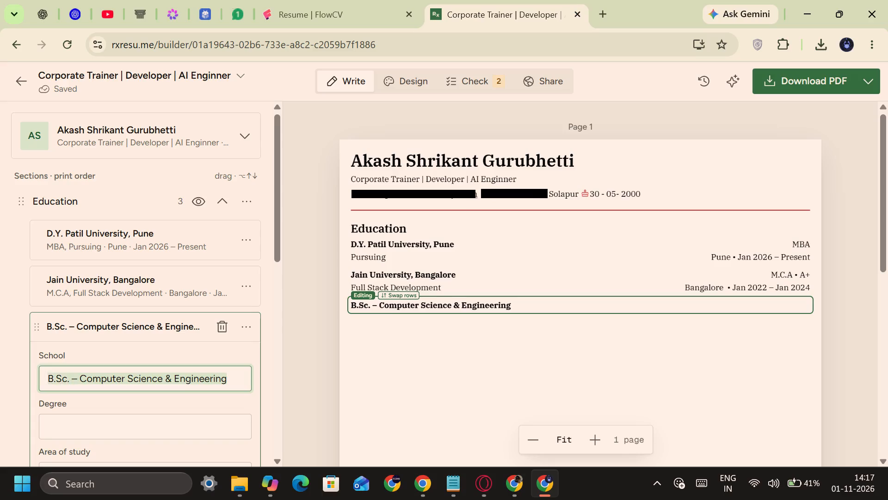
pyautogui.hotkey('ctrl', 'x')
pyautogui.click(124, 444)
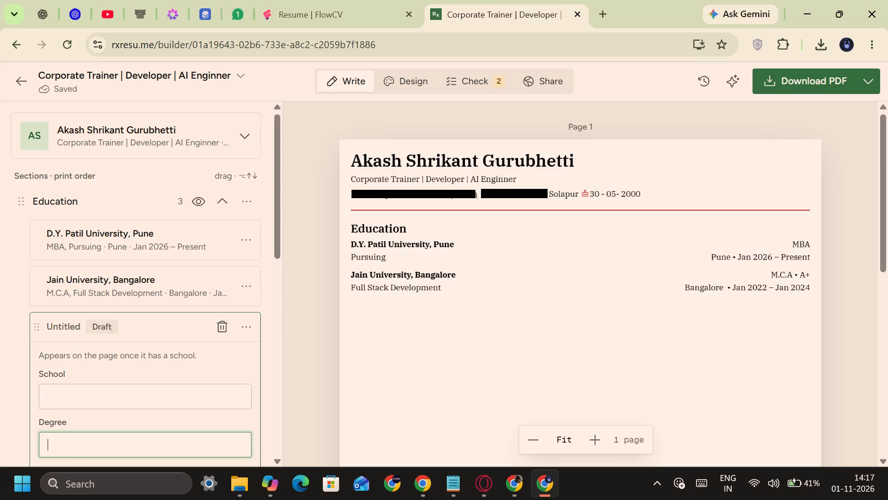
pyautogui.hotkey('ctrl', 'v')
# Copy "Sangameshwar College, Solapur, Maharashtra" from the Google Docs CV into the B.Sc. entry's School field in Reactive Resume.
pyautogui.scroll(-1, 124, 444)
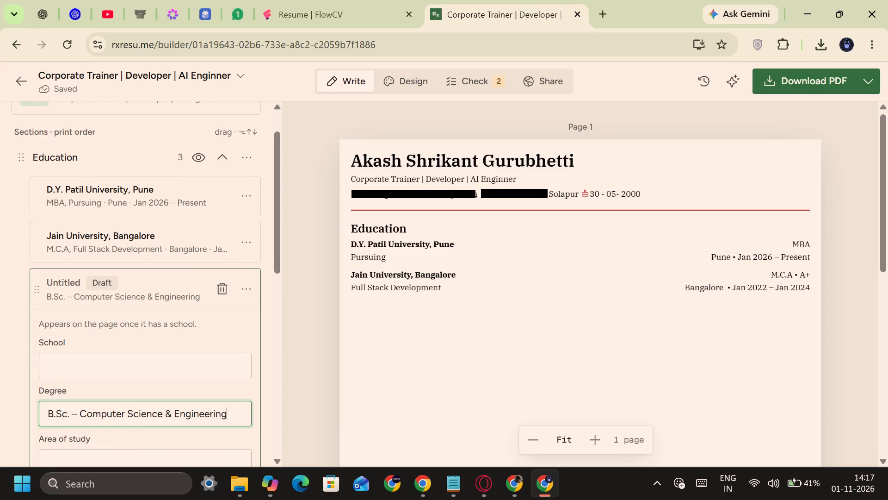
pyautogui.click(132, 372)
pyautogui.hotkey('alt', 'Tab')
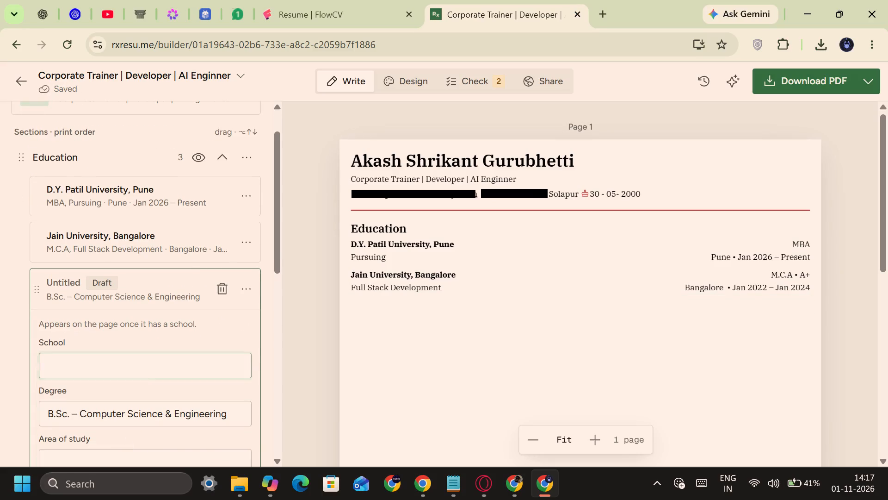
pyautogui.click(350, 325)
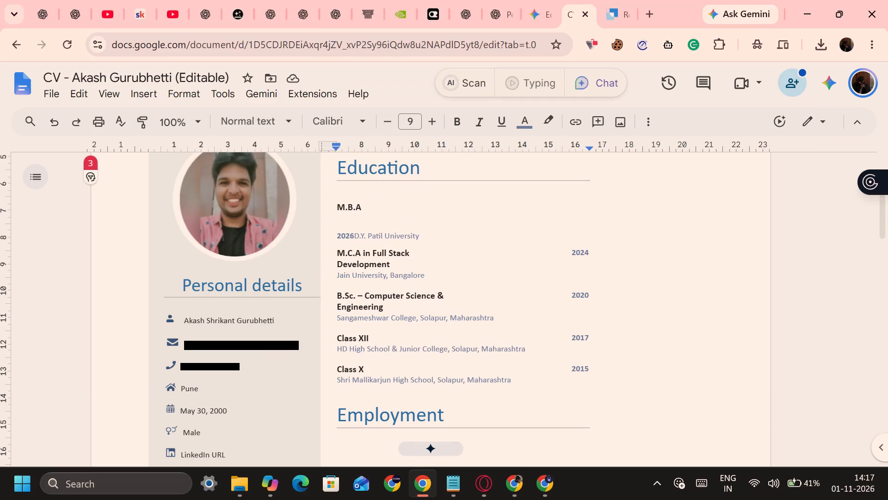
pyautogui.click(340, 321)
pyautogui.press('Left')
pyautogui.hotkey('shift', 'Down')
pyautogui.hotkey('shift', 'Up')
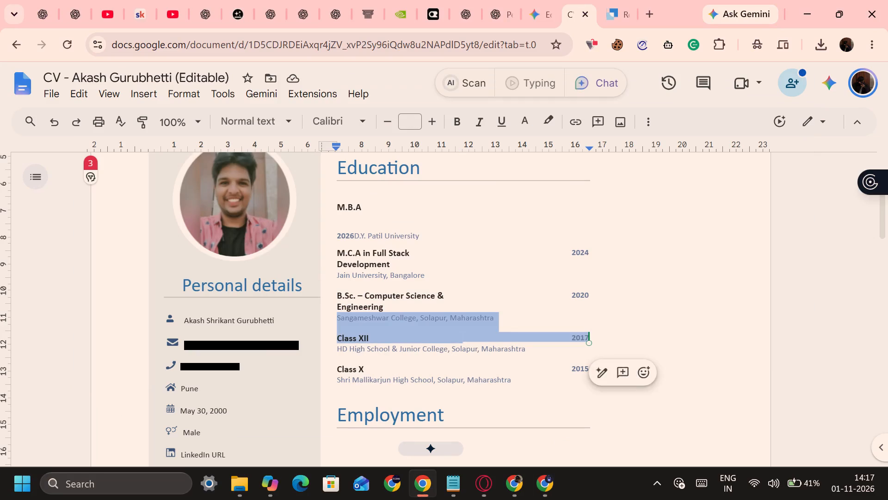
pyautogui.hotkey('shift', 'Right')
pyautogui.hotkey('shift', 'Right')
pyautogui.hotkey('shift', 'Right')
pyautogui.hotkey('shift', 'Right')
pyautogui.hotkey('shift', 'Right')
pyautogui.hotkey('shift', 'Right')
pyautogui.hotkey('shift', 'Right')
pyautogui.hotkey('shift', 'Right')
pyautogui.hotkey('shift', 'Right')
pyautogui.hotkey('shift', 'Right')
pyautogui.hotkey('shift', 'Right')
pyautogui.hotkey('shift', 'Right')
pyautogui.hotkey('shift', 'Right')
pyautogui.hotkey('shift', 'Right')
pyautogui.hotkey('shift', 'Right')
pyautogui.hotkey('shift', 'Right')
pyautogui.hotkey('shift', 'Right')
pyautogui.hotkey('shift', 'Right')
pyautogui.hotkey('shift', 'Right')
pyautogui.hotkey('shift', 'Right')
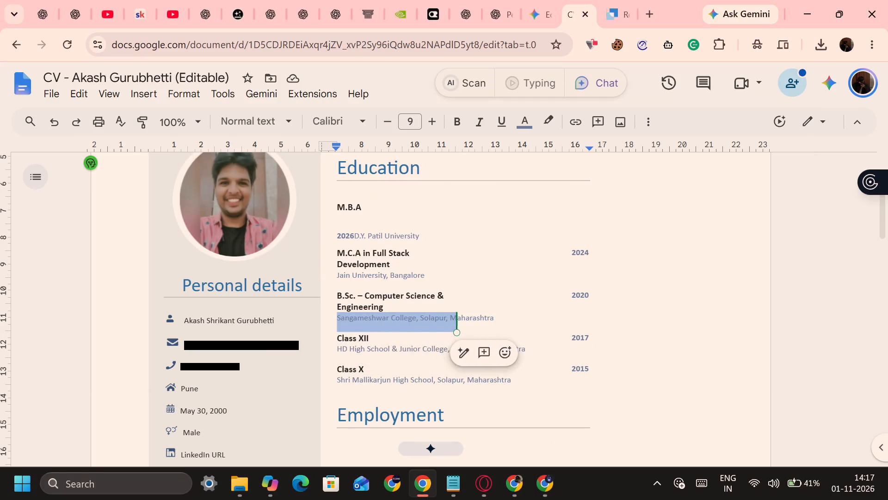
pyautogui.hotkey('shift', 'Right')
pyautogui.hotkey('shift', 'Right')
pyautogui.hotkey('shift', 'Right')
pyautogui.hotkey('shift', 'Right')
pyautogui.hotkey('shift', 'Right')
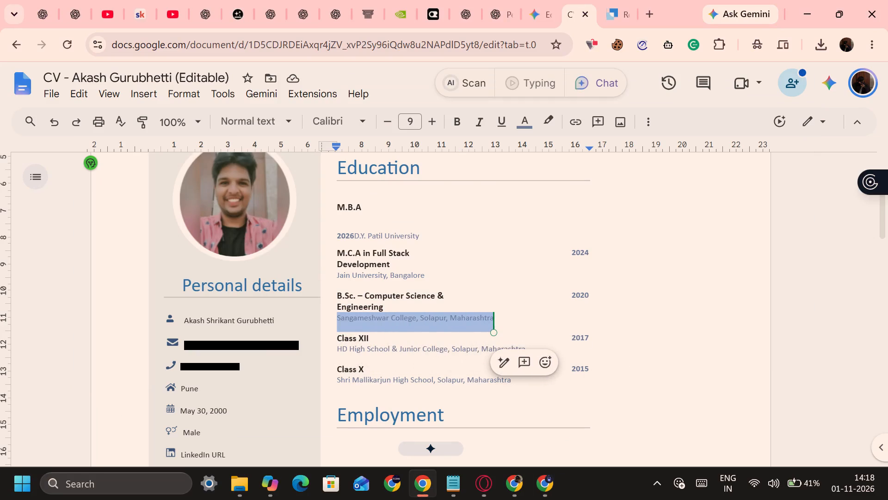
pyautogui.hotkey('ctrl', 'c')
pyautogui.hotkey('alt', 'Tab')
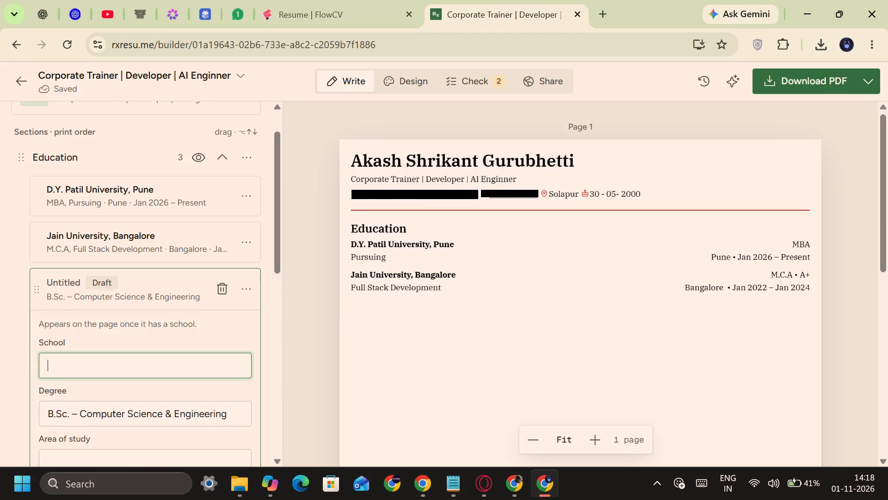
pyautogui.hotkey('ctrl', 'v')
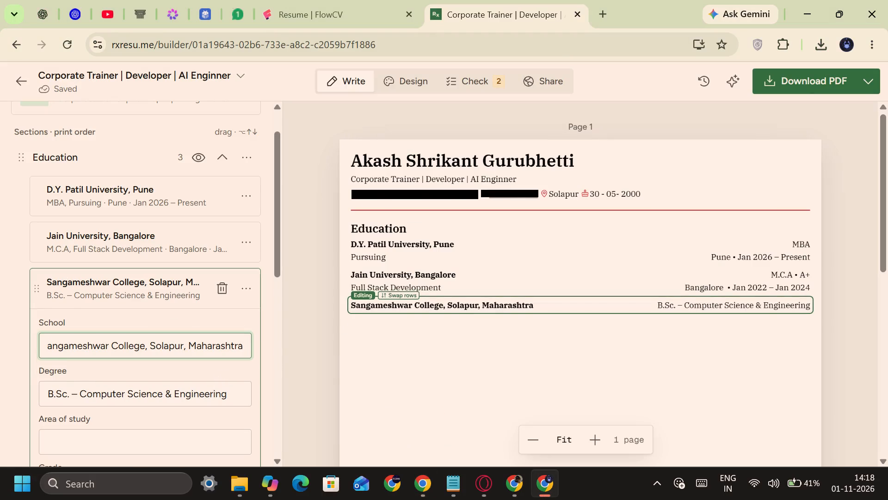
# Shorten the B.Sc. entry's school to "Sangameshwar College, Solapur" by removing the state.
pyautogui.click(209, 388)
pyautogui.click(184, 344)
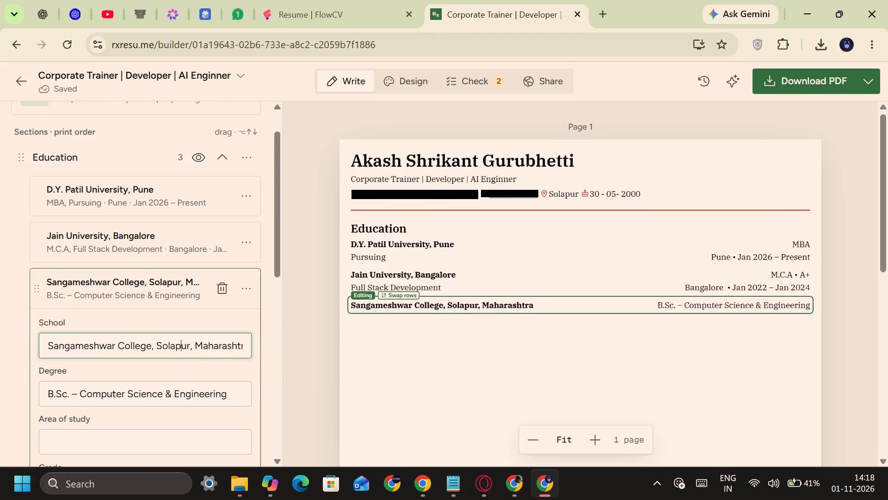
pyautogui.press('Right')
pyautogui.press('Right')
pyautogui.press('Right')
pyautogui.press('Right')
pyautogui.press('Right')
pyautogui.press('Right')
pyautogui.press('Right')
pyautogui.press('Right')
pyautogui.press('Right')
pyautogui.press('Right')
pyautogui.press('Right')
pyautogui.press('Right')
pyautogui.press('Right')
pyautogui.press('Right')
pyautogui.press('Right')
pyautogui.press('Right')
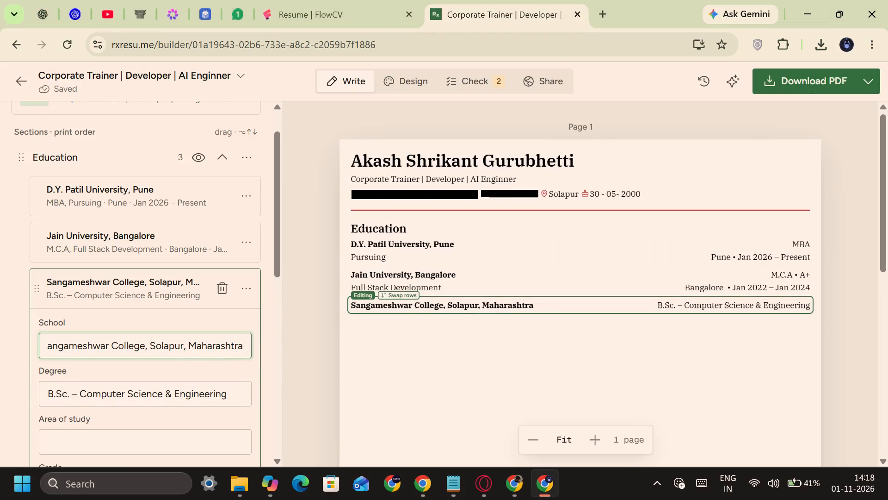
pyautogui.press('BackSpace')
pyautogui.press('BackSpace')
pyautogui.press('BackSpace')
pyautogui.press('BackSpace')
pyautogui.press('BackSpace')
pyautogui.press('BackSpace')
pyautogui.press('BackSpace')
pyautogui.press('BackSpace')
pyautogui.press('BackSpace')
pyautogui.press('BackSpace')
pyautogui.press('BackSpace')
pyautogui.press('BackSpace')
pyautogui.press('BackSpace')
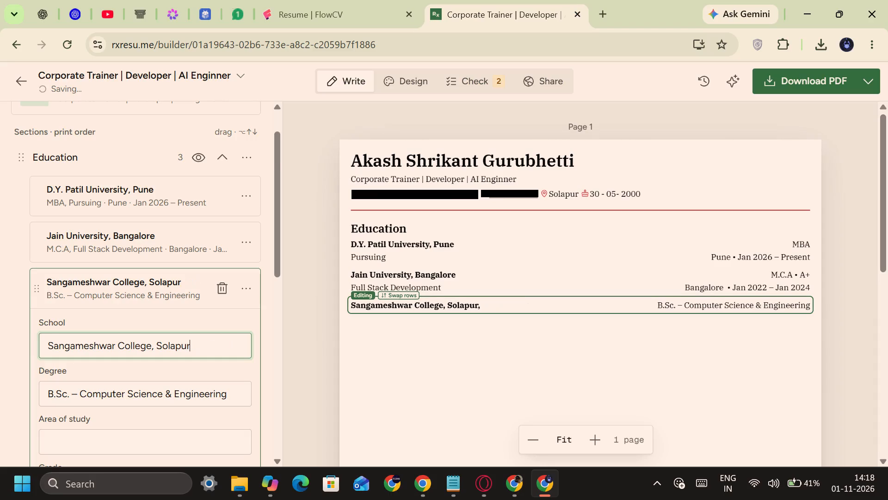
# Move "– Computer Science & Engineering" from the Degree field to Area of study, keeping only "B.Sc." as the degree.
pyautogui.scroll(-1, 184, 344)
pyautogui.click(141, 377)
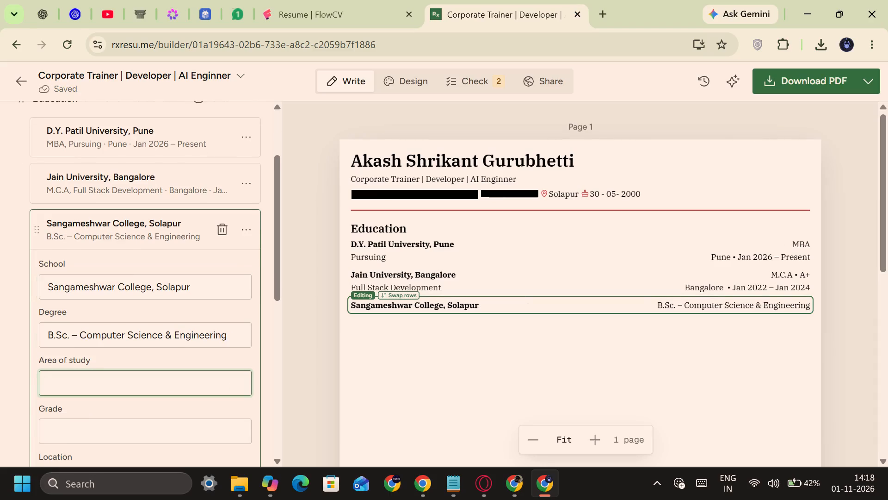
pyautogui.click(233, 335)
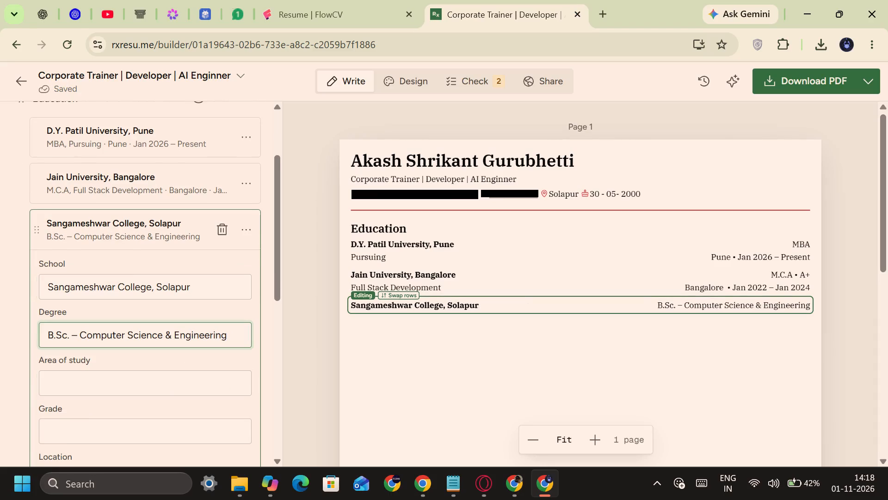
pyautogui.hotkey('shift', 'Left')
pyautogui.hotkey('shift', 'Left')
pyautogui.hotkey('shift', 'Left')
pyautogui.hotkey('shift', 'Left')
pyautogui.hotkey('shift', 'Left')
pyautogui.hotkey('shift', 'Left')
pyautogui.hotkey('shift', 'Left')
pyautogui.hotkey('shift', 'Left')
pyautogui.hotkey('shift', 'Left')
pyautogui.hotkey('shift', 'Left')
pyautogui.hotkey('shift', 'Left')
pyautogui.hotkey('shift', 'Left')
pyautogui.hotkey('shift', 'Left')
pyautogui.hotkey('shift', 'Left')
pyautogui.hotkey('shift', 'Left')
pyautogui.hotkey('shift', 'Left')
pyautogui.hotkey('shift', 'Left')
pyautogui.hotkey('shift', 'Left')
pyautogui.hotkey('shift', 'Left')
pyautogui.hotkey('shift', 'Left')
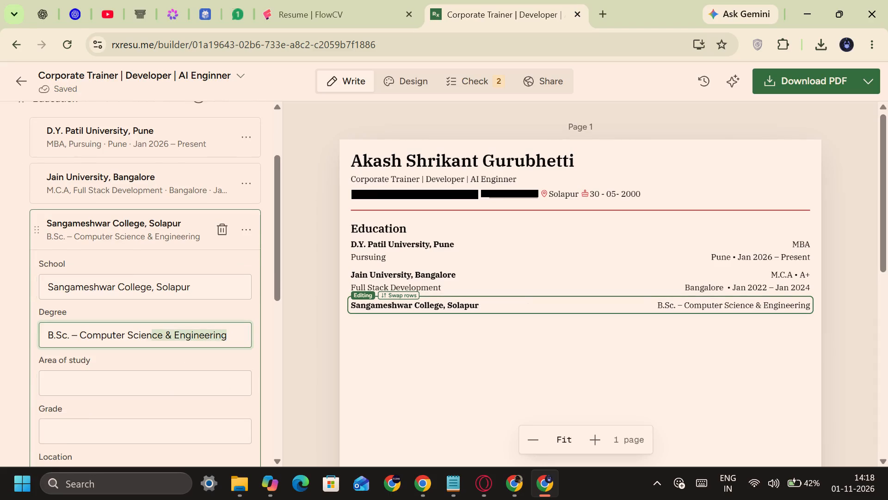
pyautogui.hotkey('shift', 'Left')
pyautogui.hotkey('shift', 'Left')
pyautogui.hotkey('shift', 'Left')
pyautogui.hotkey('shift', 'Left')
pyautogui.hotkey('shift', 'Left')
pyautogui.hotkey('shift', 'Right')
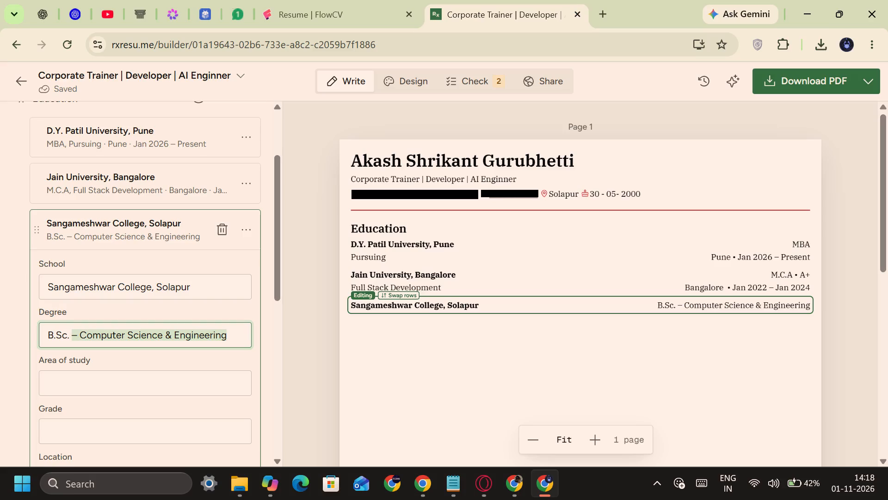
pyautogui.hotkey('ctrl', 'x')
pyautogui.click(172, 379)
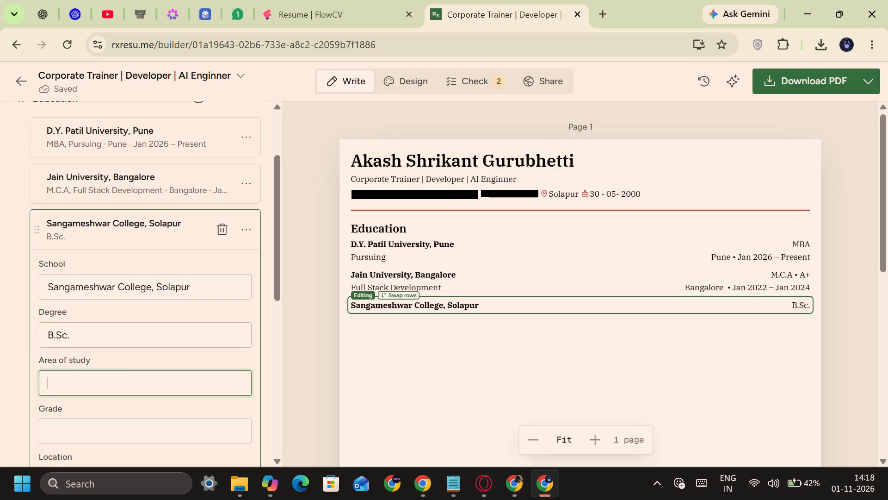
pyautogui.hotkey('ctrl', 'v')
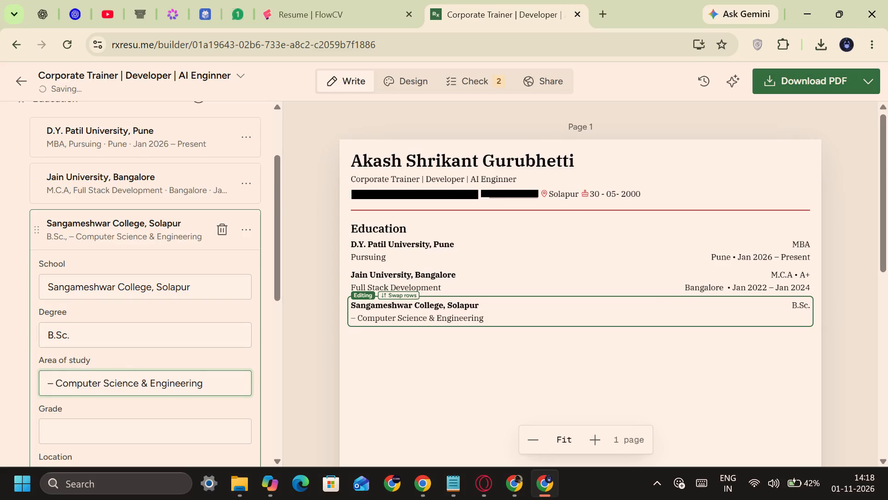
# Remove the leading dash from the area of study and prefix it to read "Entire Computer Science & Engineering".
pyautogui.click(52, 381)
pyautogui.press('Right')
pyautogui.press('BackSpace')
pyautogui.press('BackSpace')
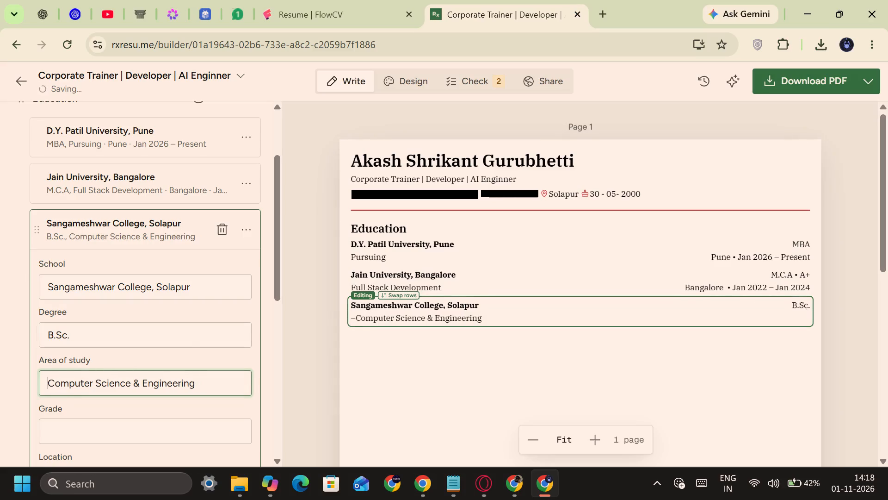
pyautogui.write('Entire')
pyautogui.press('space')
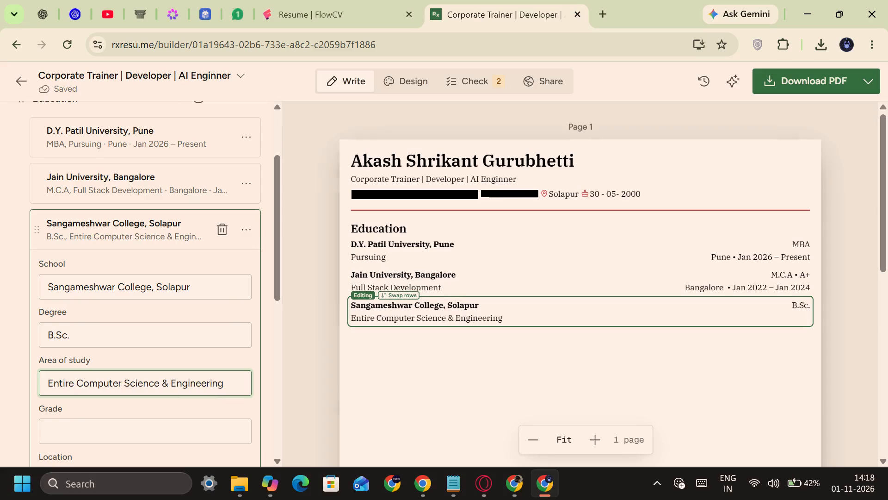
# Shorten the B.Sc. entry's area of study to "Entire Computer Science".
pyautogui.click(244, 383)
pyautogui.press('BackSpace')
pyautogui.press('BackSpace')
pyautogui.press('BackSpace')
pyautogui.press('BackSpace')
pyautogui.press('BackSpace')
pyautogui.press('BackSpace')
pyautogui.press('BackSpace')
pyautogui.press('BackSpace')
pyautogui.press('BackSpace')
pyautogui.press('BackSpace')
pyautogui.press('BackSpace')
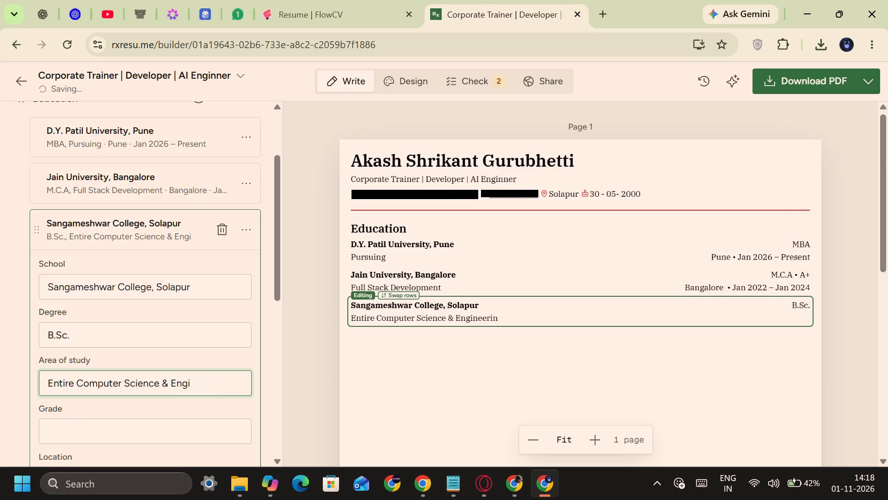
pyautogui.press('BackSpace')
pyautogui.press('BackSpace')
# Set the B.Sc. entry's grade to A and its location to Solapur.
pyautogui.press('Tab')
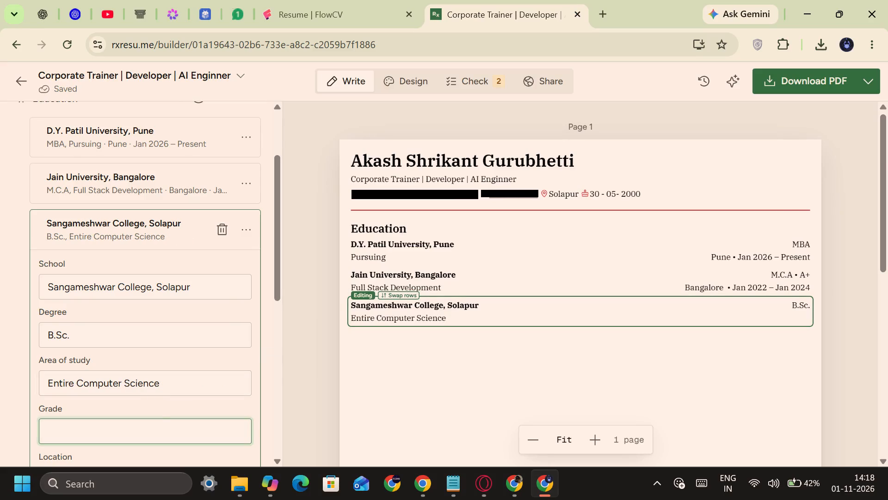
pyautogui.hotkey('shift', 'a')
pyautogui.scroll(-2, 244, 383)
pyautogui.click(180, 379)
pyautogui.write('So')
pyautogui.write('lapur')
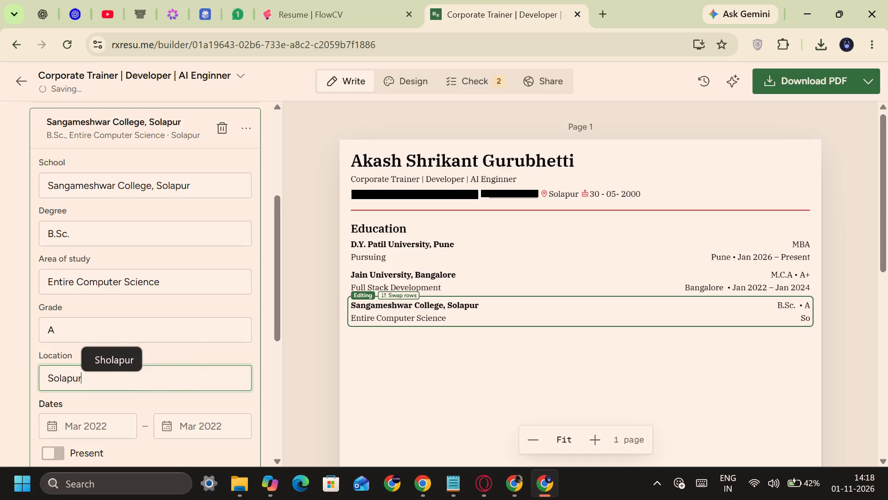
# Set the B.Sc. entry's dates from Aug 2017 to Mar 2020 and collapse the finished entry.
pyautogui.click(109, 437)
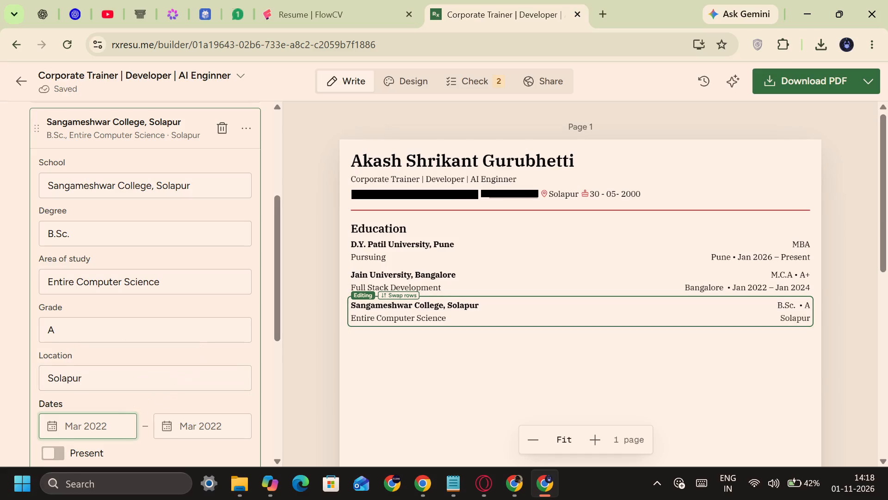
pyautogui.hotkey('alt', 'Tab')
pyautogui.hotkey('alt', 'Tab')
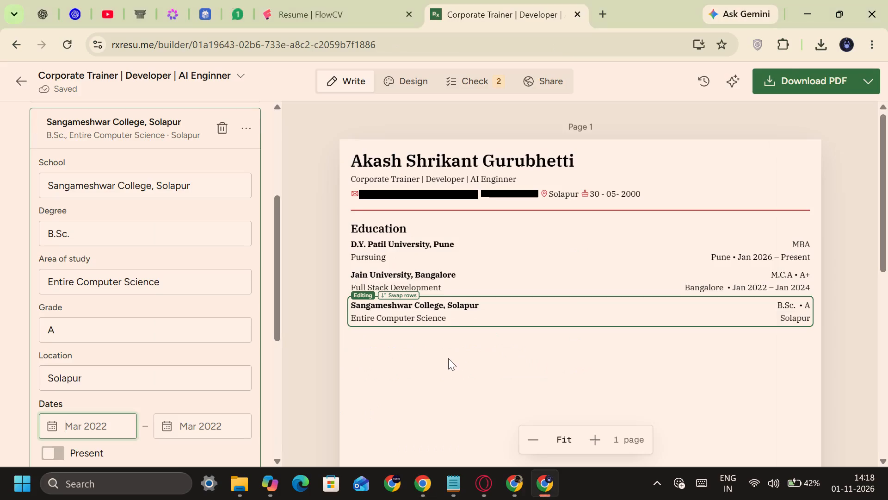
pyautogui.hotkey('alt', 'Tab')
pyautogui.hotkey('alt', 'Tab')
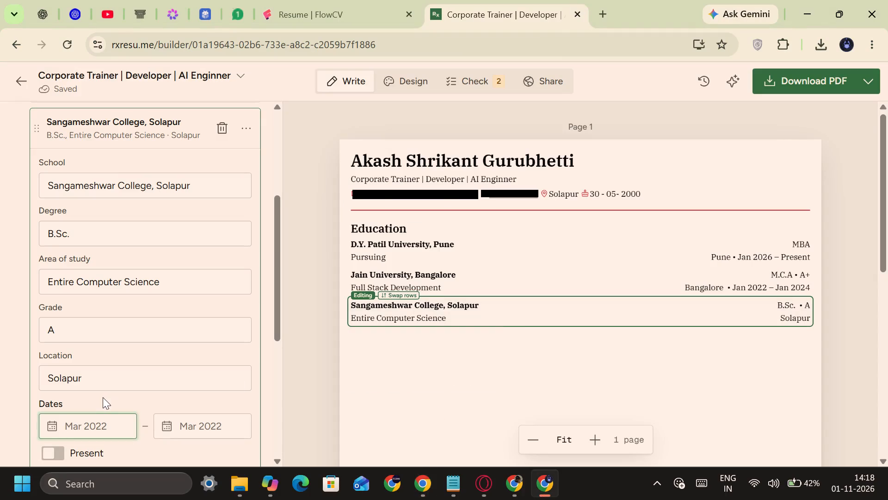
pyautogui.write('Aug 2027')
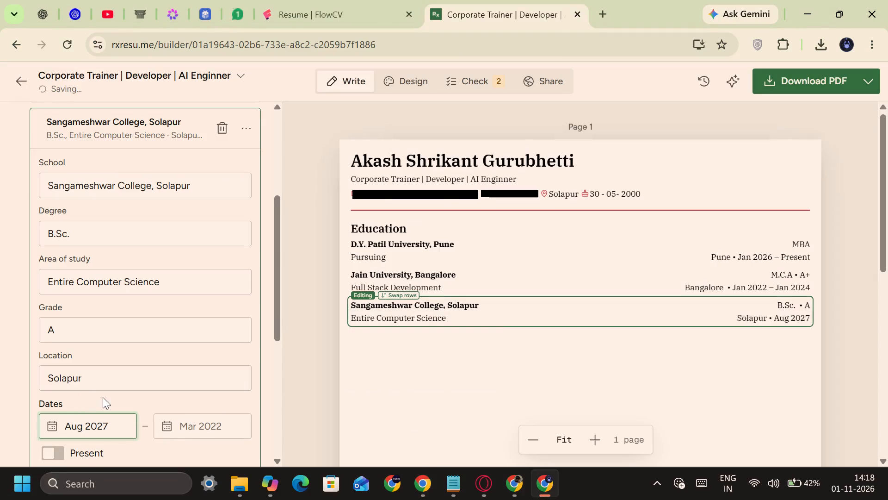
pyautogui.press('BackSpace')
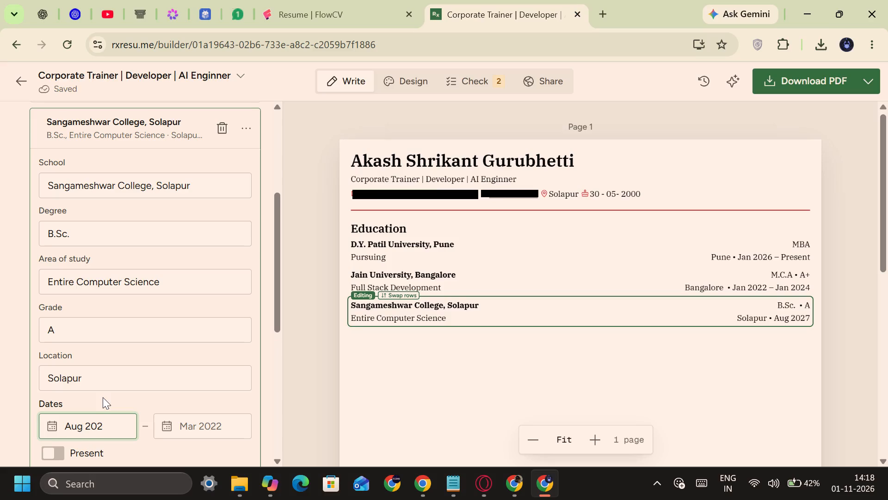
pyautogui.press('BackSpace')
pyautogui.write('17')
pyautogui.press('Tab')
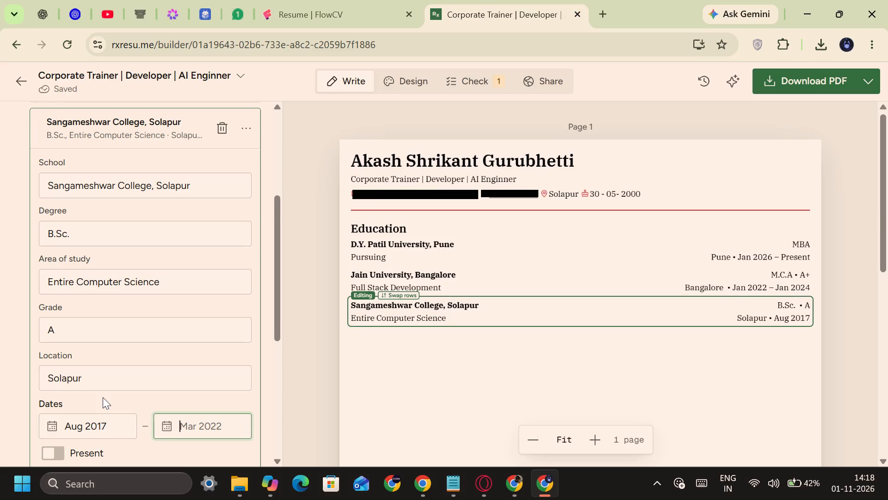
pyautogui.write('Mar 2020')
pyautogui.scroll(-2, 103, 397)
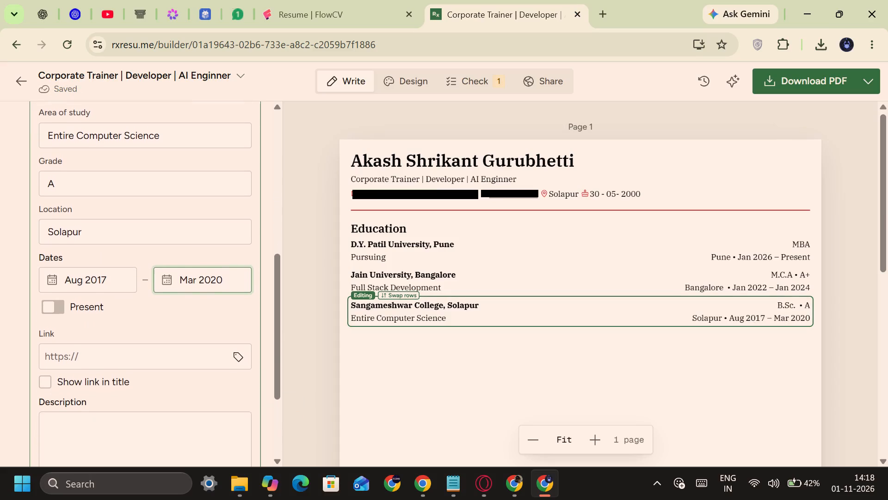
pyautogui.scroll(-1, 25, 412)
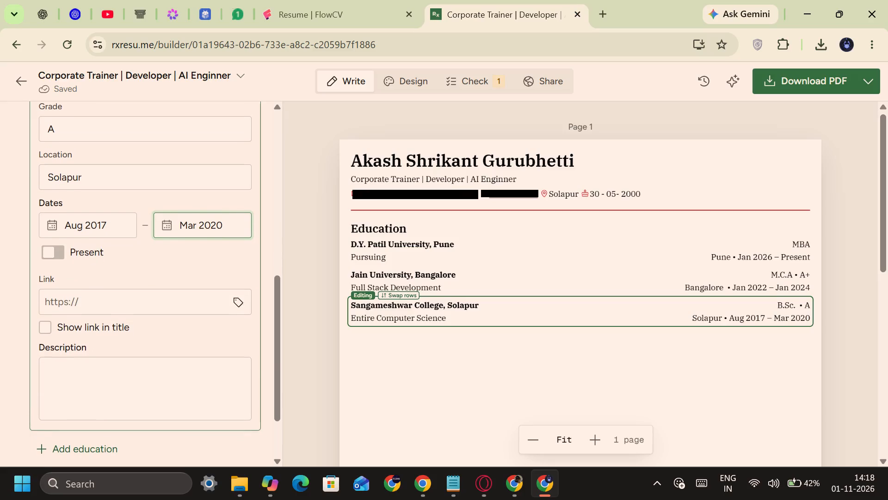
pyautogui.click(307, 348)
pyautogui.scroll(1, 197, 342)
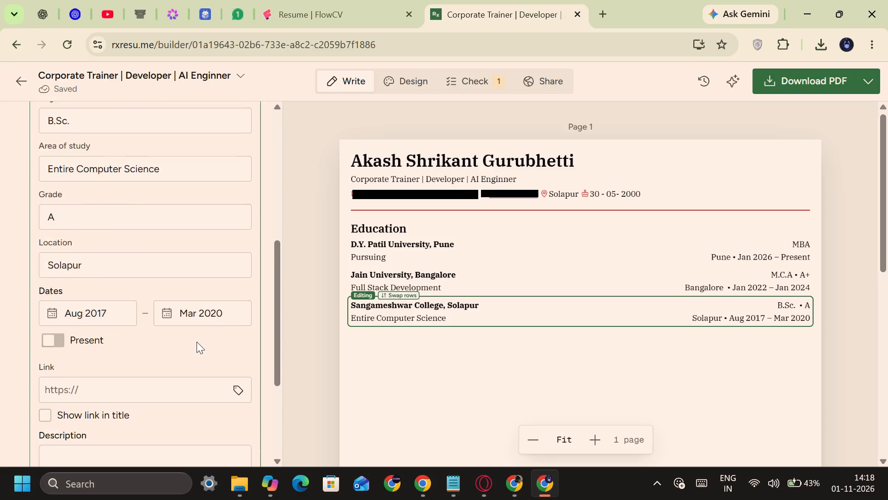
pyautogui.scroll(1, 197, 342)
pyautogui.click(147, 212)
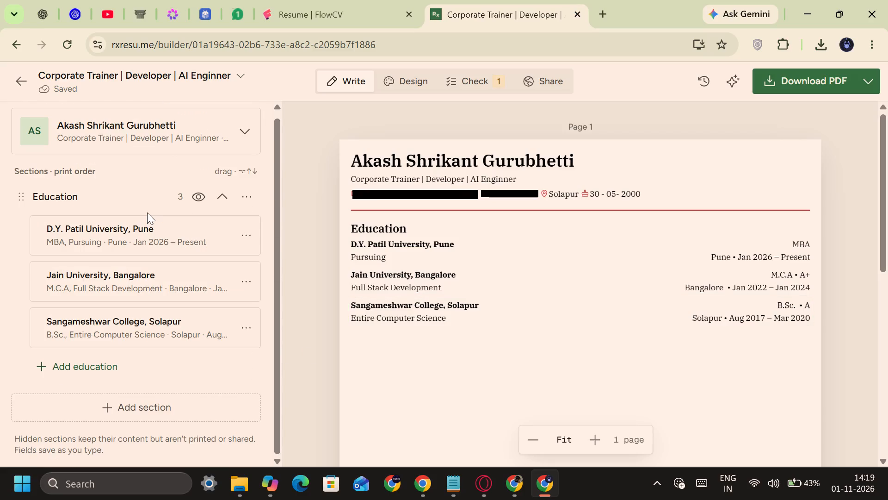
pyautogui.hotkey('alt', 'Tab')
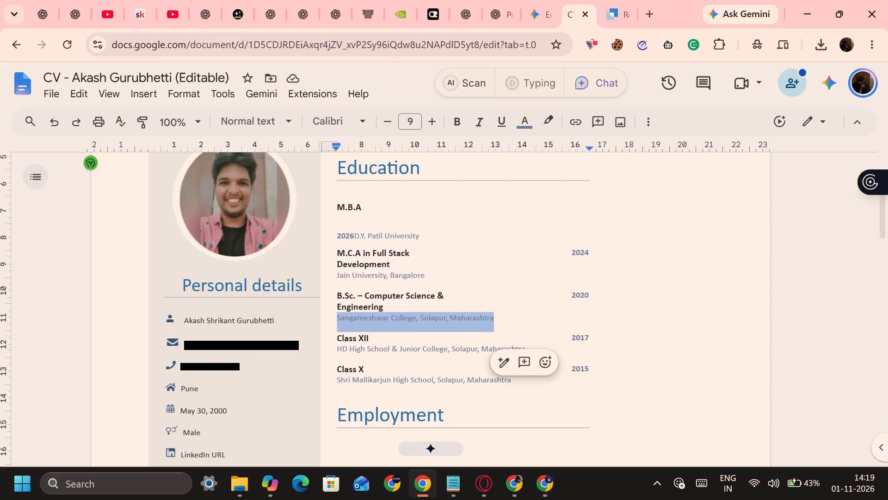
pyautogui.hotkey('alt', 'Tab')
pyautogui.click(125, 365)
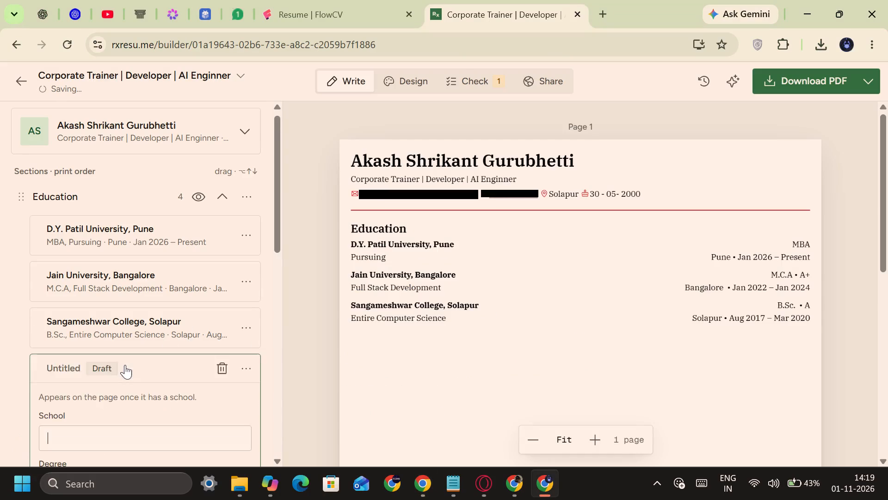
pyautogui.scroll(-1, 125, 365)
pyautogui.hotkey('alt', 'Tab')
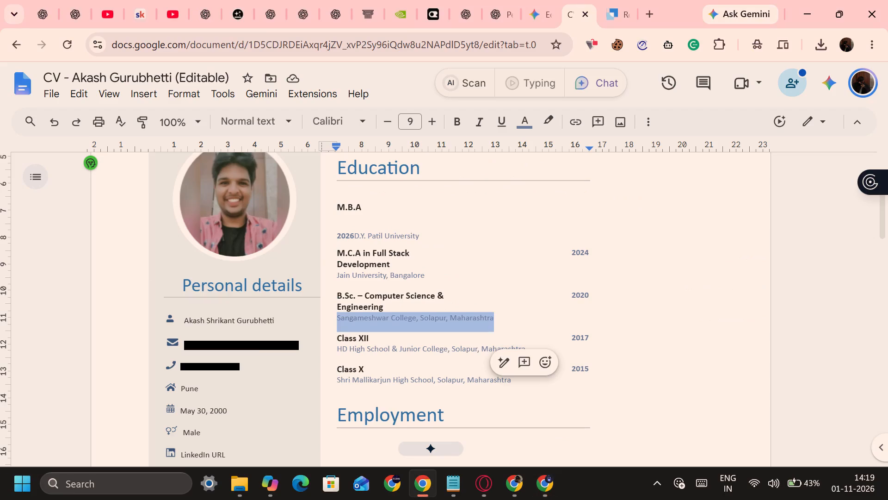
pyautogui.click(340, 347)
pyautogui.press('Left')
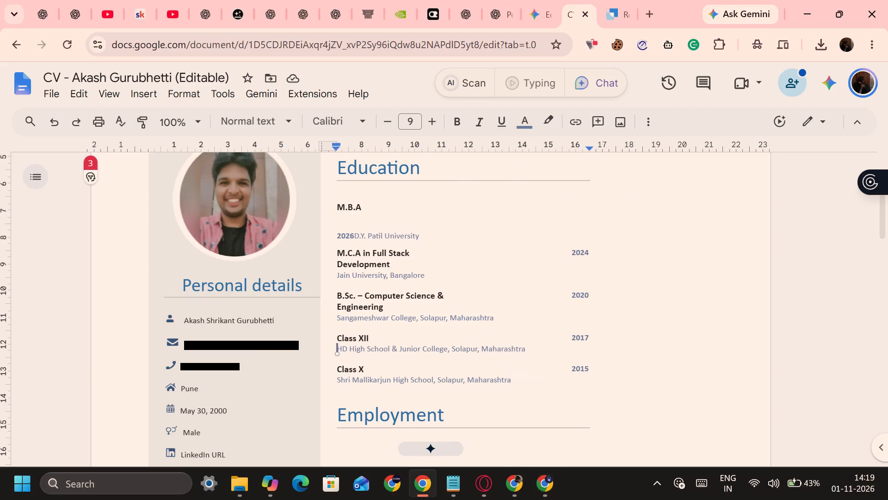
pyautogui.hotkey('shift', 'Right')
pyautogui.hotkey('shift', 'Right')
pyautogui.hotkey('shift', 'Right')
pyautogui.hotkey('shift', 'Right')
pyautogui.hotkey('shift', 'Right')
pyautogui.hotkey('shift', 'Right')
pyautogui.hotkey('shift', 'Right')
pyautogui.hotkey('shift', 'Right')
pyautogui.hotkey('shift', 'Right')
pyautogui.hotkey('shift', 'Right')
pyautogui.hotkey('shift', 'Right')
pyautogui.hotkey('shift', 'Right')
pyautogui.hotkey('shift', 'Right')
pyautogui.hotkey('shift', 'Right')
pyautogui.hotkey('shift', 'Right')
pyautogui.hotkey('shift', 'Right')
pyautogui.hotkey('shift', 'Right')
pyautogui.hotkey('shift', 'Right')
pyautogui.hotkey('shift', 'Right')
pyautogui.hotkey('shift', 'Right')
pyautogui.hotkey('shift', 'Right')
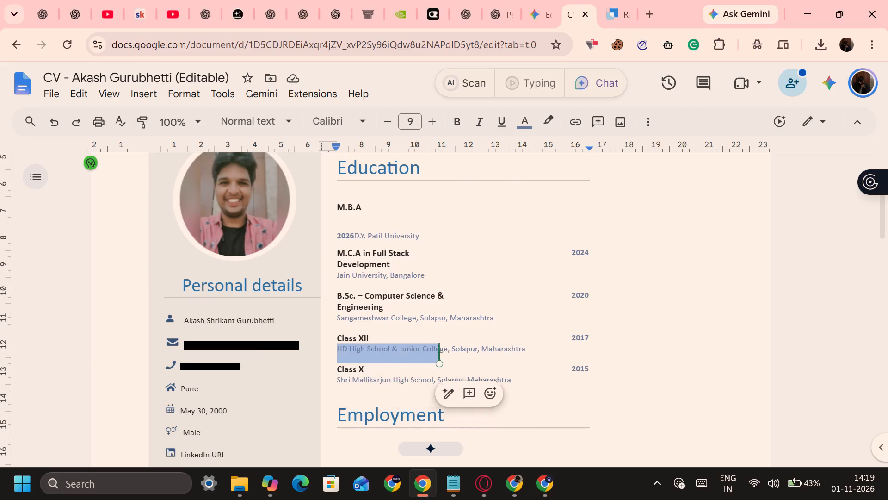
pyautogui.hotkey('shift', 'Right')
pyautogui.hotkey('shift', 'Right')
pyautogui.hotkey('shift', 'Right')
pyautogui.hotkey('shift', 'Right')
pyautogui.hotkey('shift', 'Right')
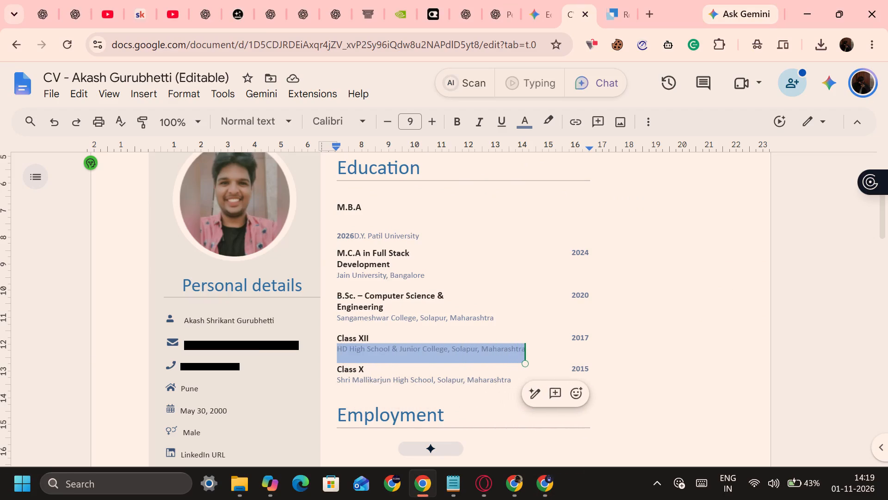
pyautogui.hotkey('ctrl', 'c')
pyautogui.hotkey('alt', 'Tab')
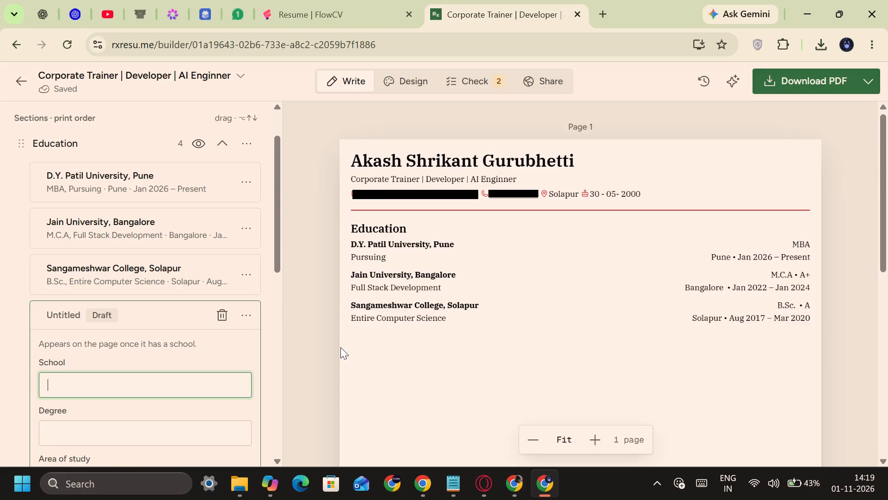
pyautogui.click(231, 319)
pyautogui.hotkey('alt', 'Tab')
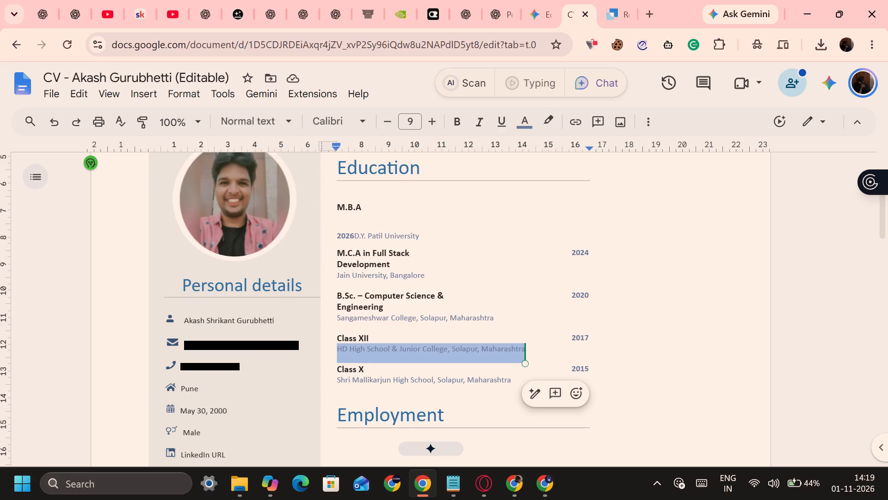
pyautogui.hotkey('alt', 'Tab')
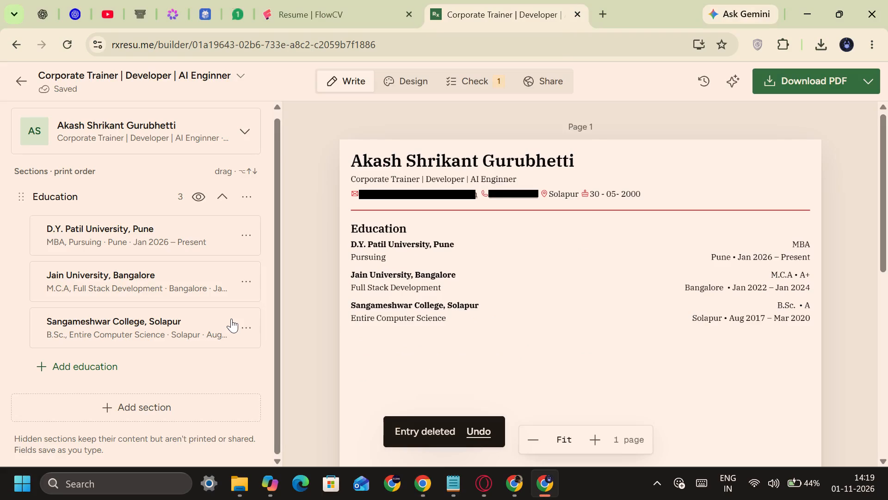
# Collapse the Education section.
pyautogui.click(221, 188)
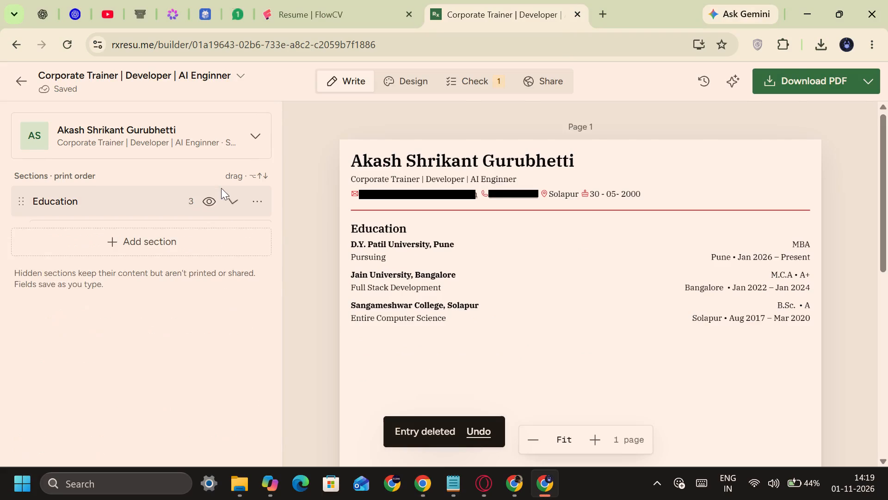
# Switch to the Google Docs CV and review its remaining sections, from Employment and Skills through Certificates, Achievements, Hobbies and Courses.
pyautogui.hotkey('alt', 'Tab')
pyautogui.scroll(-1, 321, 307)
pyautogui.scroll(-1, 369, 338)
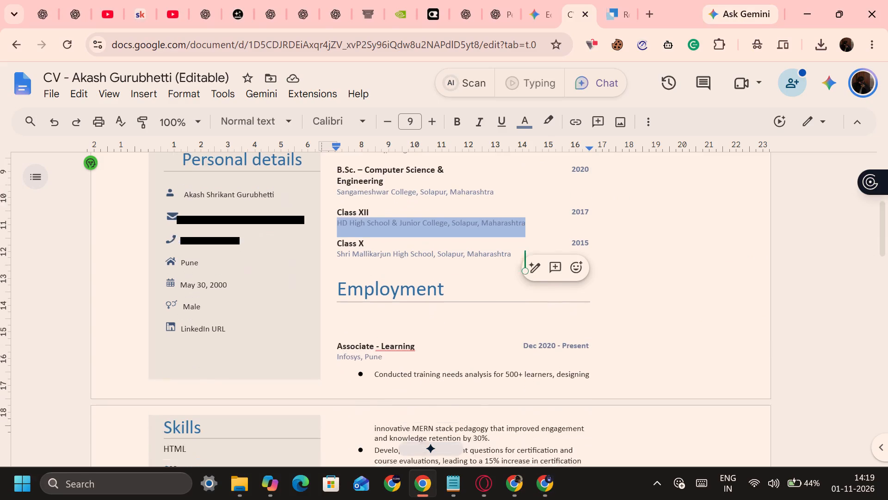
pyautogui.scroll(-1, 369, 338)
pyautogui.scroll(-1, 401, 383)
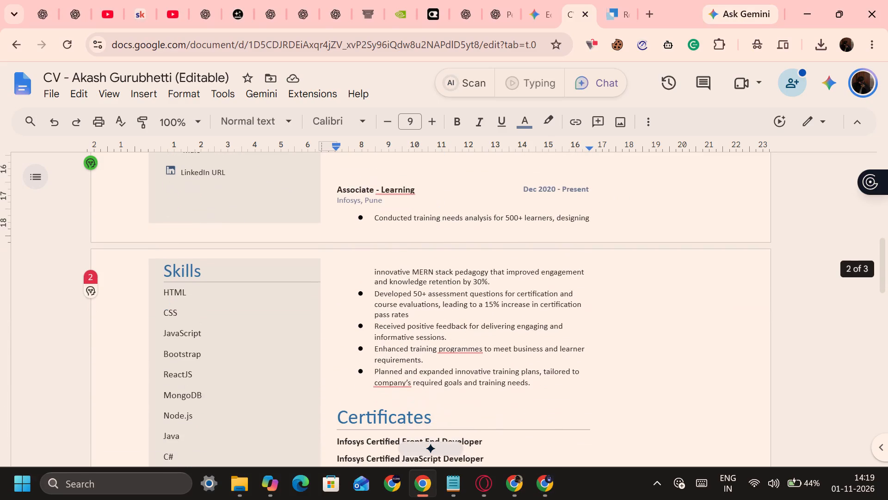
pyautogui.scroll(-2, 401, 383)
pyautogui.hotkey('alt', 'Tab')
pyautogui.hotkey('alt', 'Tab')
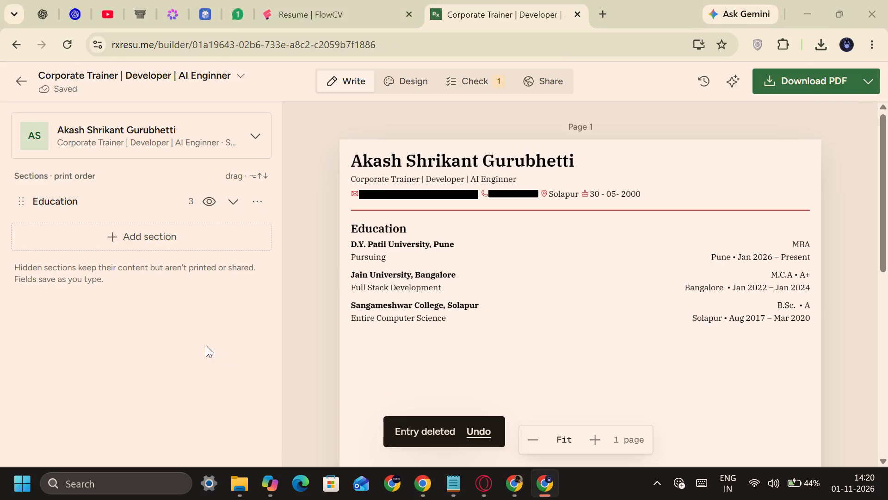
pyautogui.scroll(-3, 420, 340)
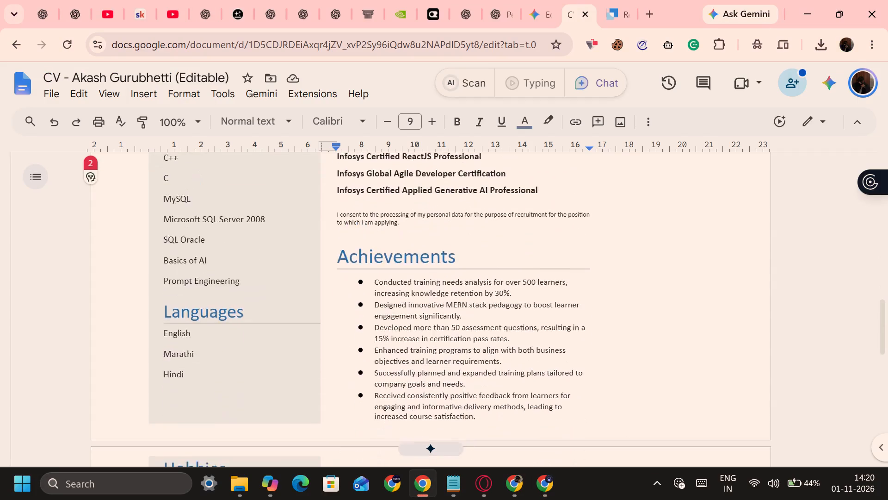
pyautogui.scroll(-1, 420, 340)
pyautogui.scroll(4, 420, 340)
pyautogui.hotkey('alt', 'Tab')
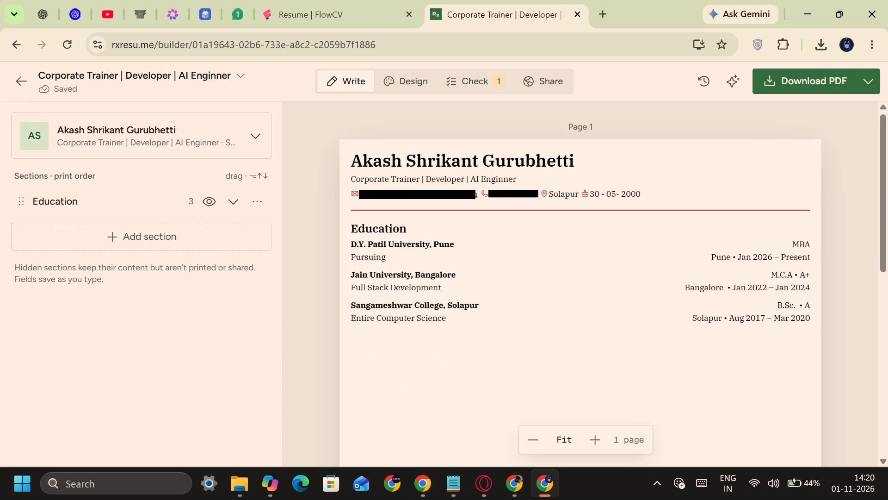
pyautogui.hotkey('alt', 'Tab')
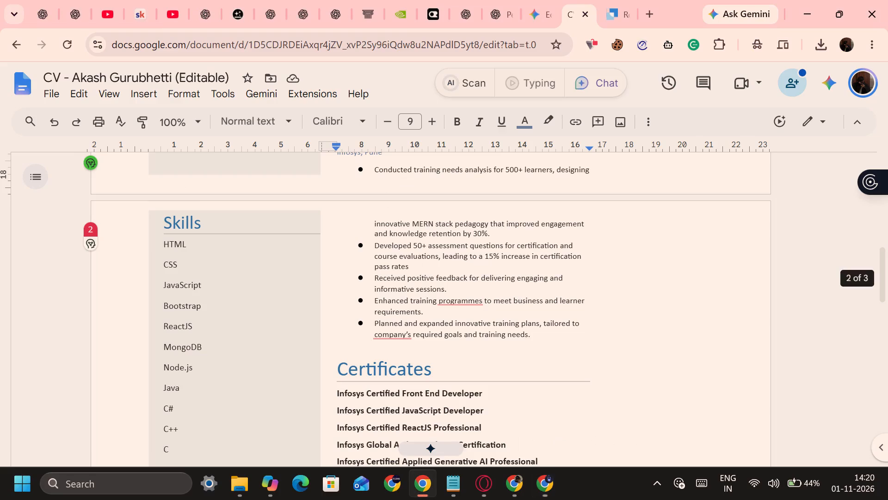
pyautogui.scroll(1, 191, 305)
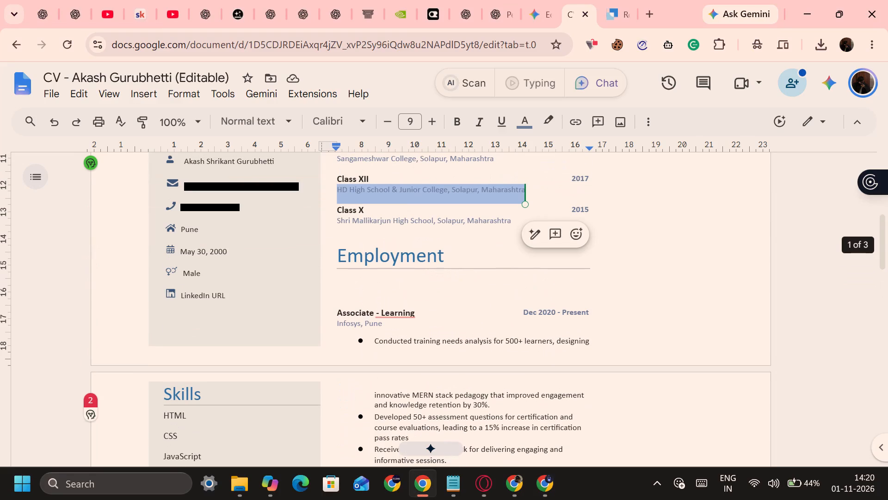
pyautogui.scroll(-3, 191, 305)
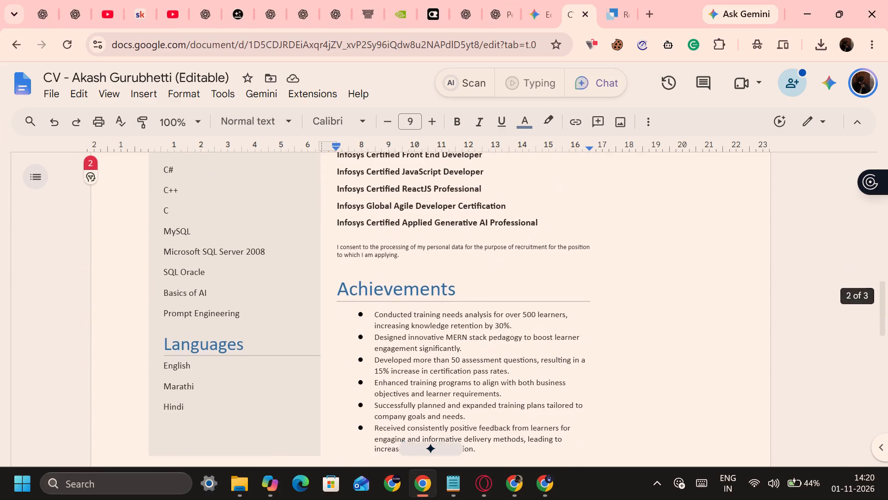
pyautogui.scroll(-2, 191, 305)
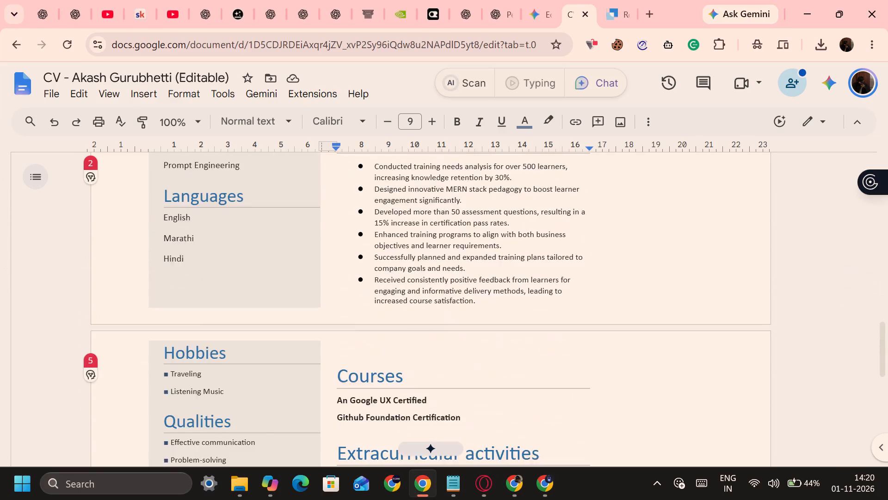
pyautogui.scroll(-3, 191, 305)
pyautogui.scroll(4, 191, 305)
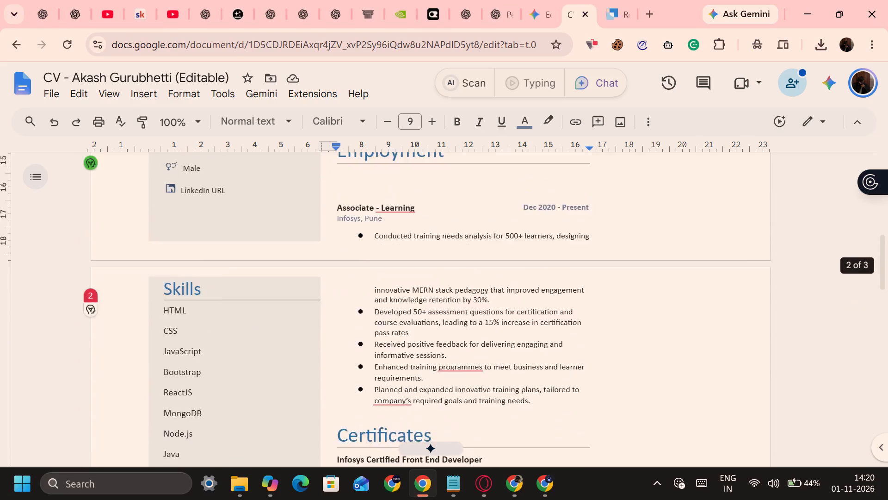
# Switch to Reactive Resume and add a Skills section with HTML as its first skill.
pyautogui.hotkey('alt', 'Tab')
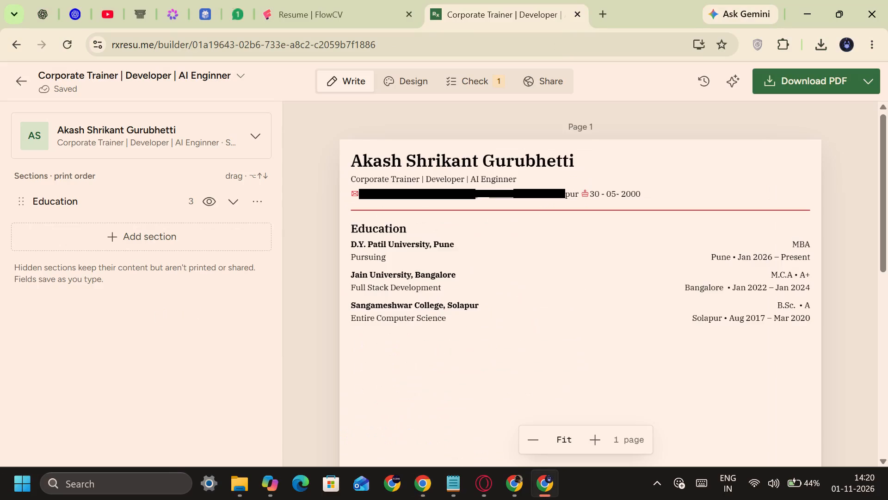
pyautogui.click(167, 239)
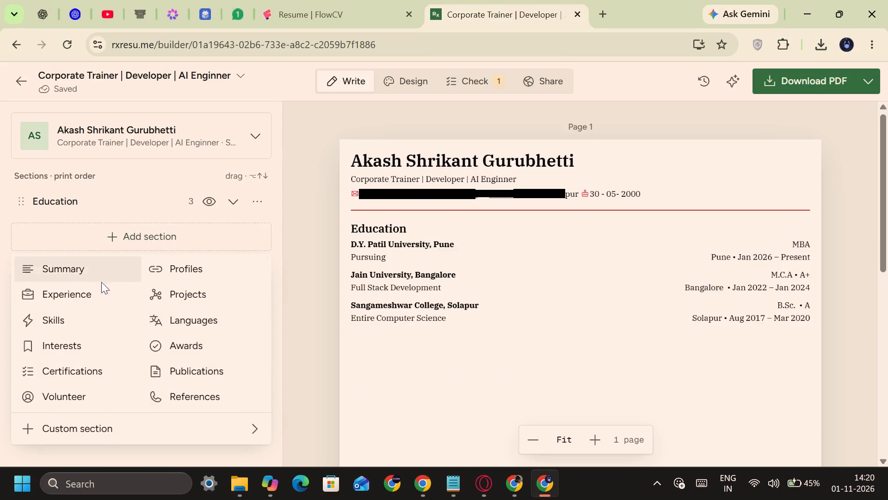
pyautogui.click(62, 317)
pyautogui.scroll(-1, 124, 350)
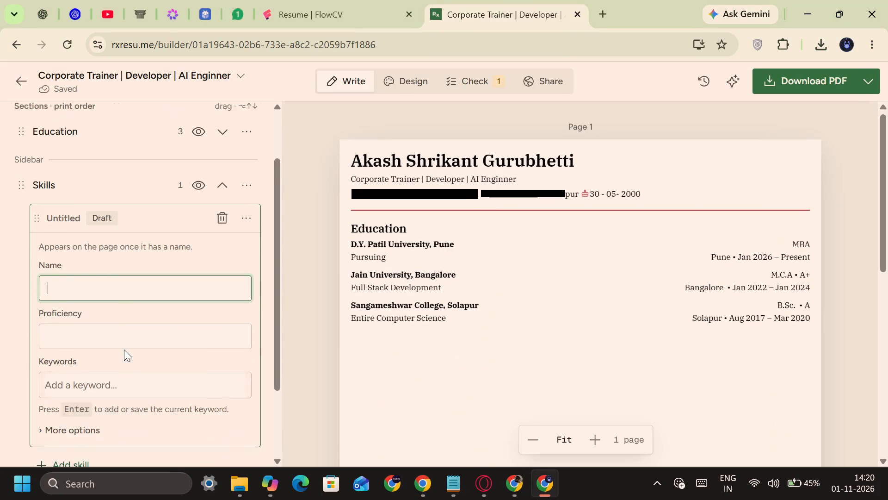
pyautogui.scroll(-1, 124, 350)
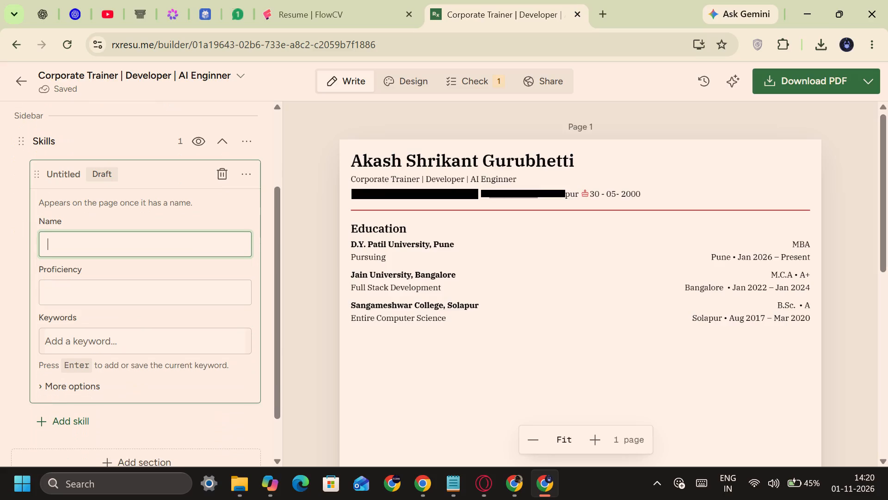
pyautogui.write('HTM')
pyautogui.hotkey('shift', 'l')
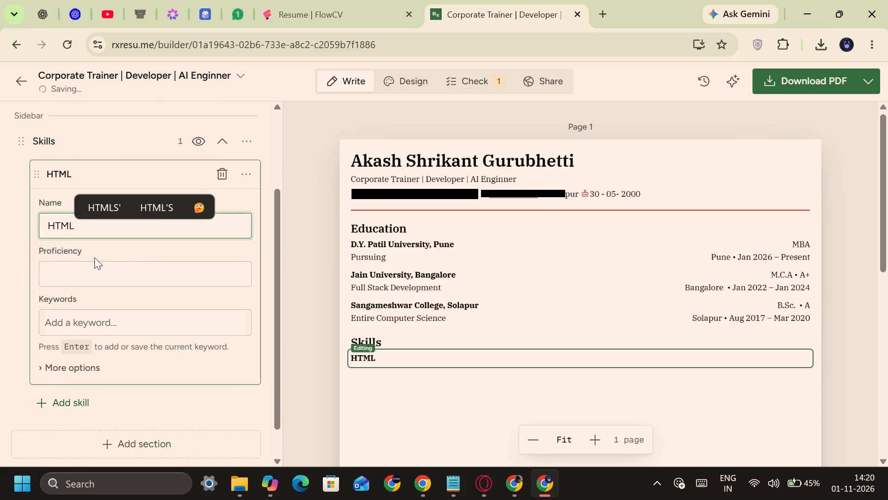
pyautogui.click(72, 365)
pyautogui.rightClick(72, 365)
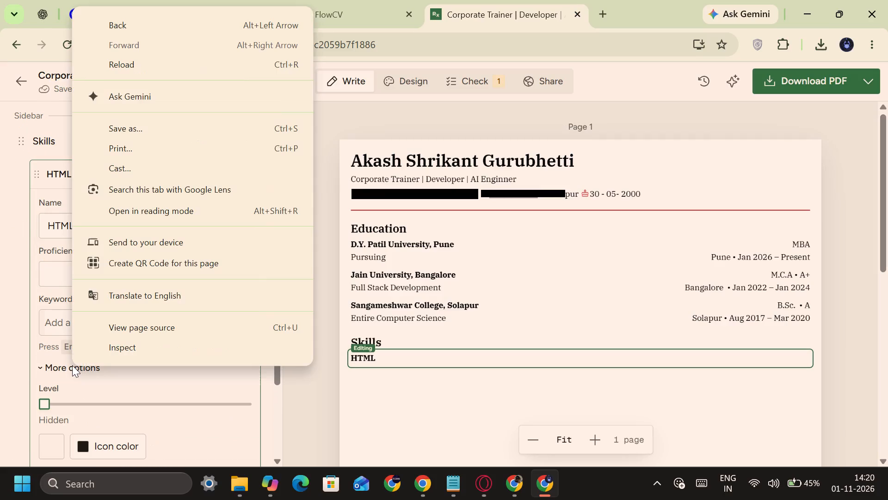
pyautogui.click(57, 367)
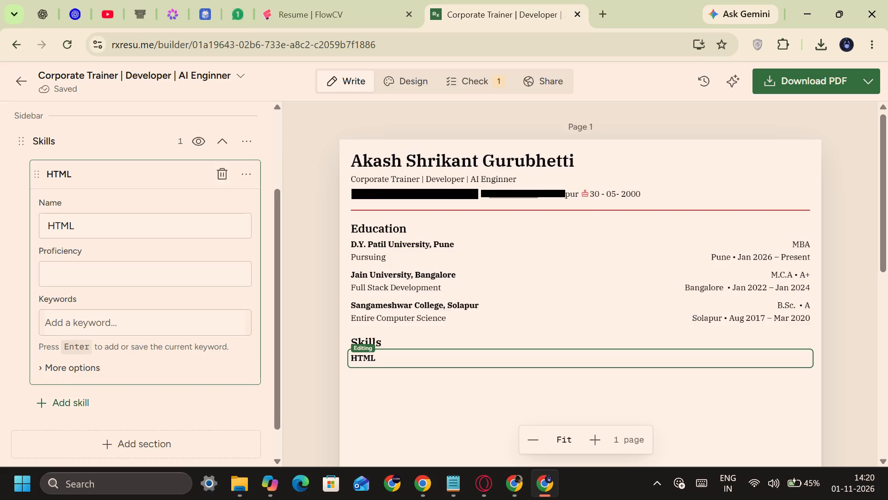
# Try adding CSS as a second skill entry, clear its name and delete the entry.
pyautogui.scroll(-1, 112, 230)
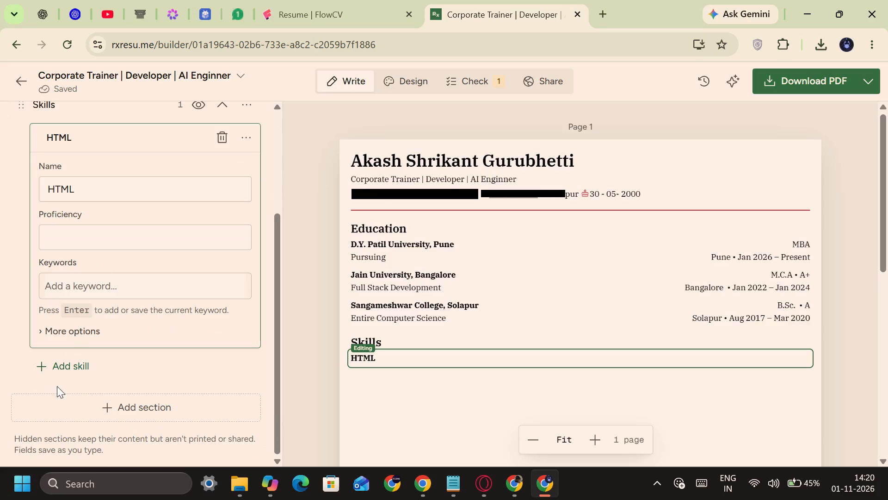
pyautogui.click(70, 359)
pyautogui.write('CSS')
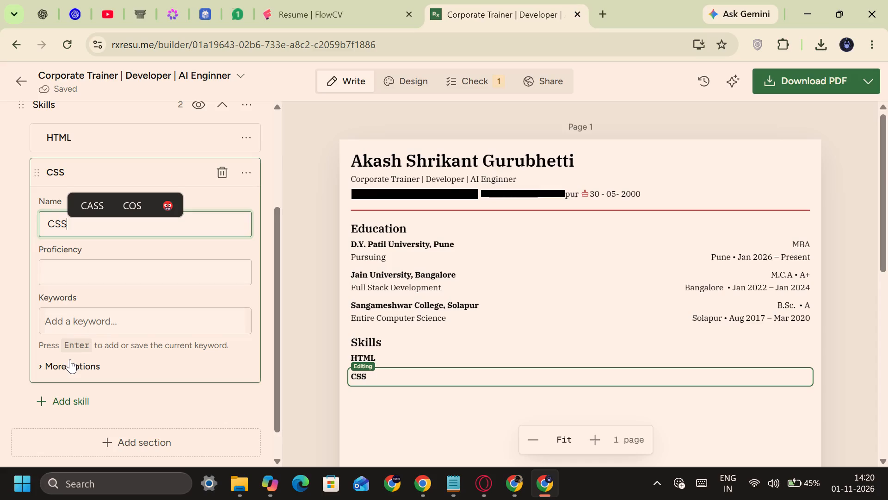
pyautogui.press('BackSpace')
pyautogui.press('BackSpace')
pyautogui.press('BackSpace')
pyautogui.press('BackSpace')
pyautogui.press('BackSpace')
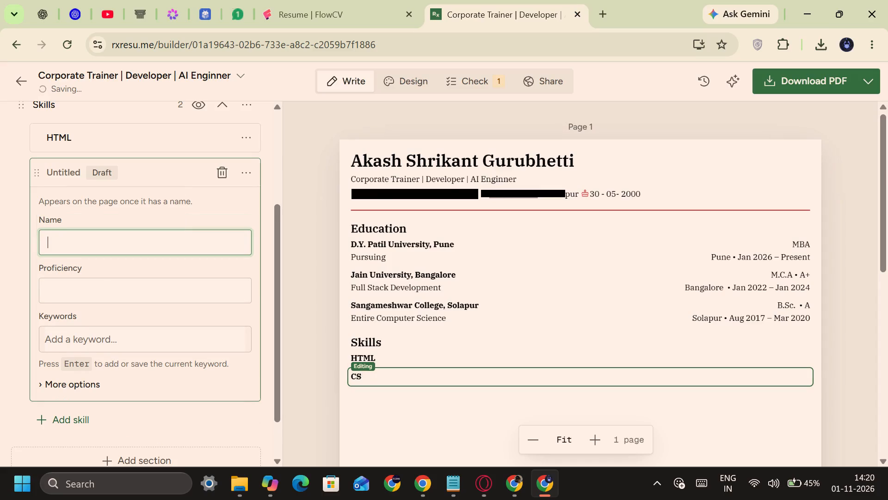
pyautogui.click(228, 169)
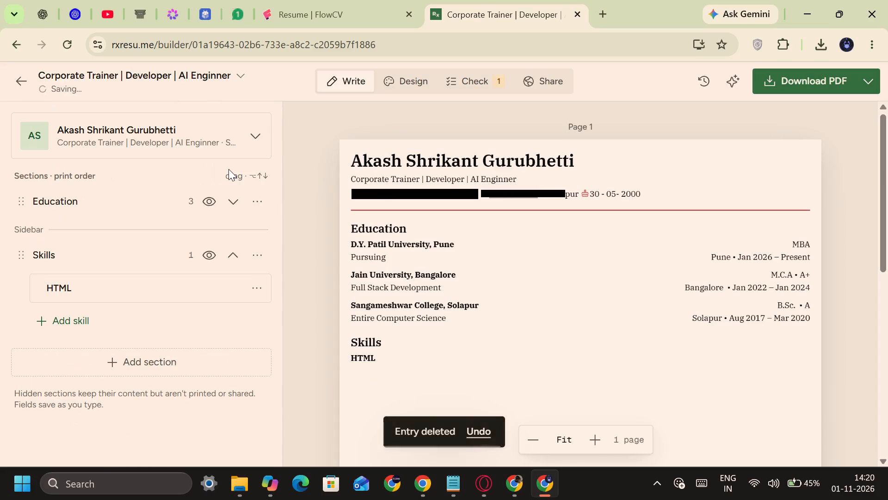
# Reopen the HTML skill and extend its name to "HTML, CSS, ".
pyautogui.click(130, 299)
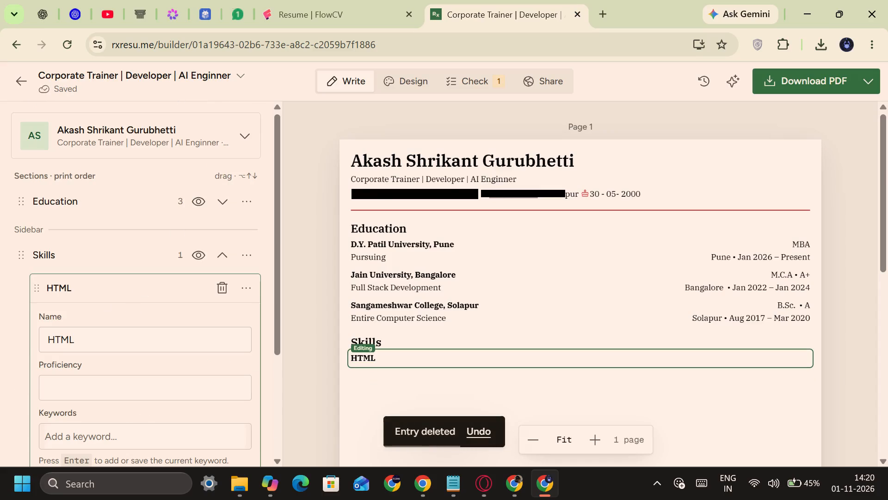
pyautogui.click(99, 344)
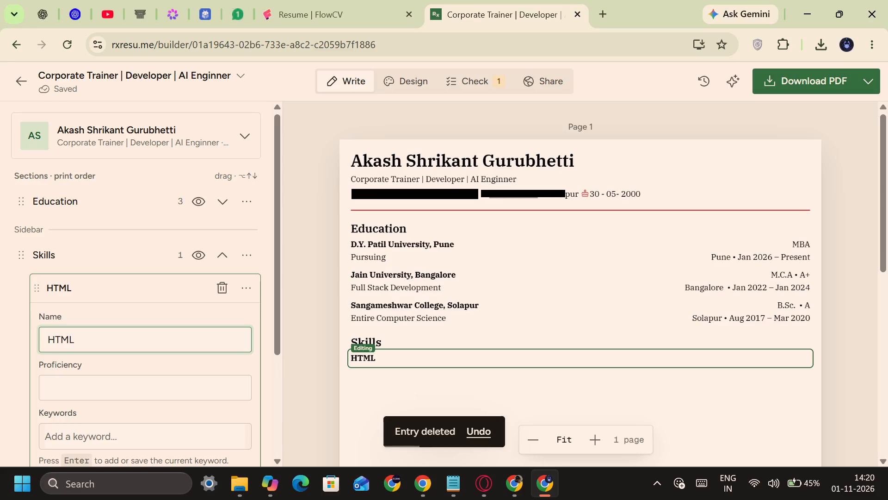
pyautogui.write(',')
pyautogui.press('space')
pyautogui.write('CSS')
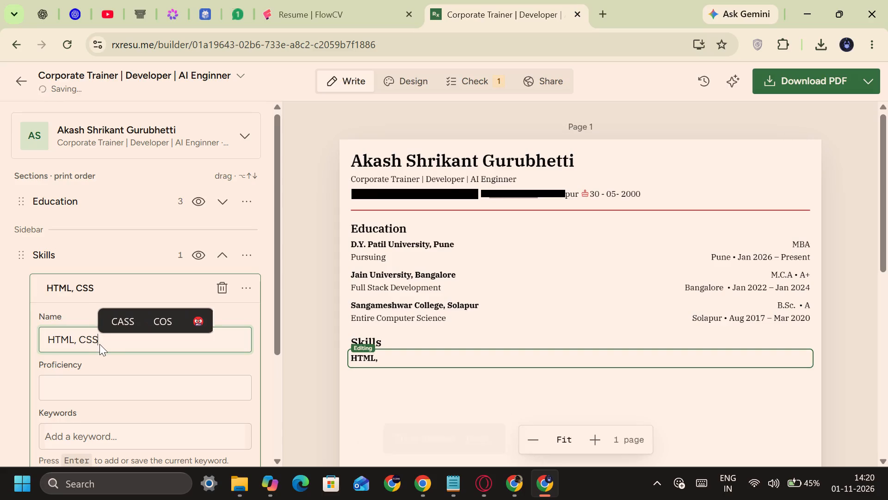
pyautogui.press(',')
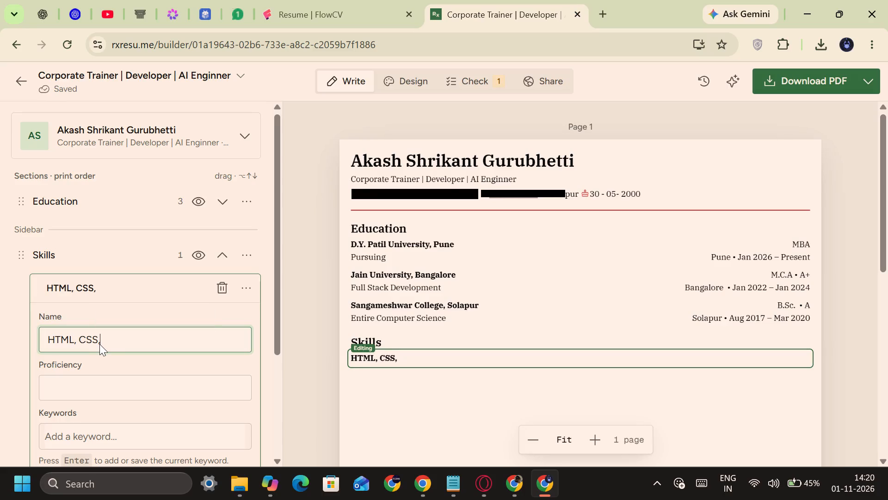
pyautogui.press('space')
# Browse the design templates, apply the two-column Gengar template and return to editing the content.
pyautogui.click(391, 82)
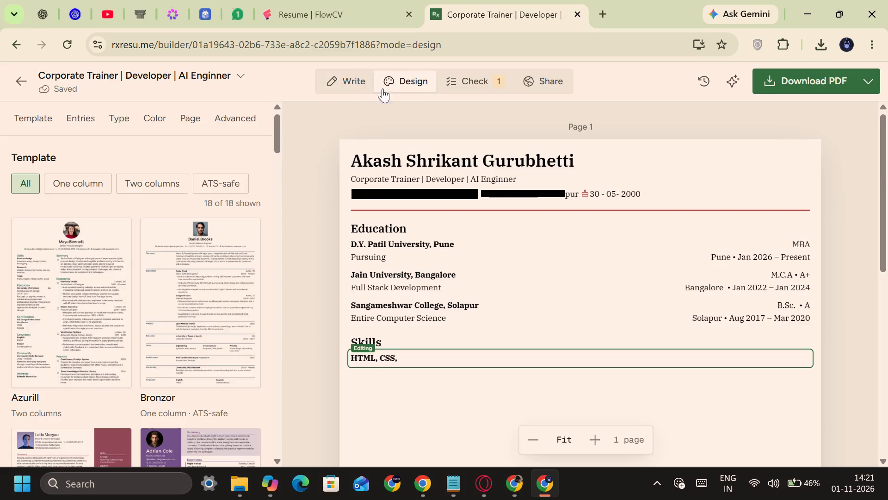
pyautogui.scroll(-2, 189, 280)
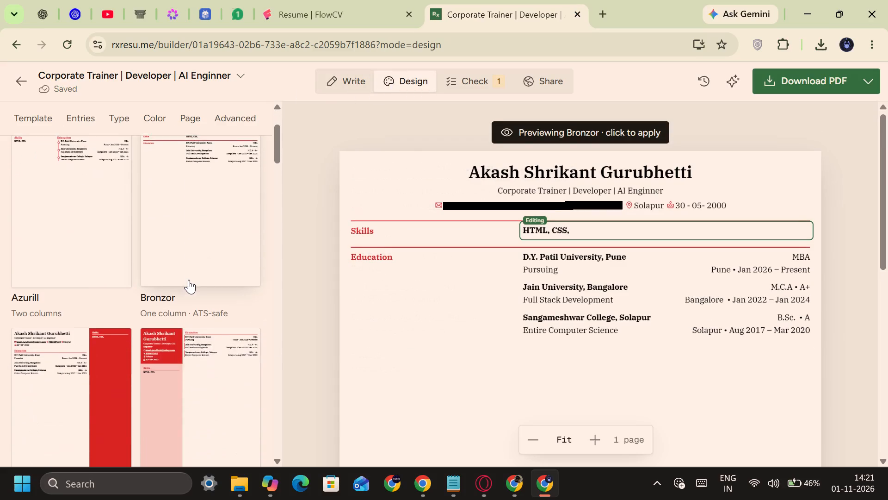
pyautogui.scroll(-2, 189, 280)
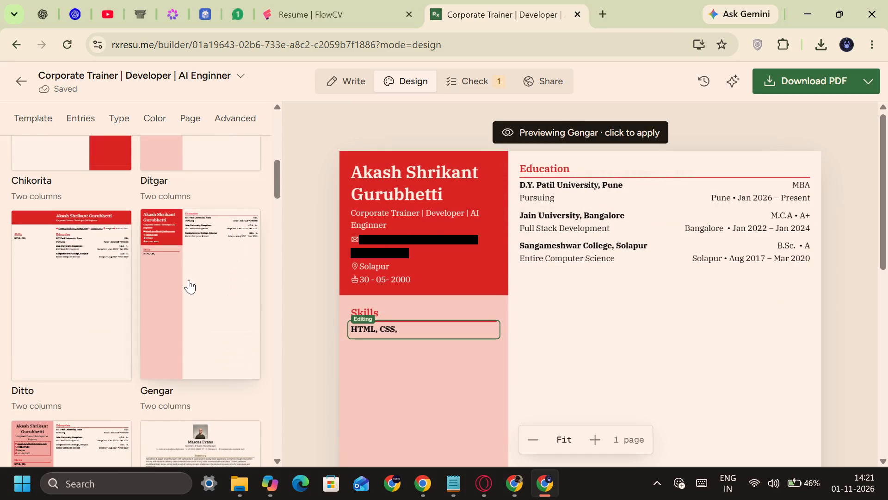
pyautogui.scroll(-1, 189, 280)
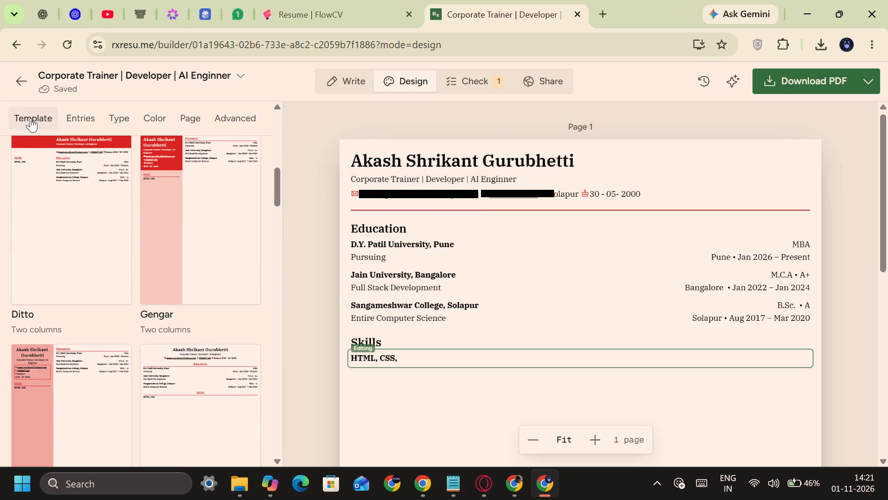
pyautogui.click(182, 170)
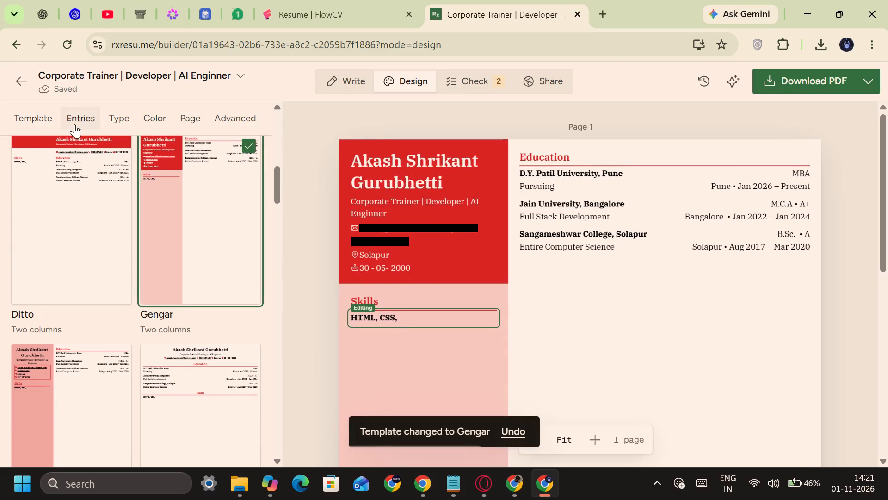
pyautogui.click(357, 77)
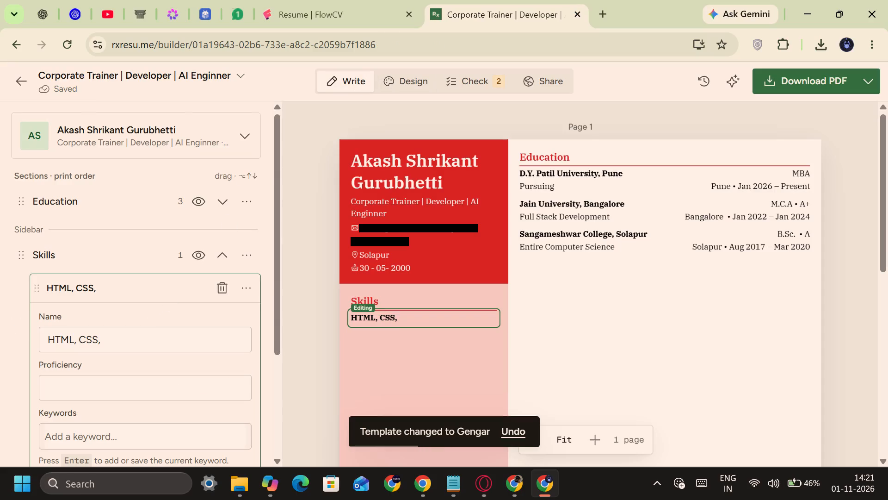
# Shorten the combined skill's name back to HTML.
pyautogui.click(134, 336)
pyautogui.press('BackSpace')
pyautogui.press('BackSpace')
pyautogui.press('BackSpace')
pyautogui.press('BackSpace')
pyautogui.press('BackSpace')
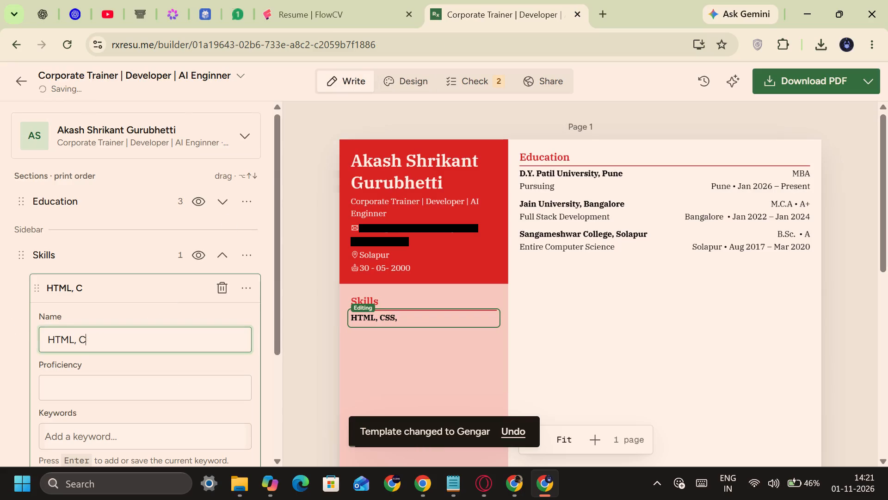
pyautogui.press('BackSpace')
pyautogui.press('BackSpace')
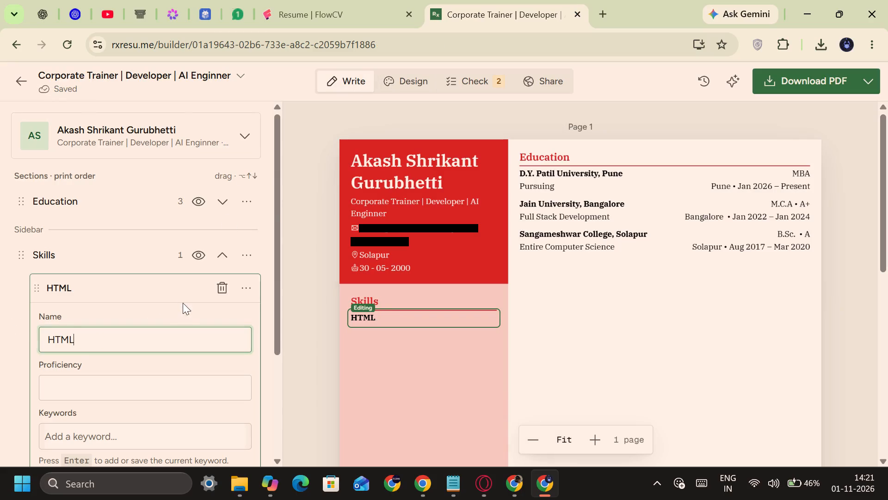
# Add a second skill entry named CSS.
pyautogui.scroll(-2, 169, 295)
pyautogui.click(92, 362)
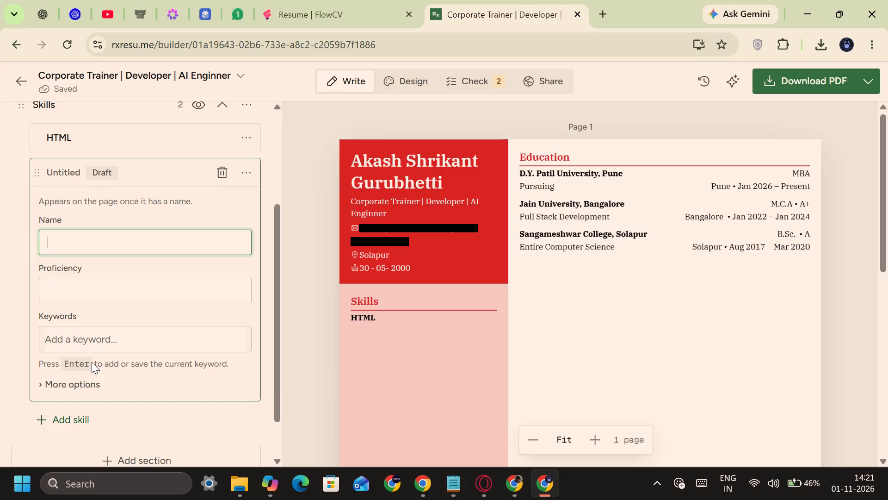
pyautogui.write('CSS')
# Switch to the Google Docs CV to check its Skills list and nearby sections, and return to the resume builder.
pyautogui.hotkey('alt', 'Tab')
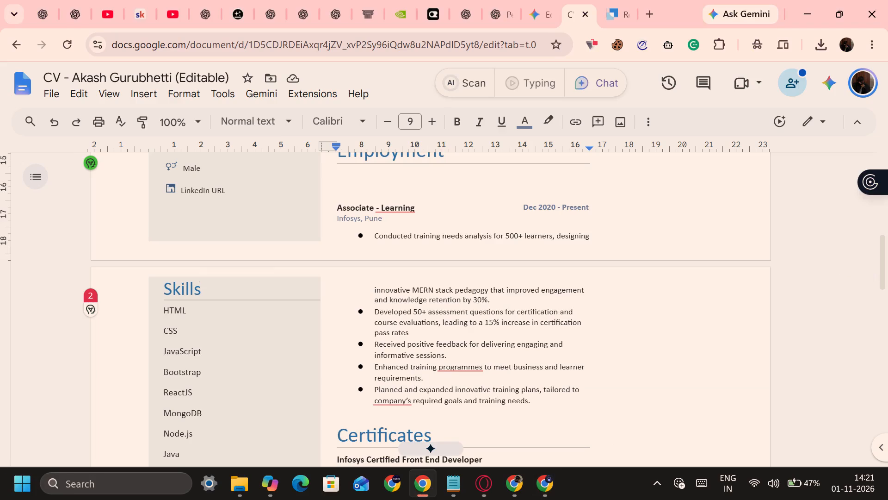
pyautogui.scroll(-2, 356, 332)
pyautogui.hotkey('alt', 'Tab')
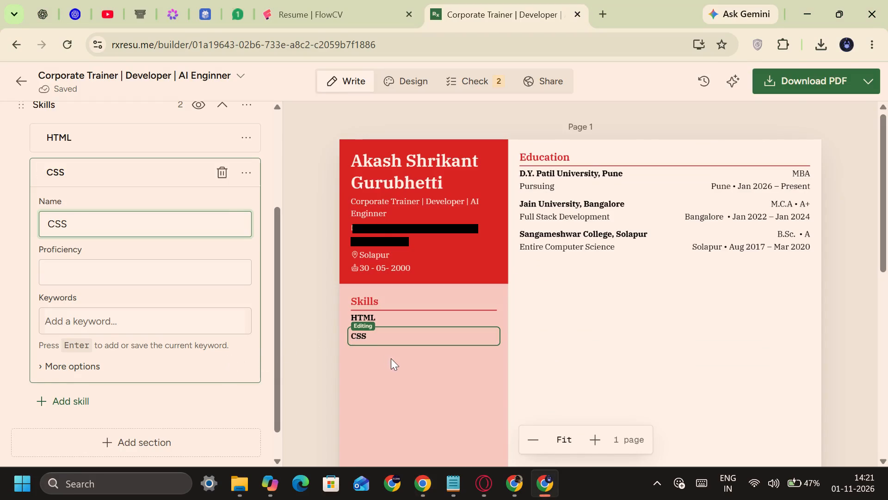
pyautogui.hotkey('alt', 'Tab')
pyautogui.scroll(2, 391, 358)
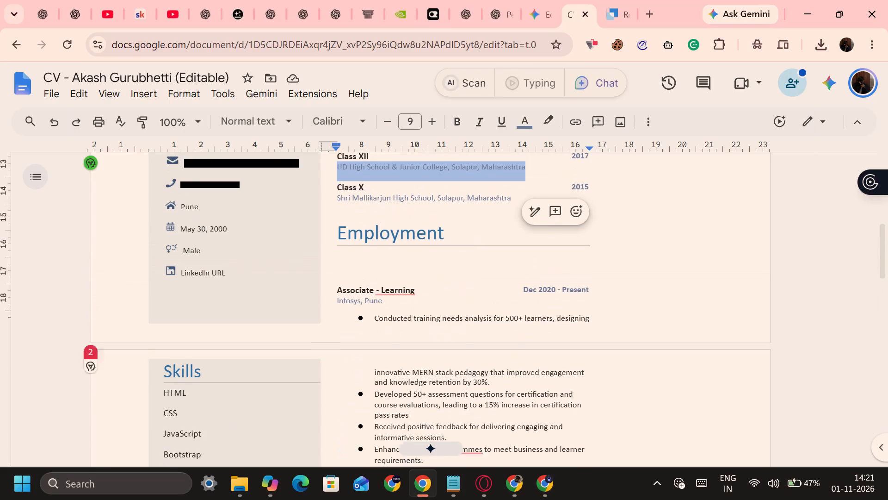
pyautogui.scroll(1, 391, 358)
pyautogui.hotkey('alt', 'Tab')
pyautogui.hotkey('alt', 'Tab')
pyautogui.scroll(-2, 391, 358)
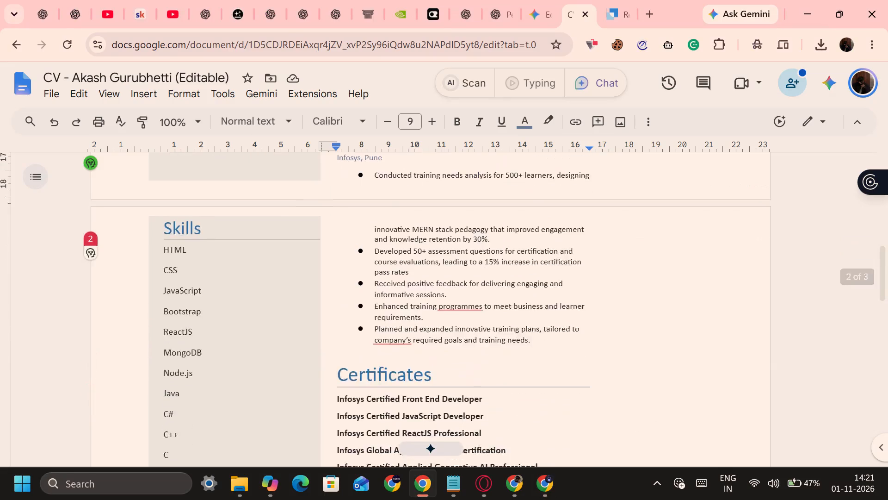
pyautogui.scroll(-1, 391, 358)
pyautogui.hotkey('alt', 'Tab')
# Add another blank skill entry after CSS.
pyautogui.click(66, 392)
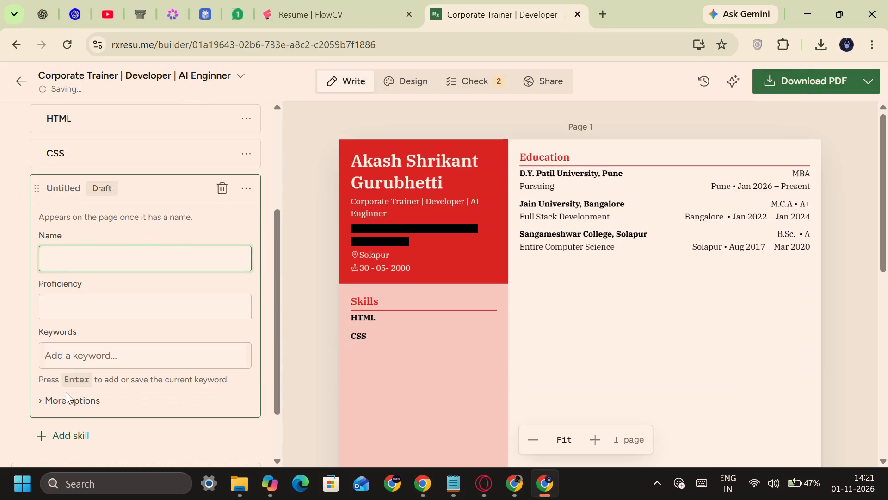
# Add a Certifications section with a blank entry below the Skills section.
pyautogui.scroll(-1, 83, 381)
pyautogui.click(102, 422)
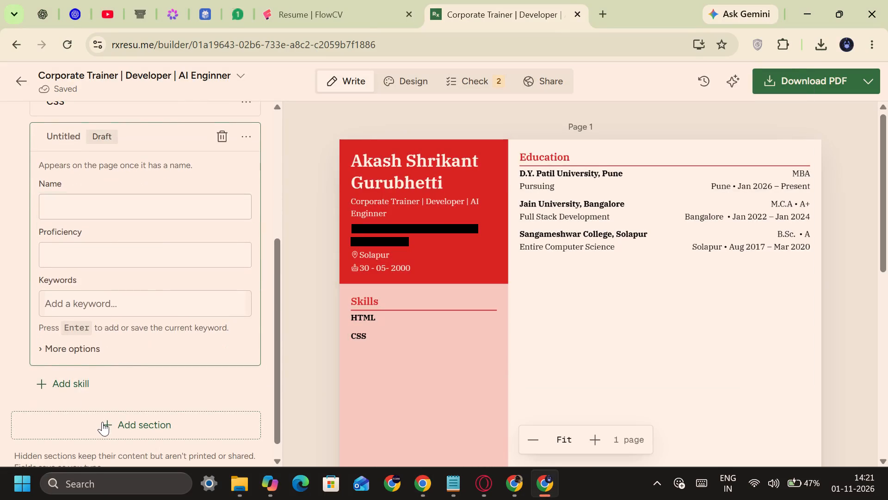
pyautogui.click(167, 311)
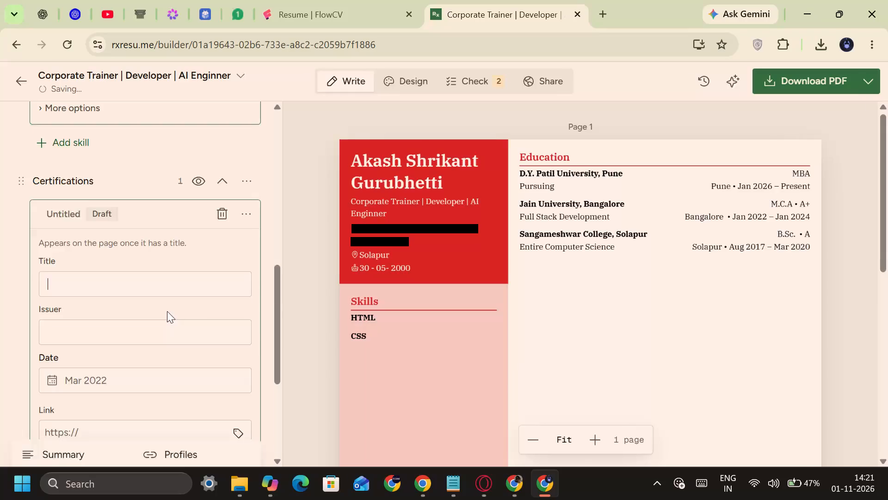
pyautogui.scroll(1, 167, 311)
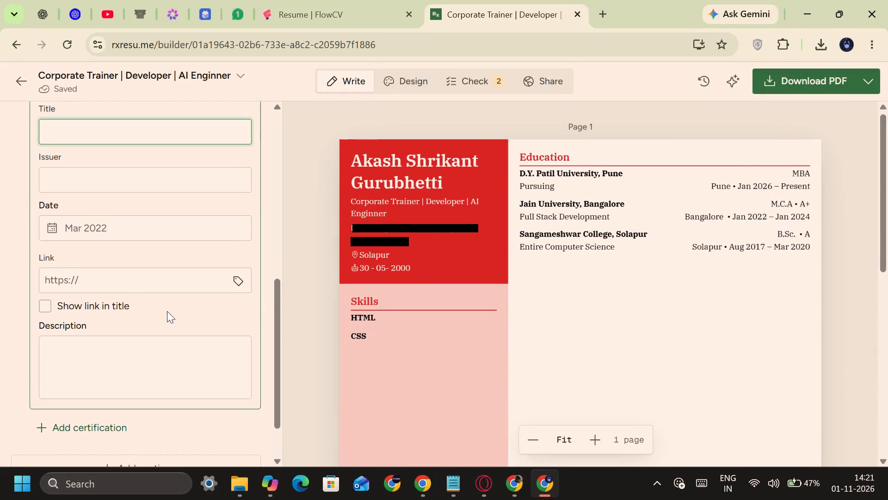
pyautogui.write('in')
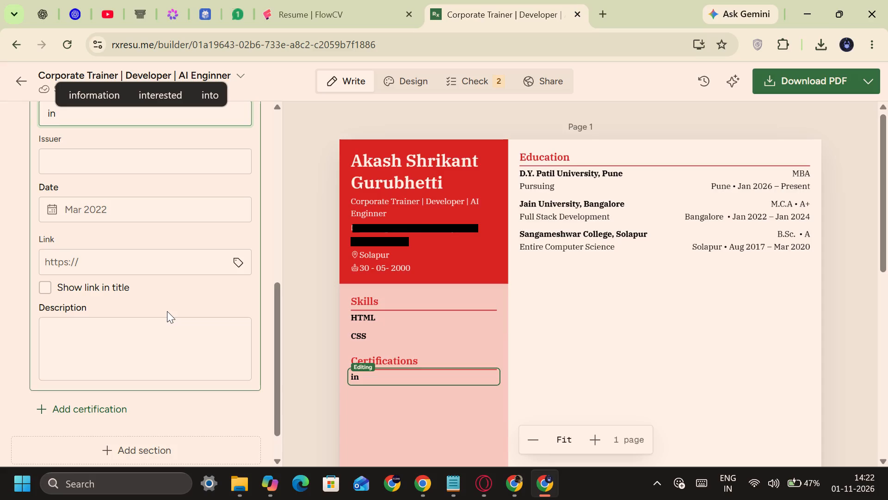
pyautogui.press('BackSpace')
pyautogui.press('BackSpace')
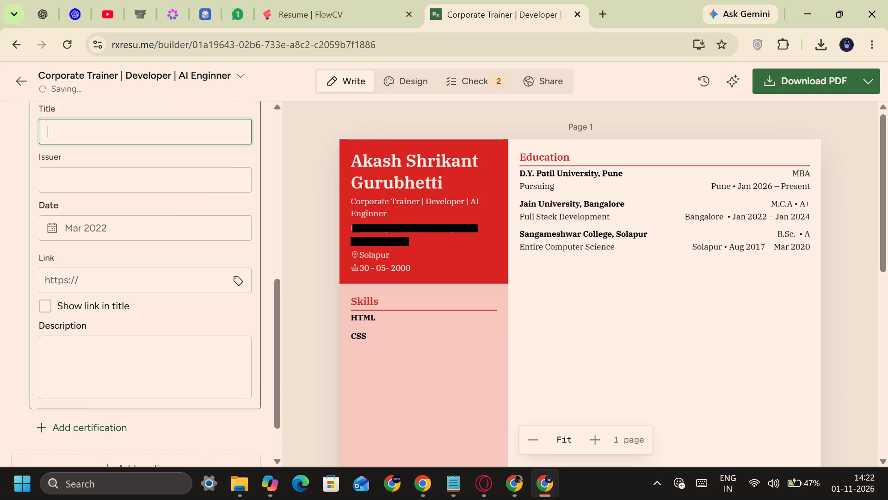
# Browse the resume templates, filter them to ATS-safe, and apply the one-column Meowth template.
pyautogui.scroll(1, 167, 311)
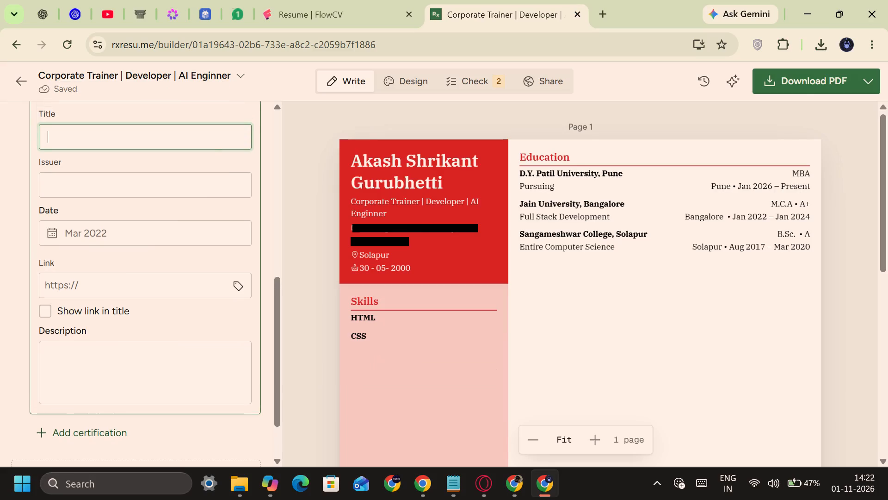
pyautogui.scroll(2, 167, 311)
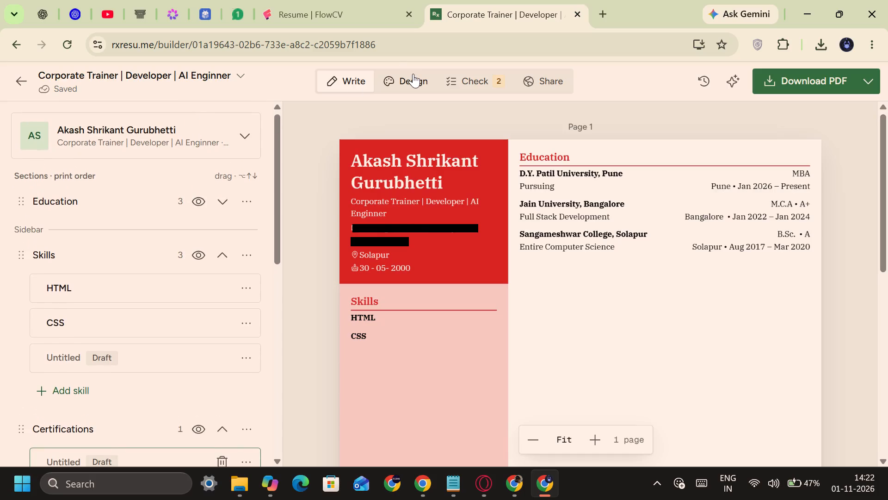
pyautogui.click(413, 74)
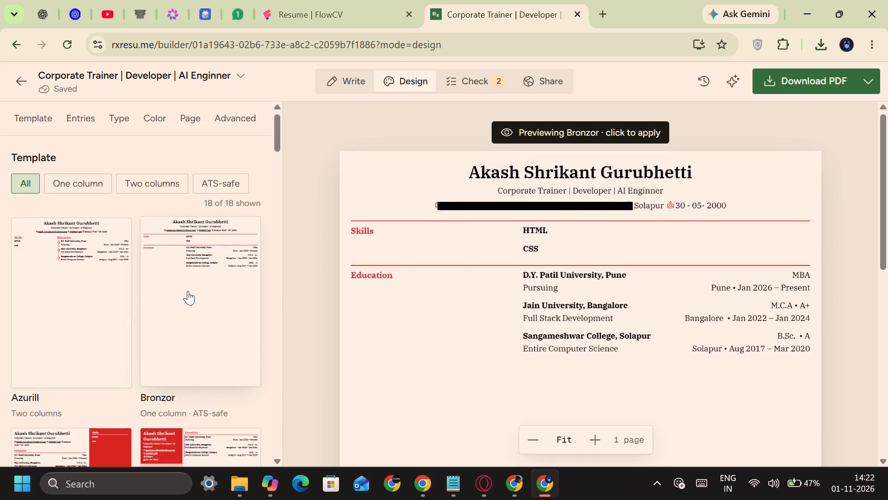
pyautogui.scroll(1, 188, 291)
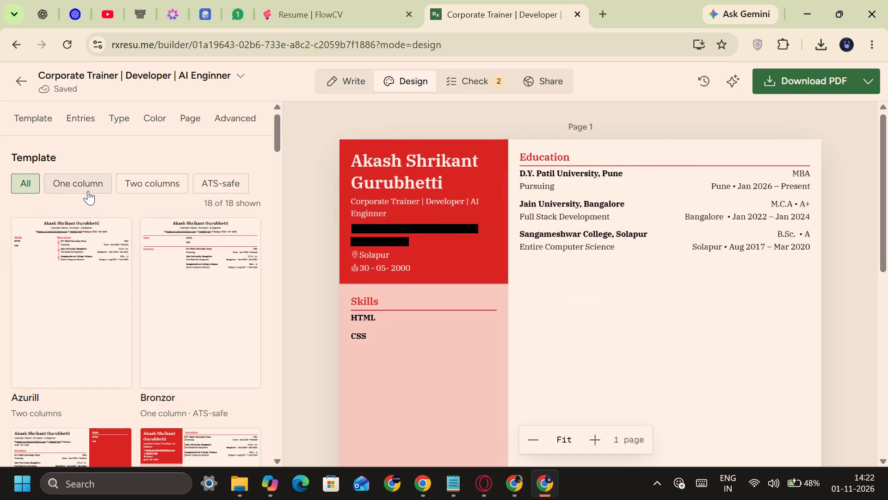
pyautogui.scroll(-3, 81, 304)
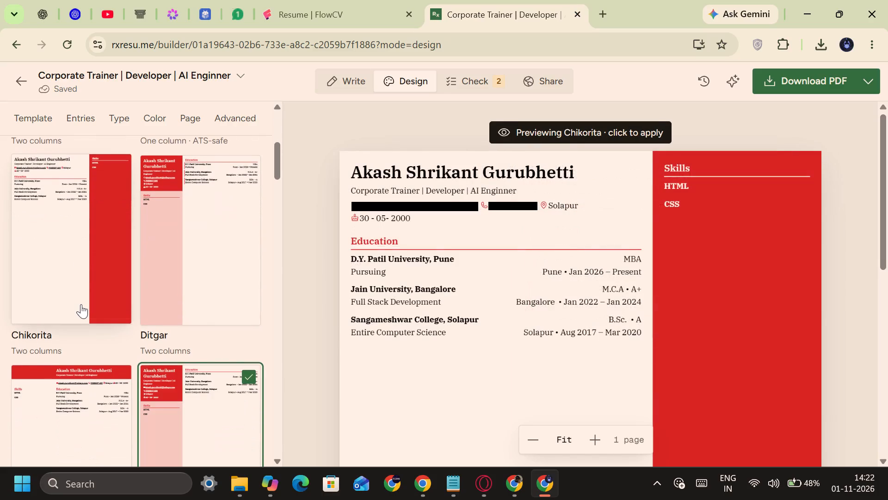
pyautogui.scroll(2, 185, 299)
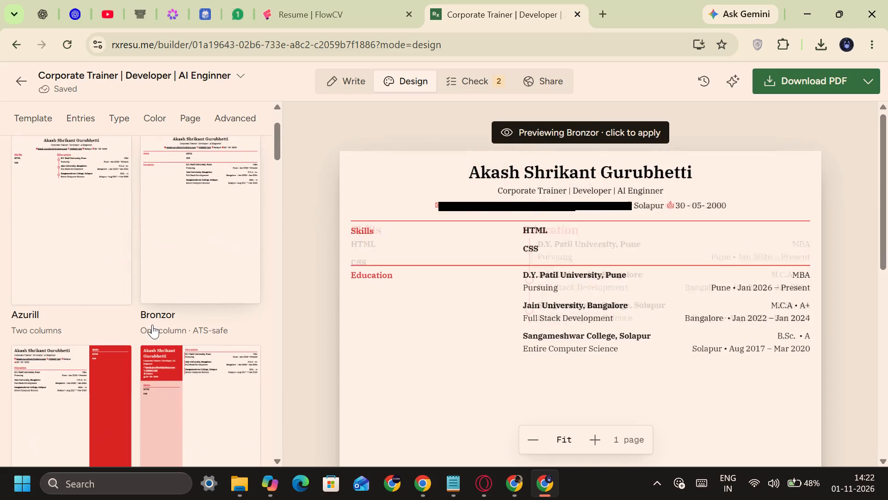
pyautogui.click(240, 186)
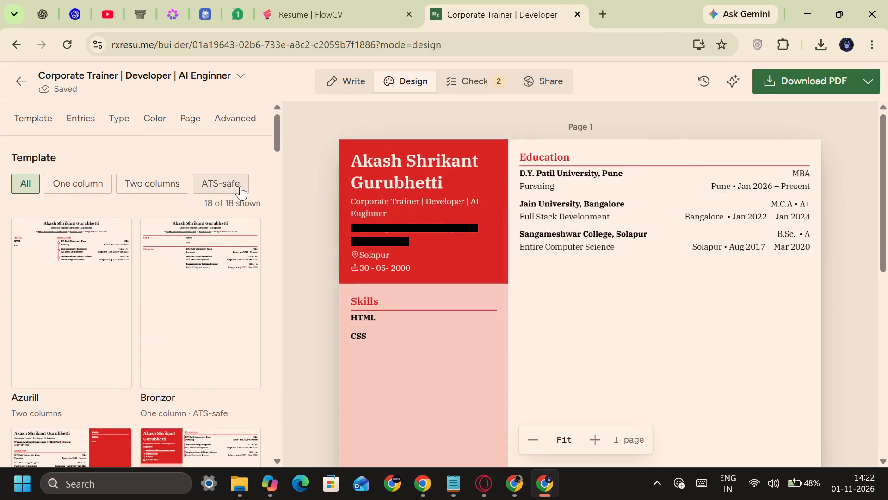
pyautogui.scroll(-1, 78, 325)
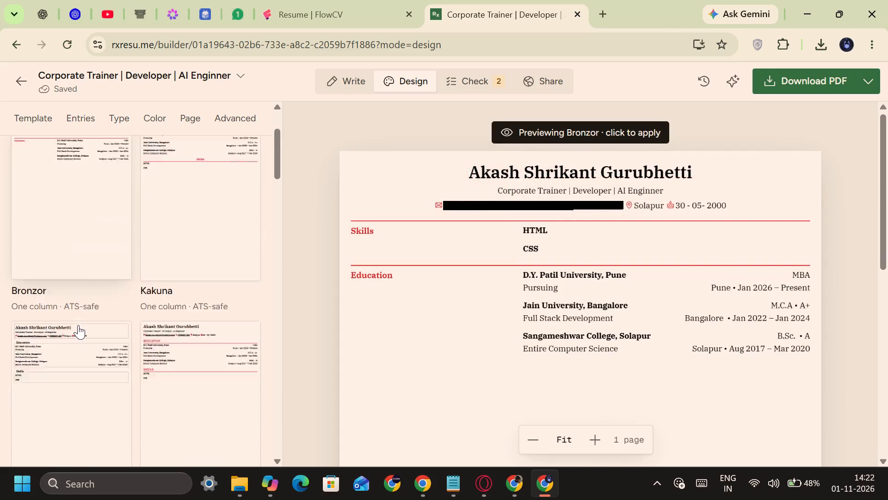
pyautogui.scroll(-1, 78, 325)
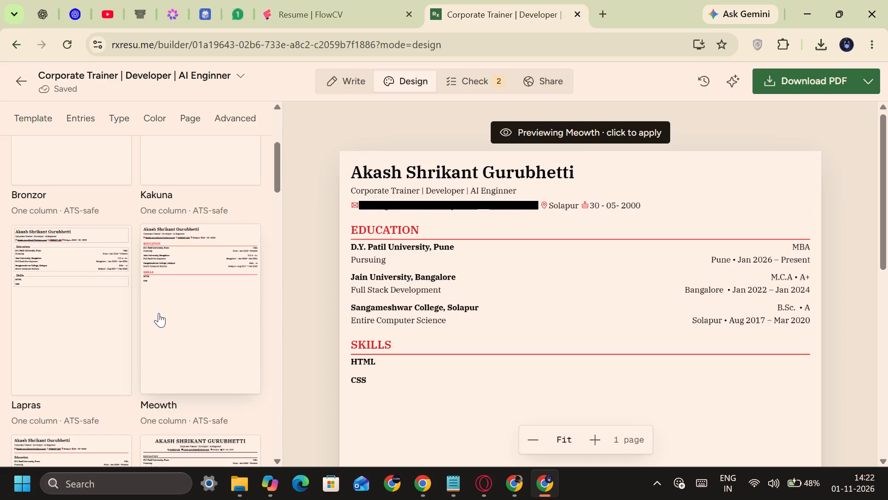
pyautogui.click(159, 313)
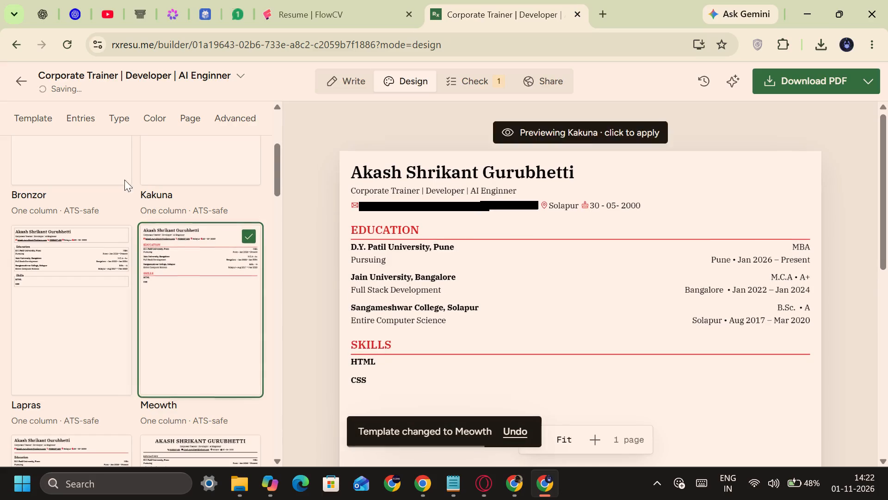
# Return to the content editor and collapse the Certifications section.
pyautogui.click(370, 88)
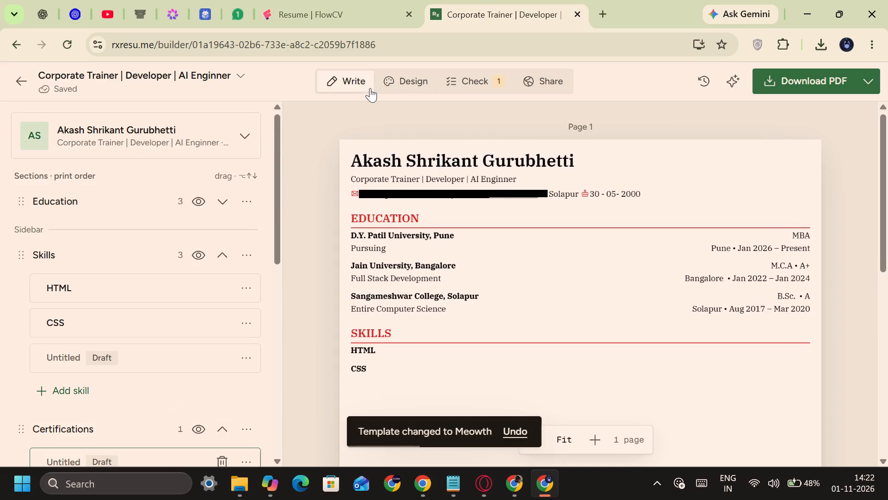
pyautogui.scroll(-1, 139, 322)
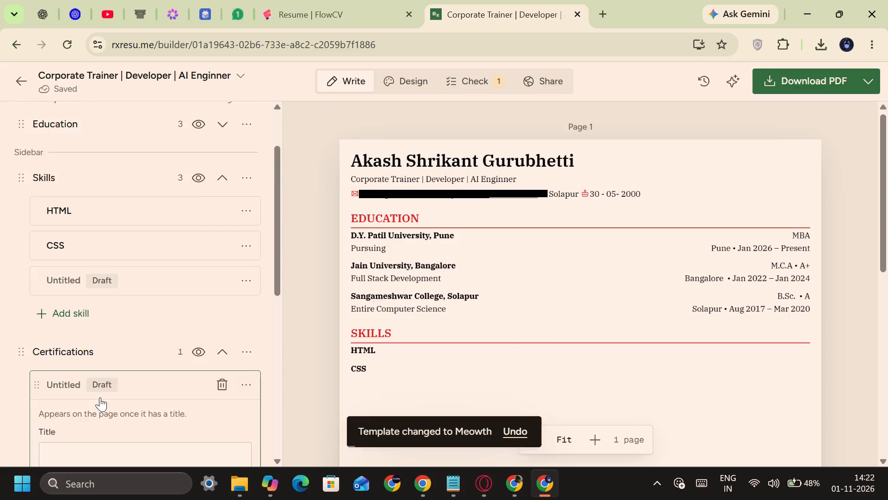
pyautogui.scroll(-2, 100, 397)
pyautogui.scroll(2, 112, 378)
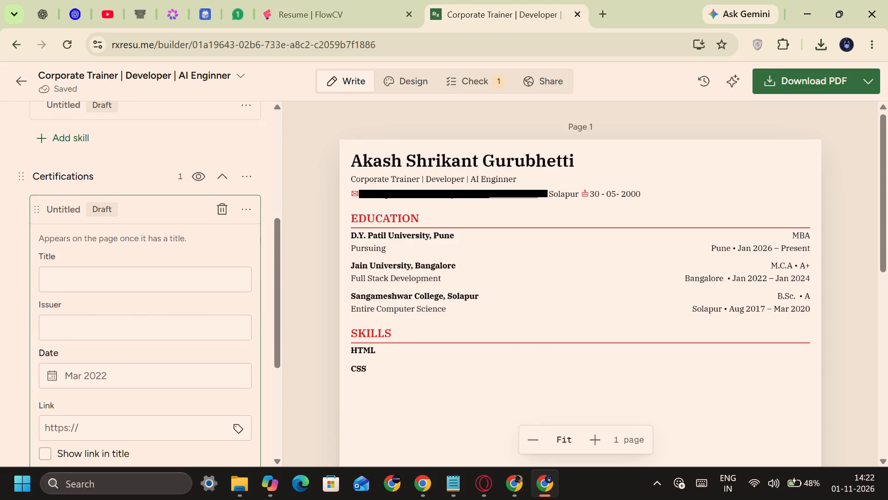
pyautogui.scroll(2, 112, 378)
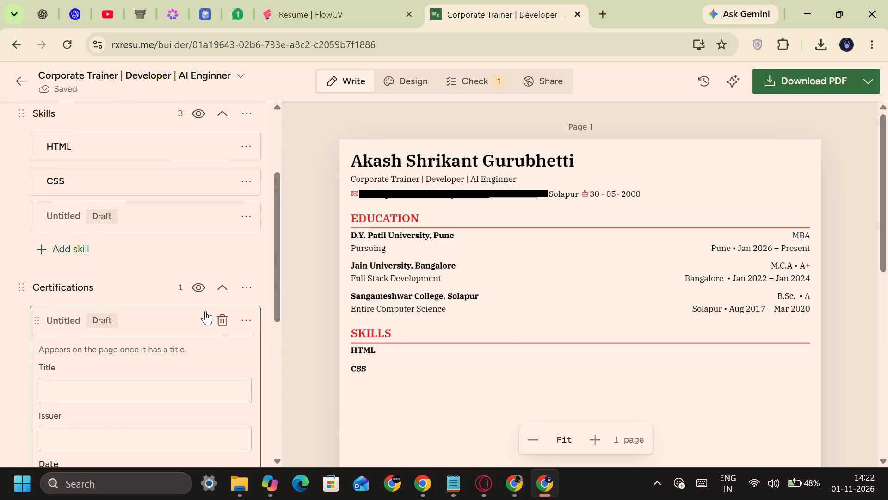
pyautogui.click(225, 285)
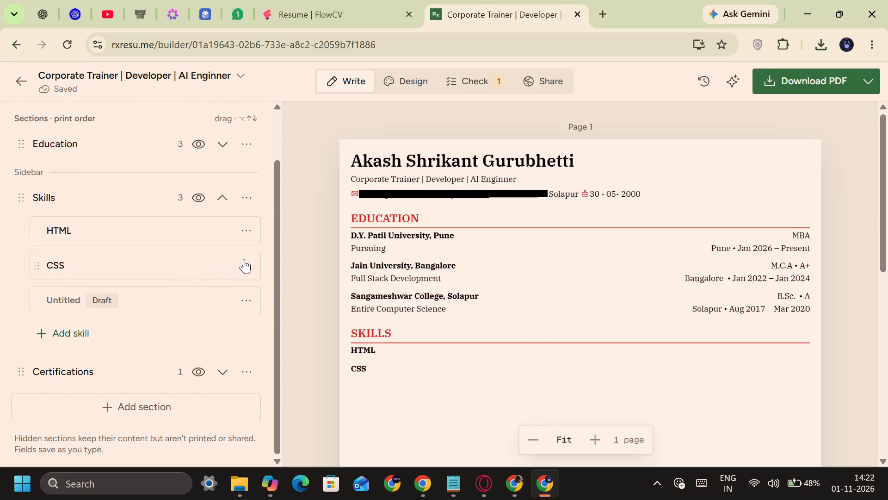
# Delete the CSS entry from the Skills section.
pyautogui.click(246, 260)
pyautogui.click(177, 372)
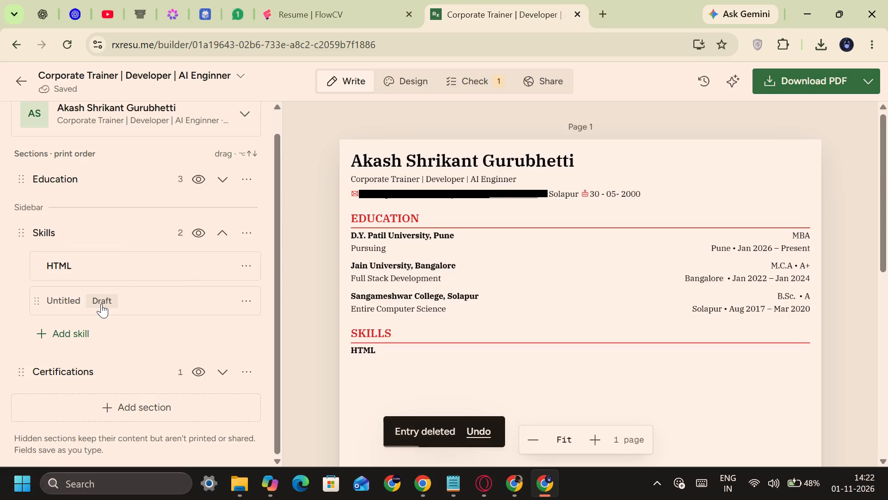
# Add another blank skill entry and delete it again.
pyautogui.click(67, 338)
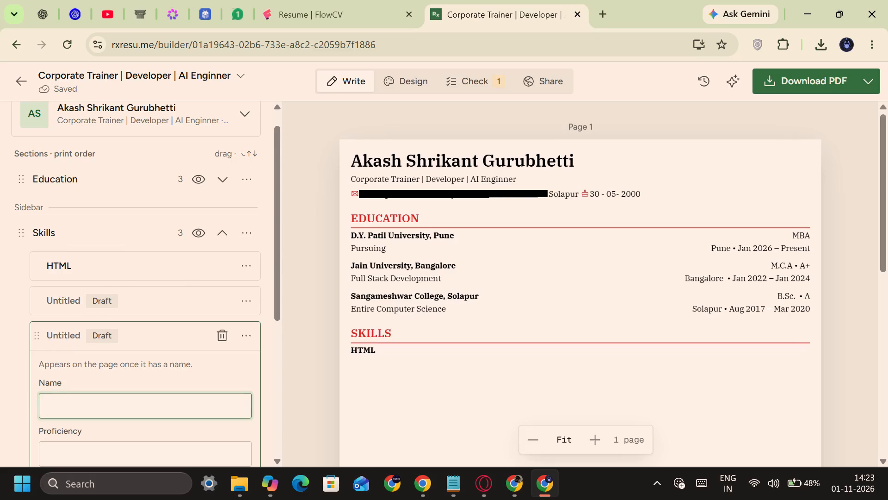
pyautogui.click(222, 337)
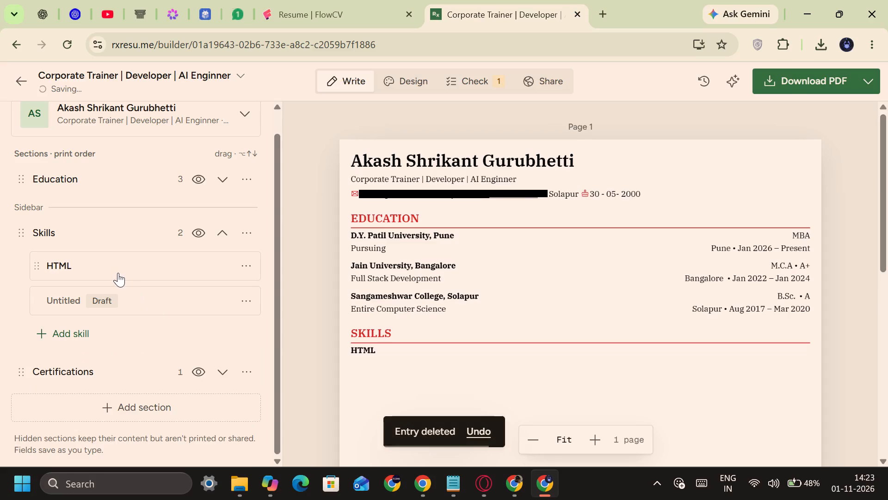
# Extend the HTML skill's name to "HTML, CSS, JavaScript, MERN stack, ".
pyautogui.click(118, 273)
pyautogui.click(104, 323)
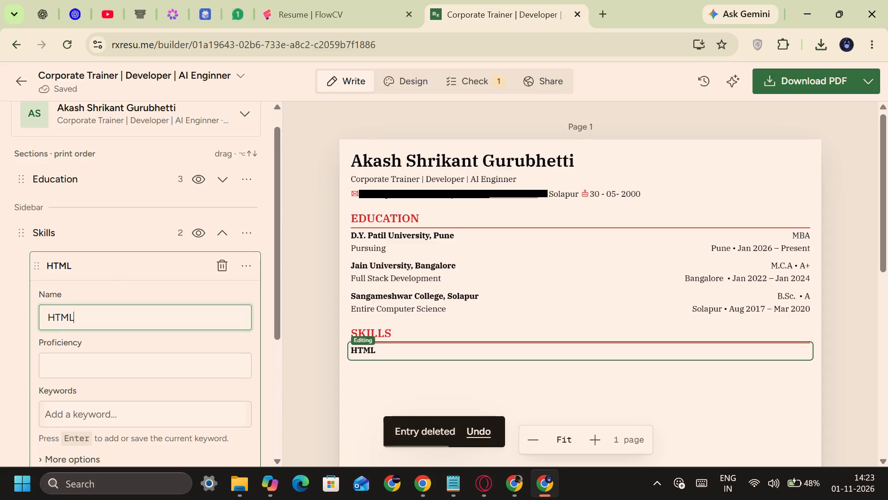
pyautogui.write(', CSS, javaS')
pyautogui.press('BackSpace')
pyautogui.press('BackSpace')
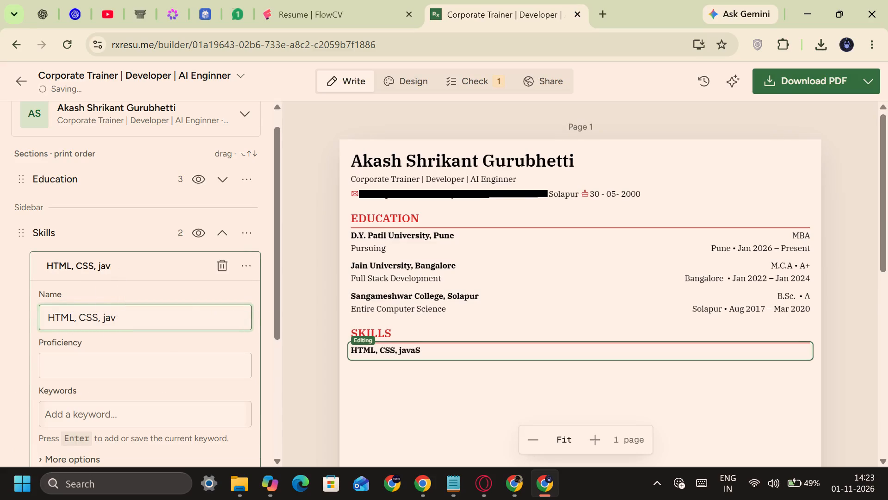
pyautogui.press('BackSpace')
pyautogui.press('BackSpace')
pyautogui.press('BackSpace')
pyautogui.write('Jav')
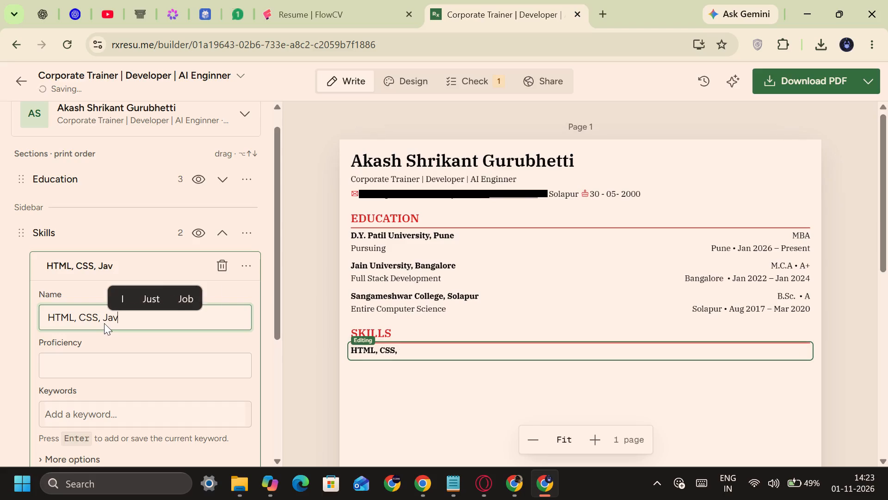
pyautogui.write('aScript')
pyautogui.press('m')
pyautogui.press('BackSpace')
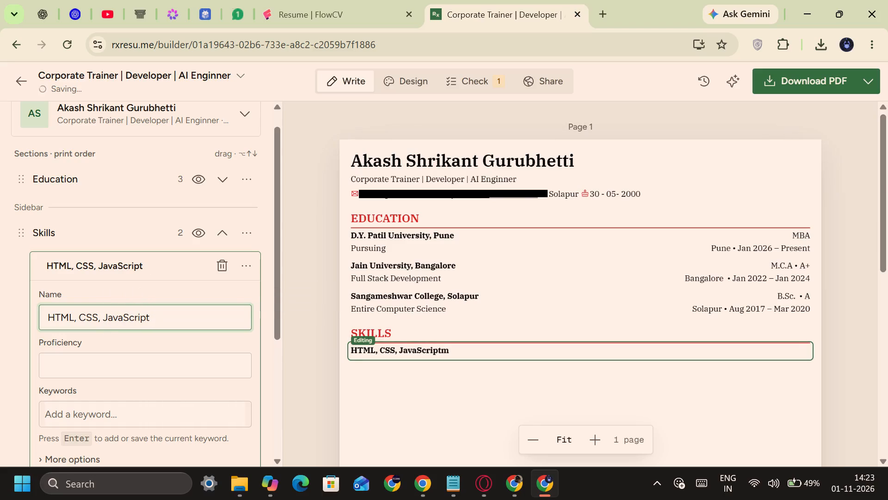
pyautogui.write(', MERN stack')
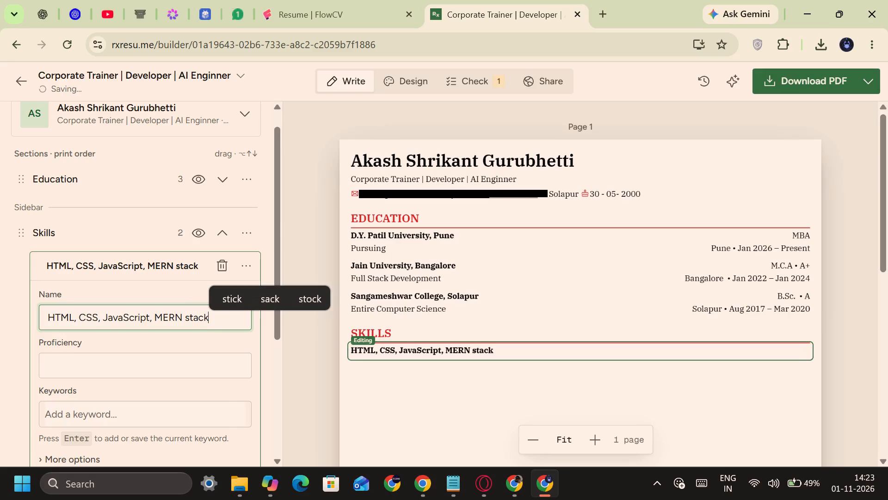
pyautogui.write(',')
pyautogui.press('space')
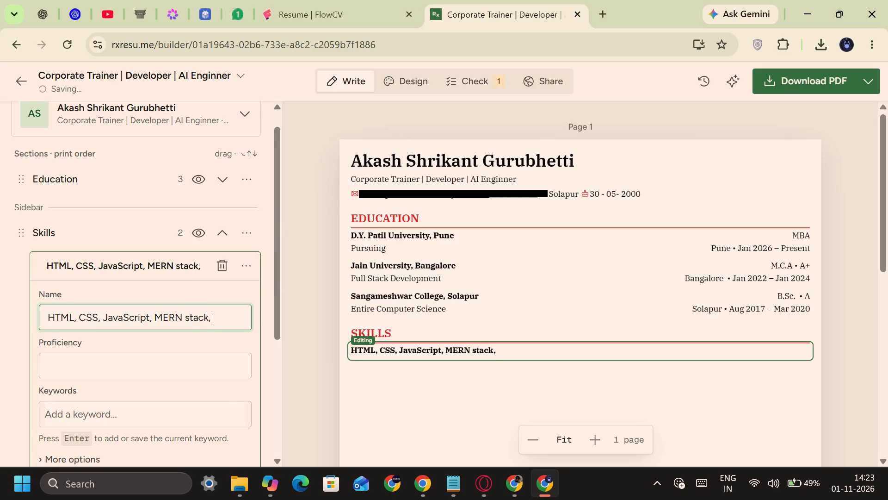
# Check the Skills list in the Google Docs CV and return to the combined skill's name in the resume builder.
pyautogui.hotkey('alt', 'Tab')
pyautogui.scroll(1, 161, 323)
pyautogui.scroll(-1, 188, 314)
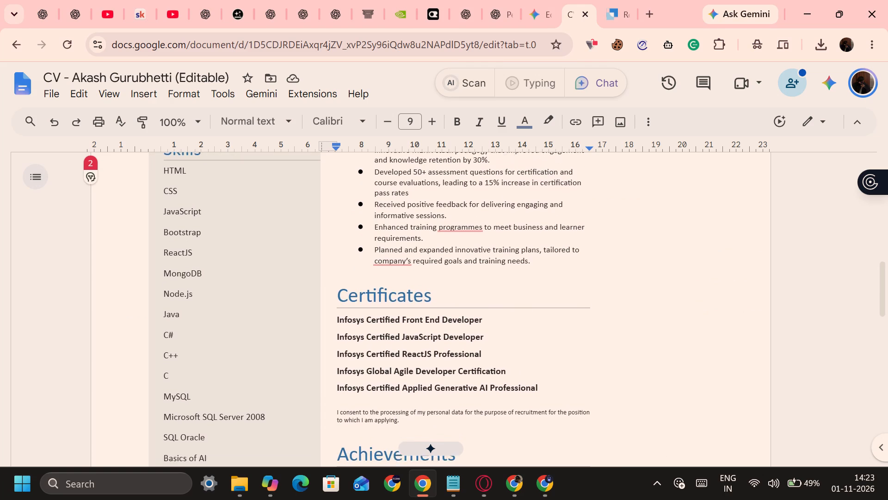
pyautogui.scroll(-1, 188, 314)
pyautogui.hotkey('alt', 'Tab')
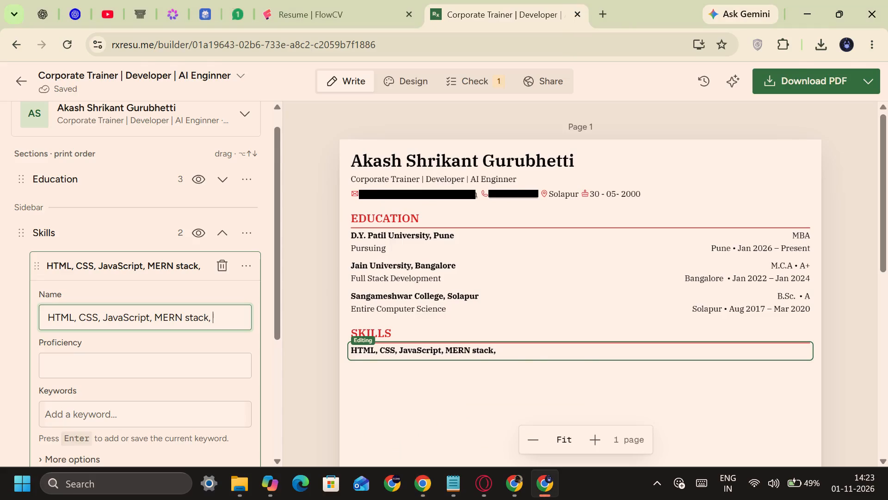
pyautogui.hotkey('alt', 'Tab')
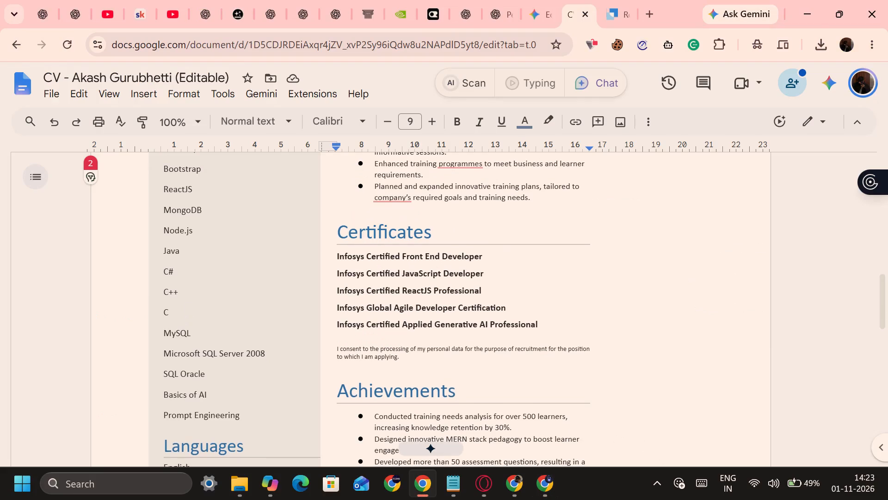
pyautogui.hotkey('alt', 'Tab')
pyautogui.press('Tab')
pyautogui.hotkey('alt', 'Tab')
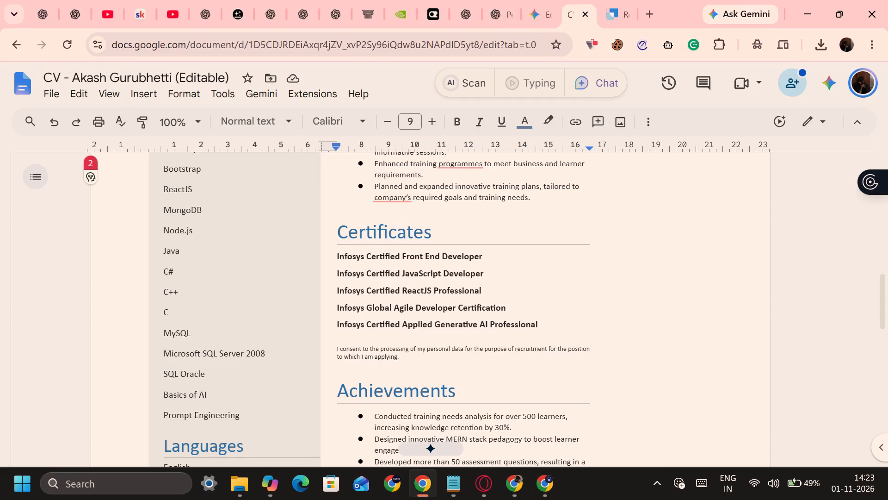
pyautogui.hotkey('alt', 'Tab')
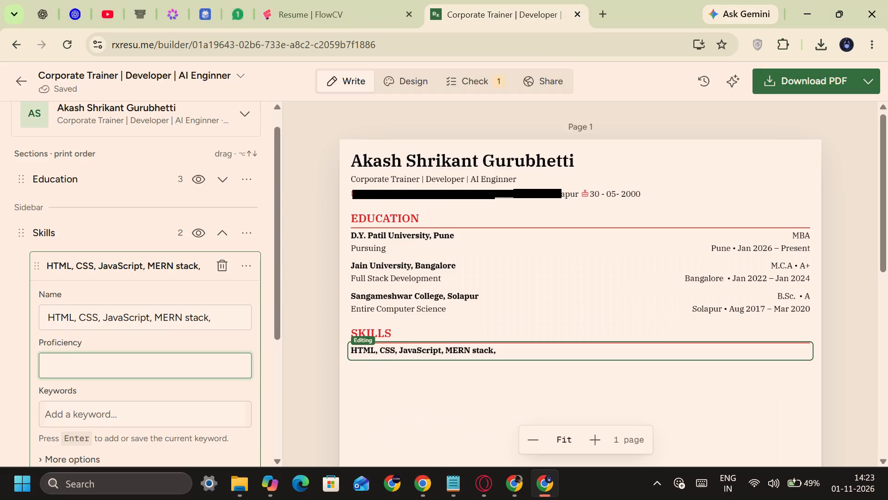
pyautogui.click(220, 314)
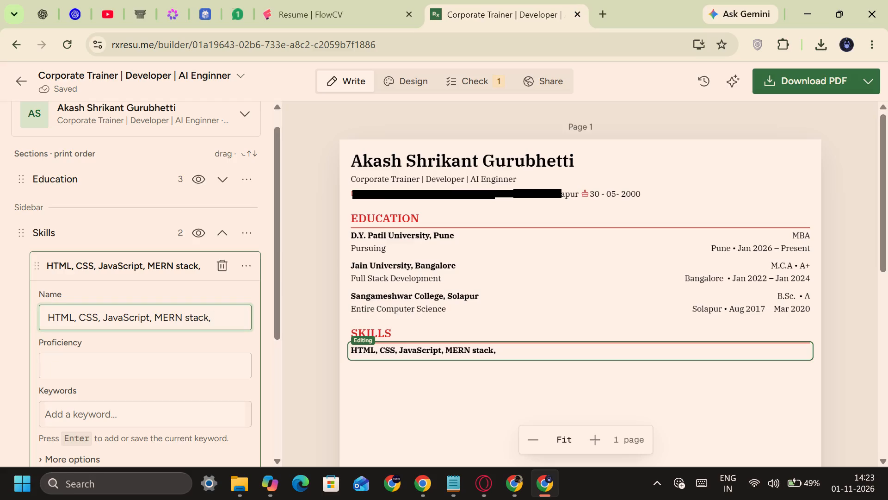
# Continue the combined skill's name after "MERN stack" with ", Generative AI, Prompt Enginnering, ".
pyautogui.press('BackSpace')
pyautogui.press('BackSpace')
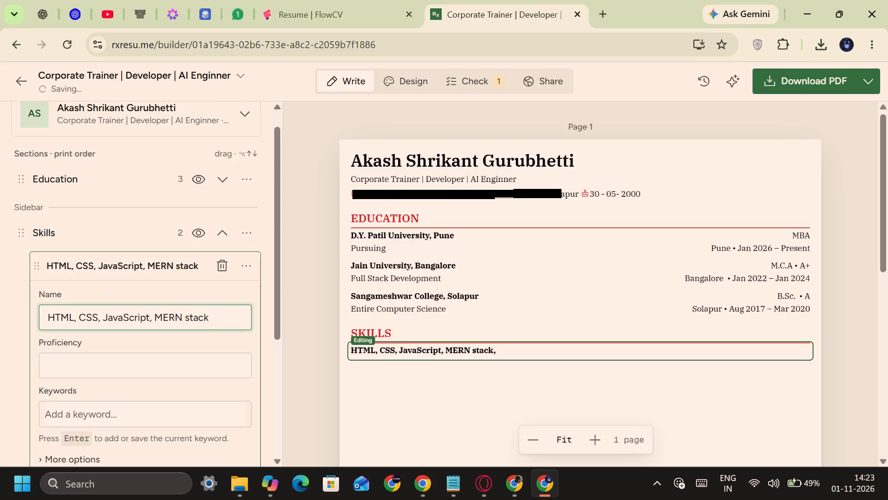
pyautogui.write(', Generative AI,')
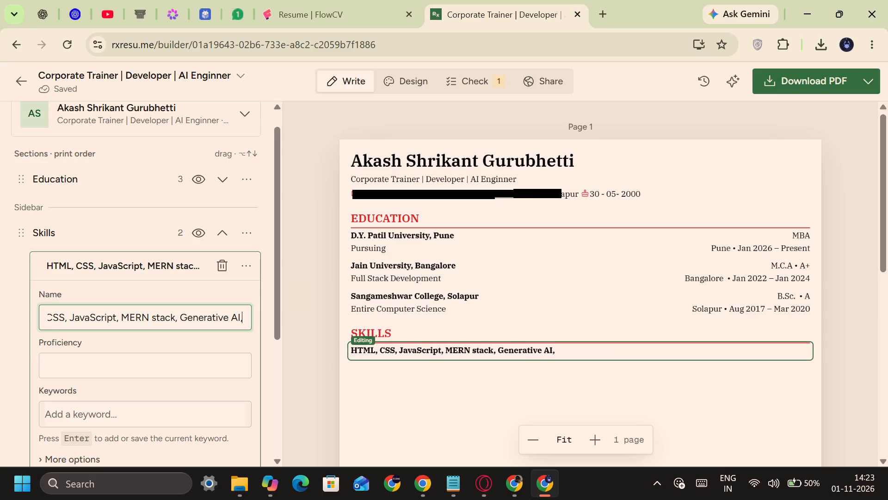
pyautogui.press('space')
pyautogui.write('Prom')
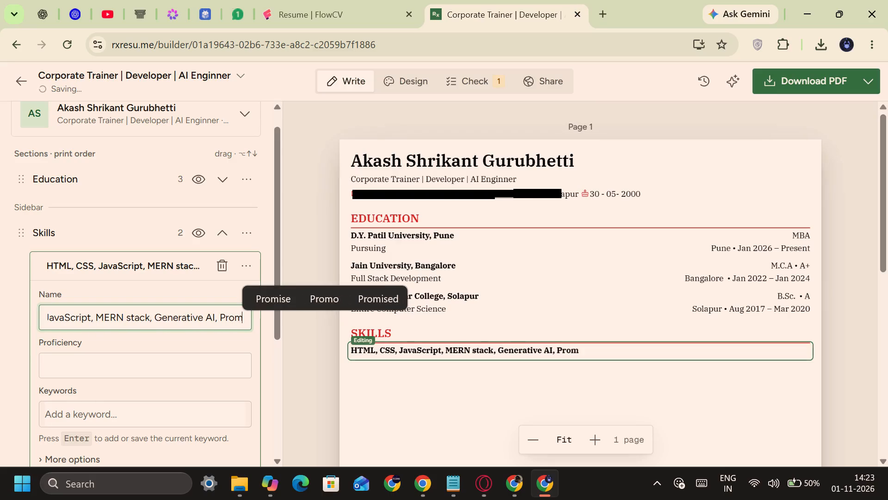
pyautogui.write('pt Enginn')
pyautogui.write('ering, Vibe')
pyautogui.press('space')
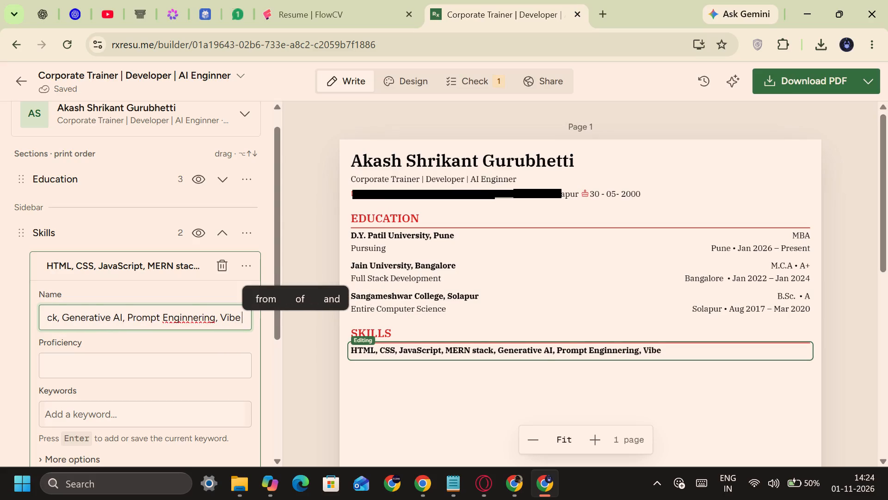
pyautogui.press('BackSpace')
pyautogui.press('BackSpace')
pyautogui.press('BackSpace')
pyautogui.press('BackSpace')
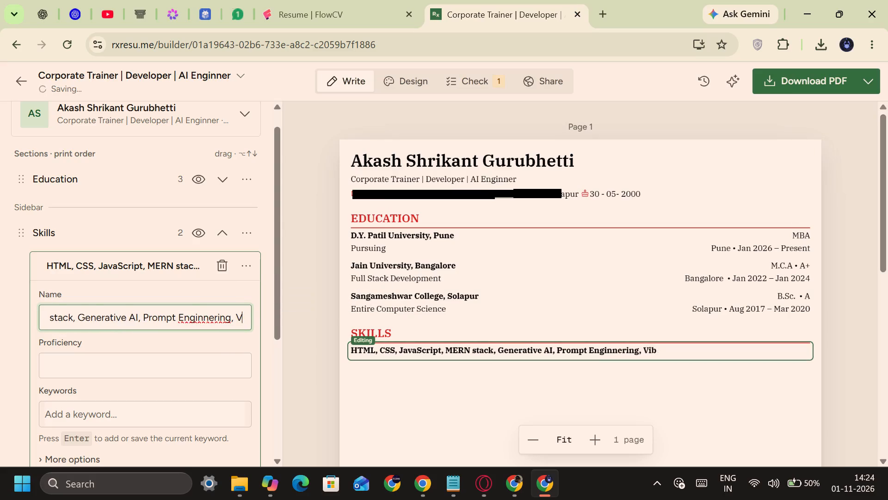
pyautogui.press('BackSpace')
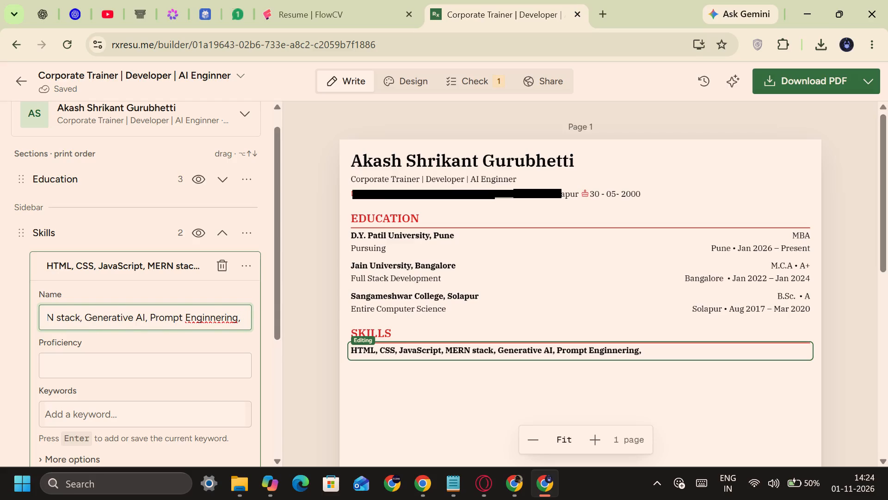
# Append "Mutiple AI tools," to the end of the combined skill's name.
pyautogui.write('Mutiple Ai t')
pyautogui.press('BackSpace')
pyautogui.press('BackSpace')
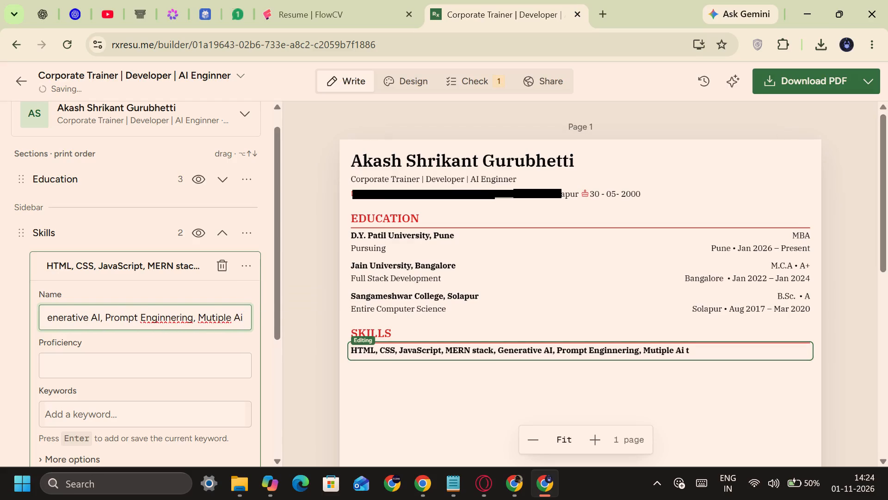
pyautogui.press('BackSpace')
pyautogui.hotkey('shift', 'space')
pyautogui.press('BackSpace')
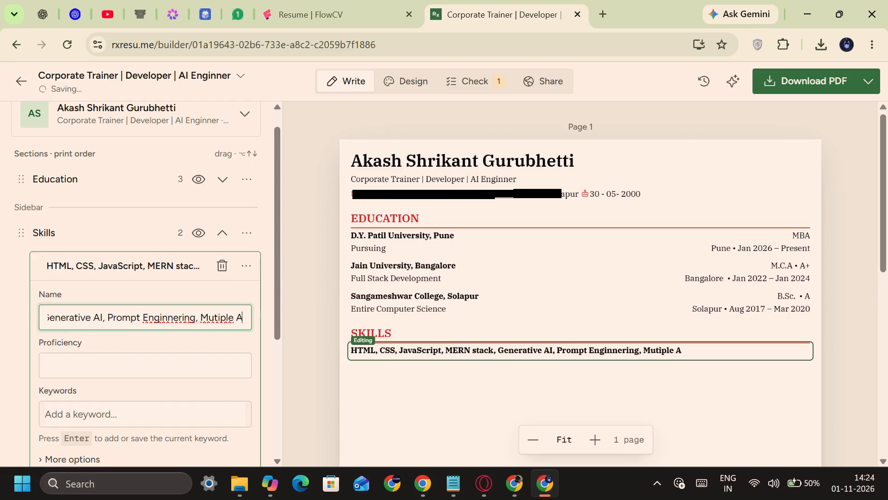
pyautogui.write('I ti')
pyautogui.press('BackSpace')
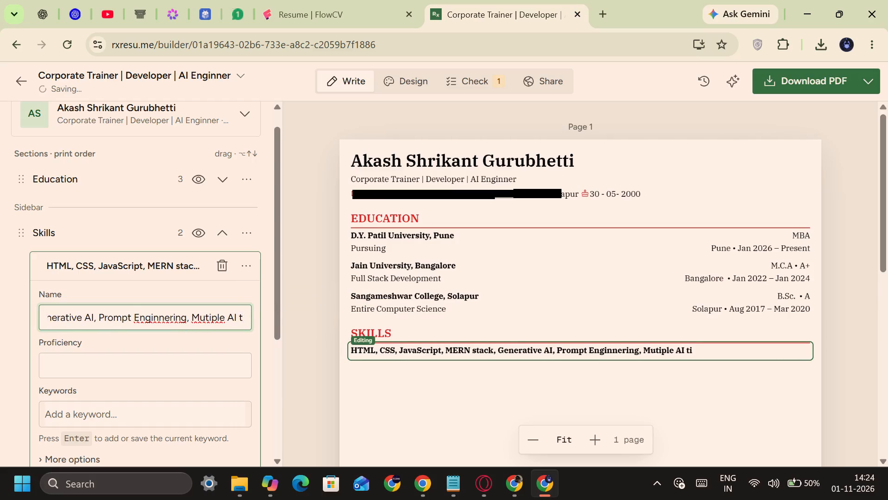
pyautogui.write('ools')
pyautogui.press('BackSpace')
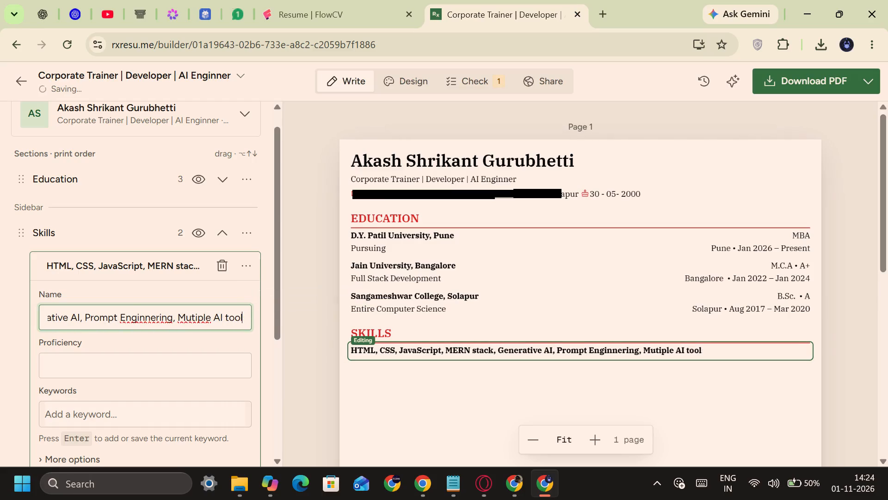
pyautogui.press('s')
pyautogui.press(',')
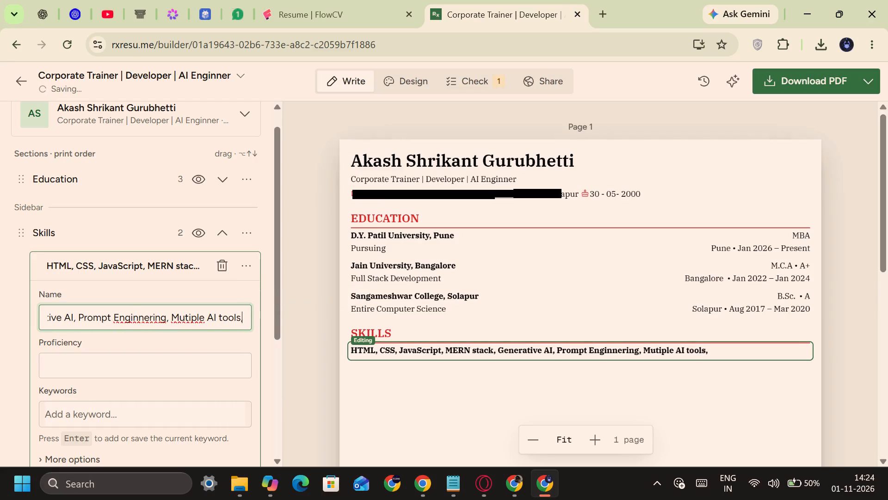
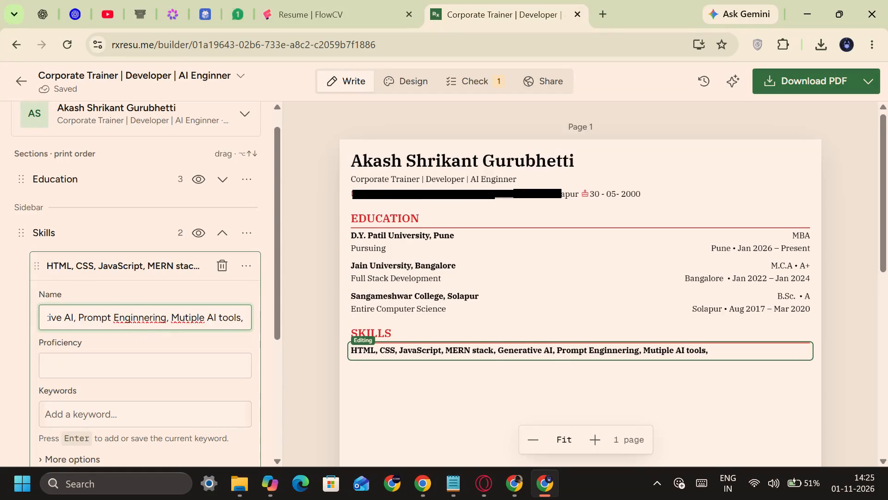
# Correct the misspelled words in the combined skill's name so they read "Prompt Engineering" and "Multiple AI tools".
pyautogui.click(146, 316)
pyautogui.click(146, 316)
pyautogui.click(134, 317)
pyautogui.press('BackSpace')
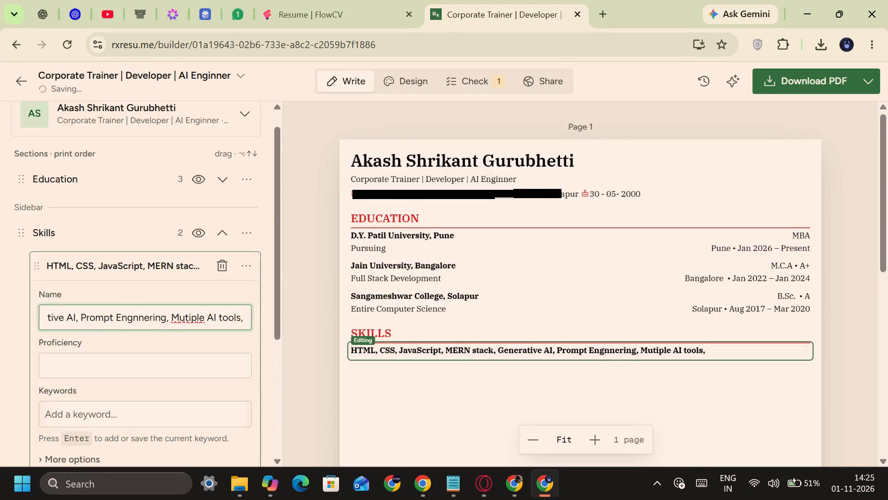
pyautogui.press('i')
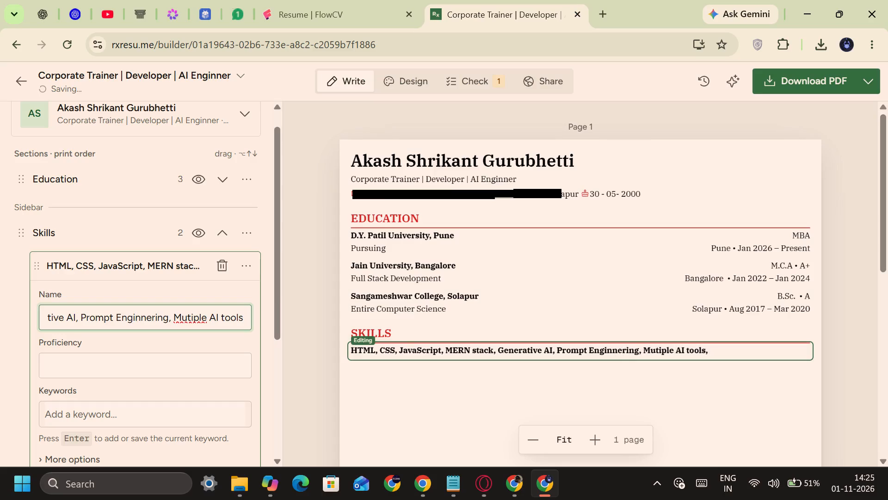
pyautogui.click(146, 318)
pyautogui.rightClick(146, 318)
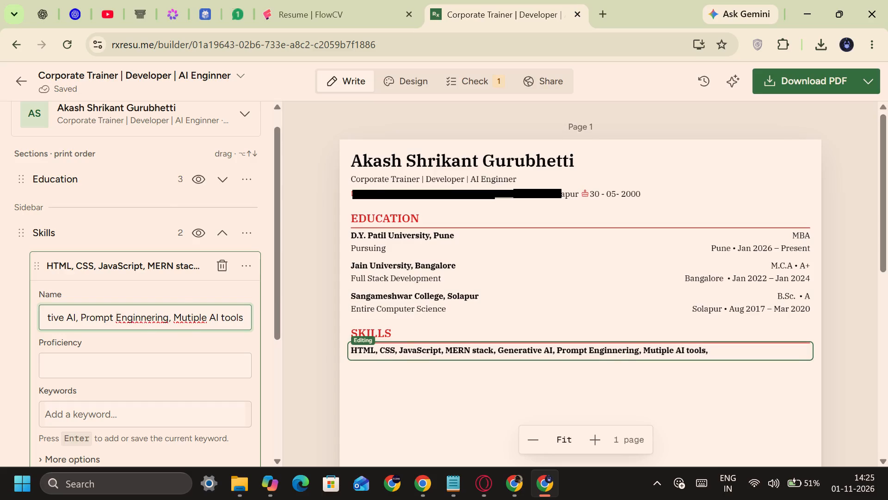
pyautogui.click(244, 144)
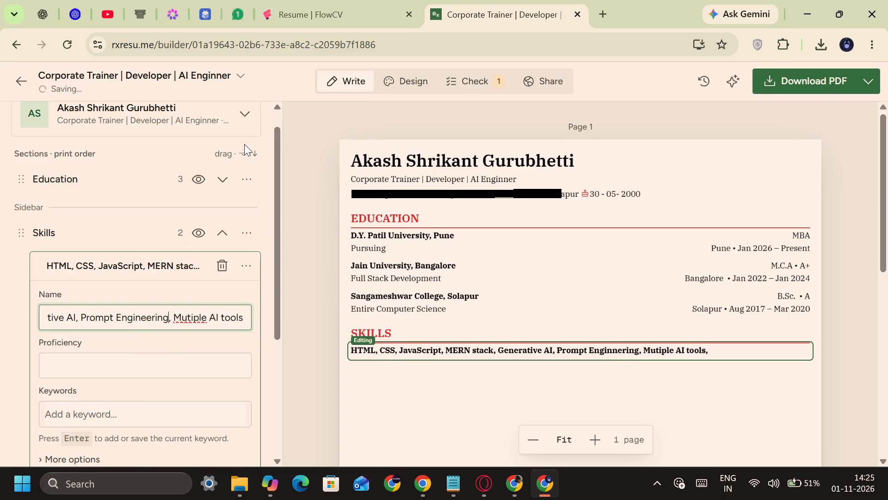
pyautogui.click(186, 316)
pyautogui.press('l')
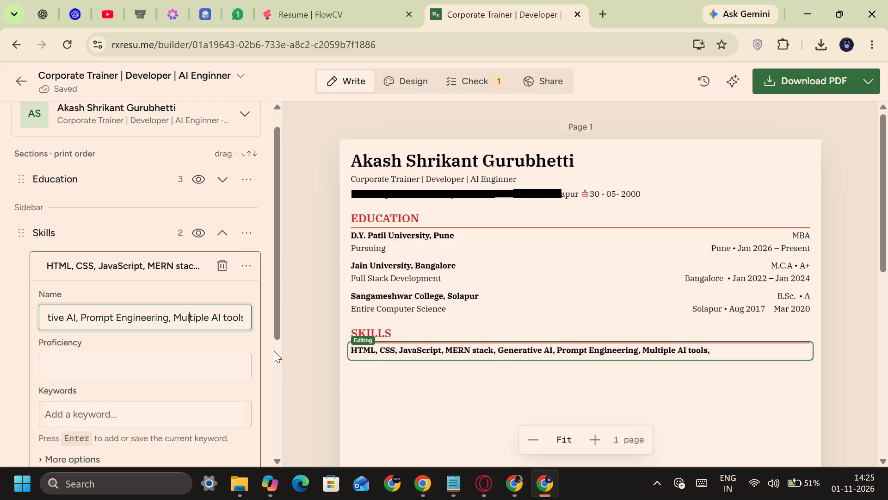
# Append " Python" at the end of the combined skill's name, after "Multiple AI tools,".
pyautogui.press('Right')
pyautogui.press('Right')
pyautogui.press('Right')
pyautogui.press('Right')
pyautogui.press('Right')
pyautogui.press('Right')
pyautogui.press('Right')
pyautogui.press('Right')
pyautogui.press('Right')
pyautogui.press('Right')
pyautogui.press('Right')
pyautogui.press('Right')
pyautogui.press('Right')
pyautogui.press('Right')
pyautogui.press('Right')
pyautogui.press('Right')
pyautogui.press('Right')
pyautogui.press('Right')
pyautogui.press('Right')
pyautogui.press('Right')
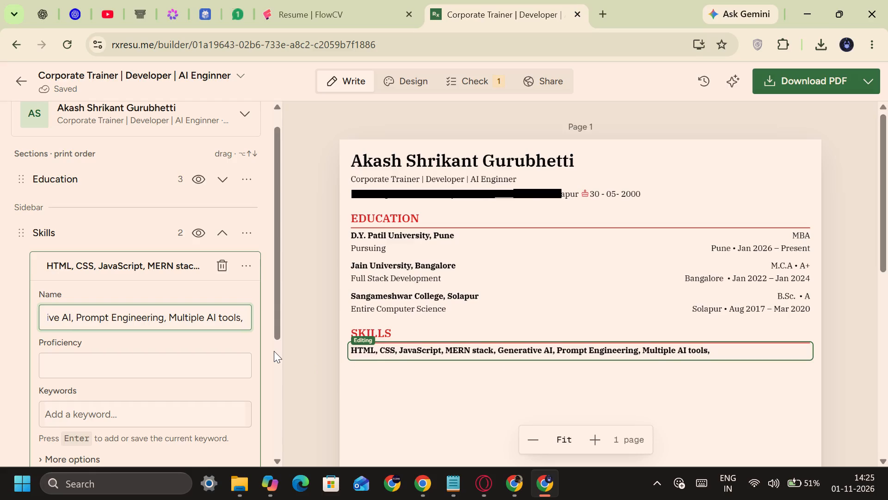
pyautogui.press('space')
pyautogui.write('l')
pyautogui.press('BackSpace')
pyautogui.press('BackSpace')
pyautogui.press('space')
pyautogui.write('Python')
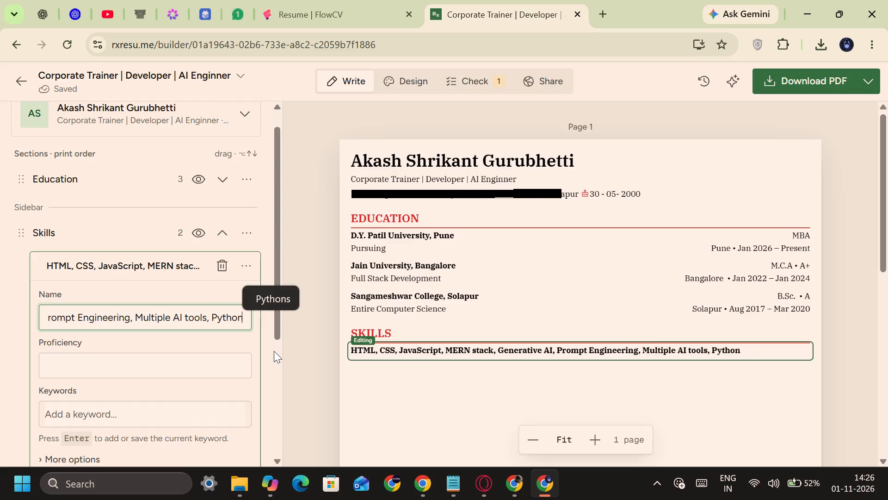
# Continue the combined skill's name after "Python" with ", Prompt Engineering, Agentic AI".
pyautogui.write(', P')
pyautogui.write('rompt Eng')
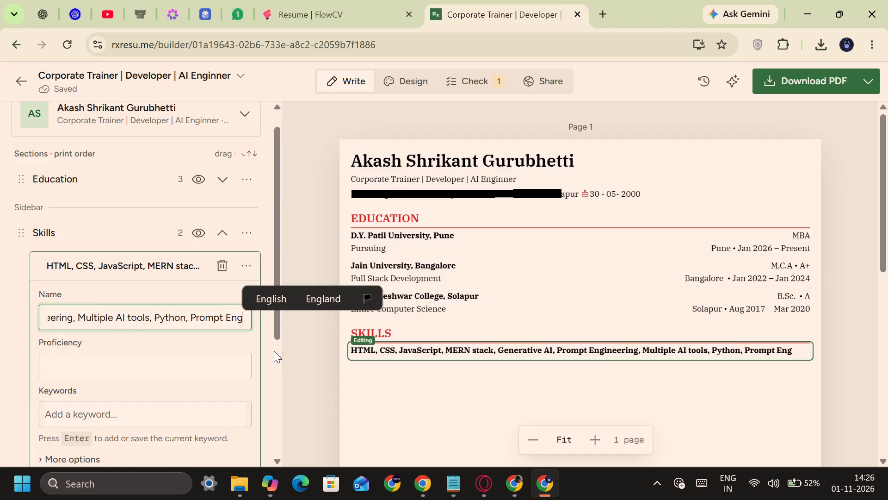
pyautogui.press('i')
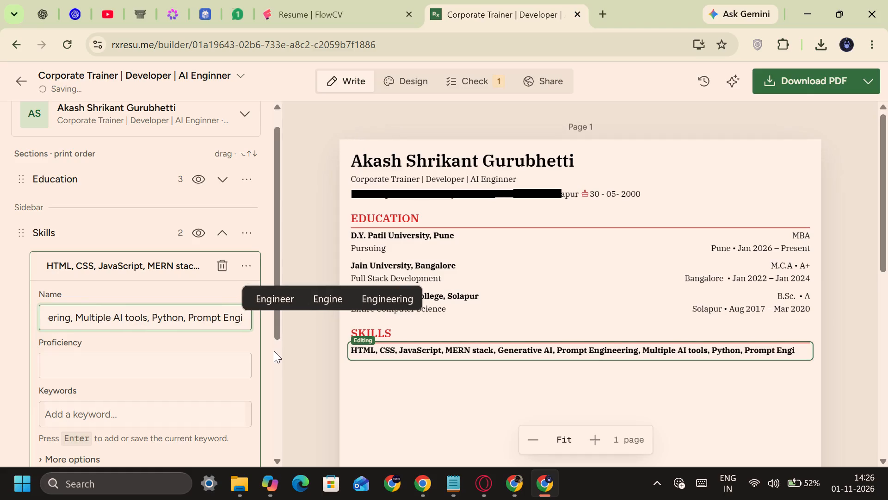
pyautogui.press('n')
pyautogui.write('eering, Agentic')
pyautogui.press('space')
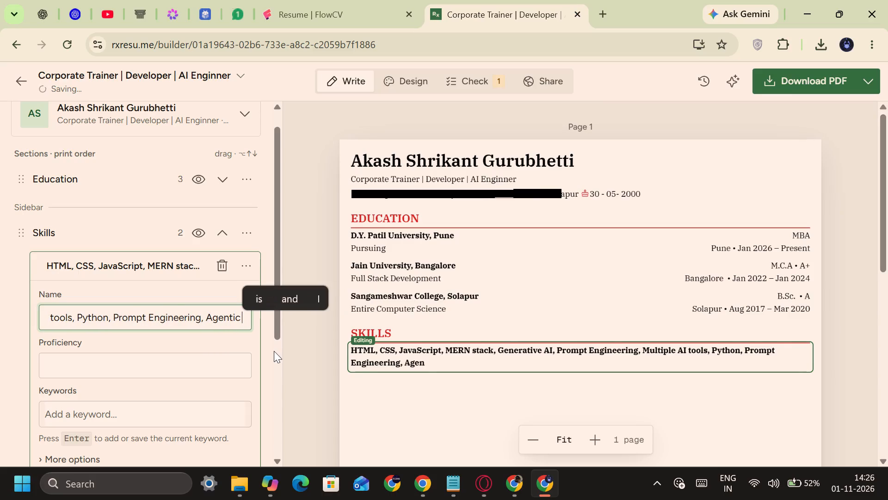
pyautogui.write('AI')
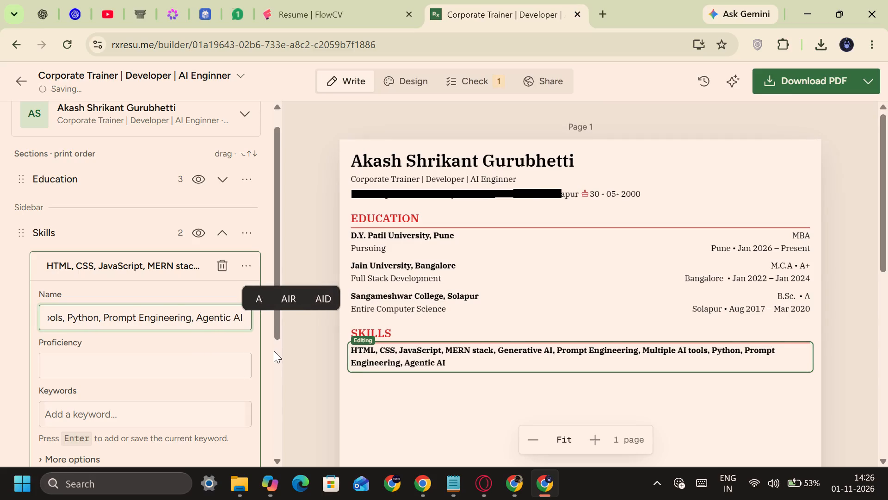
# Enter "Intermidate in" as the start of the combined skill's proficiency.
pyautogui.click(172, 363)
pyautogui.scroll(-1, 172, 363)
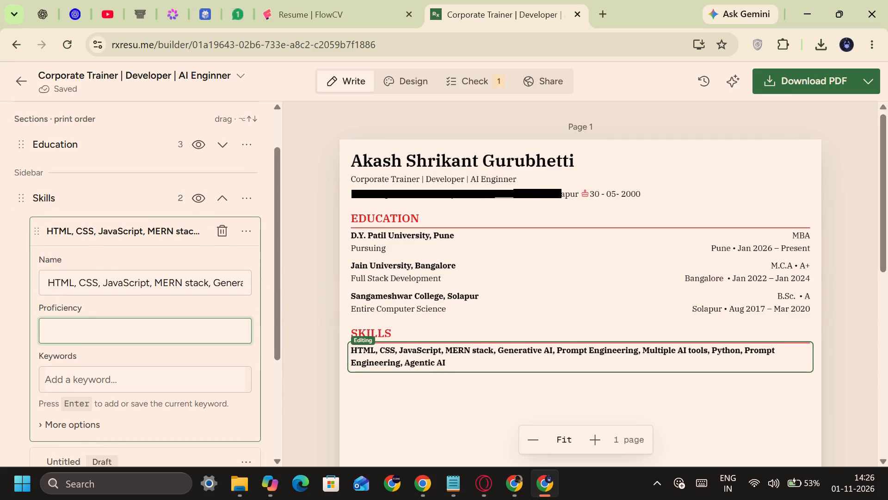
pyautogui.scroll(-1, 172, 363)
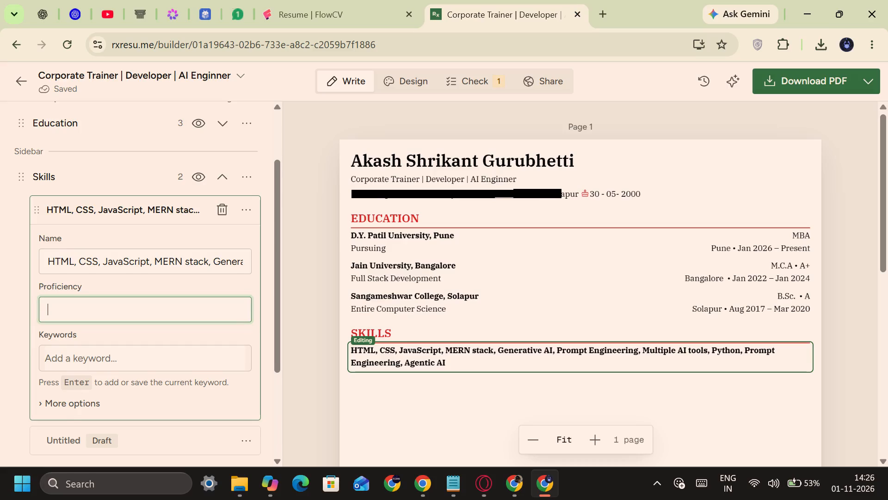
pyautogui.write('Inrwe')
pyautogui.write('===')
pyautogui.press('BackSpace')
pyautogui.press('BackSpace')
pyautogui.press('BackSpace')
pyautogui.press('BackSpace')
pyautogui.press('BackSpace')
pyautogui.press('BackSpace')
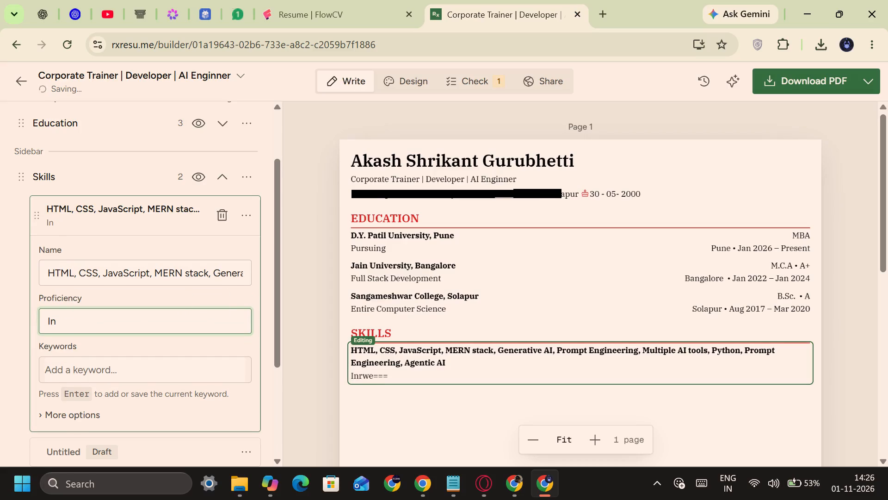
pyautogui.write('ter')
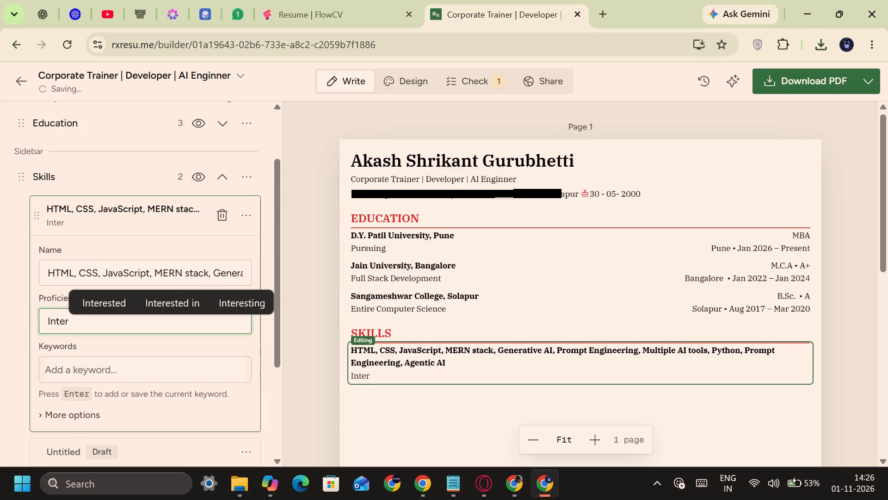
pyautogui.write('midate in ALl')
pyautogui.press('BackSpace')
pyautogui.press('BackSpace')
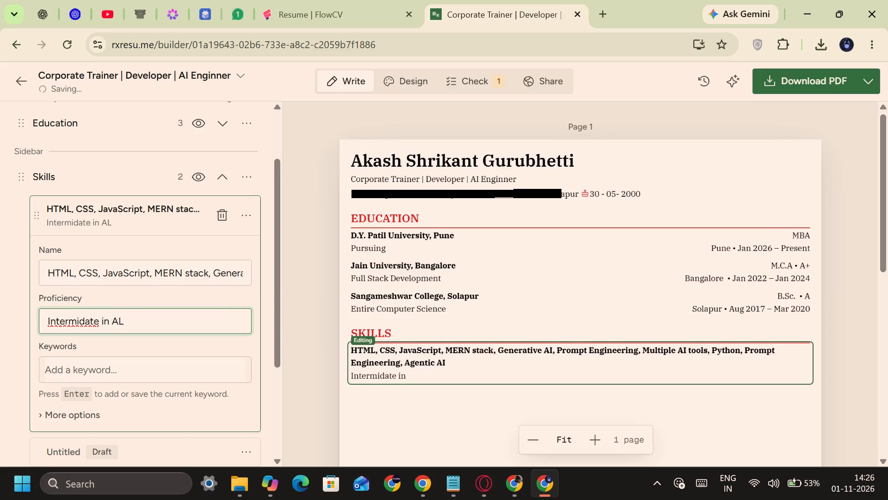
pyautogui.press('BackSpace')
pyautogui.press('BackSpace')
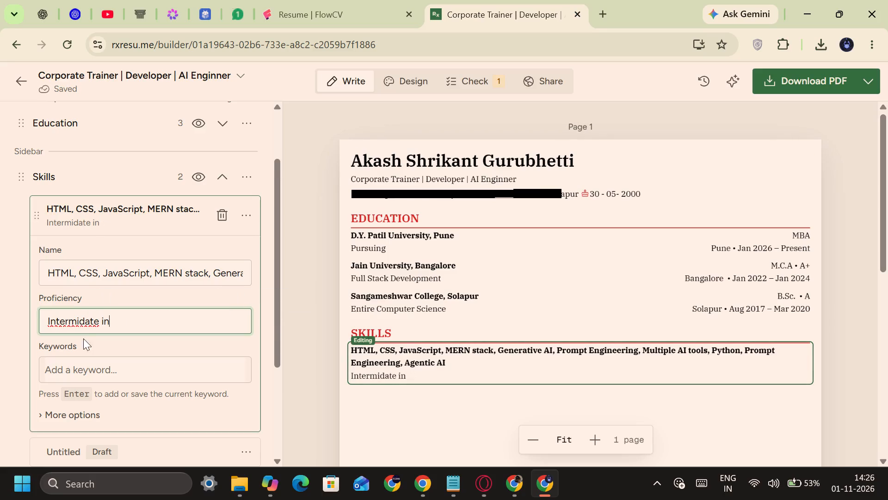
# Correct the proficiency's first word to "Intermediate" and complete the text as "Intermediate in all skills".
pyautogui.click(74, 324)
pyautogui.rightClick(74, 324)
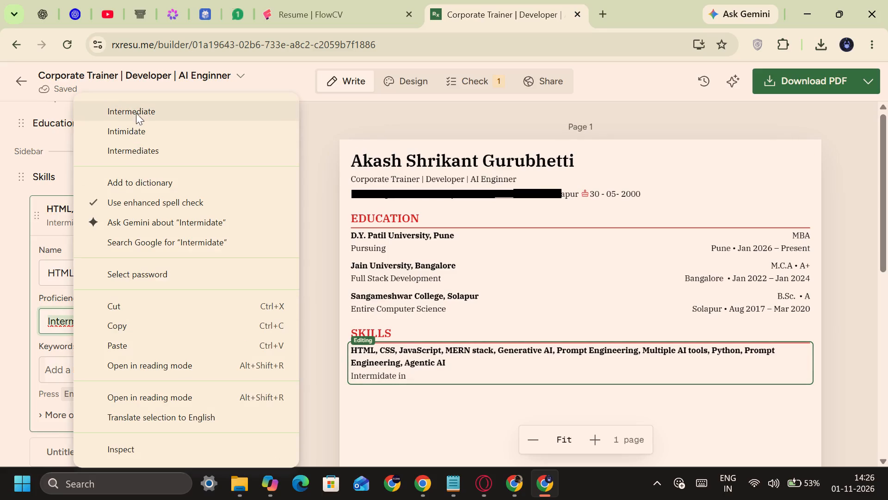
pyautogui.click(142, 101)
pyautogui.click(126, 321)
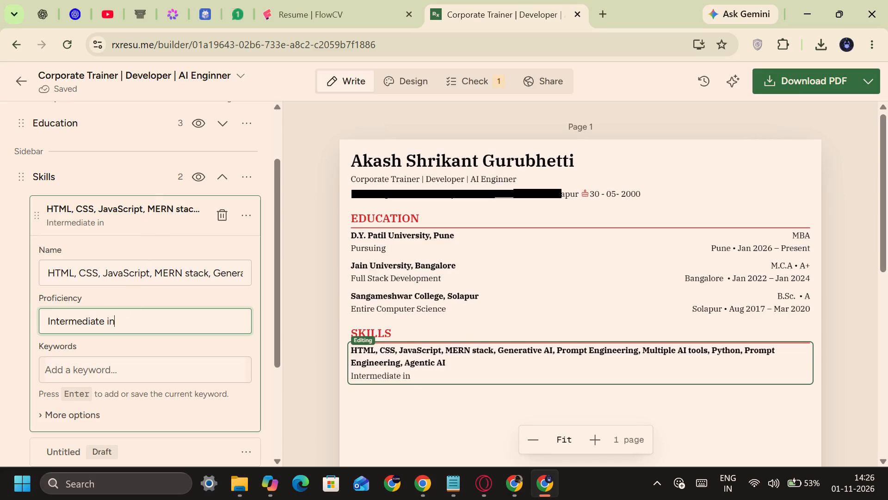
pyautogui.press('BackSpace')
pyautogui.write('n A')
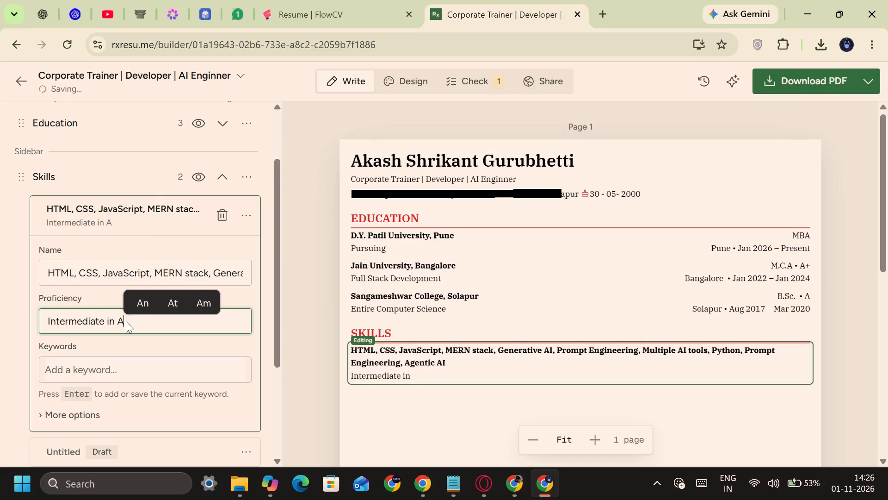
pyautogui.press('BackSpace')
pyautogui.write('all')
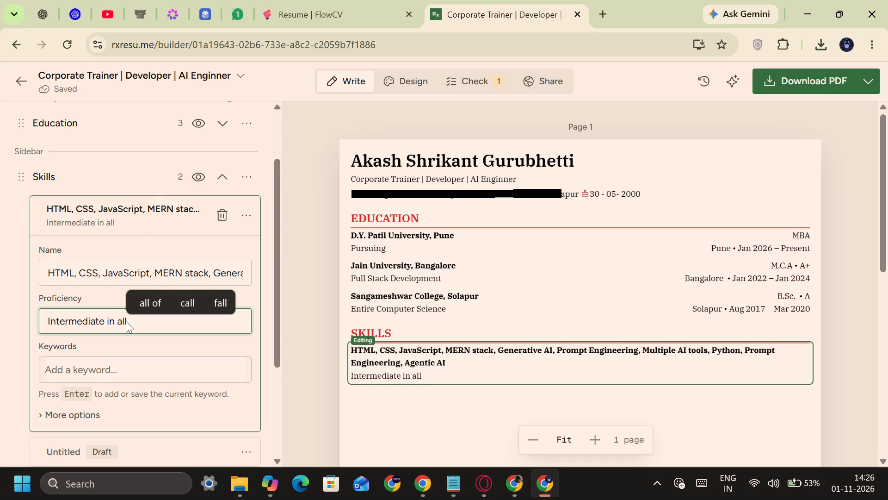
pyautogui.press('space')
pyautogui.write('skills')
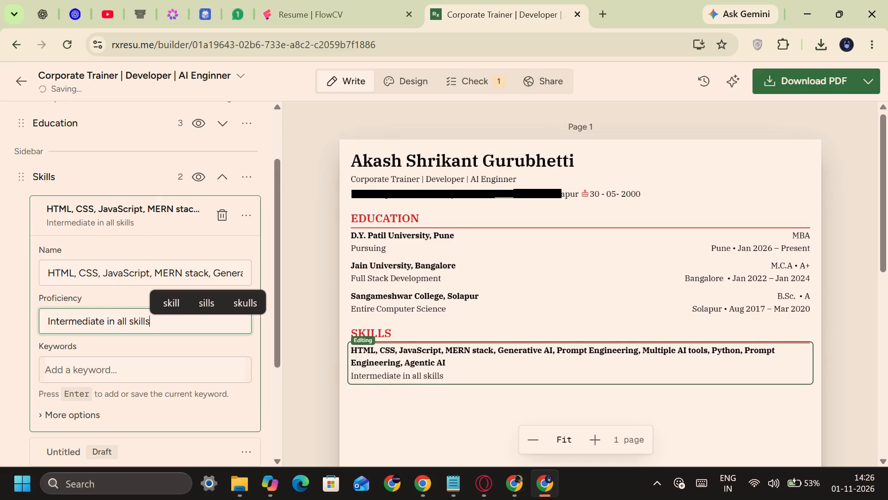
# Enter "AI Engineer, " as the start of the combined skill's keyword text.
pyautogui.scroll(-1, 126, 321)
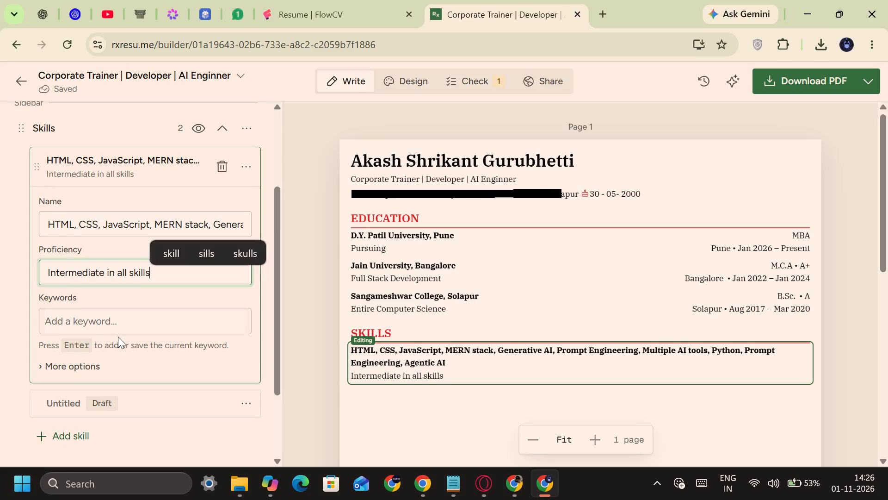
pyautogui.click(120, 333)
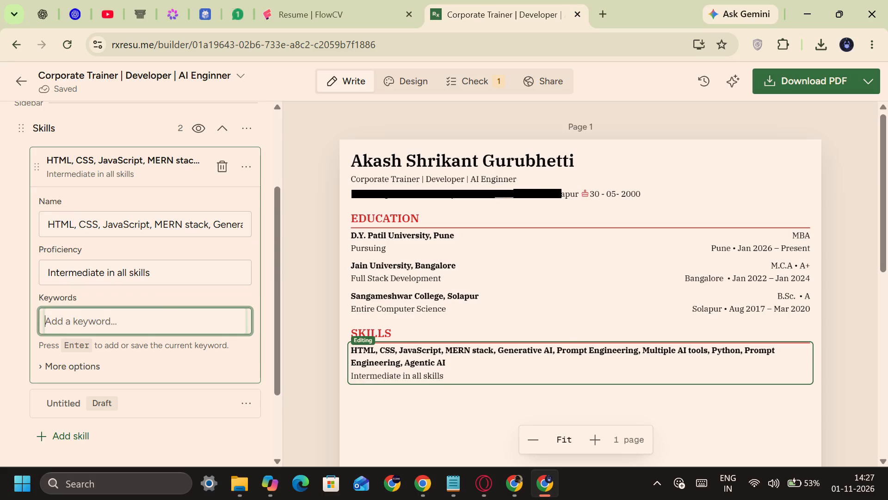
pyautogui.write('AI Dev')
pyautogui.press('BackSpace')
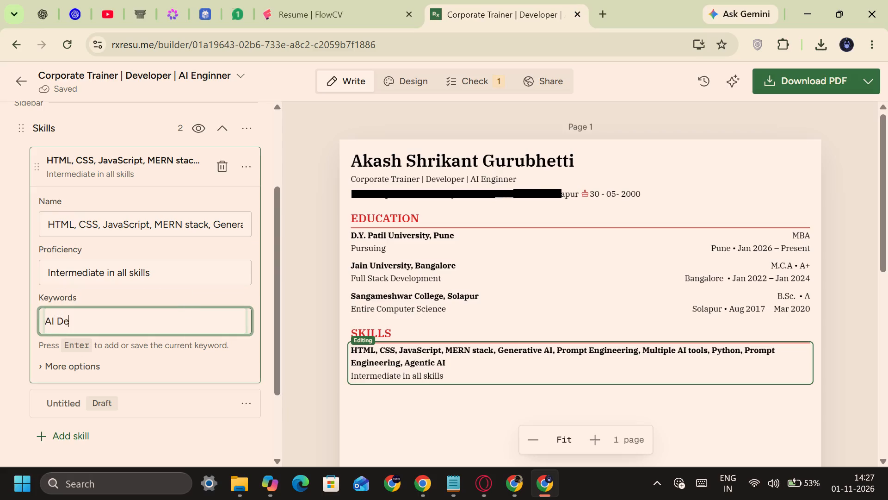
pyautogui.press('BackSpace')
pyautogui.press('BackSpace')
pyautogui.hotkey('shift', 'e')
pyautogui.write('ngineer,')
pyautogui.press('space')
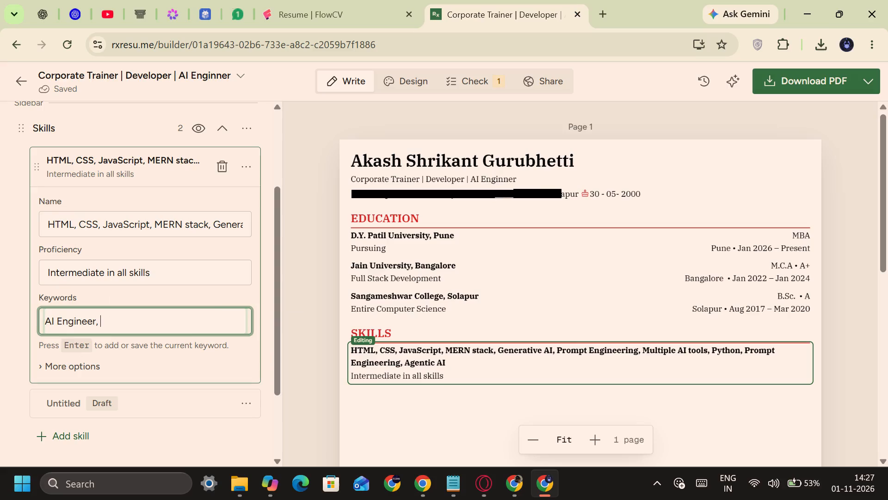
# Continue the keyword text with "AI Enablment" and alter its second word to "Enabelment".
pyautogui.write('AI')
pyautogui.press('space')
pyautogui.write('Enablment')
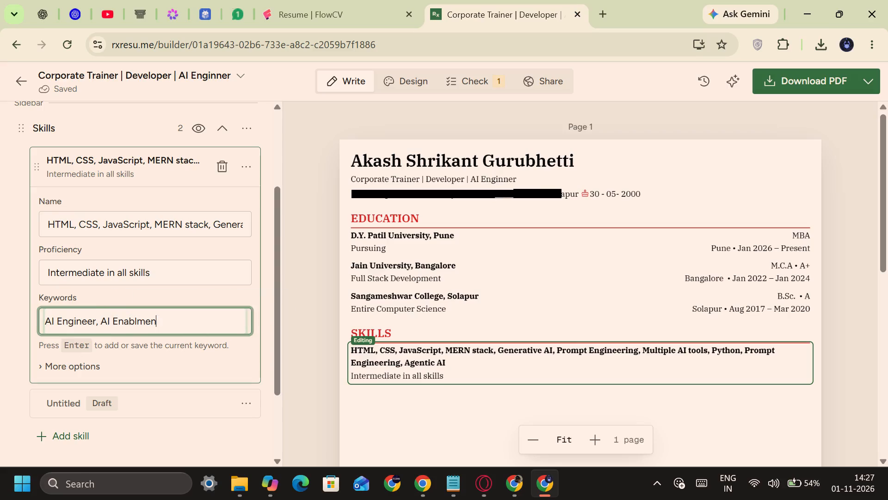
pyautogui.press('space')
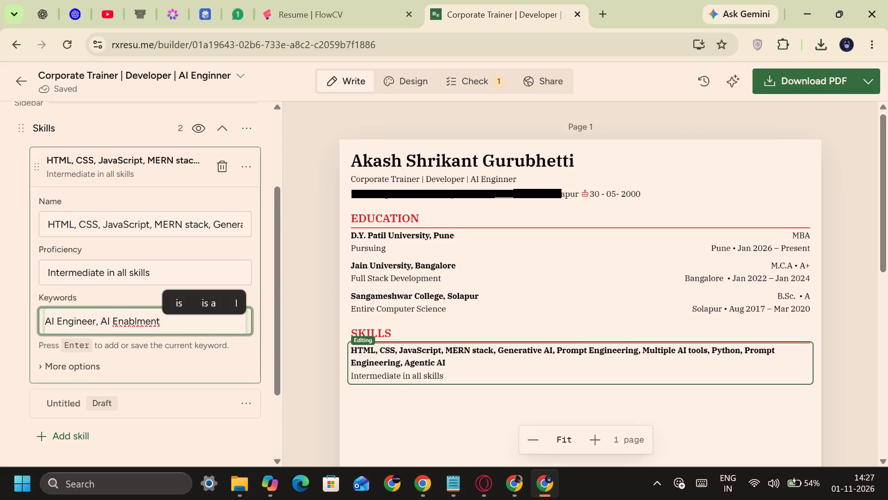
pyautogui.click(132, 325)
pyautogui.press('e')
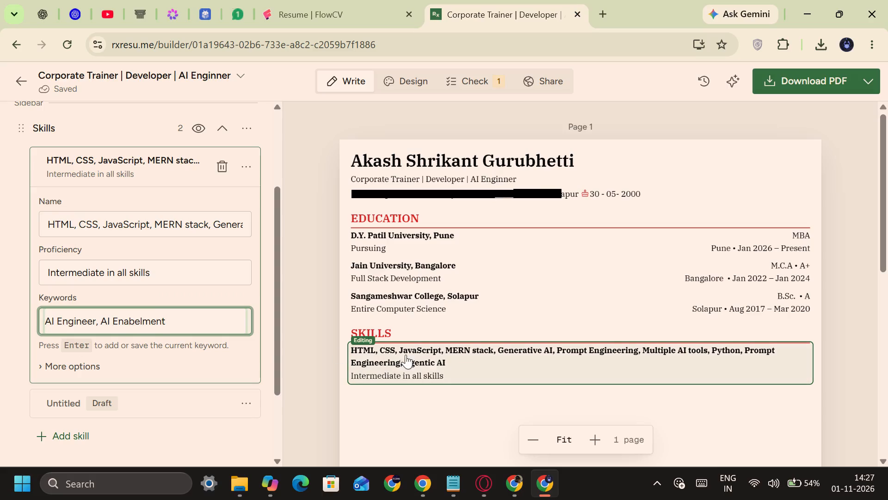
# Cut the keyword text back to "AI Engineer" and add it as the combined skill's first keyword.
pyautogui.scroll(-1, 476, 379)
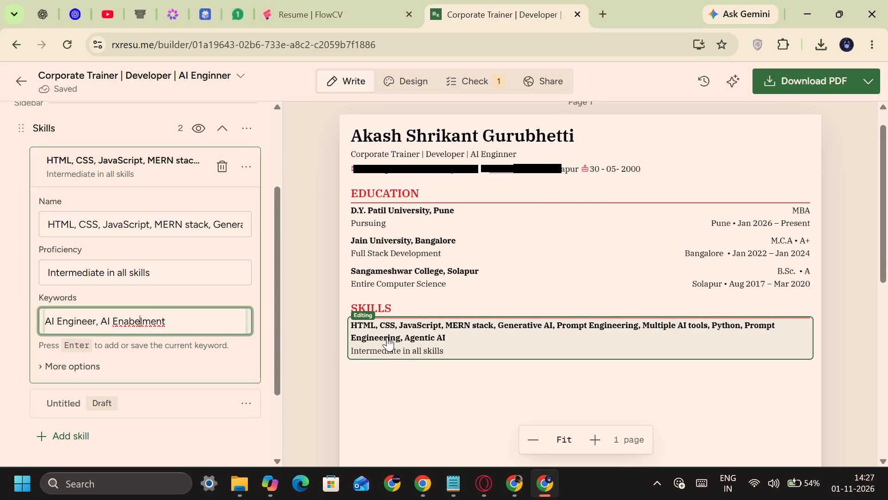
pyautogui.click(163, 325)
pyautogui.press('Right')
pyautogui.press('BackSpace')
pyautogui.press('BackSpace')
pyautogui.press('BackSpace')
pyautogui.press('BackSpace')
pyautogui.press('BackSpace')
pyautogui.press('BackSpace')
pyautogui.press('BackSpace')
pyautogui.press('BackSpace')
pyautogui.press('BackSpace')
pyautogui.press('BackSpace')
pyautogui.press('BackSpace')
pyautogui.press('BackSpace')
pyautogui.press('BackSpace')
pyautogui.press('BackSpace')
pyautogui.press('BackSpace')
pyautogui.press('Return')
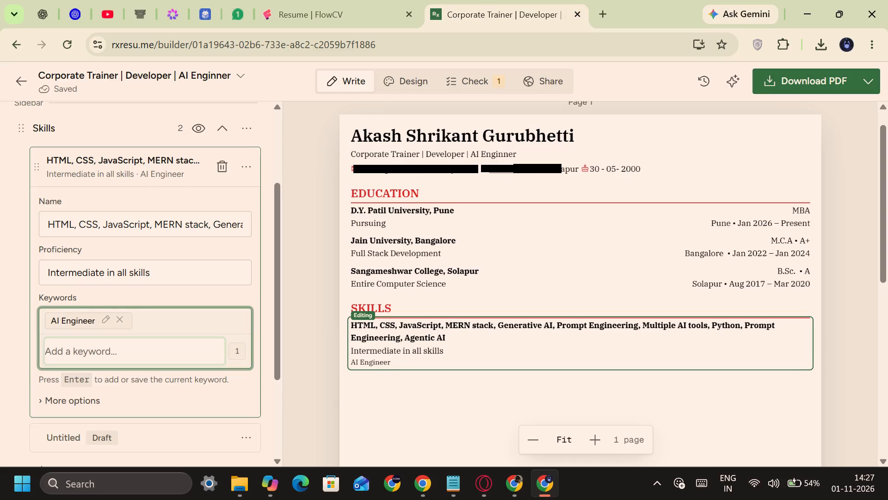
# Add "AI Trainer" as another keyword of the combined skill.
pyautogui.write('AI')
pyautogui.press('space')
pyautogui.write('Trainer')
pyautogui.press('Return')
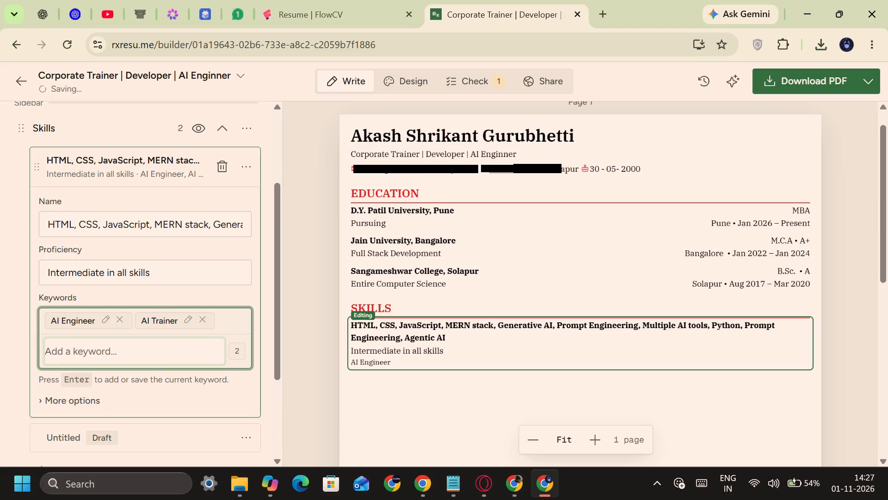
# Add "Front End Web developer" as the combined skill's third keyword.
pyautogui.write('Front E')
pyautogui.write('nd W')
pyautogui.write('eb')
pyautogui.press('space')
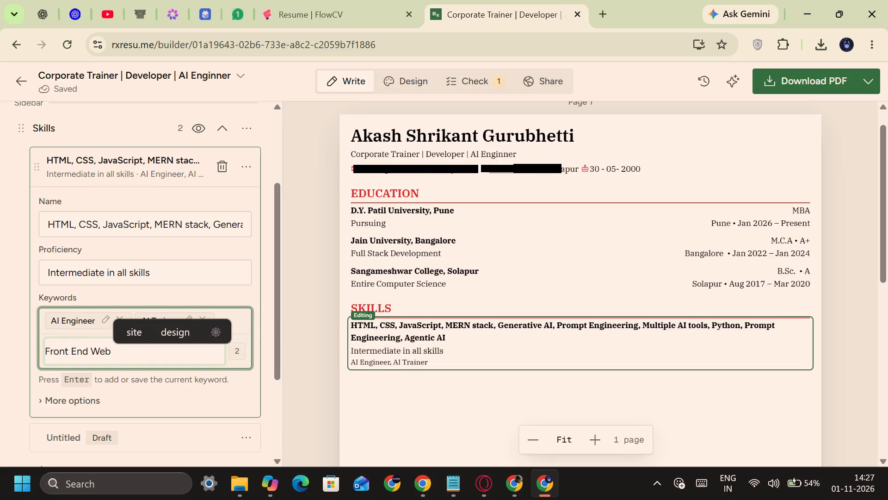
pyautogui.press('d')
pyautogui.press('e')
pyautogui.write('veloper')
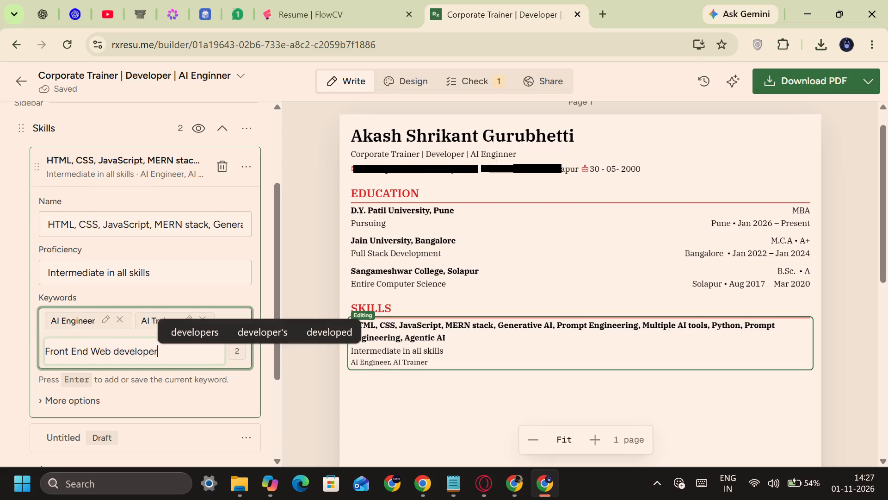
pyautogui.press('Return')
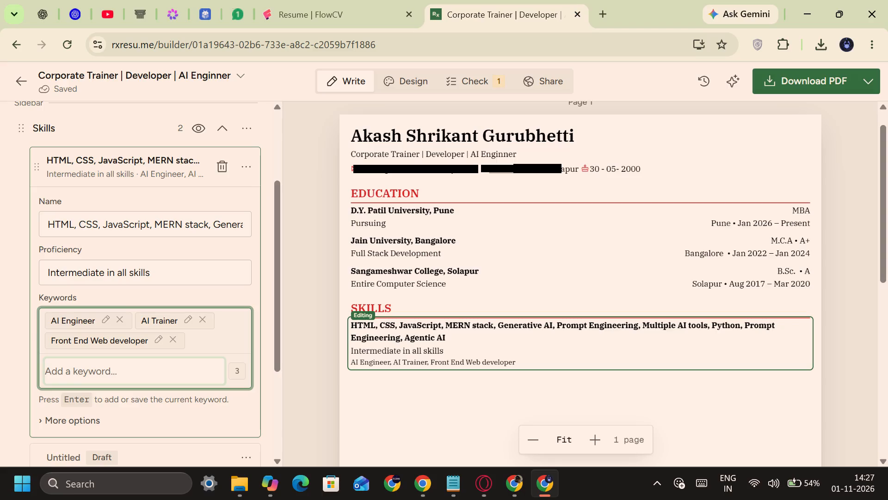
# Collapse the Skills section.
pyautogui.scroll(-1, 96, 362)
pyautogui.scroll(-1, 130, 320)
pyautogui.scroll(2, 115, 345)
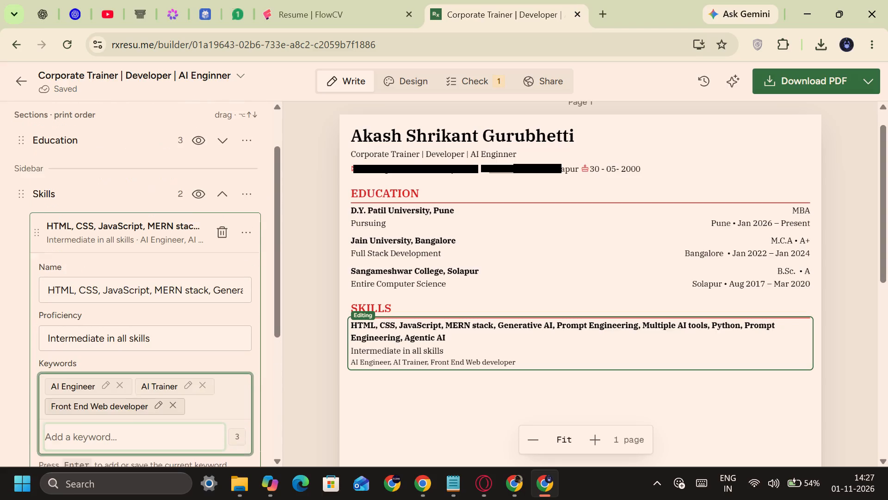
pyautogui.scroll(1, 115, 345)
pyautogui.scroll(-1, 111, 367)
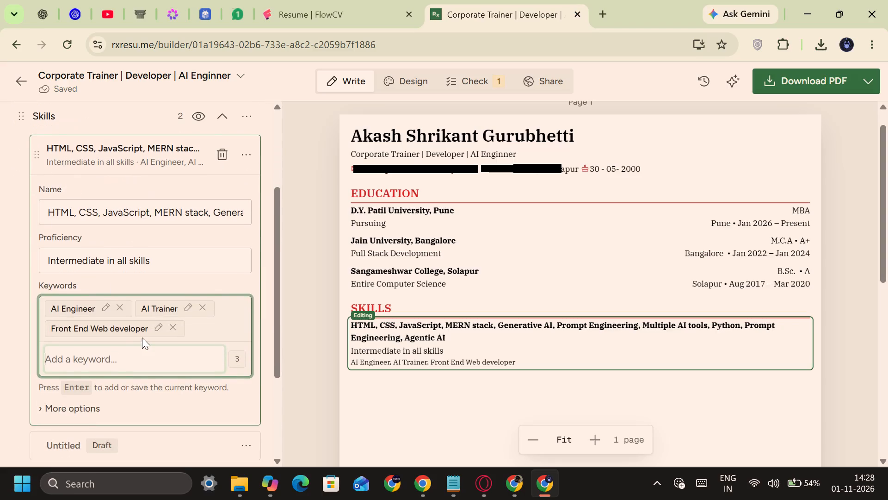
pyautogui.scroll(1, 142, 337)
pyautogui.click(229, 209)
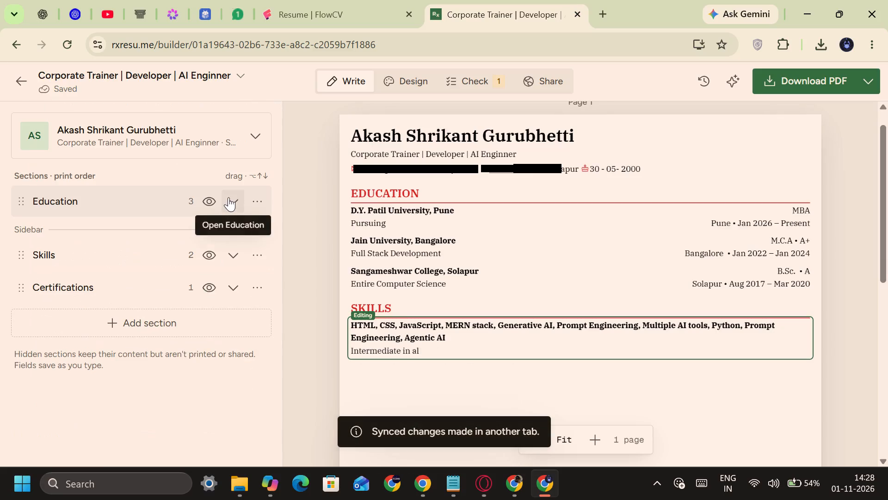
# Switch to the CV in Google Docs to review its Certificates section, and return to the resume builder.
pyautogui.hotkey('alt', 'Tab')
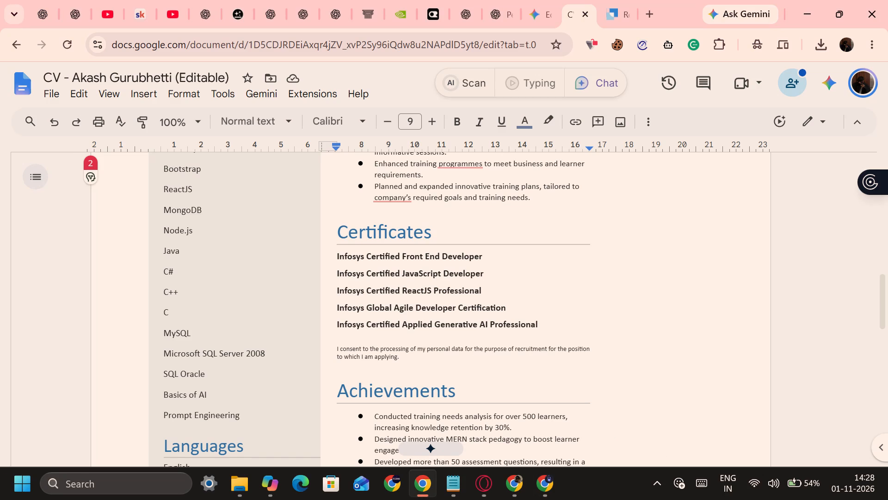
pyautogui.hotkey('alt', 'Tab')
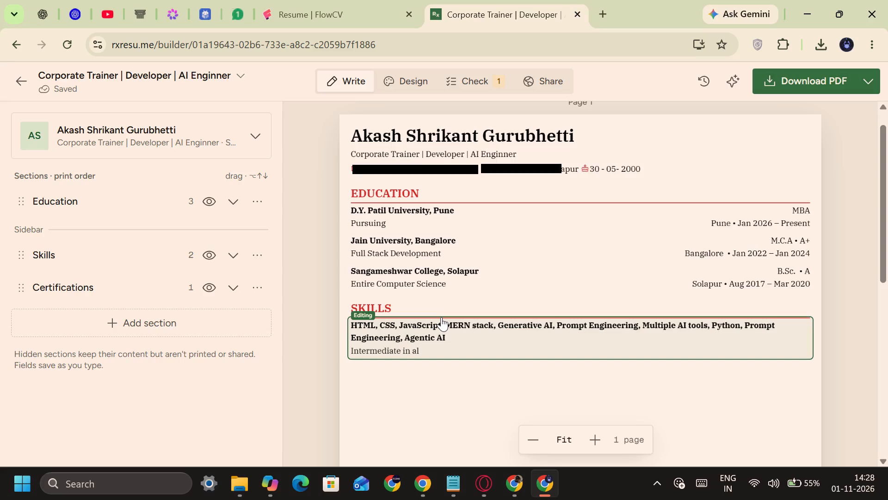
pyautogui.click(102, 287)
pyautogui.click(102, 287)
pyautogui.click(104, 268)
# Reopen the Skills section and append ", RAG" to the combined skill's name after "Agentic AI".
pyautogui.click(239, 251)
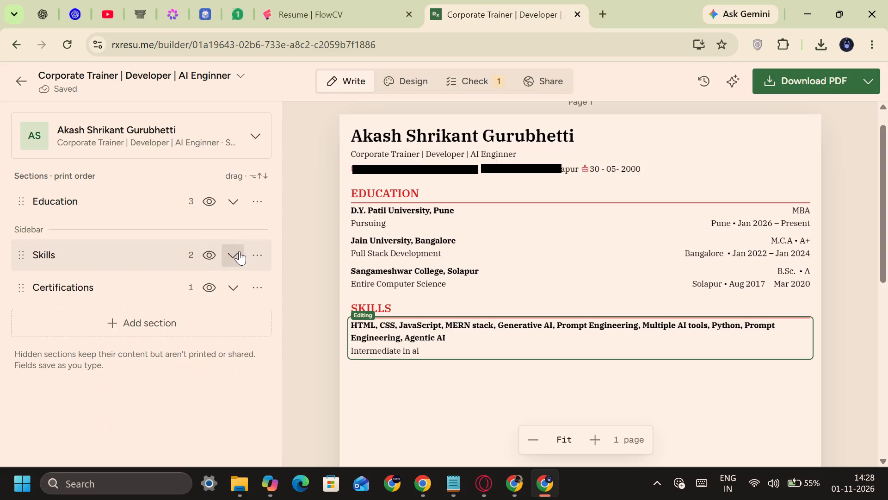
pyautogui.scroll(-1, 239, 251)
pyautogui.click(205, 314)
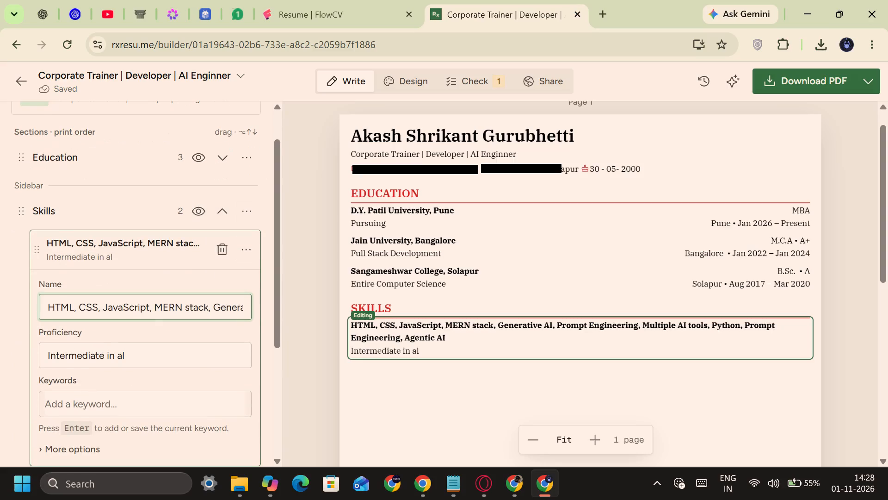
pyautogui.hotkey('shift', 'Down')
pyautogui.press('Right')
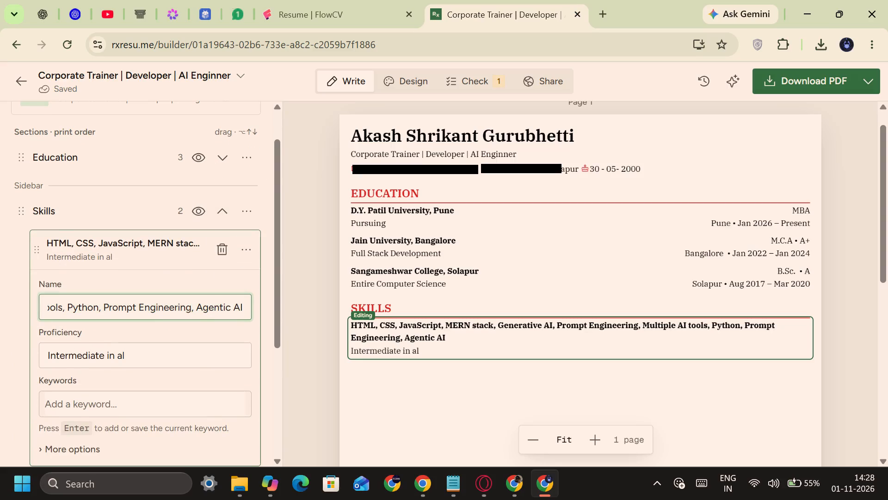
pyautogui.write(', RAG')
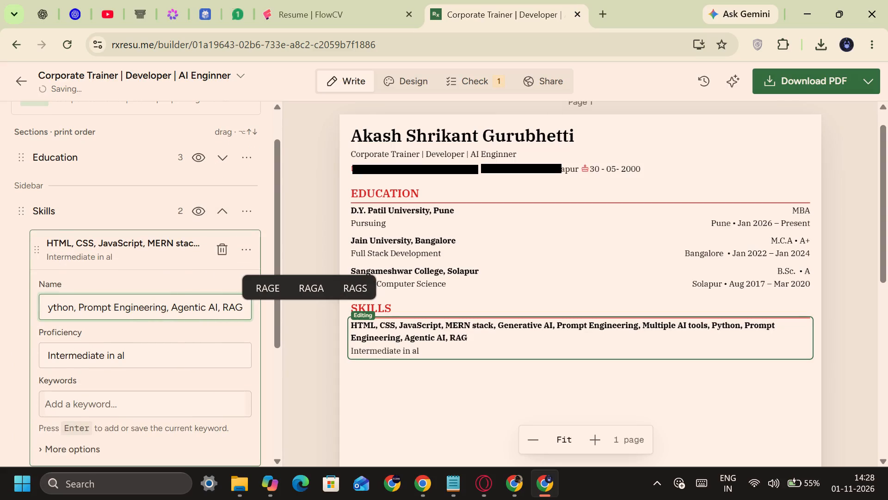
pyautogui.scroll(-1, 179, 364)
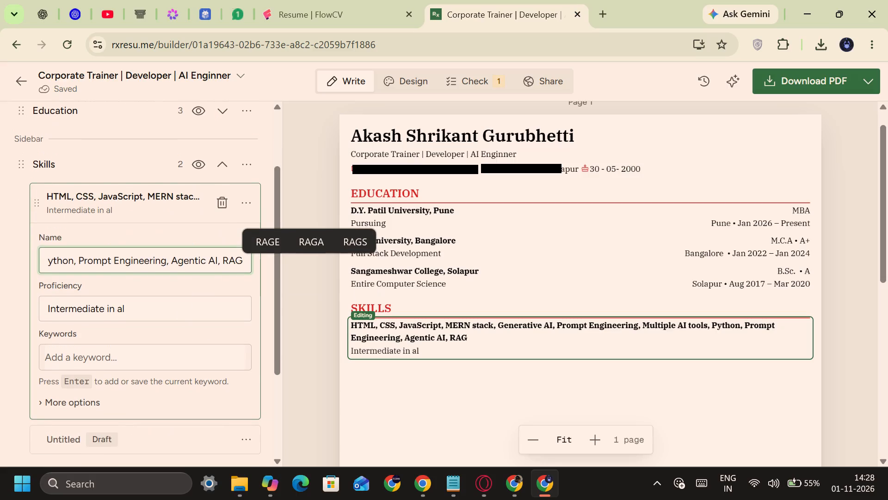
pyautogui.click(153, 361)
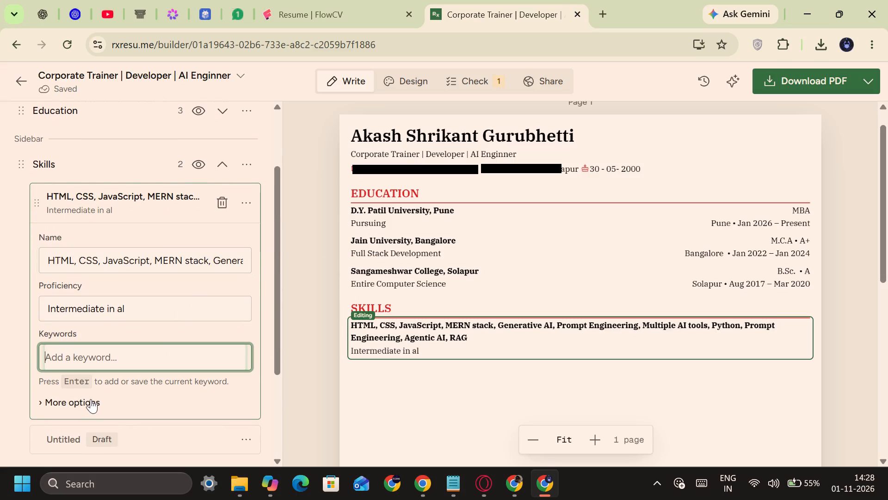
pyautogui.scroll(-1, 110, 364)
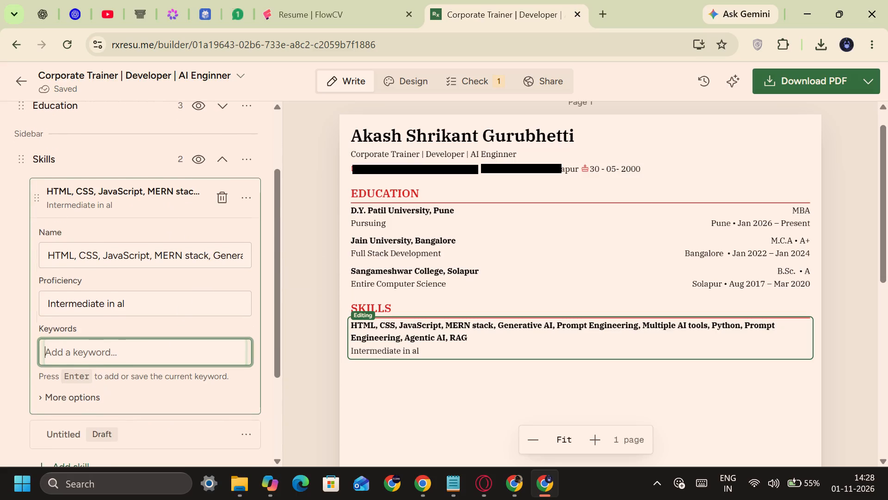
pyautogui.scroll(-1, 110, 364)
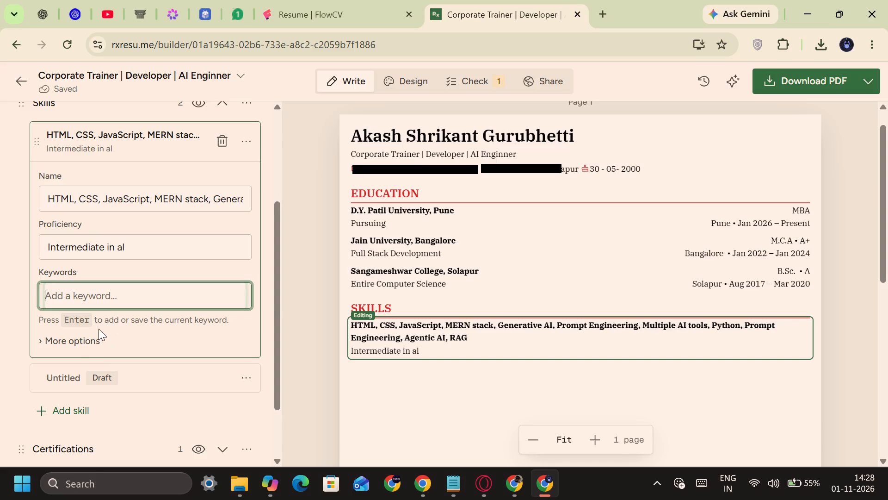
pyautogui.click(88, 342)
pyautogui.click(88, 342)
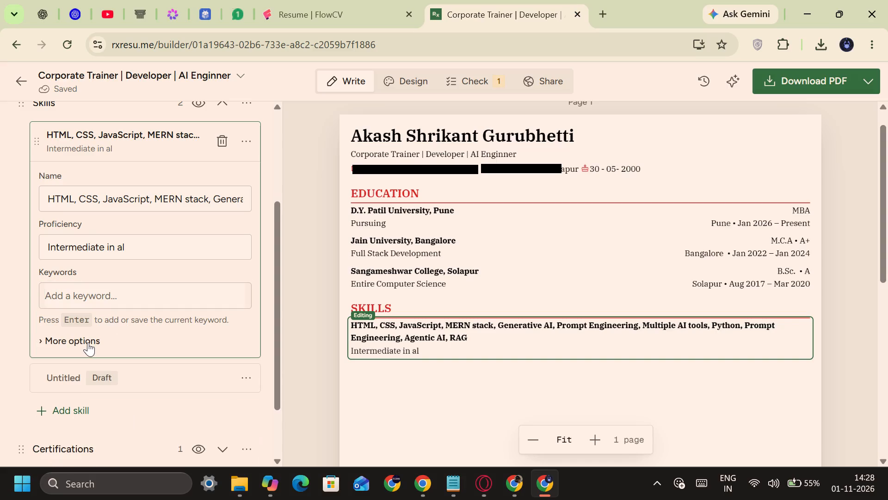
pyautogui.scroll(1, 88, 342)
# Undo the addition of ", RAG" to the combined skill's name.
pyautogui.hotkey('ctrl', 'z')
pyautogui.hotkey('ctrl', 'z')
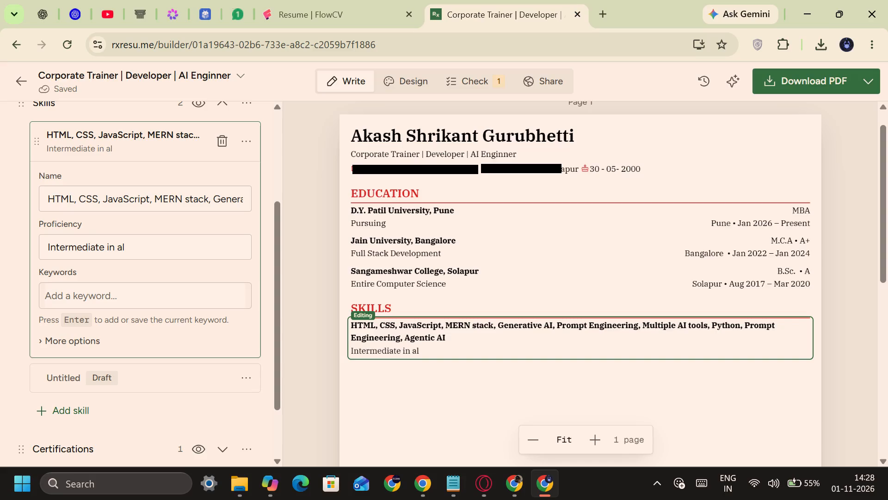
# Append ", RAG" to the combined skill's name after "Agentic AI".
pyautogui.click(105, 294)
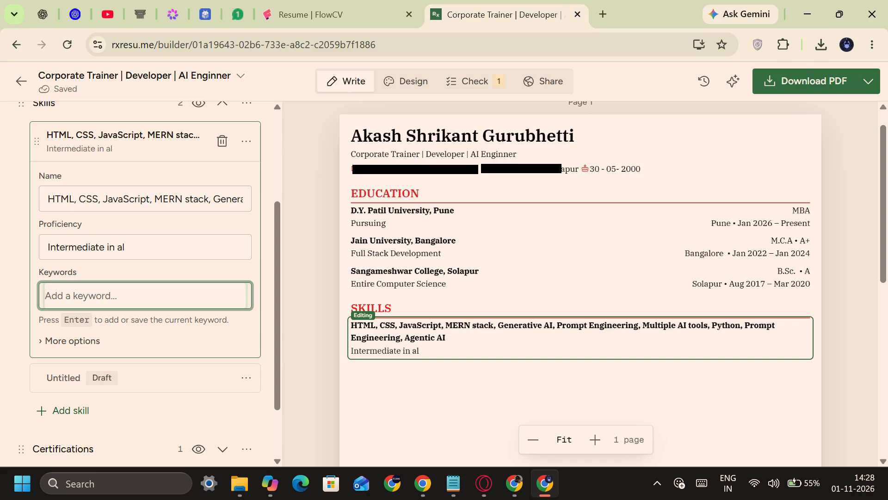
pyautogui.click(176, 201)
pyautogui.hotkey('shift', 'Down')
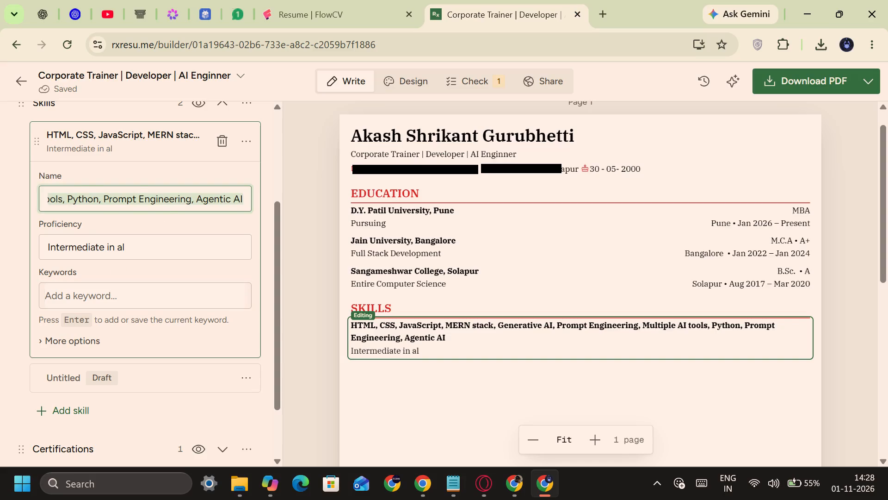
pyautogui.press('Right')
pyautogui.write(', RAG')
# Complete the combined skill's proficiency so it reads "Intermediate in all".
pyautogui.click(170, 251)
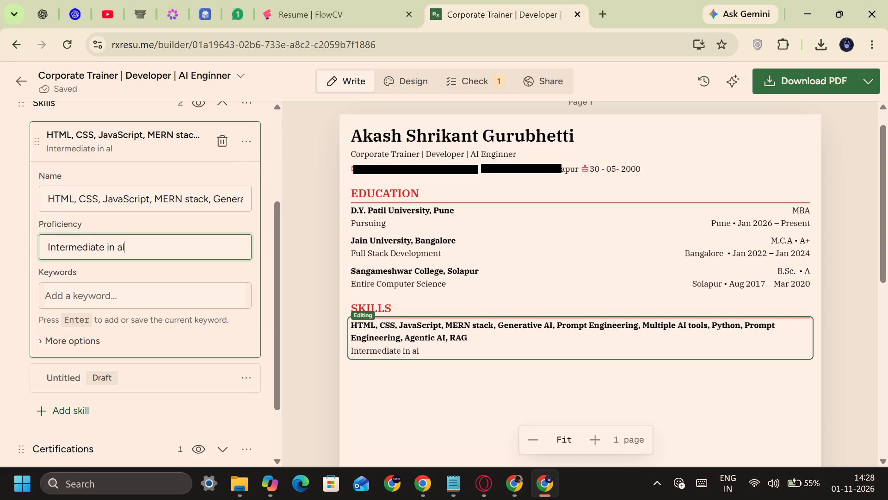
pyautogui.press('l')
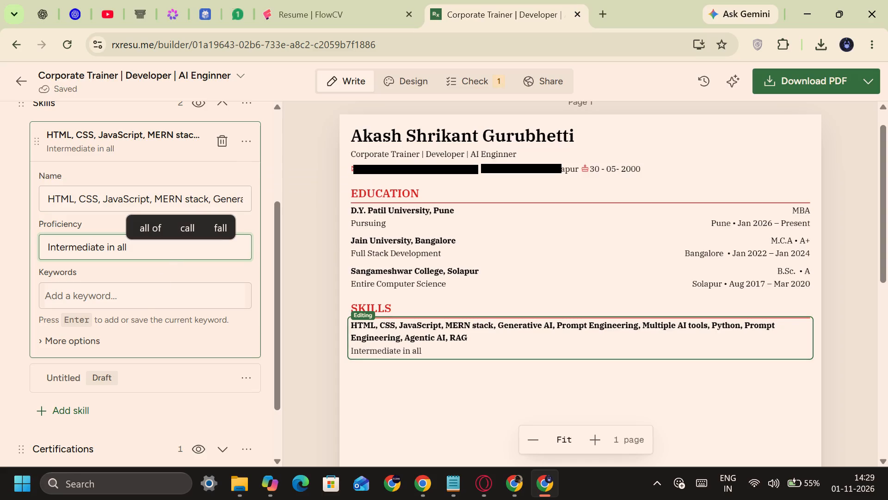
pyautogui.click(140, 312)
pyautogui.click(139, 299)
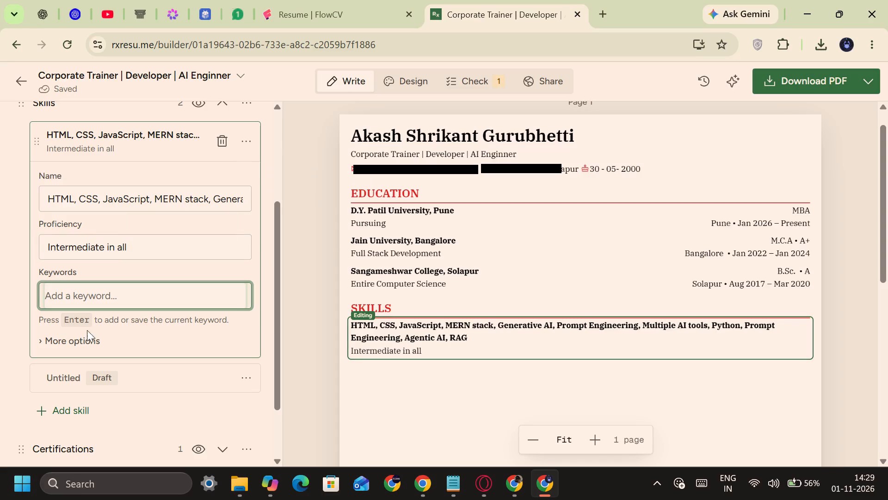
pyautogui.click(74, 338)
pyautogui.click(74, 338)
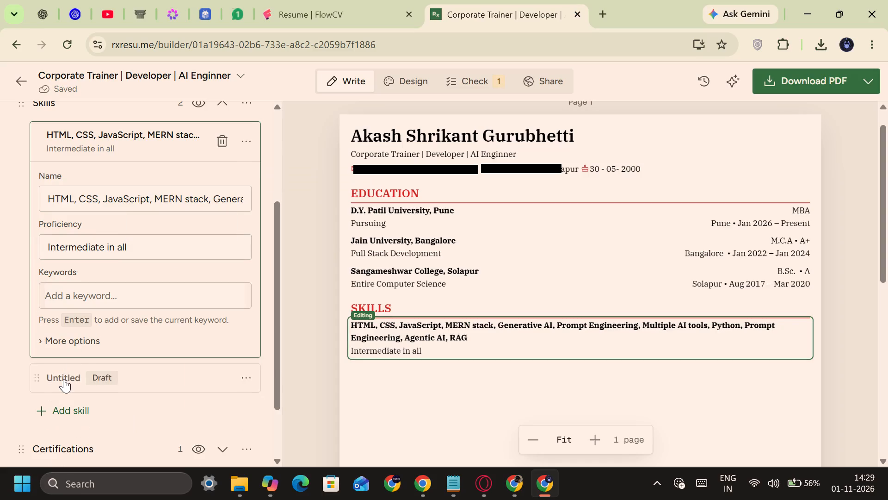
# Open the untitled draft skill and delete it from the Skills section.
pyautogui.click(64, 379)
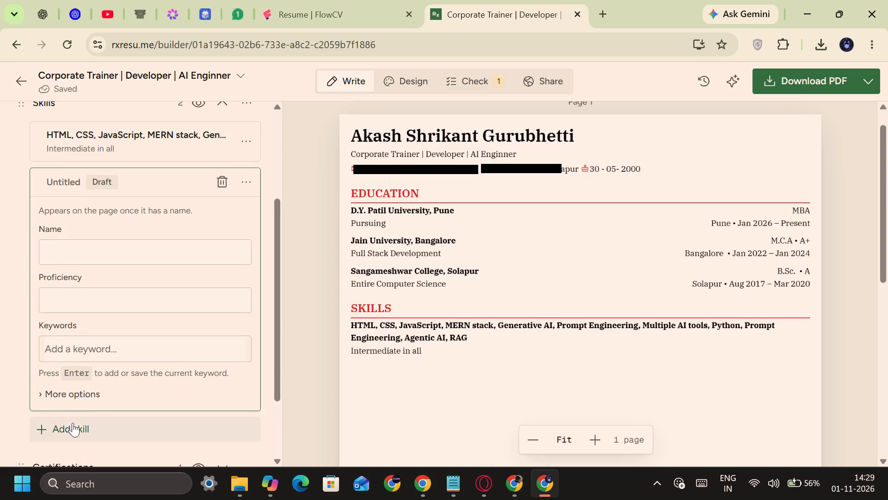
pyautogui.scroll(2, 80, 400)
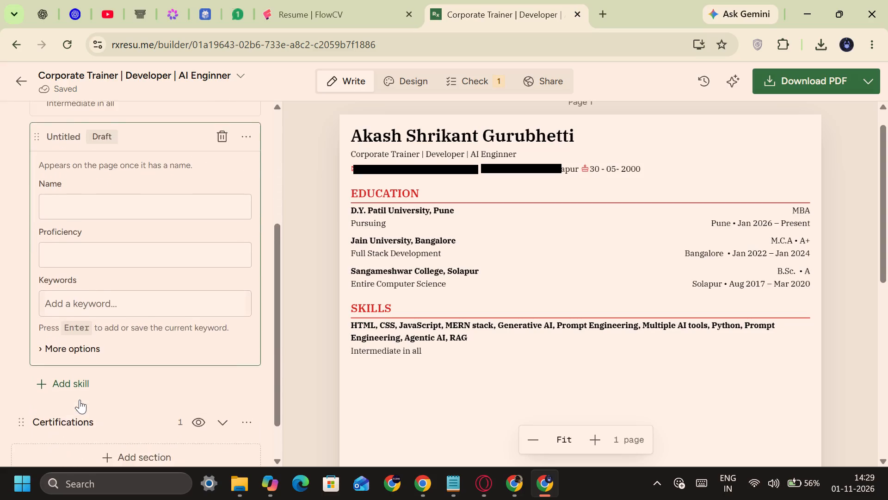
pyautogui.scroll(1, 80, 400)
pyautogui.click(219, 197)
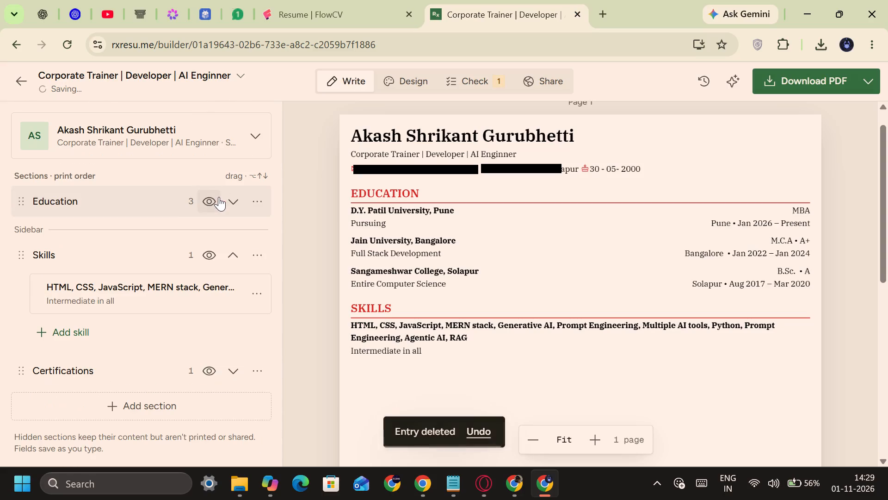
# Reopen the combined skill and add the keywords "AI Engineer" and "AI Trainer".
pyautogui.click(132, 290)
pyautogui.scroll(-2, 132, 290)
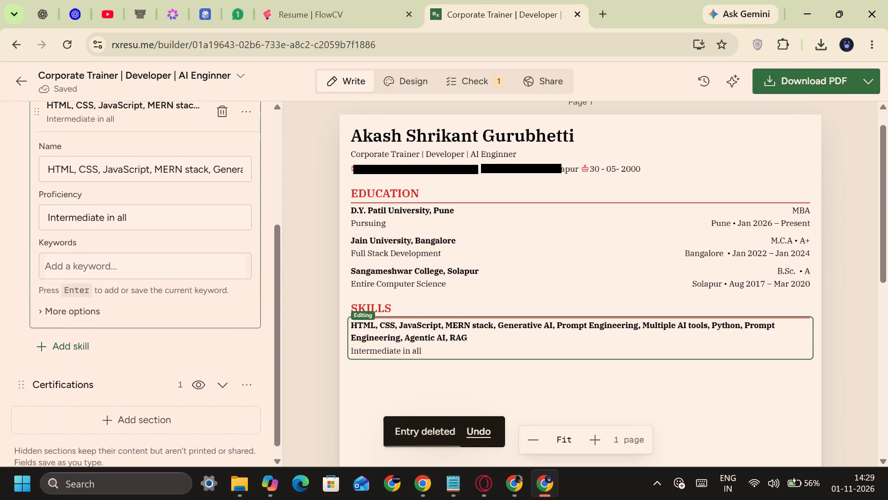
pyautogui.scroll(-1, 132, 290)
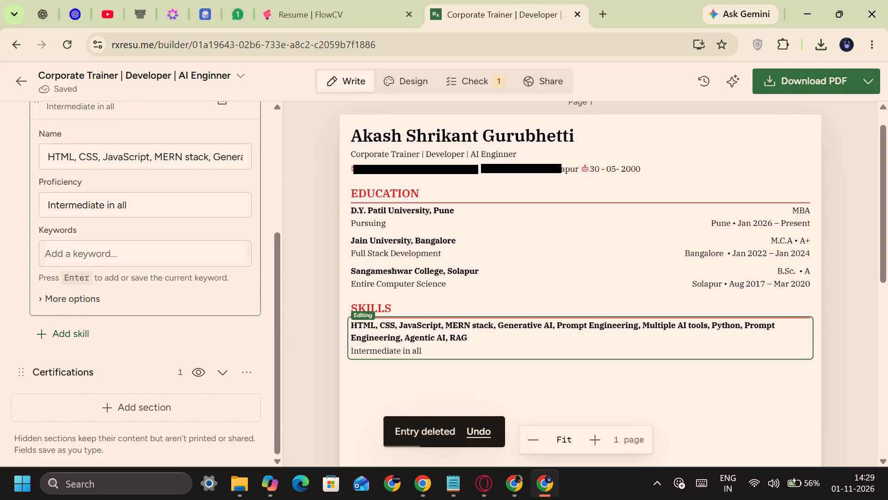
pyautogui.click(82, 249)
pyautogui.write('AI')
pyautogui.press('space')
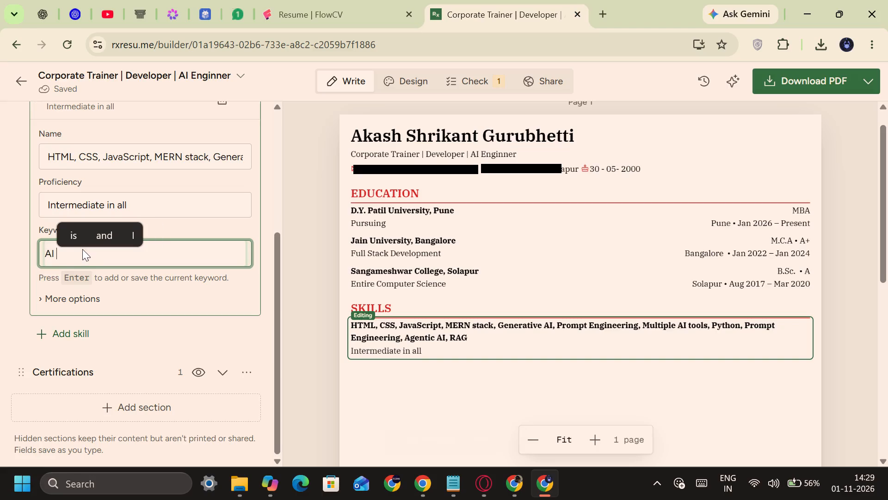
pyautogui.write('Eng')
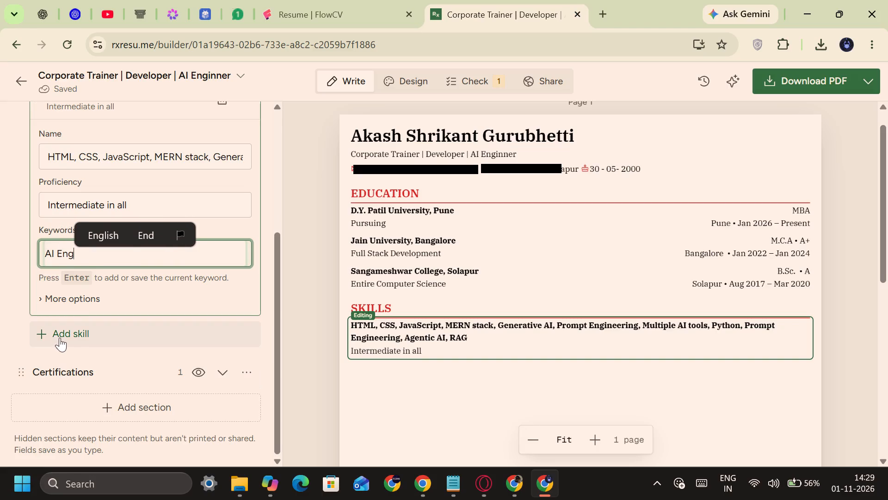
pyautogui.write('ineer')
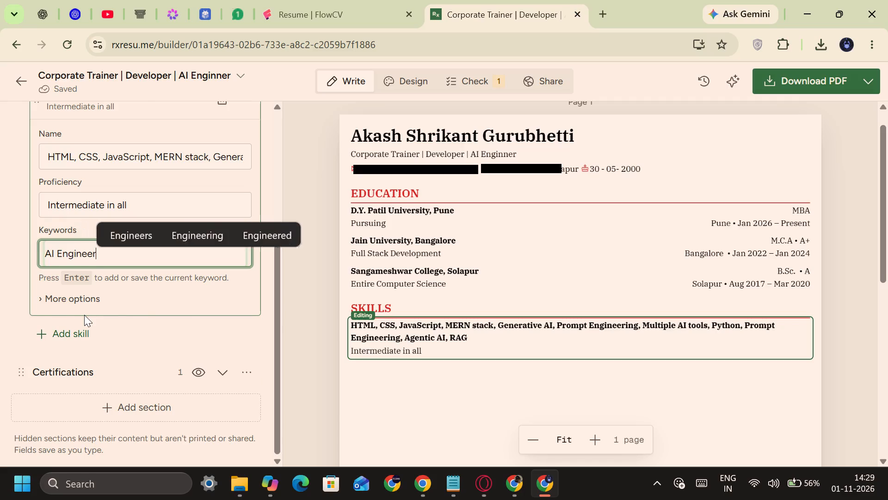
pyautogui.press('Return')
pyautogui.hotkey('shift', 'a')
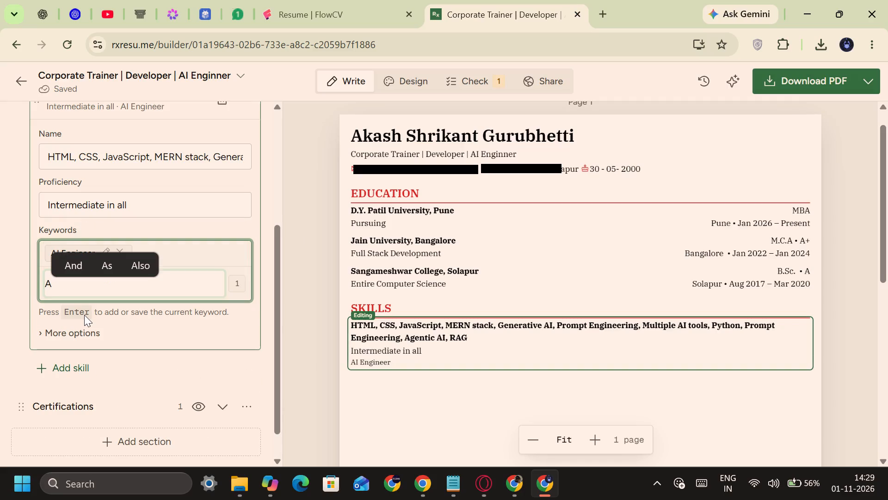
pyautogui.write('I Trainer')
pyautogui.press('Return')
# Add the keyword "Front end Web Developer" to the combined skill.
pyautogui.write('Fon')
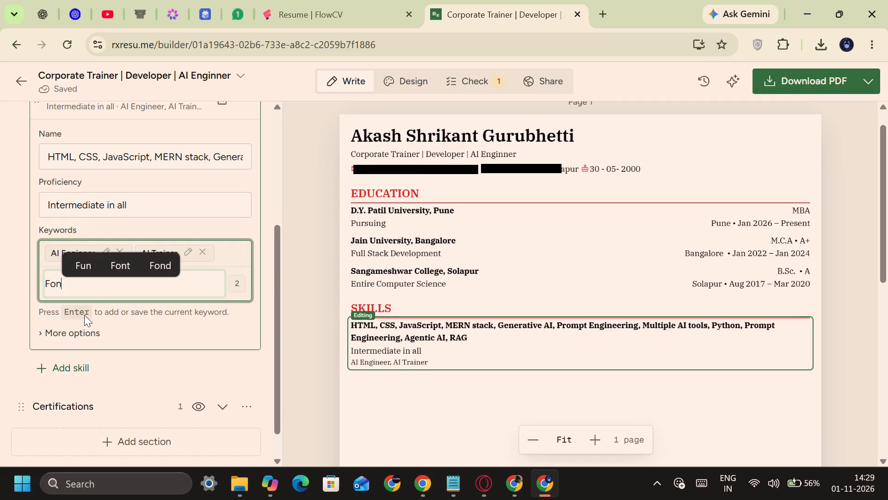
pyautogui.press('BackSpace')
pyautogui.press('BackSpace')
pyautogui.write('ront')
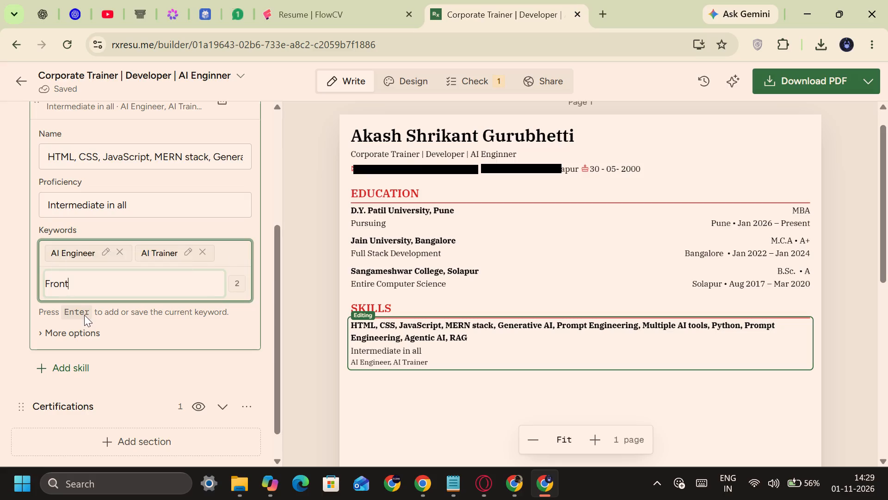
pyautogui.press('space')
pyautogui.write('end')
pyautogui.press('space')
pyautogui.write('Web Developer')
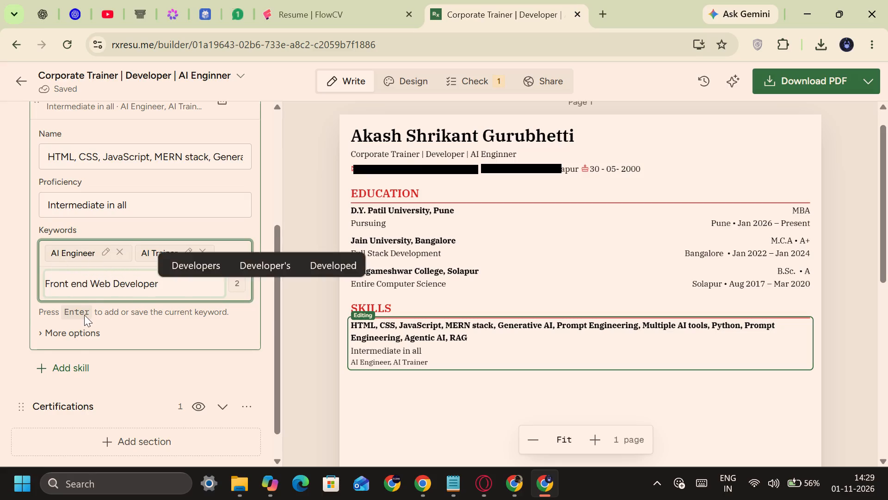
pyautogui.press('Return')
# Add the keywords "UI/UX" and "Prompt Engineer" to the combined skill.
pyautogui.write('UI')
pyautogui.write('/UX')
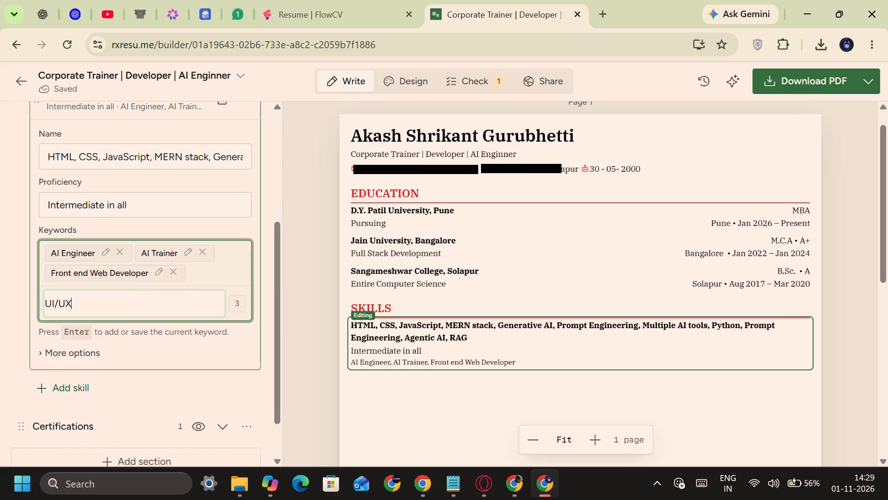
pyautogui.press('Return')
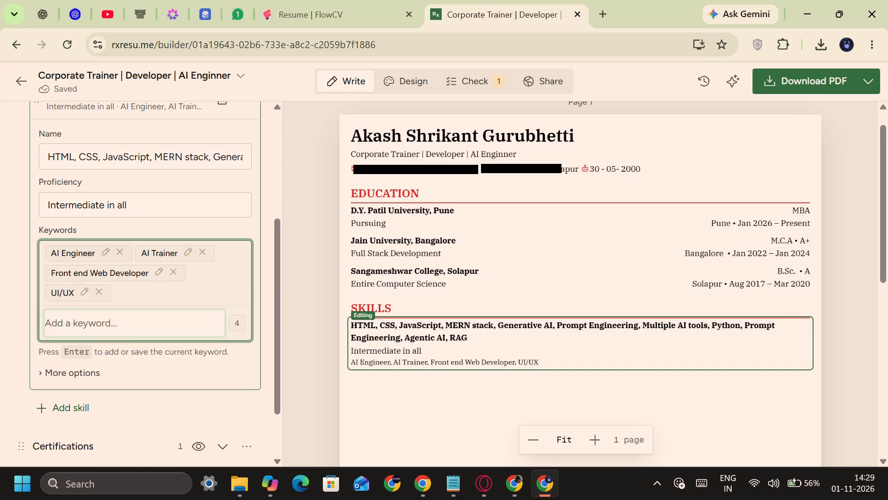
pyautogui.write('Prompt Eng')
pyautogui.write('ineer')
pyautogui.press('Return')
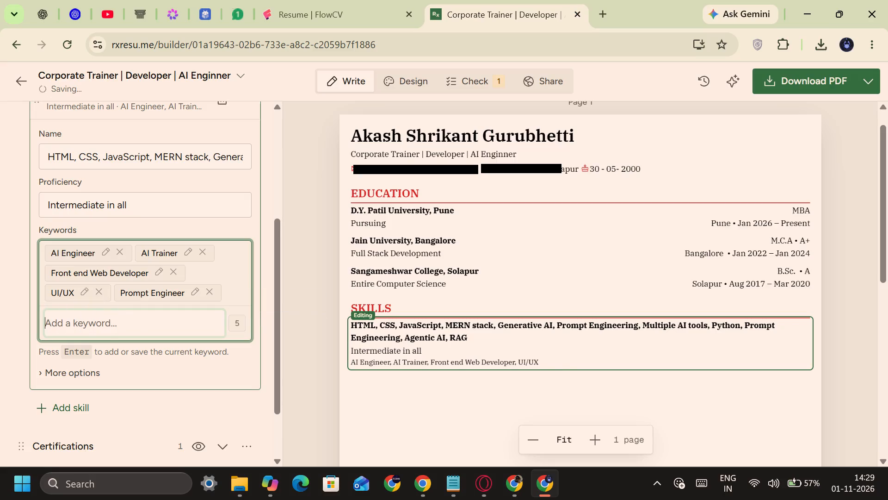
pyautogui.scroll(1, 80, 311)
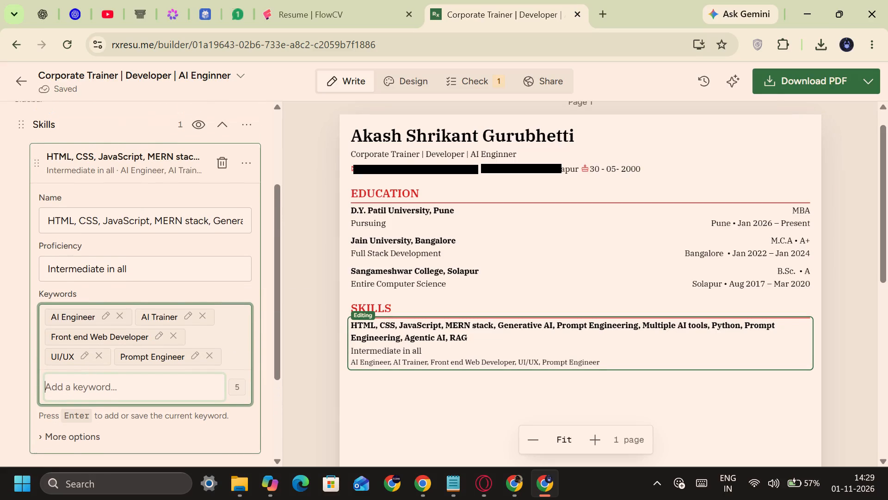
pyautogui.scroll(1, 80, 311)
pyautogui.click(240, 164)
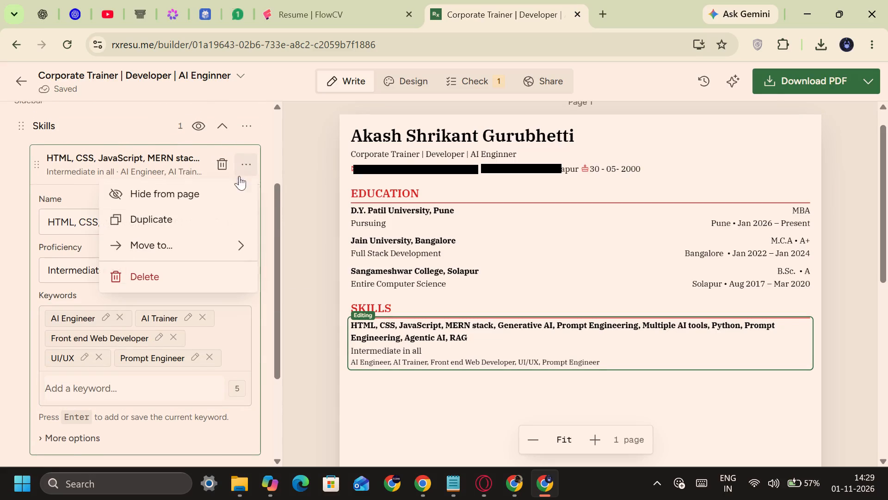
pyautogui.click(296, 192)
# Add the keyword "Frontier Engineer" to the combined skill.
pyautogui.scroll(-1, 140, 322)
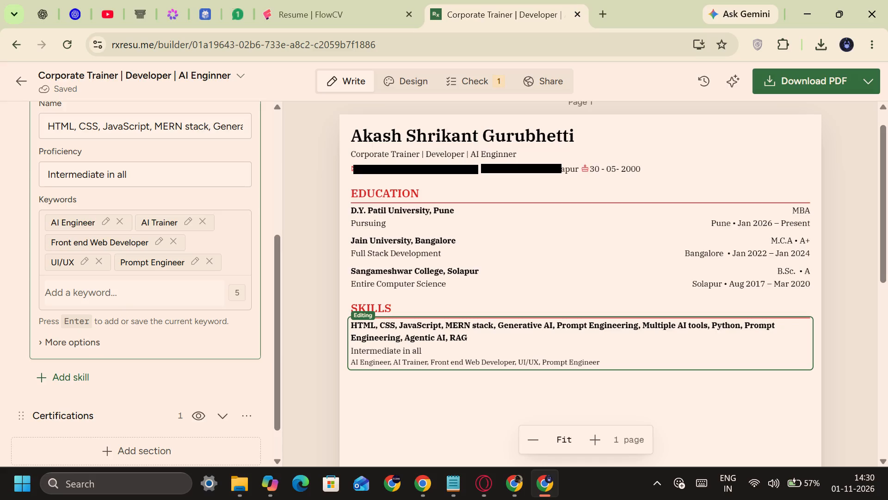
pyautogui.click(136, 289)
pyautogui.write('Fo')
pyautogui.press('BackSpace')
pyautogui.press('r')
pyautogui.write('ont')
pyautogui.press('space')
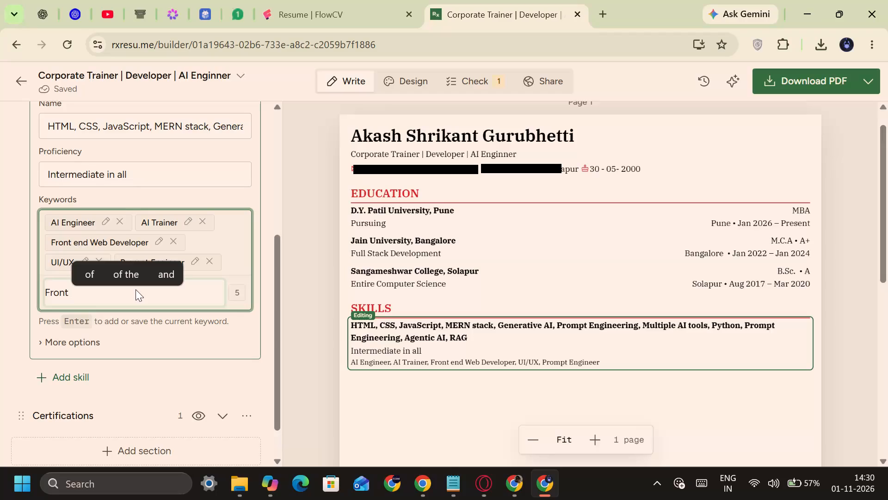
pyautogui.press('BackSpace')
pyautogui.write('ier Engn')
pyautogui.press('BackSpace')
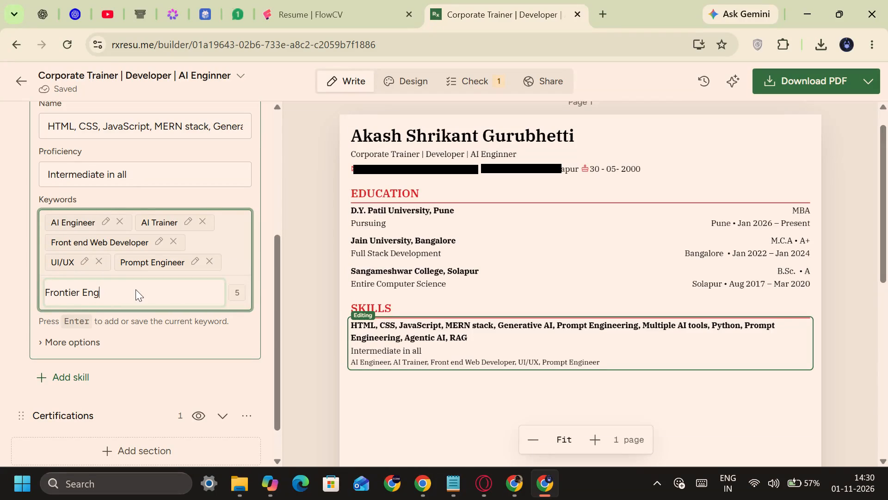
pyautogui.write('in')
pyautogui.press('BackSpace')
pyautogui.press('BackSpace')
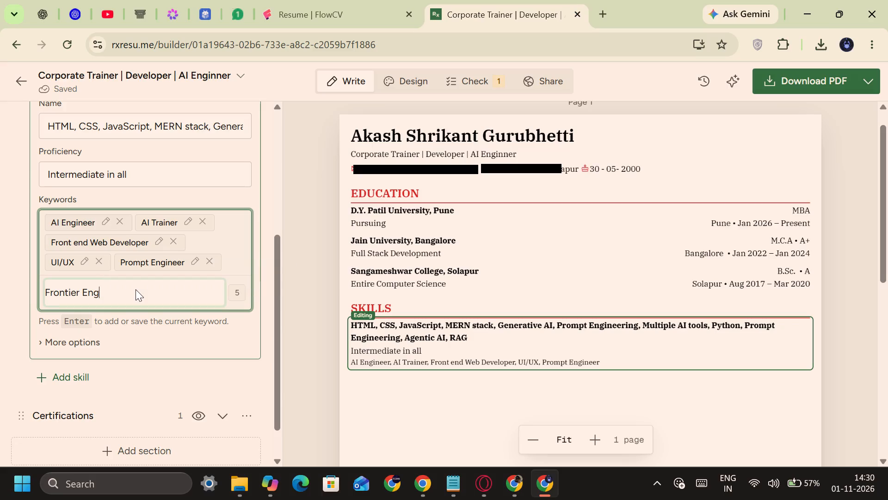
pyautogui.write('ineer')
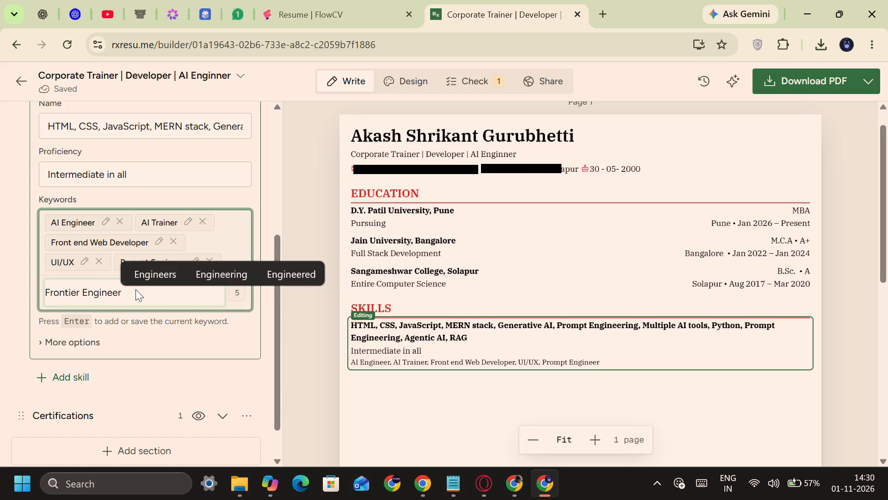
pyautogui.press('Return')
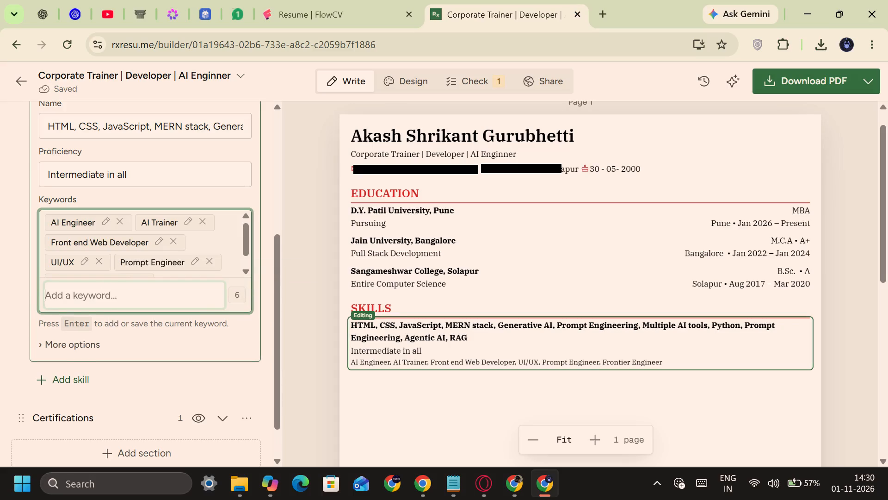
# Collapse the combined skill's entry in the Skills section.
pyautogui.click(81, 348)
pyautogui.click(81, 348)
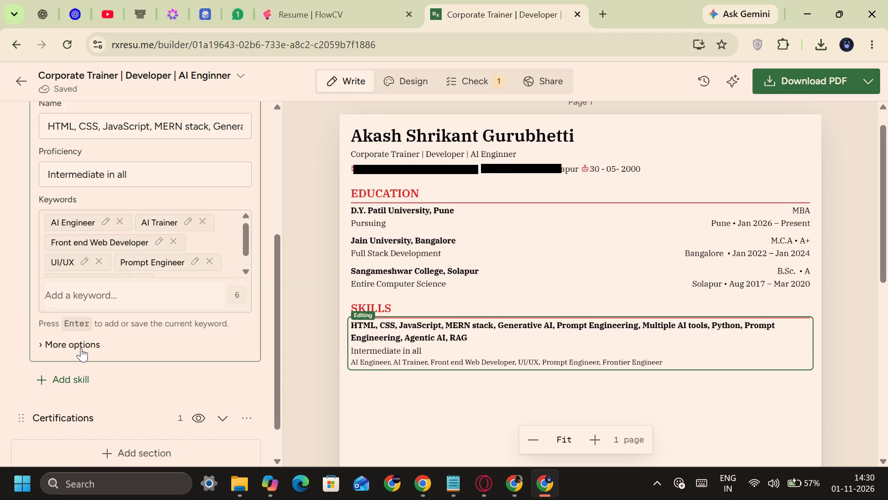
pyautogui.scroll(1, 97, 293)
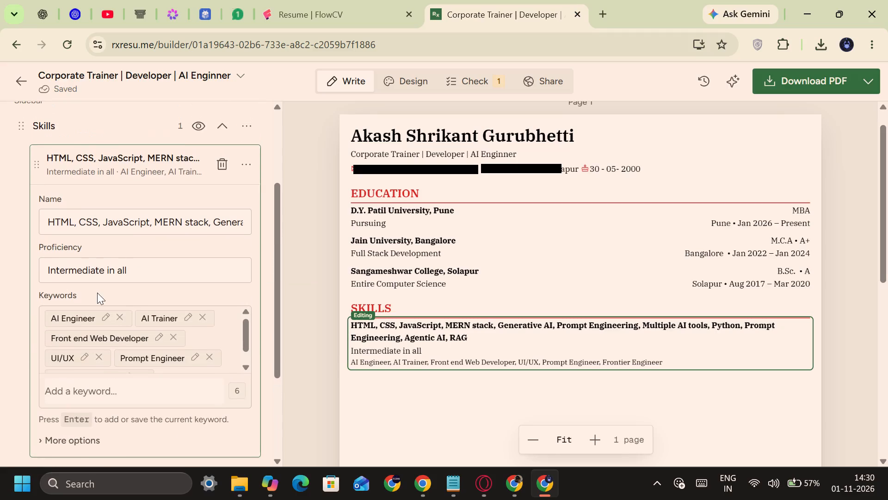
pyautogui.click(185, 168)
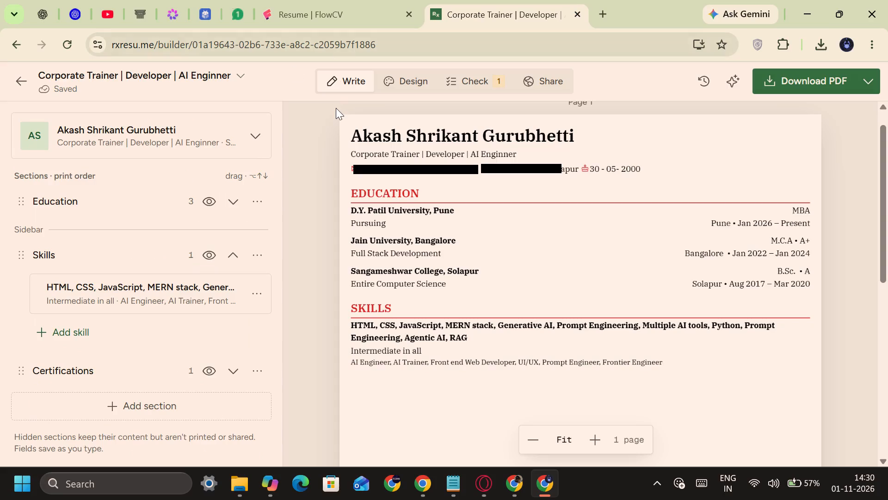
# Switch to the Google Docs CV and review its sections from Certificates and Achievements through Courses and Extracurricular activities.
pyautogui.hotkey('alt', 'Tab')
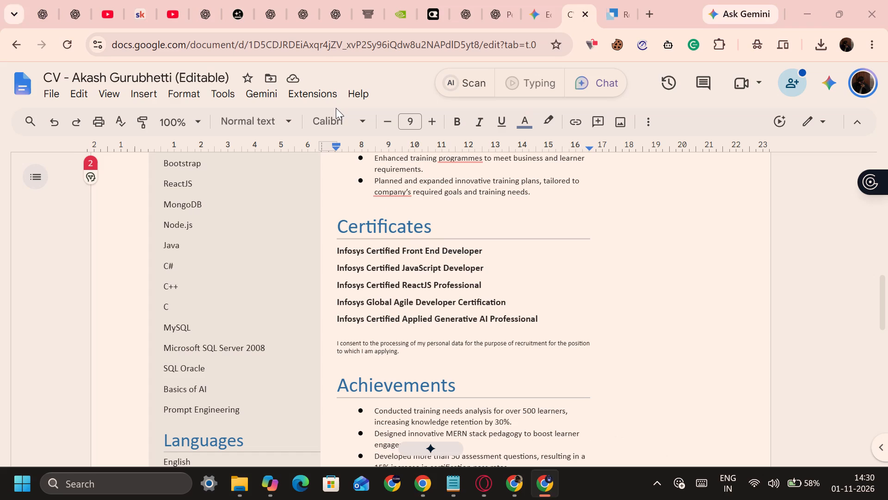
pyautogui.scroll(-2, 413, 243)
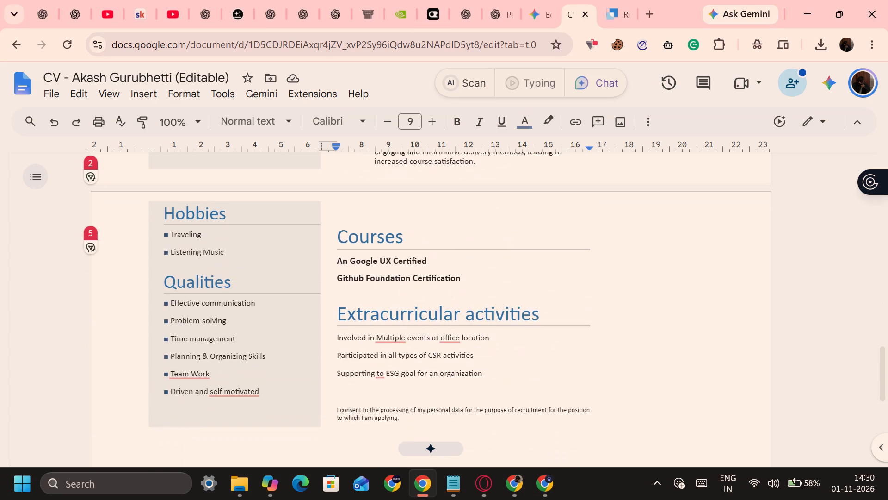
pyautogui.scroll(2, 413, 243)
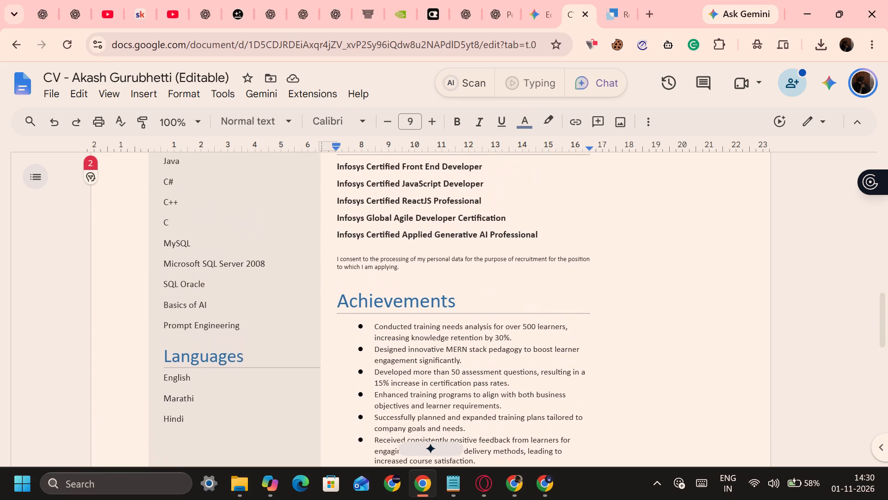
pyautogui.scroll(1, 413, 243)
pyautogui.scroll(-1, 413, 243)
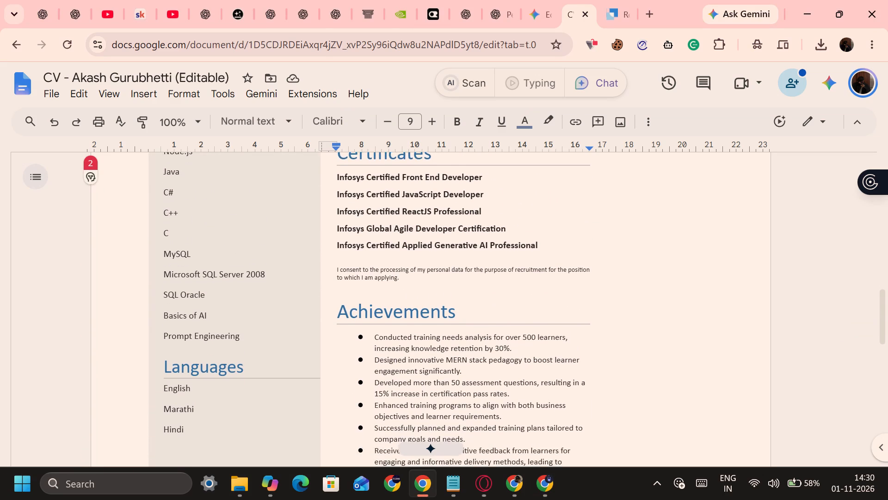
pyautogui.scroll(-2, 413, 243)
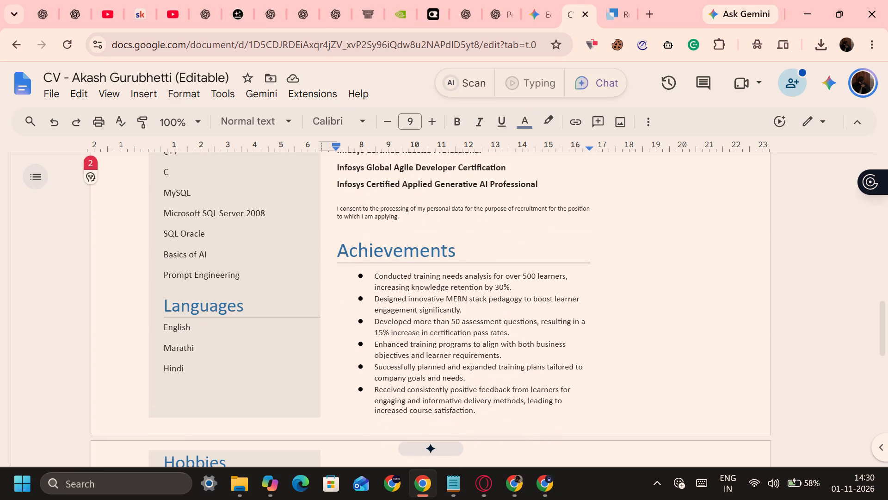
pyautogui.scroll(2, 413, 243)
pyautogui.scroll(-2, 413, 243)
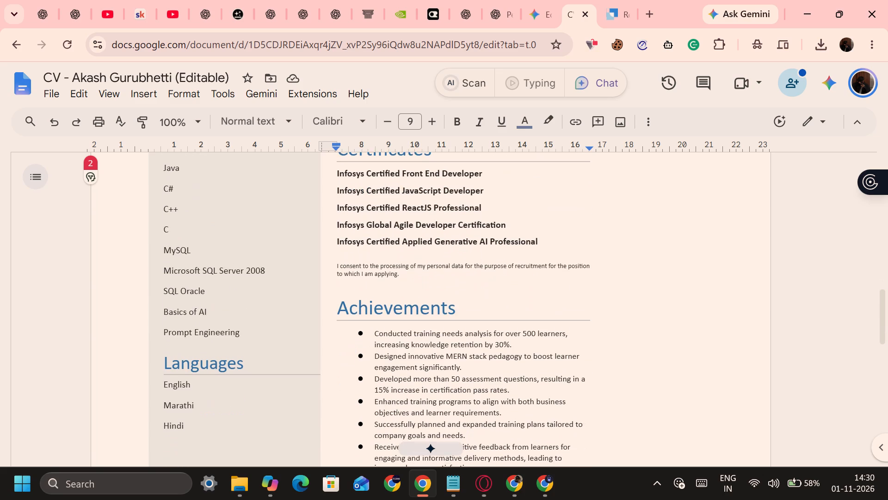
pyautogui.scroll(-3, 413, 243)
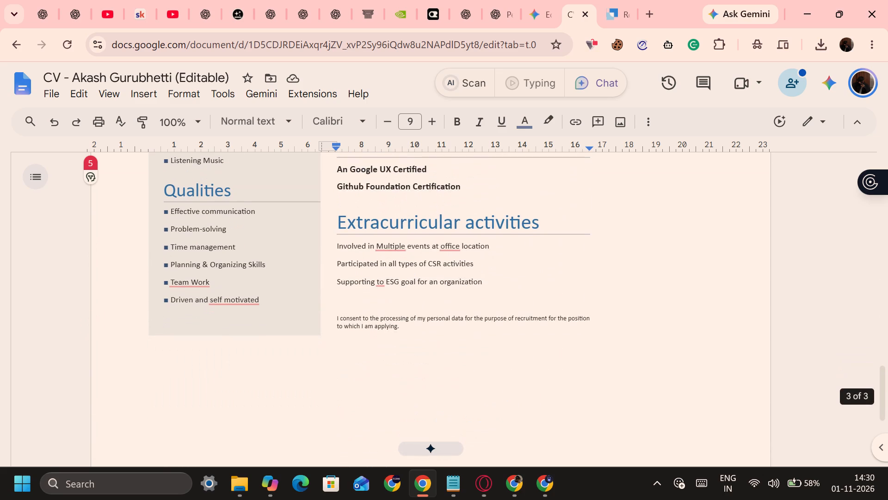
pyautogui.scroll(4, 296, 281)
pyautogui.scroll(-1, 296, 281)
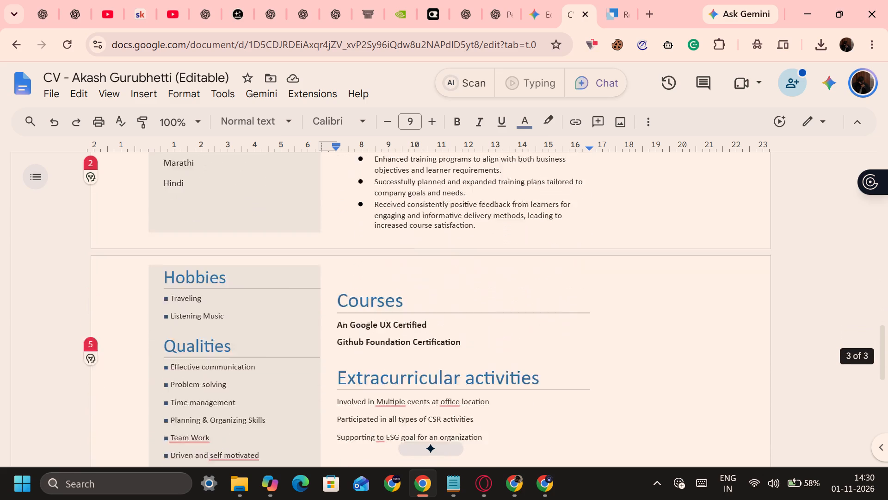
pyautogui.scroll(-2, 296, 281)
pyautogui.scroll(2, 296, 281)
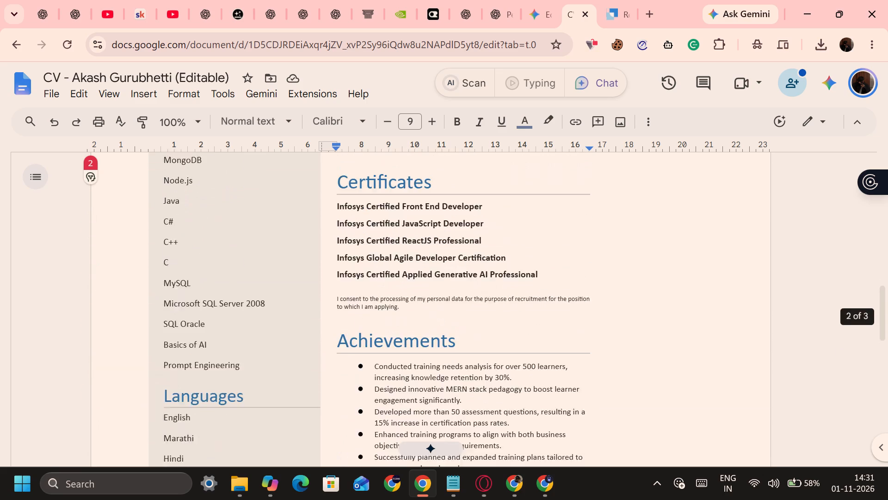
pyautogui.scroll(2, 296, 281)
pyautogui.scroll(-2, 376, 329)
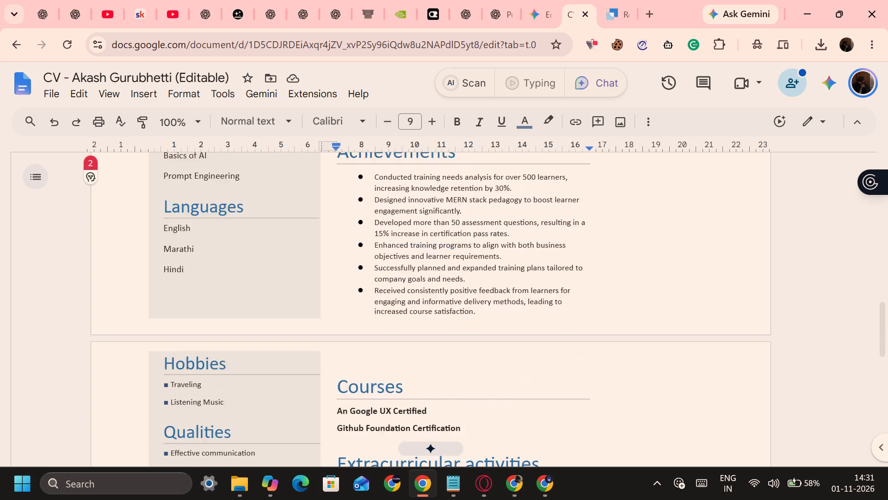
pyautogui.scroll(-1, 376, 329)
pyautogui.scroll(3, 398, 375)
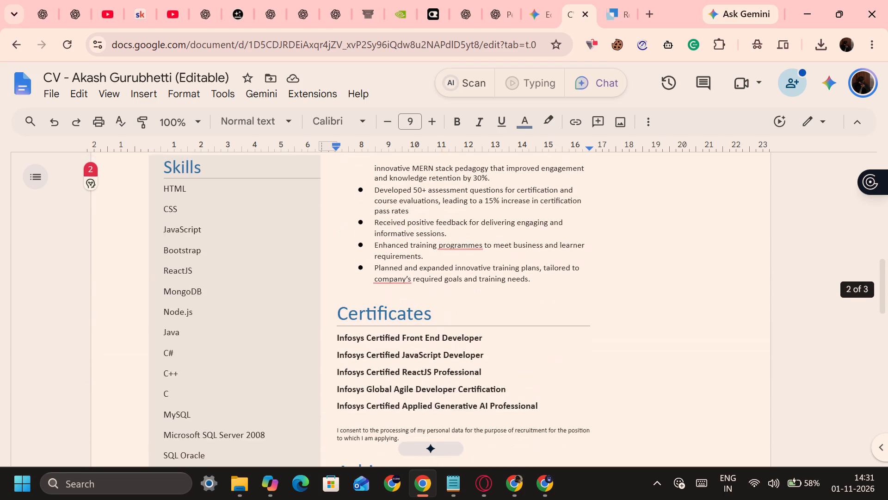
pyautogui.scroll(-1, 398, 375)
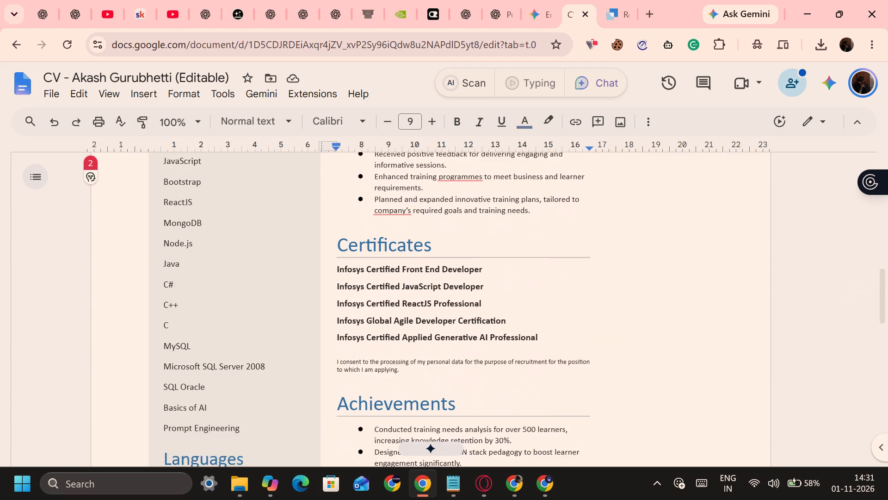
pyautogui.scroll(-1, 398, 375)
# In Reactive Resume, title the untitled certification draft "Infosys Certified Front End Developer", copied from the Google Docs CV's Certificates list.
pyautogui.hotkey('alt', 'Tab')
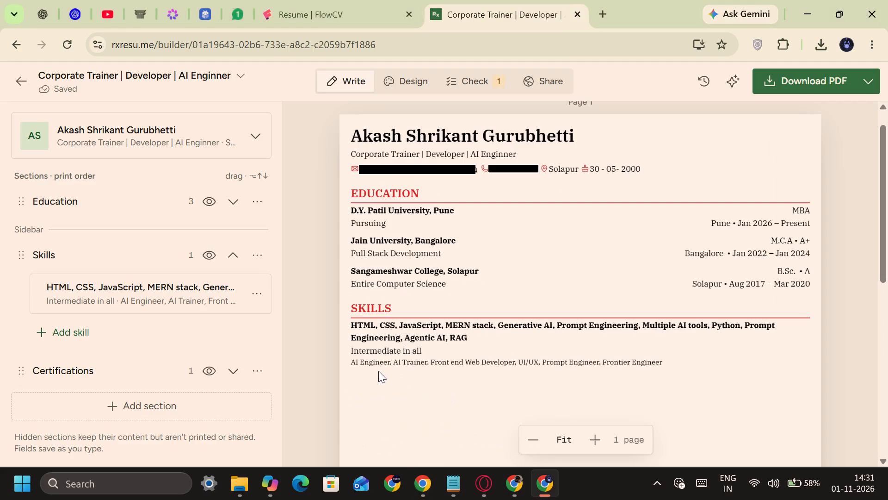
pyautogui.click(114, 366)
pyautogui.scroll(-2, 114, 366)
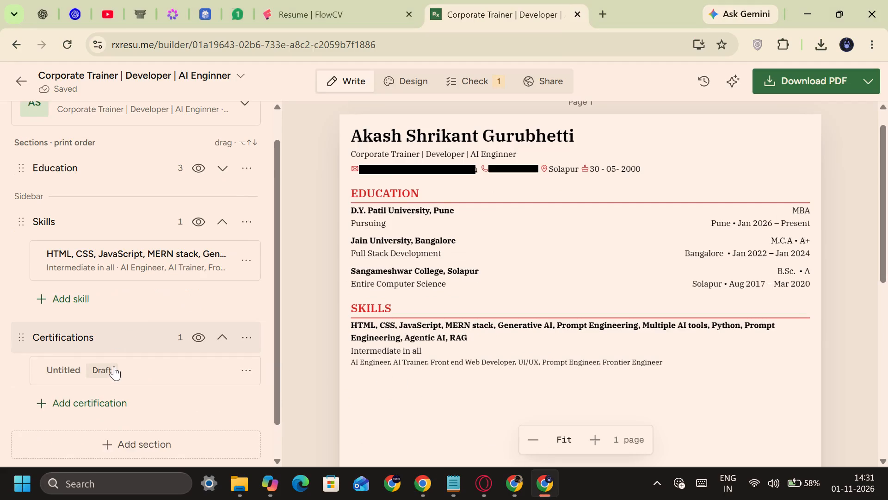
pyautogui.click(68, 343)
pyautogui.scroll(-1, 68, 343)
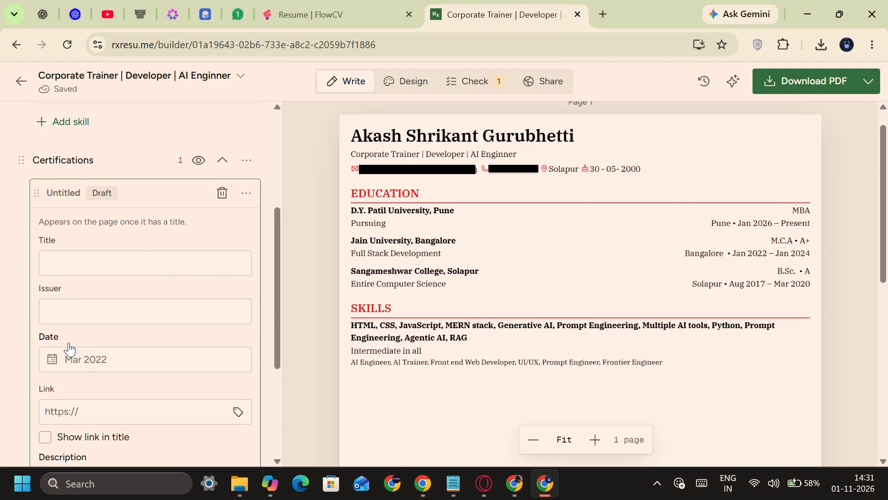
pyautogui.scroll(-1, 113, 331)
pyautogui.hotkey('alt', 'Tab')
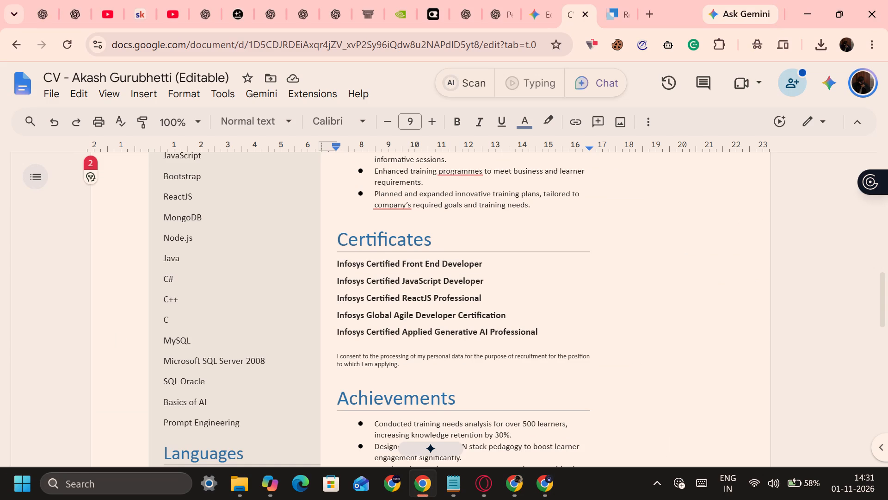
pyautogui.click(333, 268)
pyautogui.hotkey('shift', 'Down')
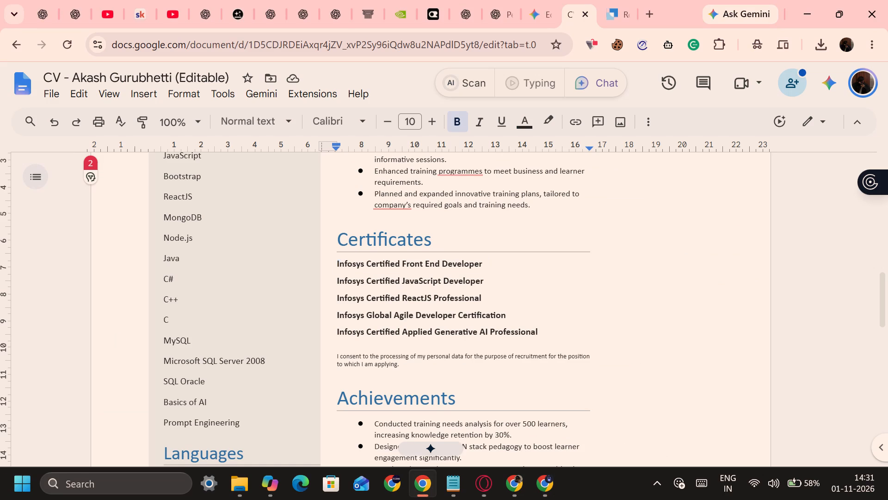
pyautogui.hotkey('ctrl', 'c')
pyautogui.hotkey('alt', 'Tab')
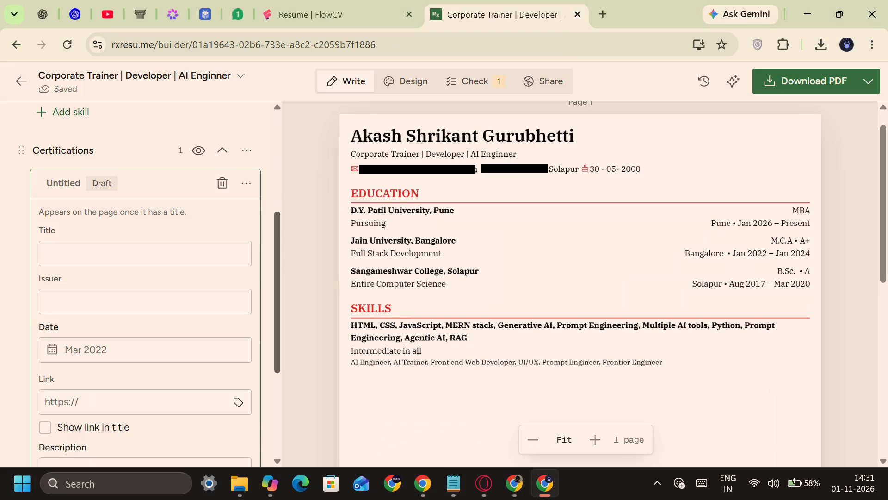
pyautogui.click(152, 250)
pyautogui.hotkey('ctrl', 'v')
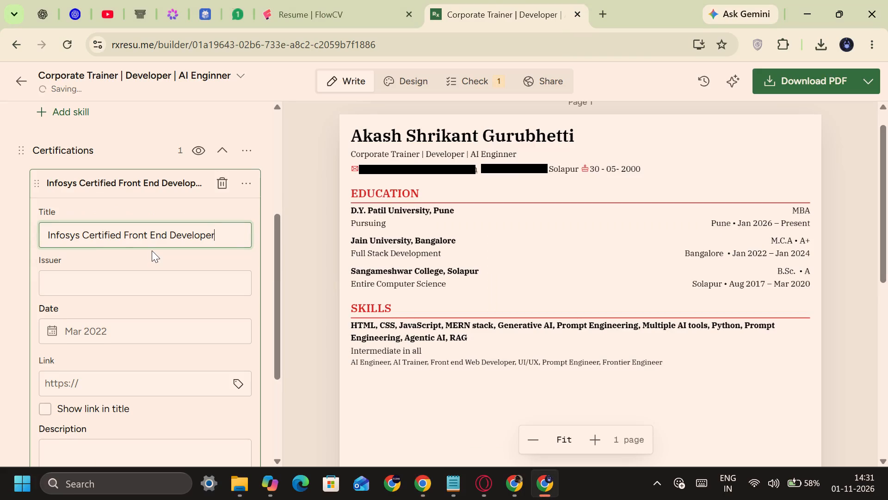
pyautogui.click(142, 280)
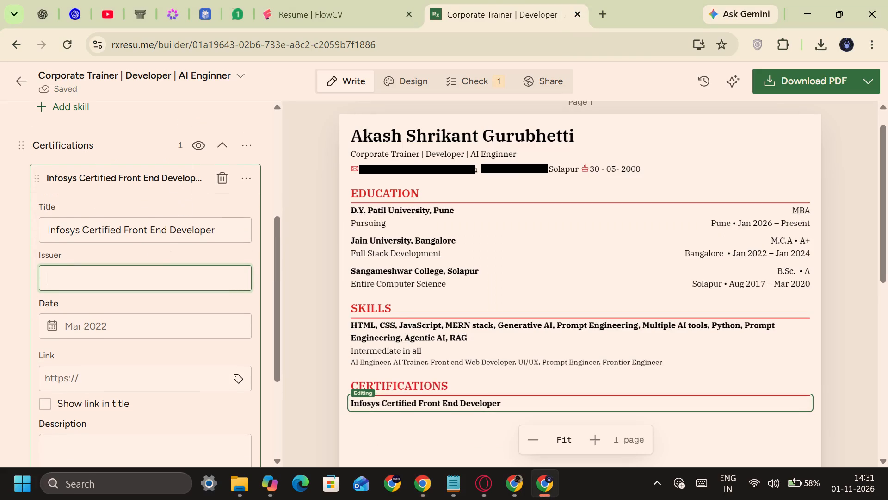
# Add a second certification titled "Infosys Certified JavaScript Developer", copying the title from the Google Docs CV.
pyautogui.scroll(-2, 169, 236)
pyautogui.click(126, 395)
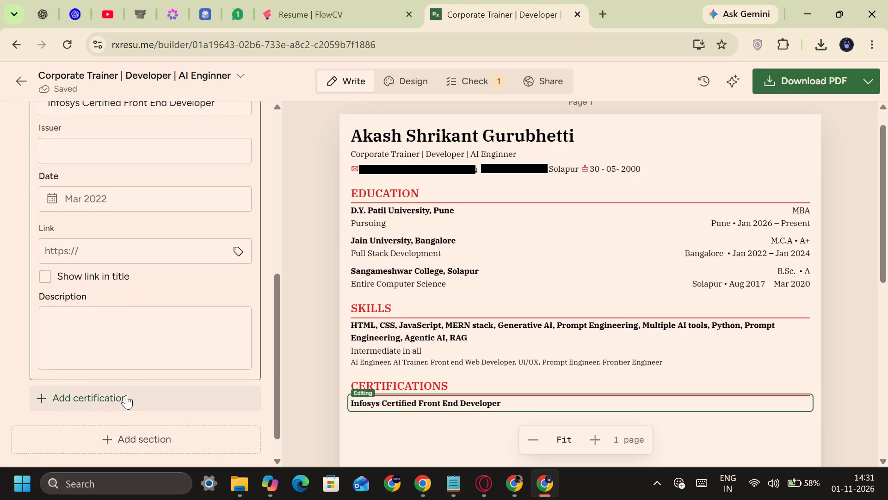
pyautogui.scroll(2, 130, 365)
pyautogui.hotkey('alt', 'Tab')
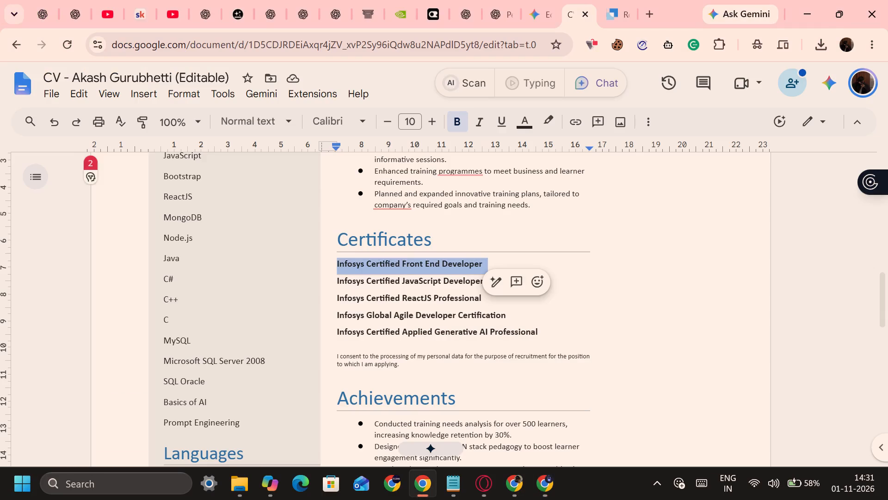
pyautogui.click(335, 287)
pyautogui.hotkey('shift', 'Down')
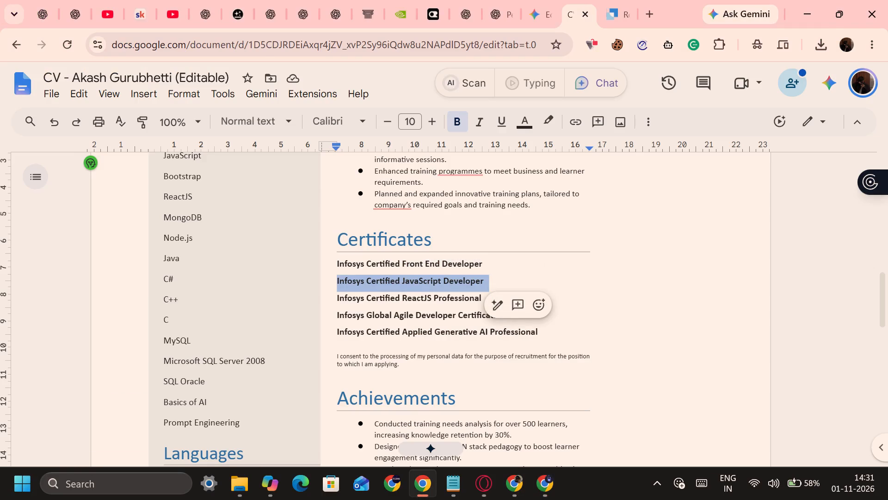
pyautogui.hotkey('ctrl', 'c')
pyautogui.hotkey('alt', 'Tab')
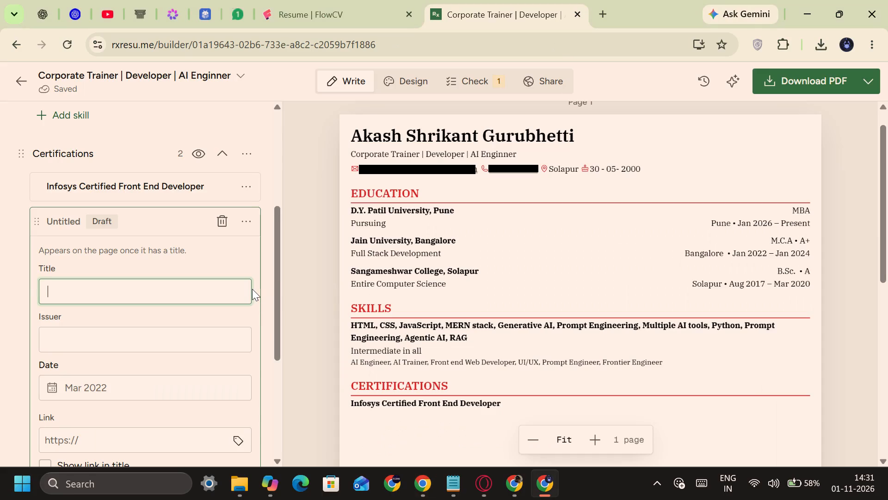
pyautogui.hotkey('ctrl', 'v')
# Add a third certification titled "Infosys Certified ReactJS Professional", copying the title from the Google Docs CV.
pyautogui.scroll(-1, 175, 301)
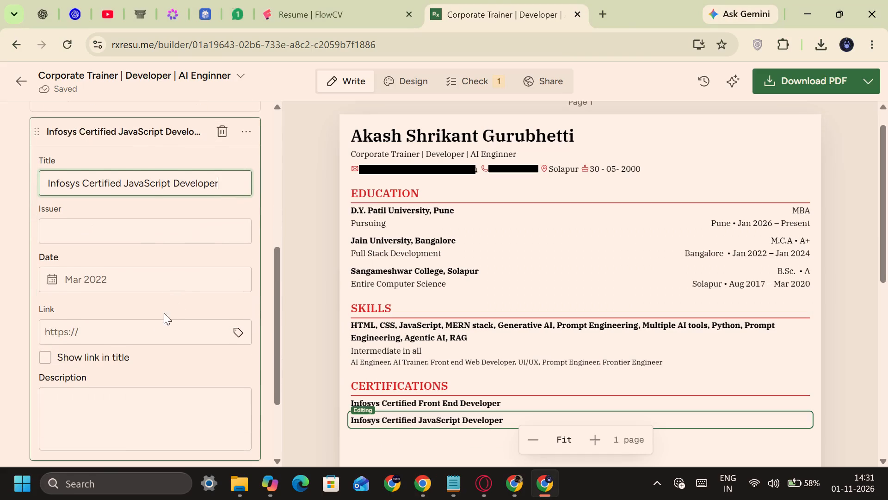
pyautogui.scroll(-1, 130, 367)
pyautogui.click(122, 373)
pyautogui.hotkey('alt', 'Tab')
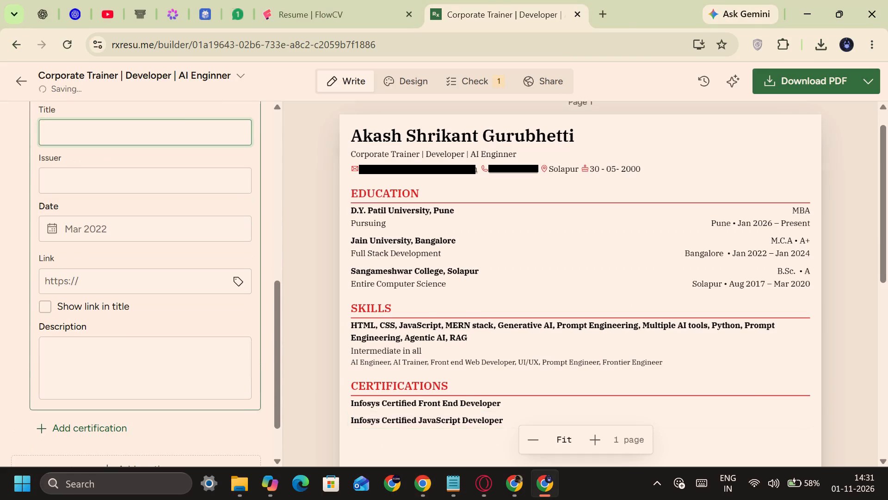
pyautogui.click(334, 300)
pyautogui.hotkey('shift', 'Down')
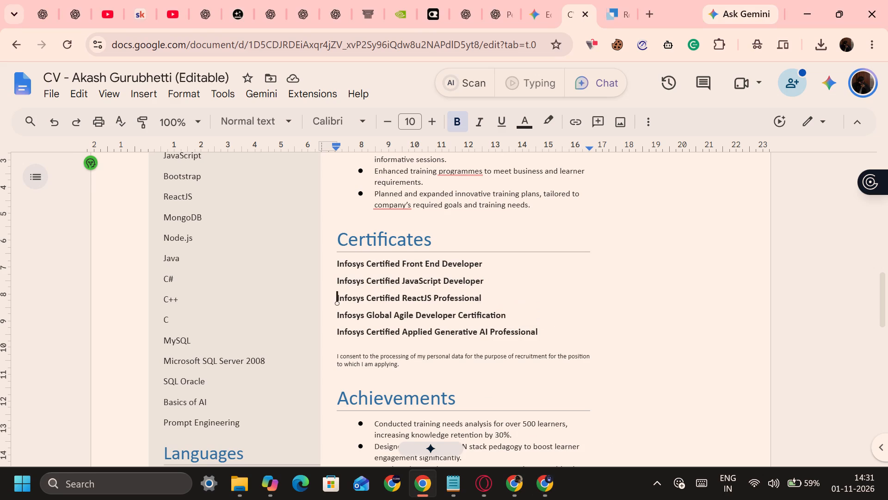
pyautogui.hotkey('ctrl', 'c')
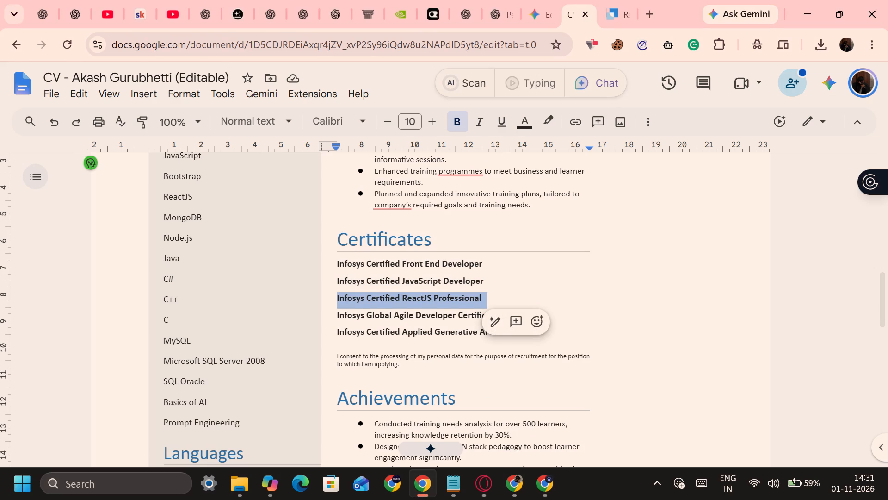
pyautogui.hotkey('alt', 'Tab')
pyautogui.hotkey('ctrl', 'v')
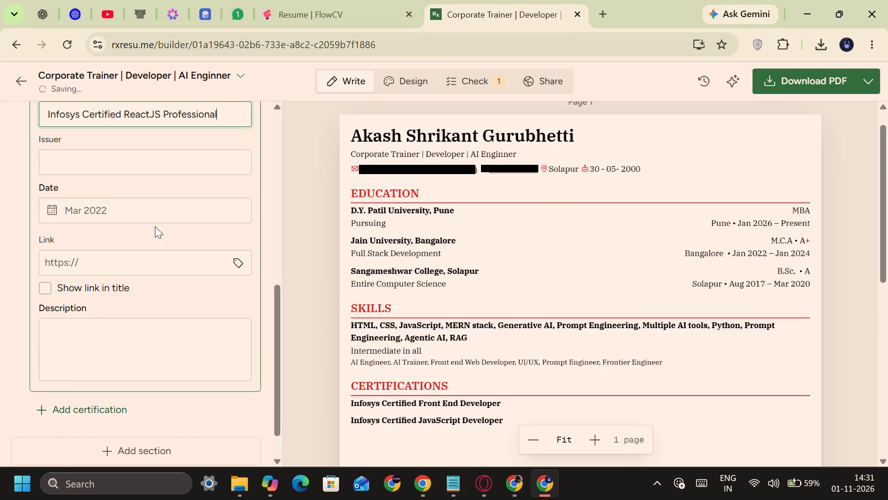
# Add a fourth certification titled "Infosys Global Agile Developer Certification", copying the title from the Google Docs CV.
pyautogui.click(99, 409)
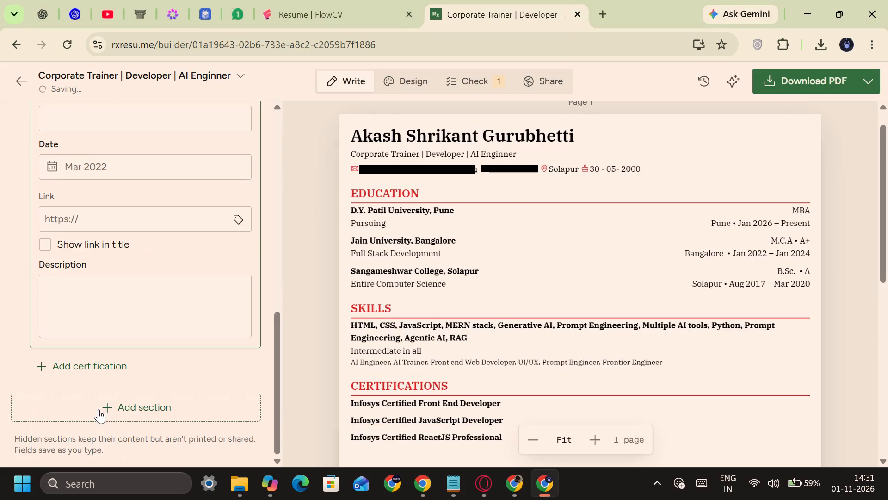
pyautogui.scroll(-1, 99, 409)
pyautogui.hotkey('alt', 'Tab')
pyautogui.click(333, 313)
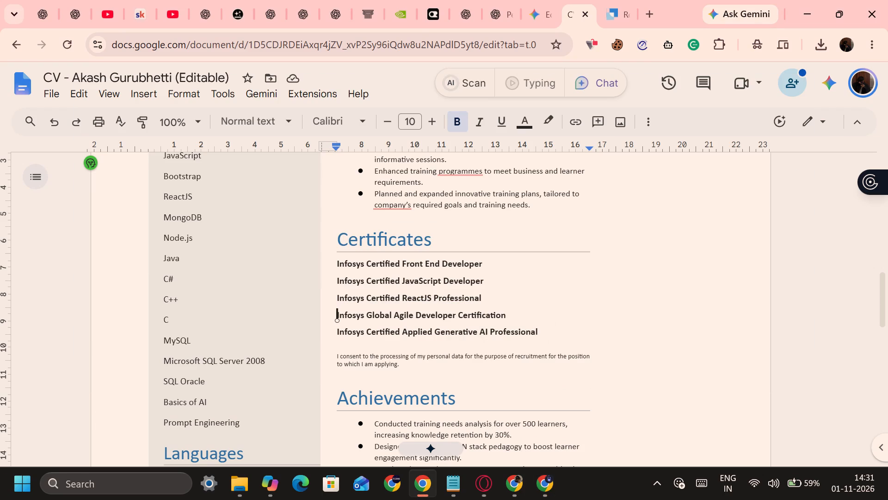
pyautogui.hotkey('shift', 'Down')
pyautogui.hotkey('ctrl', 'c')
pyautogui.hotkey('alt', 'Tab')
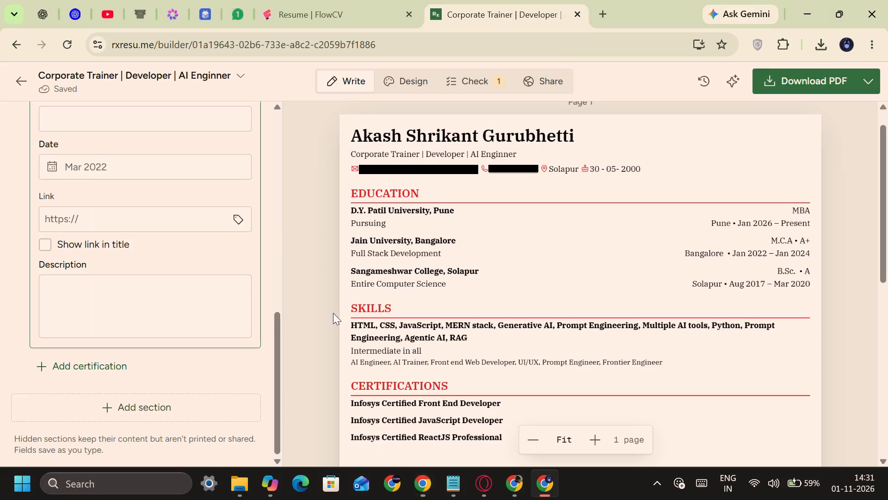
pyautogui.scroll(1, 137, 216)
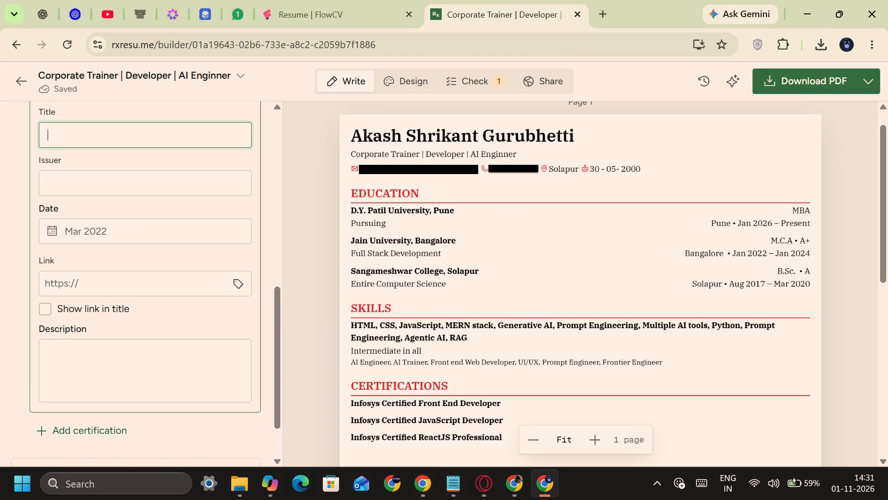
pyautogui.hotkey('ctrl', 'v')
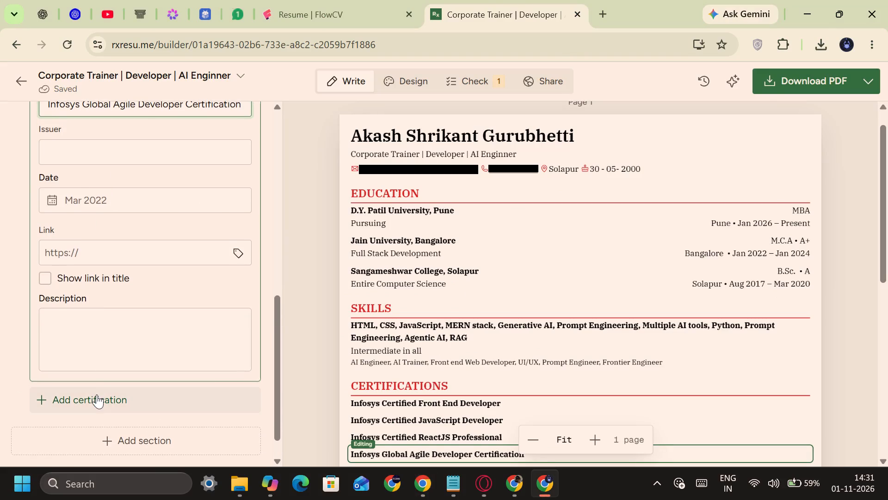
# Add a fifth certification titled "Infosys Certified Applied Generative AI Professional", copying the title from the Google Docs CV, and collapse the entry.
pyautogui.click(97, 394)
pyautogui.hotkey('alt', 'Tab')
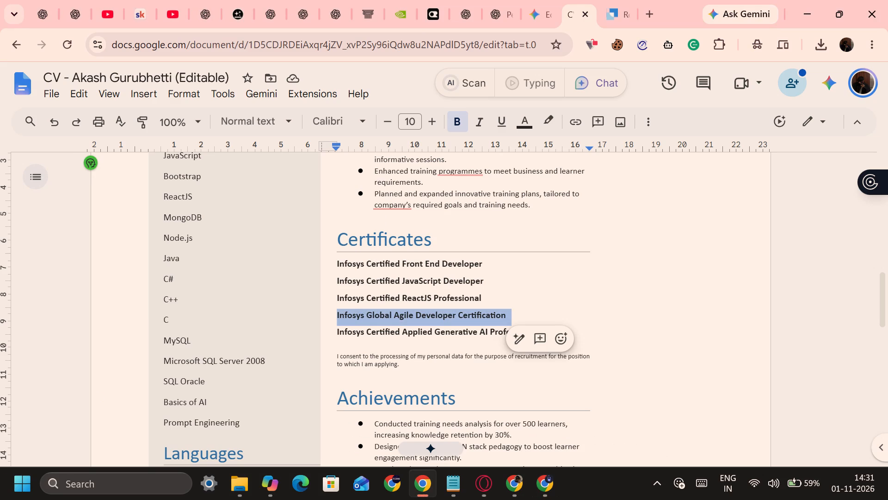
pyautogui.click(333, 335)
pyautogui.hotkey('shift', 'Down')
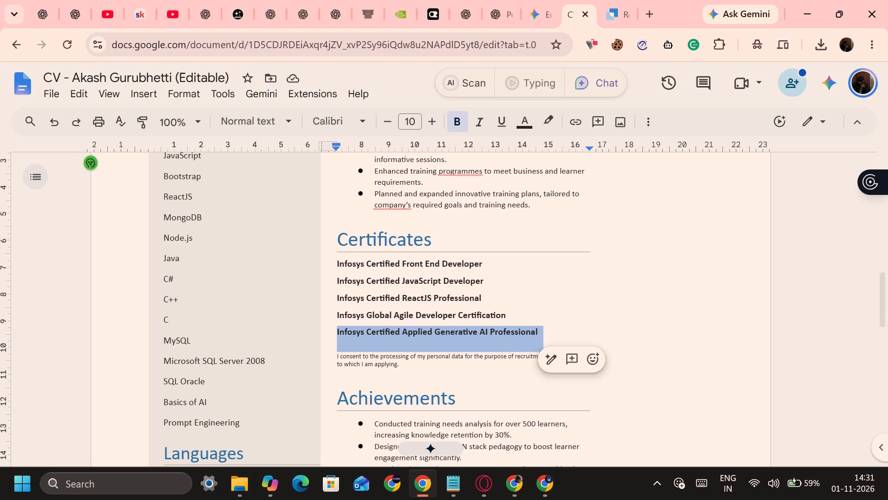
pyautogui.hotkey('ctrl', 'c')
pyautogui.hotkey('alt', 'Tab')
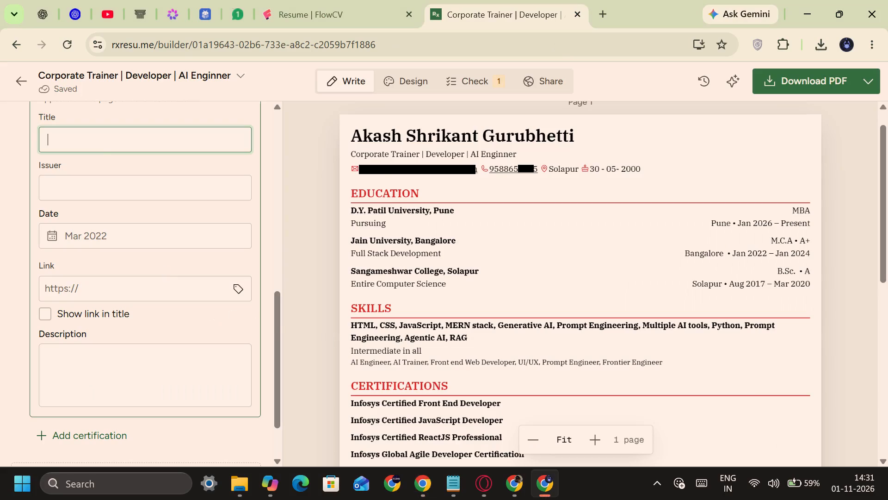
pyautogui.hotkey('ctrl', 'v')
pyautogui.scroll(1, 136, 252)
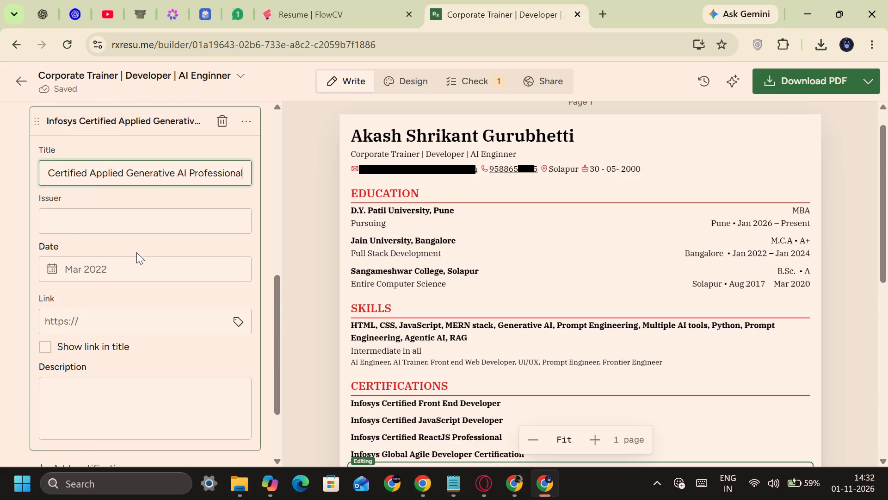
pyautogui.scroll(-1, 317, 287)
pyautogui.click(311, 287)
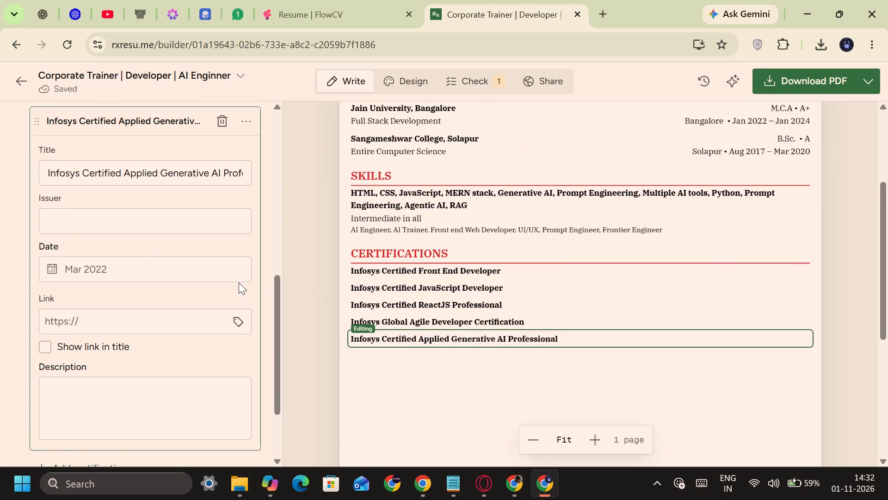
pyautogui.scroll(1, 239, 282)
pyautogui.click(153, 172)
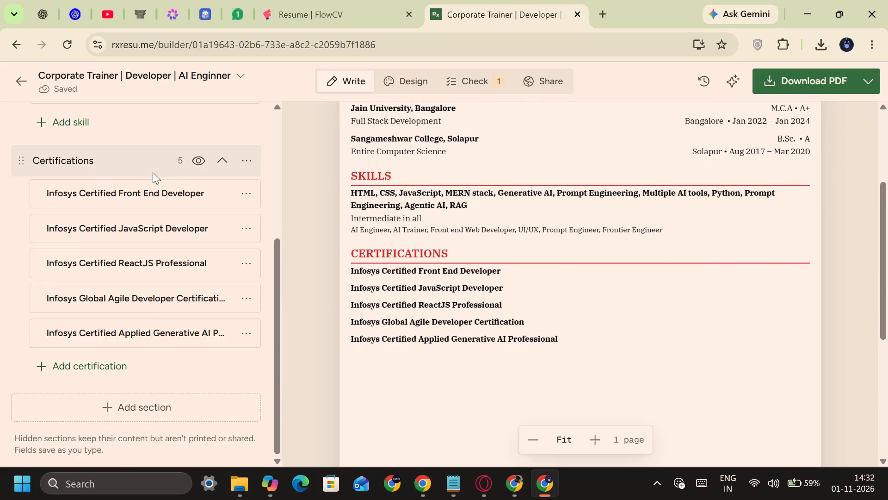
# Add a sixth certification titled "Infosys Certified AI Builder and Consumer" and collapse the entry.
pyautogui.hotkey('alt', 'Tab')
pyautogui.hotkey('alt', 'Tab')
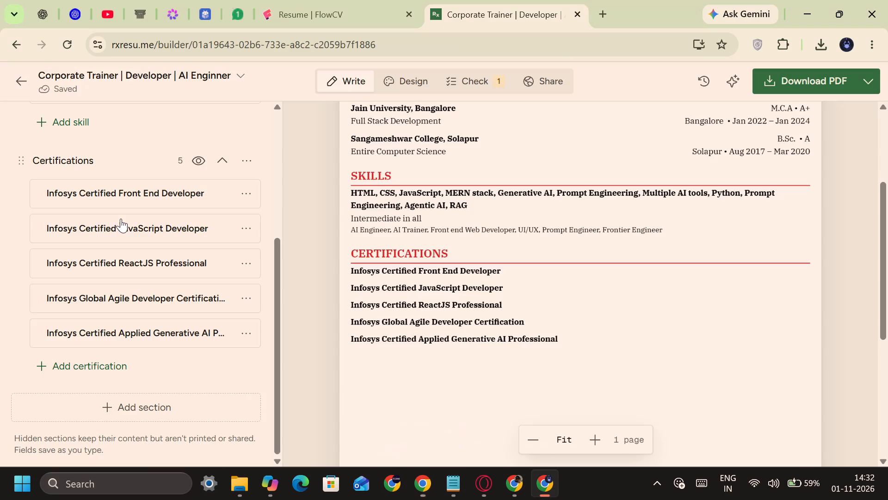
pyautogui.click(121, 365)
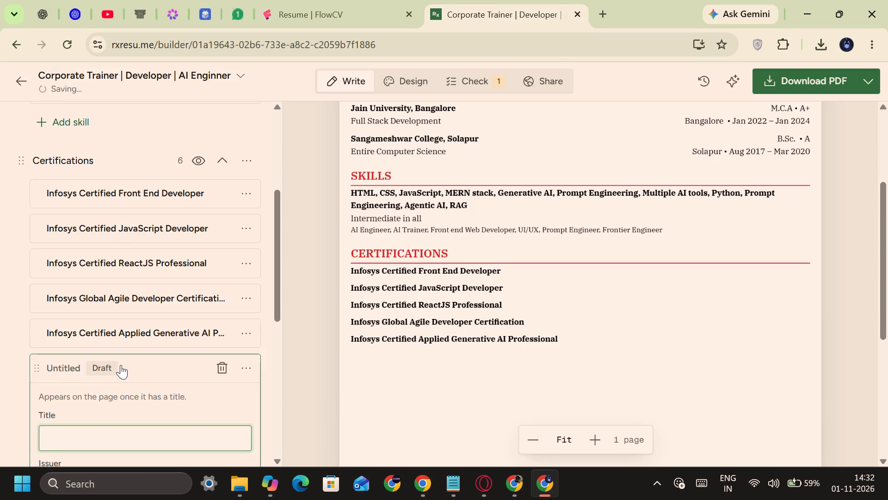
pyautogui.write('Infosys Certified')
pyautogui.press('space')
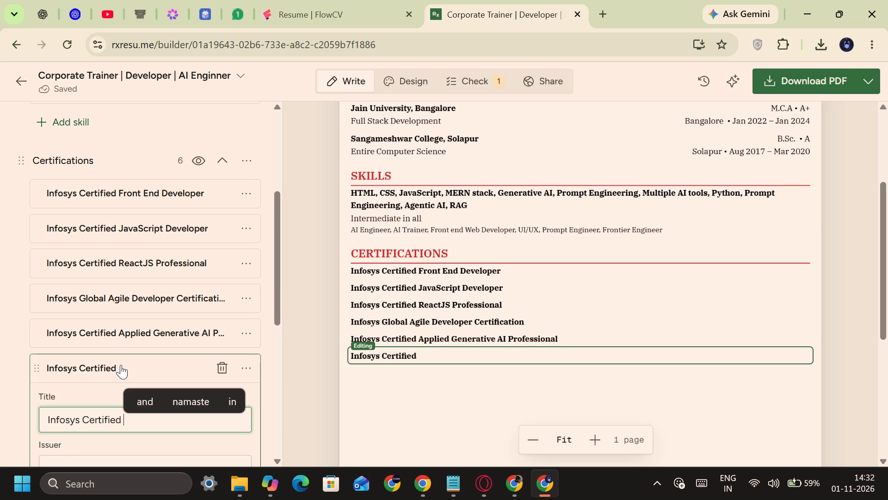
pyautogui.write('AI Builder')
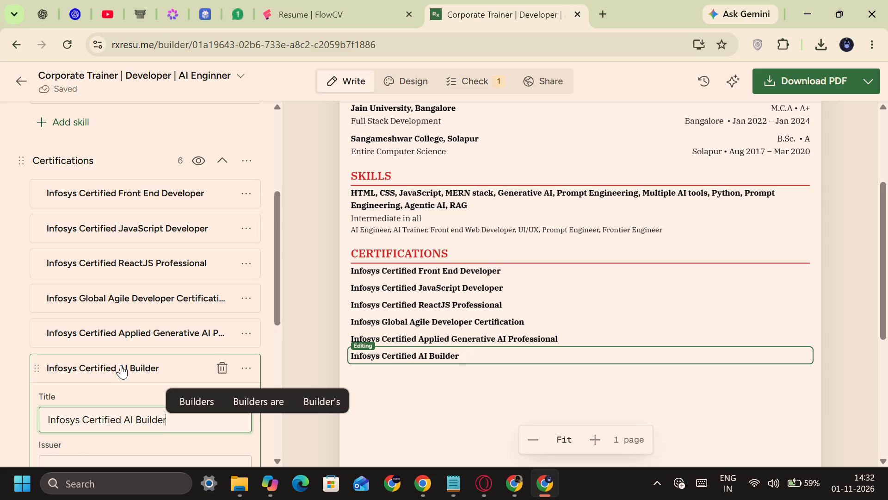
pyautogui.press('space')
pyautogui.write('and Coms')
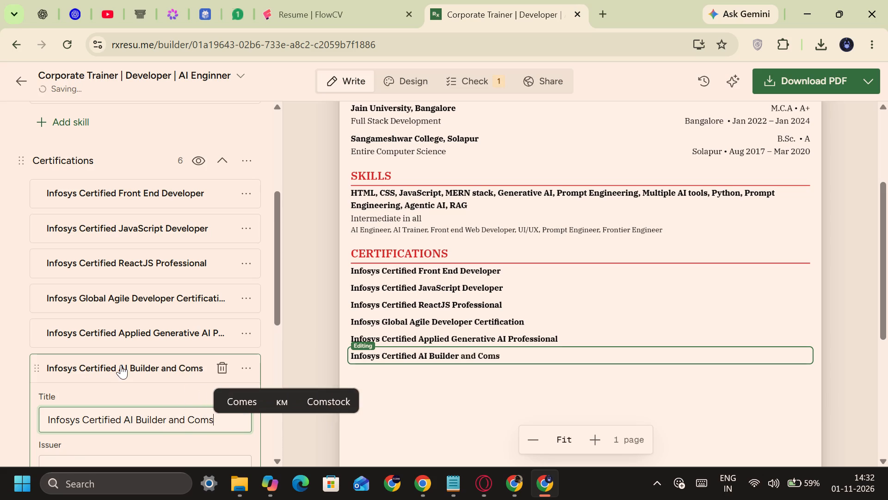
pyautogui.press('BackSpace')
pyautogui.press('BackSpace')
pyautogui.write('nsumer')
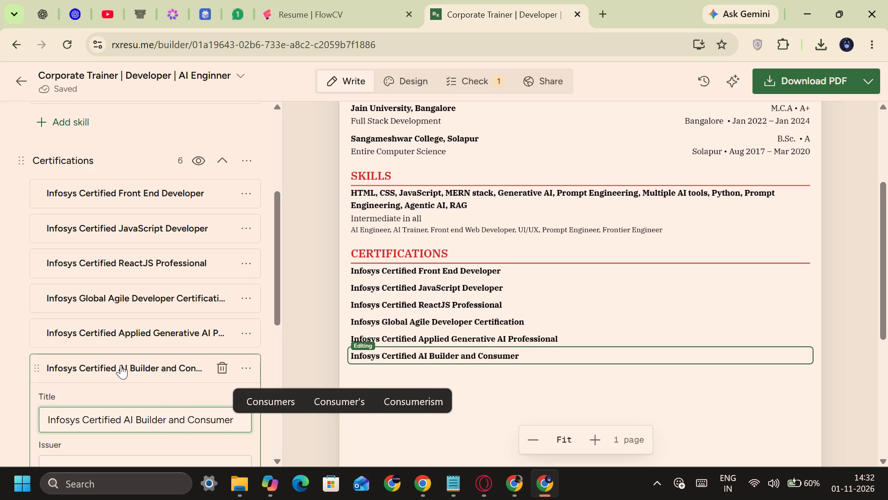
pyautogui.scroll(1, 127, 310)
pyautogui.click(112, 373)
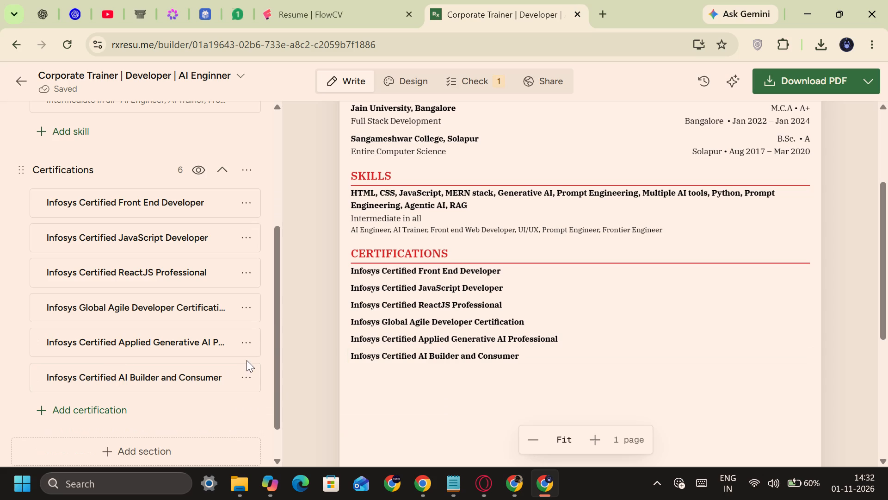
# Look through the remaining sections of the Google Docs CV and compare them with the certifications list in Reactive Resume.
pyautogui.hotkey('alt', 'Tab')
pyautogui.scroll(-2, 450, 360)
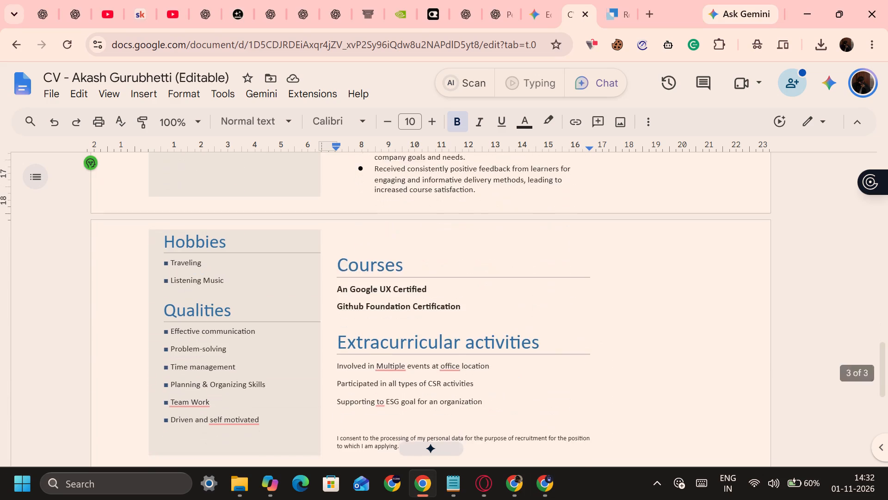
pyautogui.scroll(-2, 450, 360)
pyautogui.scroll(2, 450, 360)
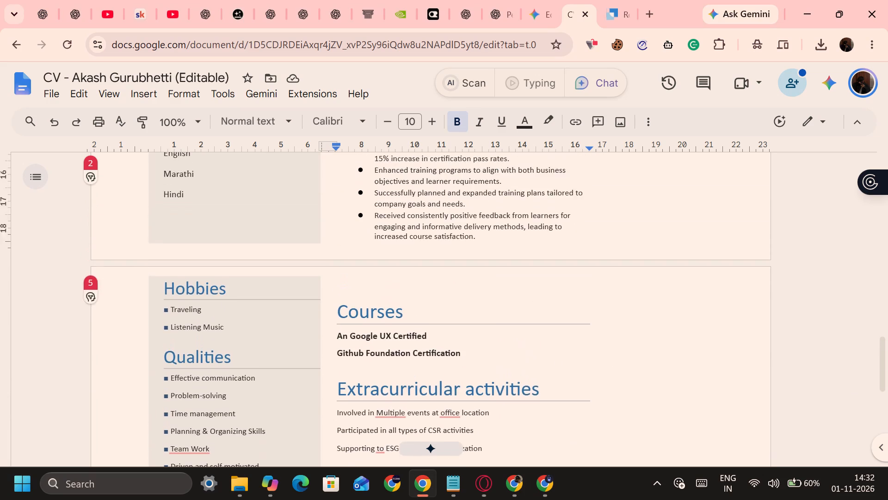
pyautogui.scroll(1, 450, 360)
pyautogui.hotkey('alt', 'Tab')
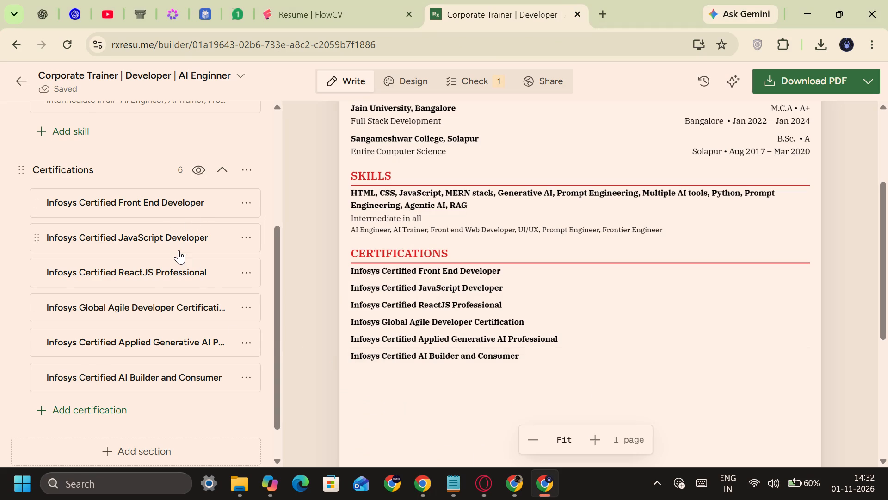
pyautogui.scroll(1, 179, 250)
pyautogui.scroll(-2, 179, 250)
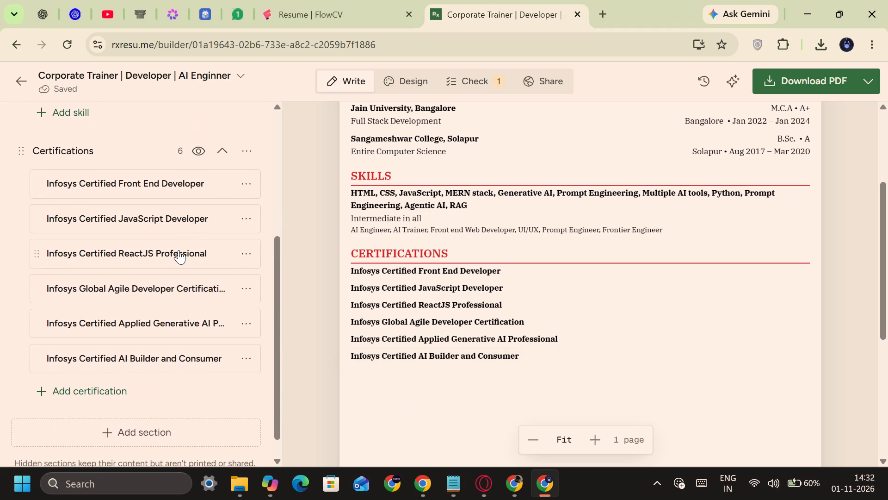
pyautogui.scroll(-1, 179, 250)
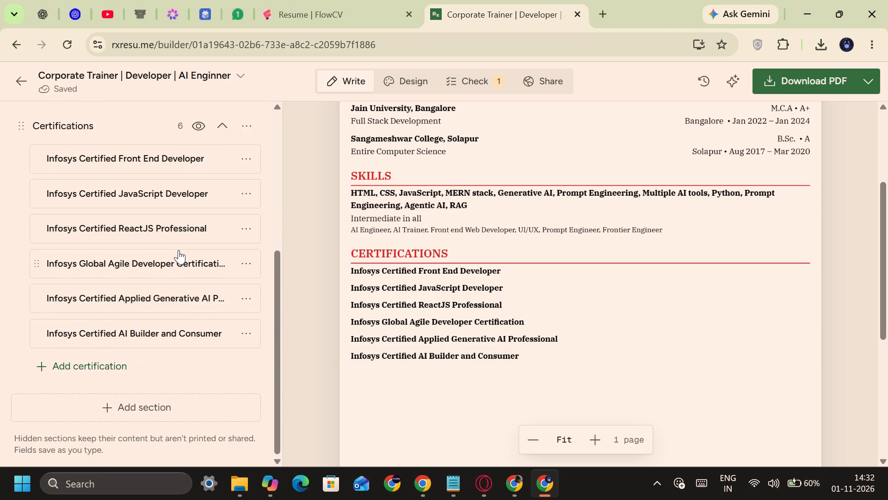
pyautogui.hotkey('alt', 'Tab')
pyautogui.keyDown('alt'); pyautogui.rightClick(272, 299); pyautogui.keyUp('alt')
pyautogui.hotkey('alt', 'Tab')
# Collapse the Certifications and Skills sections in the resume's section list.
pyautogui.scroll(1, 121, 199)
pyautogui.click(216, 171)
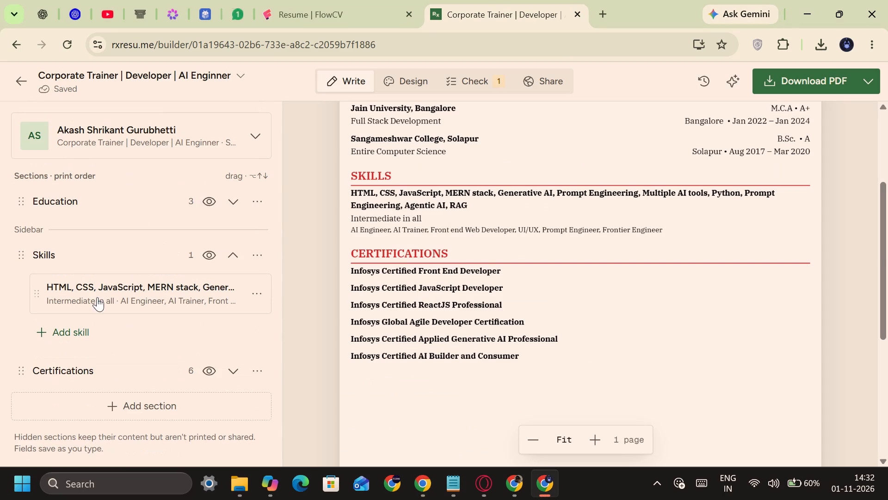
pyautogui.click(233, 254)
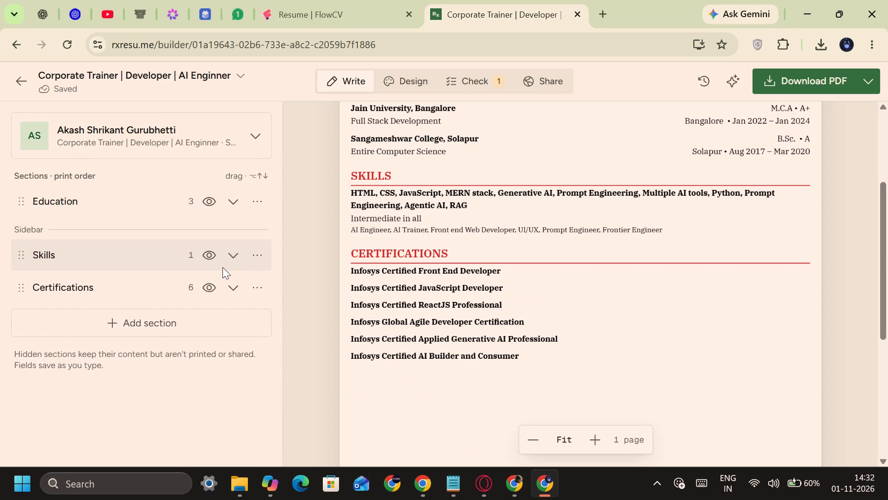
# Examine the Achievements section in the Google Docs CV and return to Reactive Resume.
pyautogui.hotkey('alt', 'Tab')
pyautogui.click(606, 338)
pyautogui.scroll(1, 606, 338)
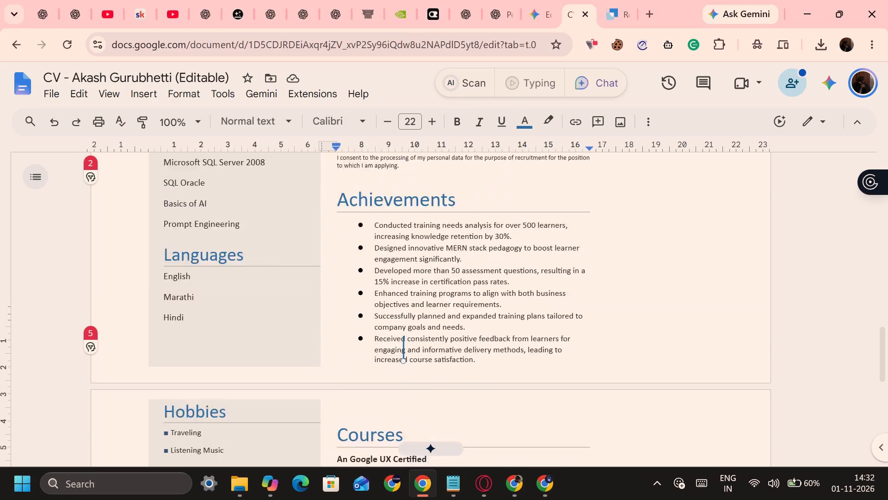
pyautogui.scroll(1, 606, 338)
pyautogui.scroll(-1, 606, 338)
pyautogui.hotkey('alt', 'Tab')
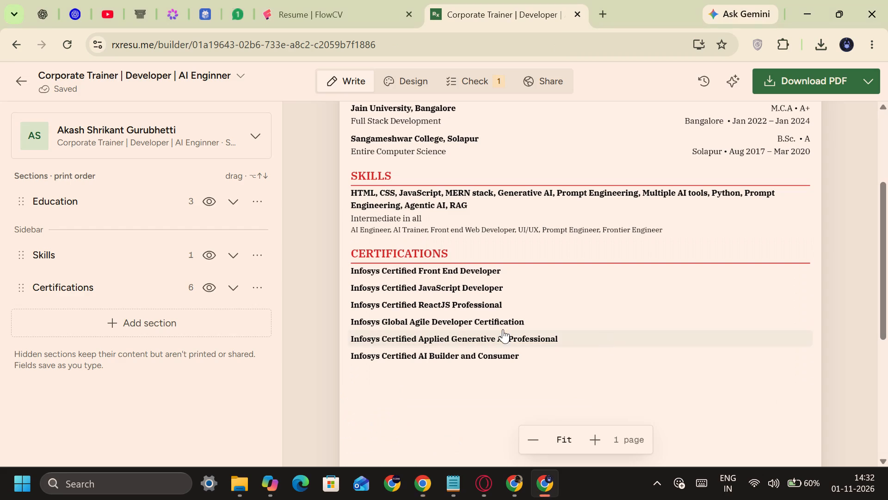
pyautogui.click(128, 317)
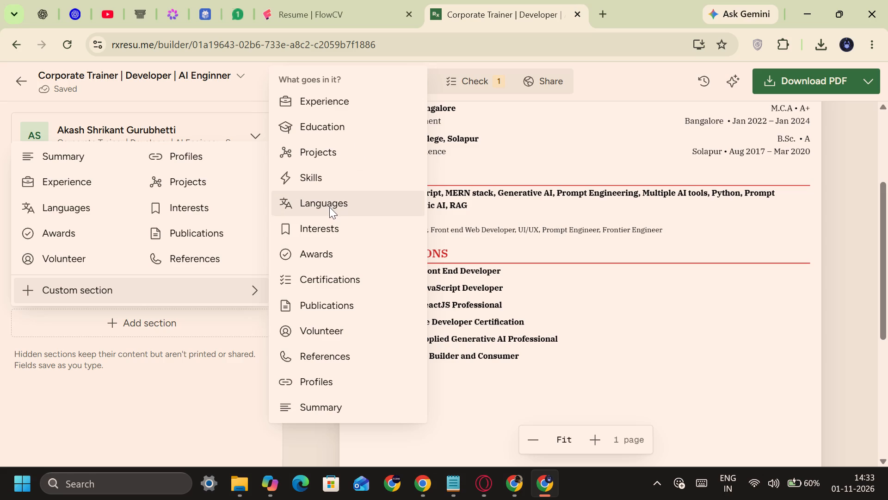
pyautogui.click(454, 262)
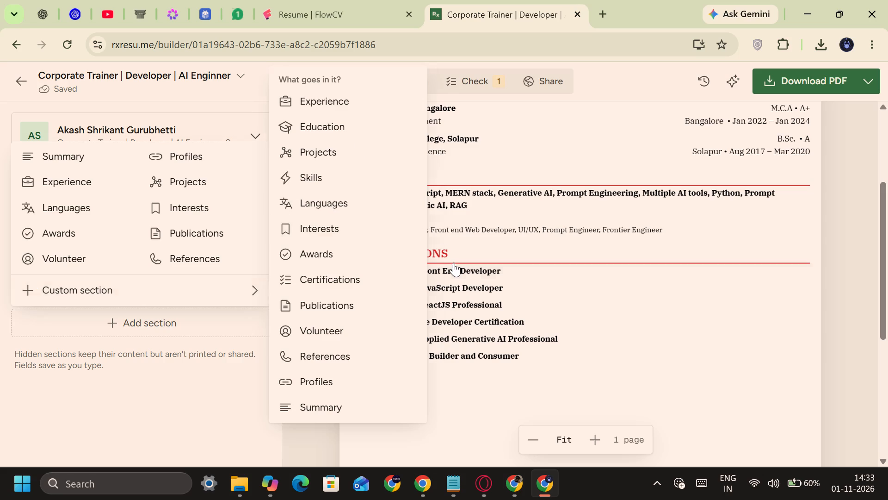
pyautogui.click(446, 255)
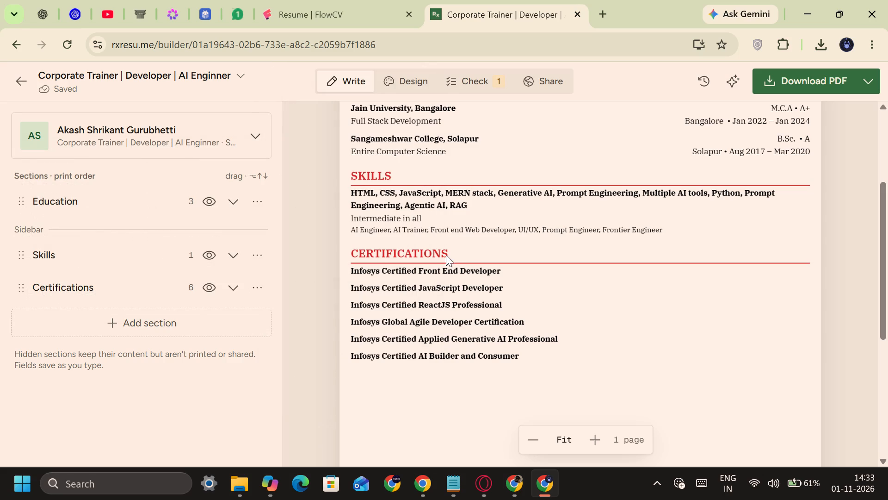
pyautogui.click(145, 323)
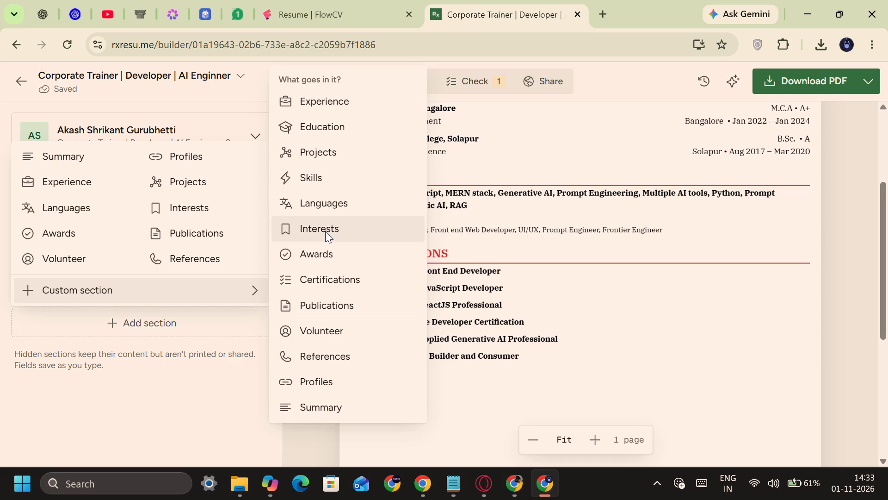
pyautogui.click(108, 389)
# Add a custom section of the Awards type and enter "Be" as the start of its first entry's title.
pyautogui.click(161, 331)
pyautogui.click(354, 256)
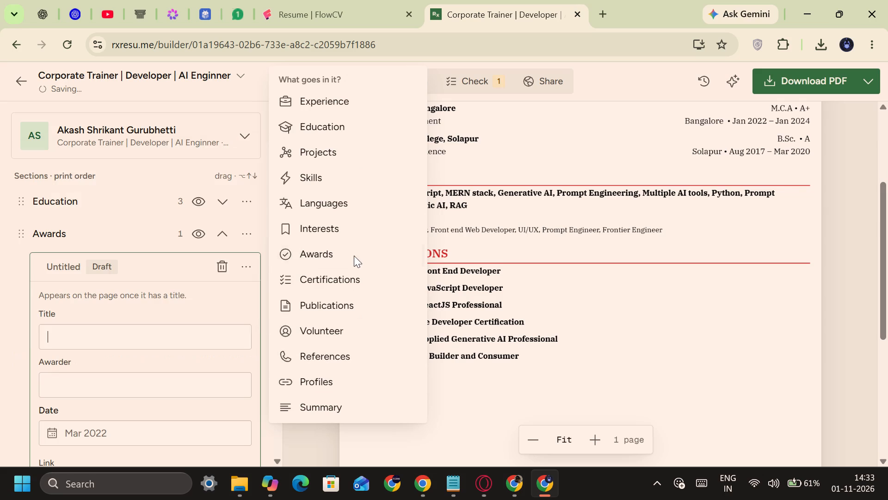
pyautogui.scroll(-2, 127, 331)
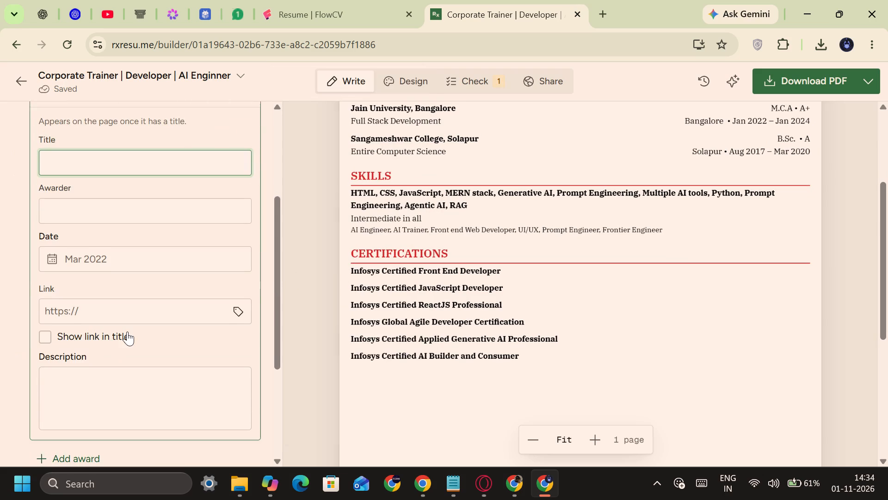
pyautogui.scroll(2, 127, 331)
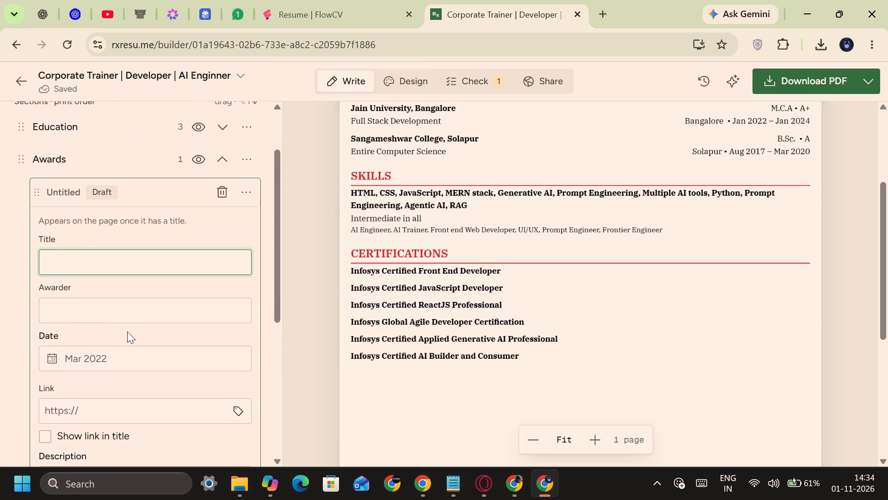
pyautogui.write('Be')
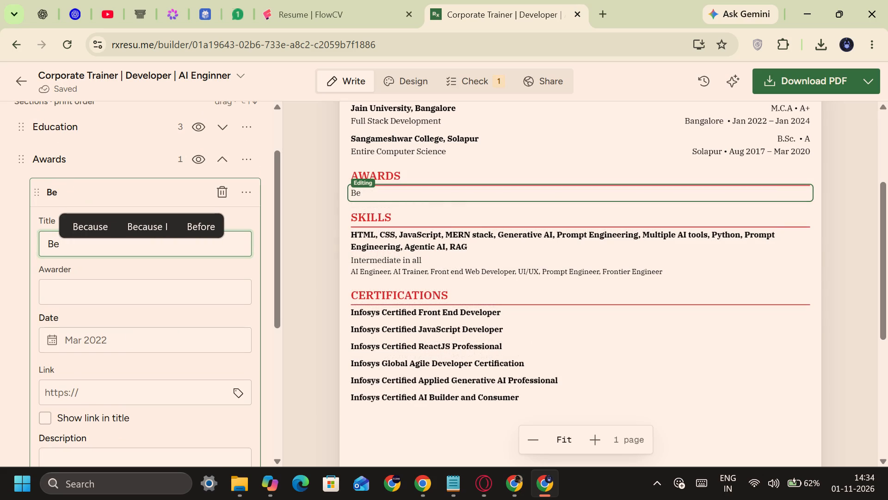
# Rename the Awards section as Achievements.
pyautogui.click(256, 157)
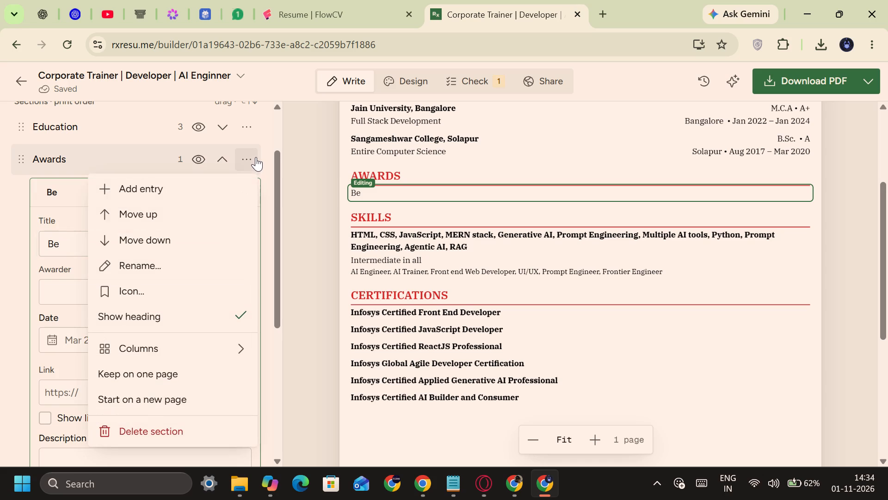
pyautogui.click(176, 265)
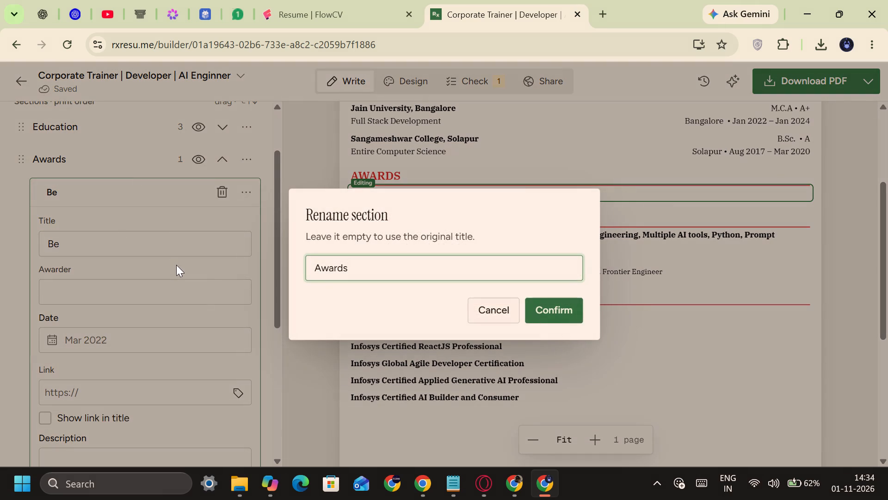
pyautogui.press('BackSpace')
pyautogui.press('BackSpace')
pyautogui.press('BackSpace')
pyautogui.press('BackSpace')
pyautogui.press('BackSpace')
pyautogui.press('BackSpace')
pyautogui.press('BackSpace')
pyautogui.press('BackSpace')
pyautogui.press('BackSpace')
pyautogui.write('Achie')
pyautogui.press('c')
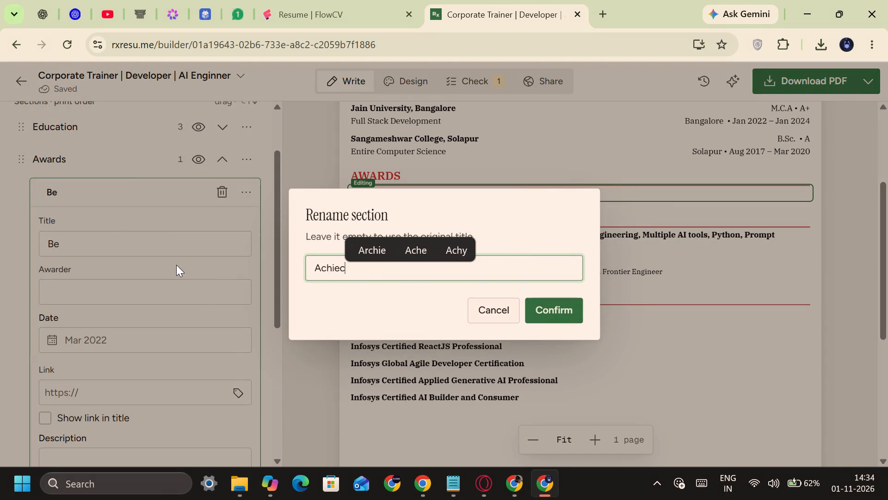
pyautogui.press('BackSpace')
pyautogui.press('e')
pyautogui.press('BackSpace')
pyautogui.write('veme')
pyautogui.click(477, 250)
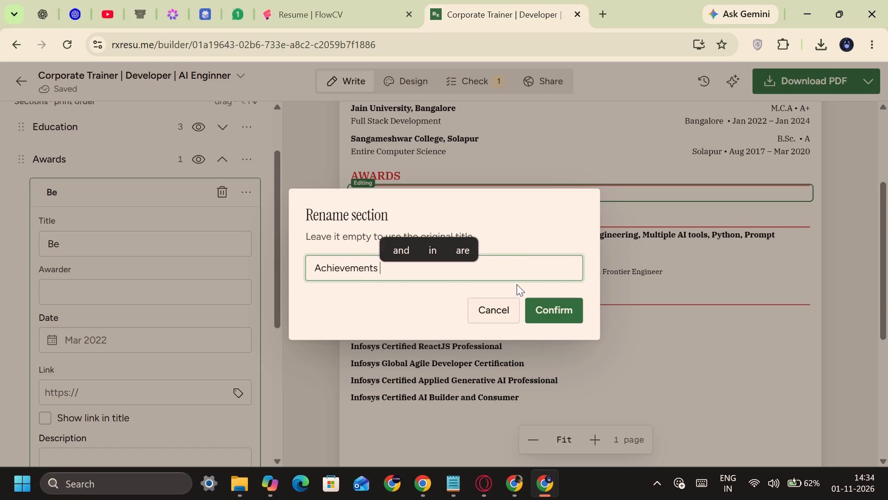
pyautogui.click(554, 307)
# Replace the first entry's title with the Google Docs CV's achievement "Conducted training needs analysis for over 500 learners, increasing knowledge retention by 30%.".
pyautogui.scroll(-2, 282, 308)
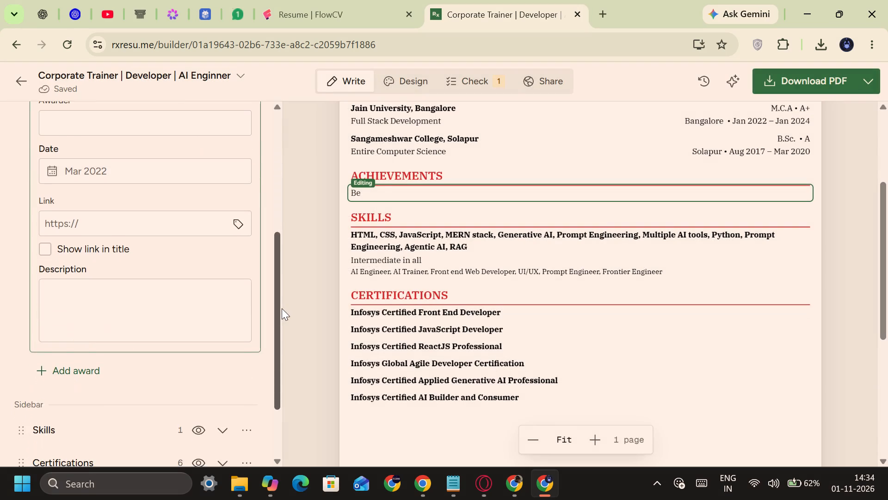
pyautogui.scroll(-1, 203, 325)
pyautogui.scroll(3, 203, 325)
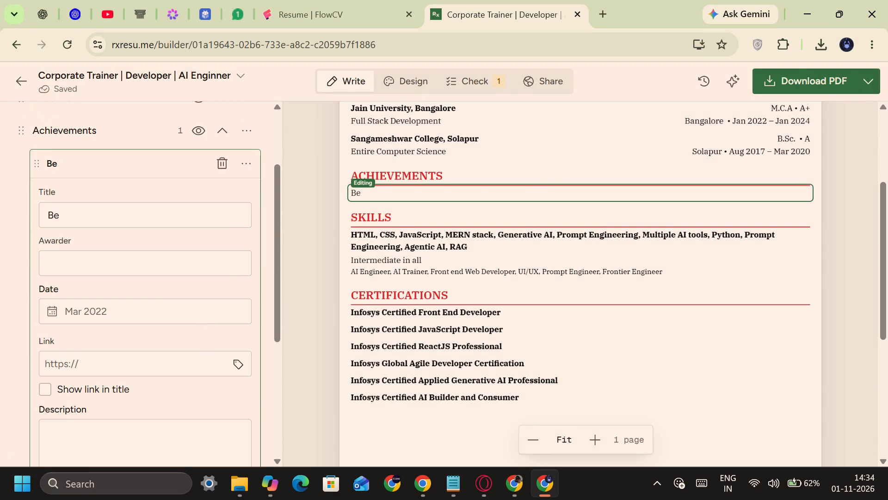
pyautogui.hotkey('alt', 'Tab')
pyautogui.scroll(1, 446, 275)
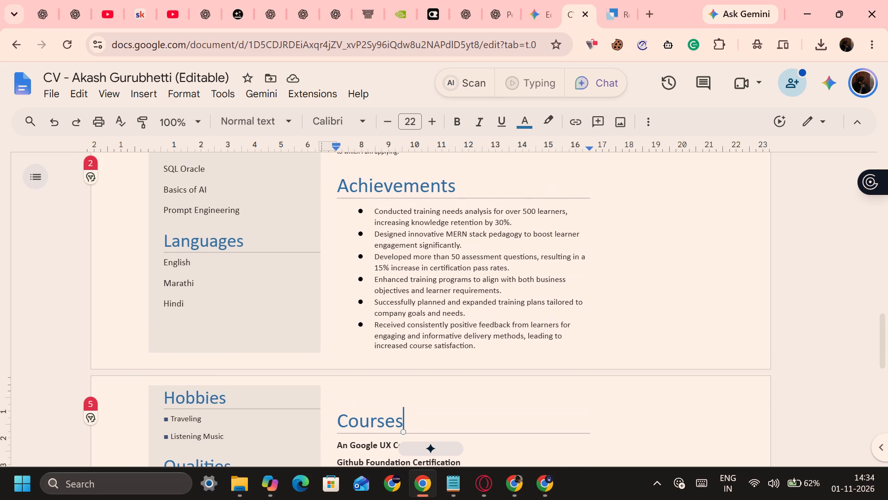
pyautogui.click(373, 215)
pyautogui.hotkey('shift', 'Down')
pyautogui.hotkey('shift', 'Down')
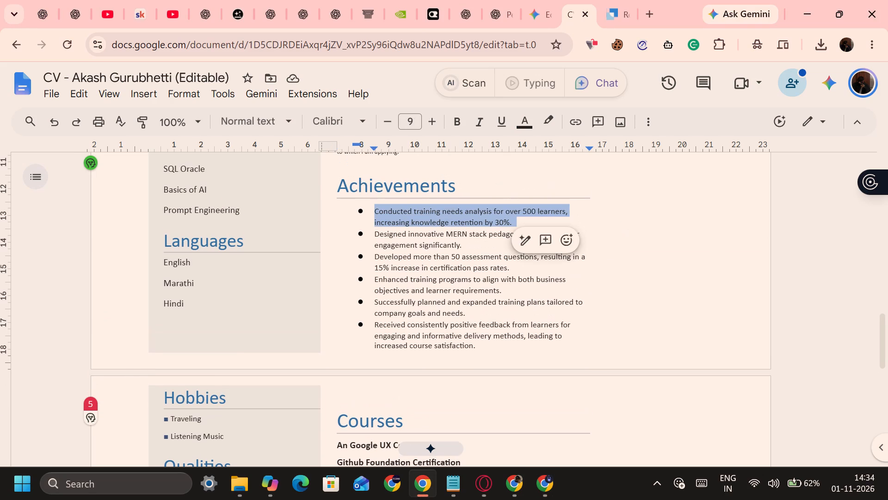
pyautogui.hotkey('ctrl', 'c')
pyautogui.hotkey('alt', 'Tab')
pyautogui.click(129, 205)
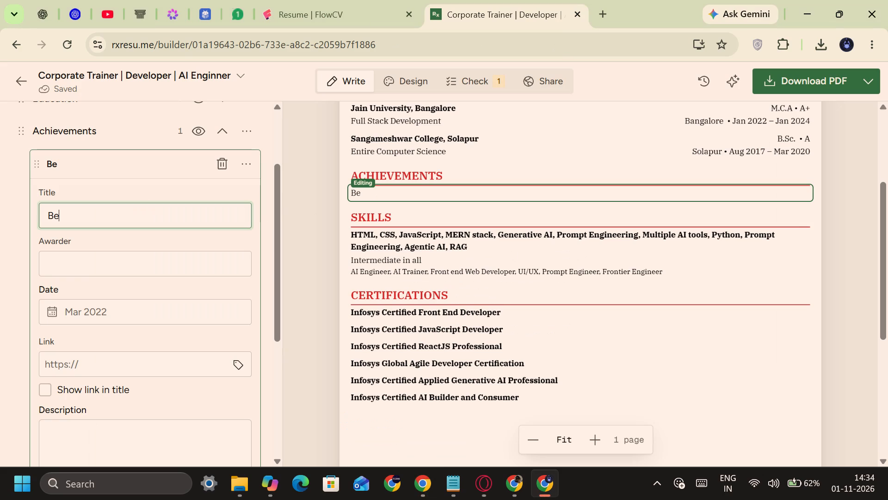
pyautogui.press('BackSpace')
pyautogui.press('BackSpace')
pyautogui.press('BackSpace')
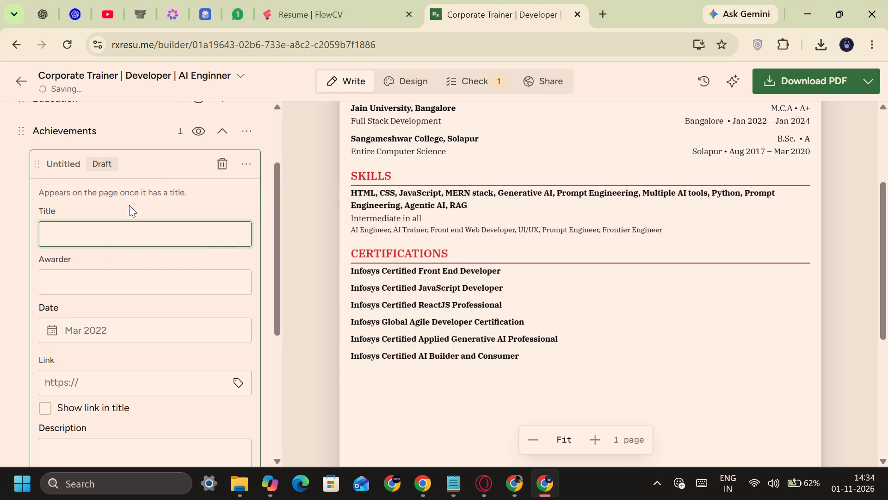
pyautogui.hotkey('ctrl', 'v')
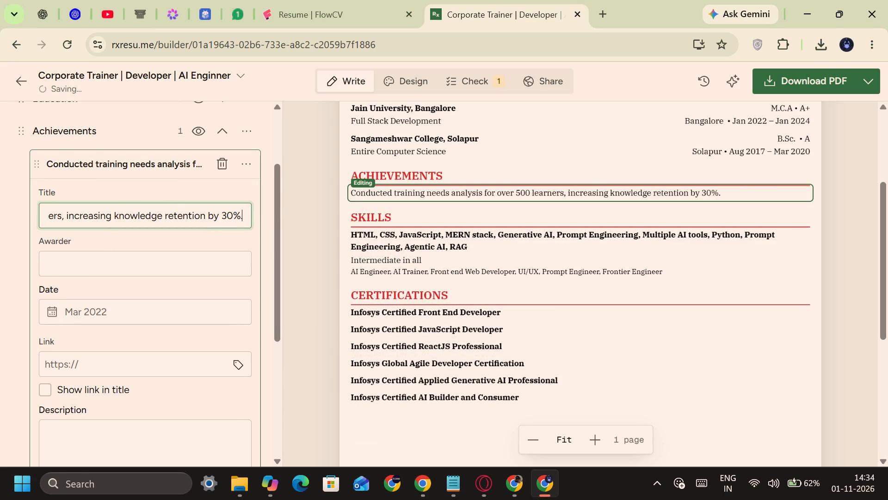
# Add a second Achievements entry titled "Designed innovative MERN stack pedagogy to boost learner engagement significantly.", copied from the Google Docs CV.
pyautogui.scroll(-2, 171, 236)
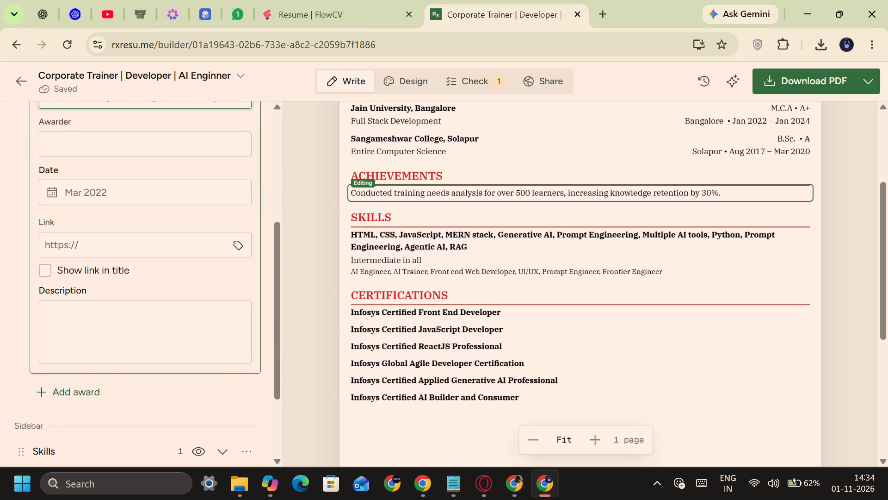
pyautogui.click(91, 383)
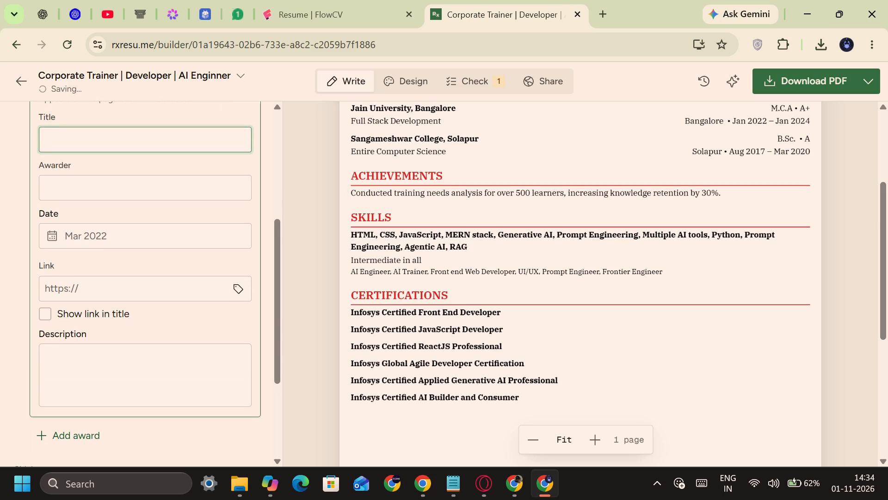
pyautogui.scroll(2, 138, 283)
pyautogui.hotkey('alt', 'Tab')
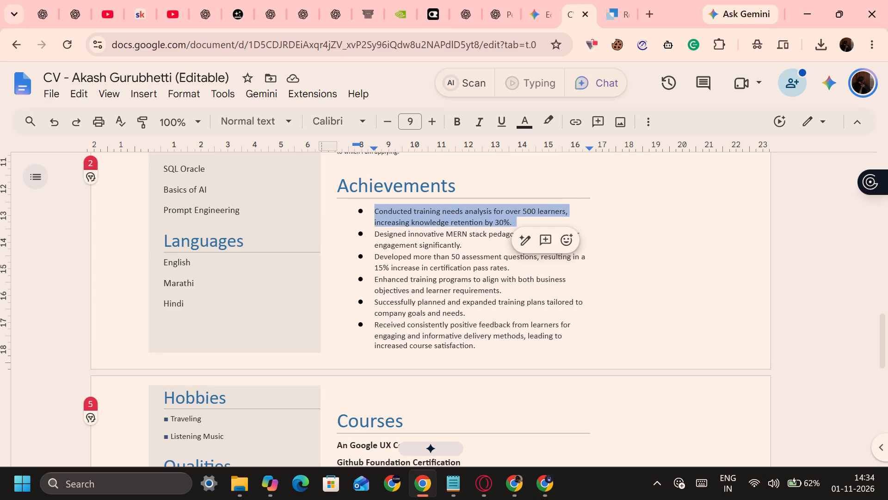
pyautogui.click(373, 232)
pyautogui.hotkey('shift', 'Down')
pyautogui.hotkey('shift', 'Down')
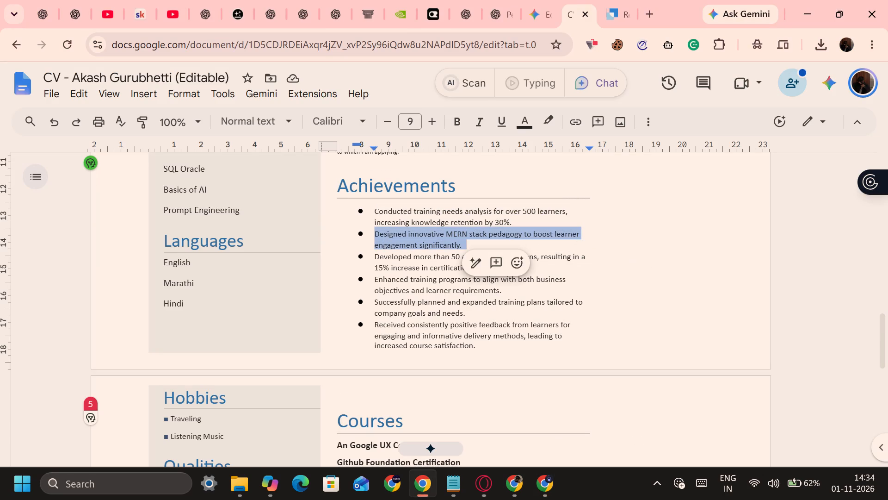
pyautogui.hotkey('ctrl', 'c')
pyautogui.hotkey('alt', 'Tab')
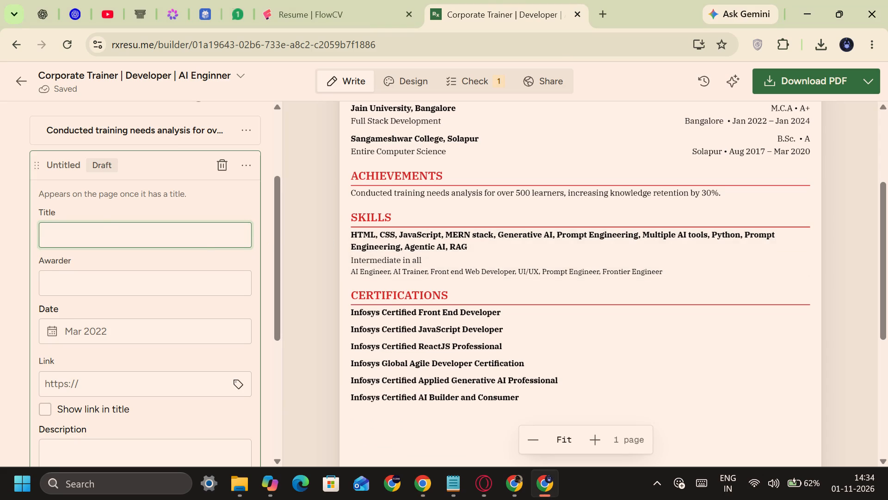
pyautogui.hotkey('ctrl', 'v')
pyautogui.scroll(-1, 160, 261)
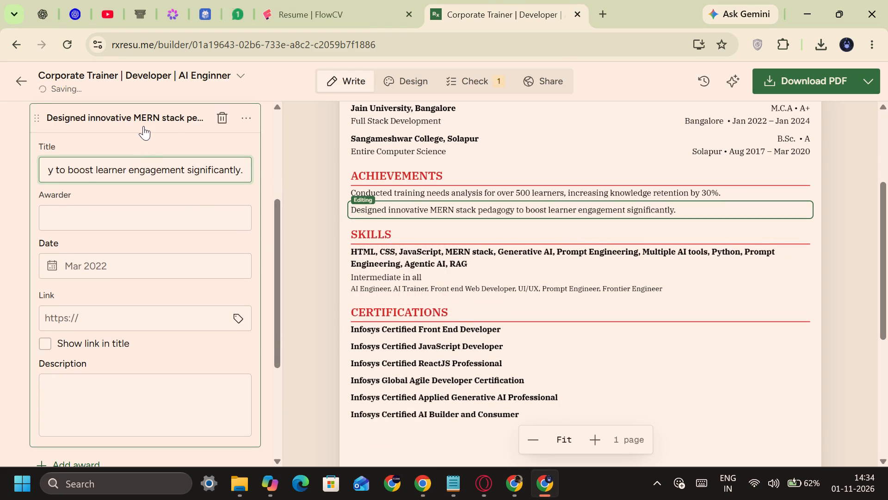
pyautogui.click(143, 126)
# Add a third Achievements entry titled "Developed more than 50 assessment questions, resulting in a 15% increase in certification pass rates.", copied from the CV.
pyautogui.click(94, 272)
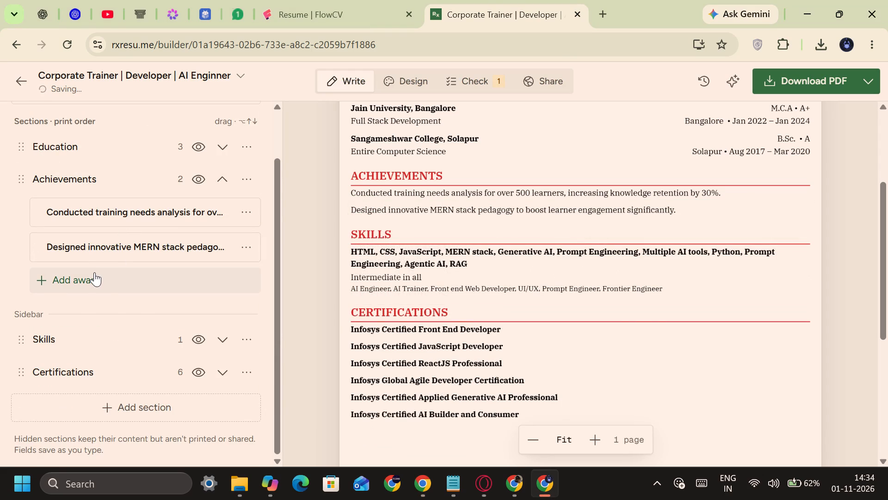
pyautogui.hotkey('alt', 'Tab')
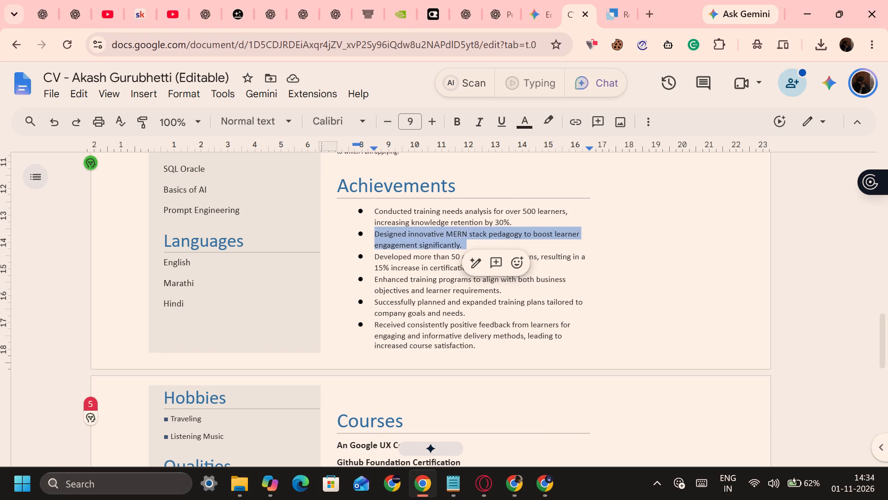
pyautogui.click(382, 250)
pyautogui.press('Left')
pyautogui.hotkey('shift', 'Down')
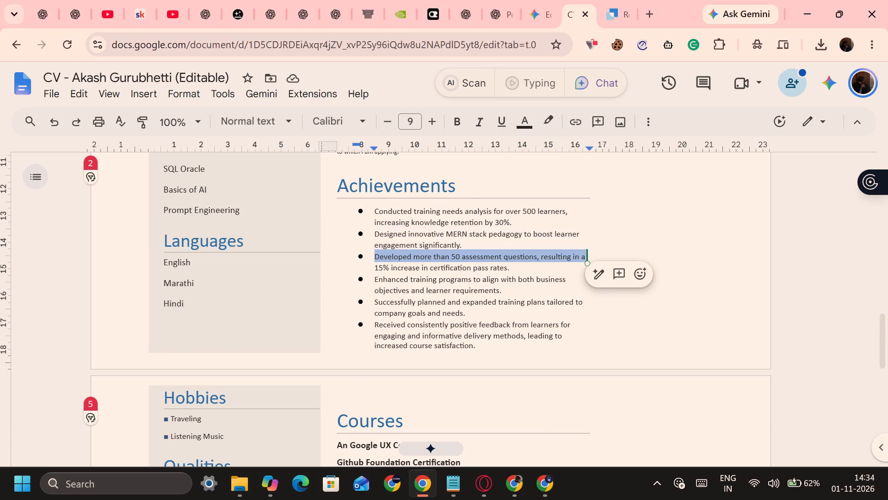
pyautogui.hotkey('shift', 'Down')
pyautogui.hotkey('ctrl', 'c')
pyautogui.hotkey('alt', 'Tab')
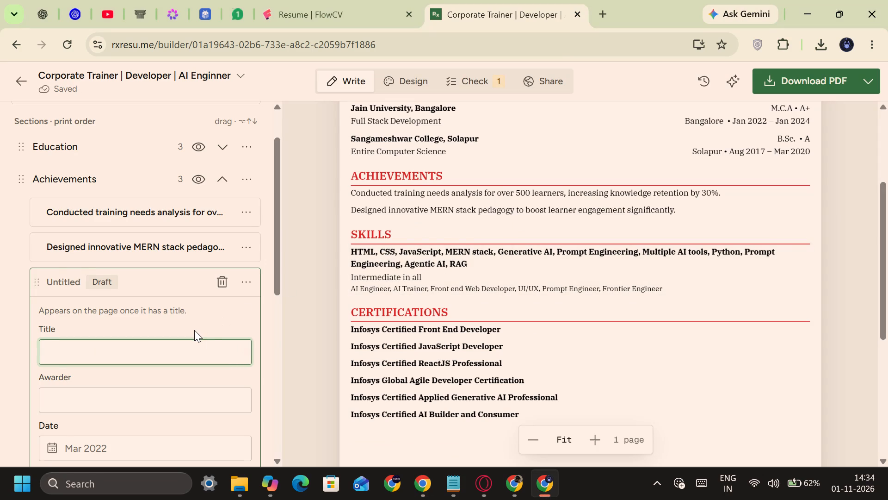
pyautogui.hotkey('ctrl', 'v')
pyautogui.click(150, 282)
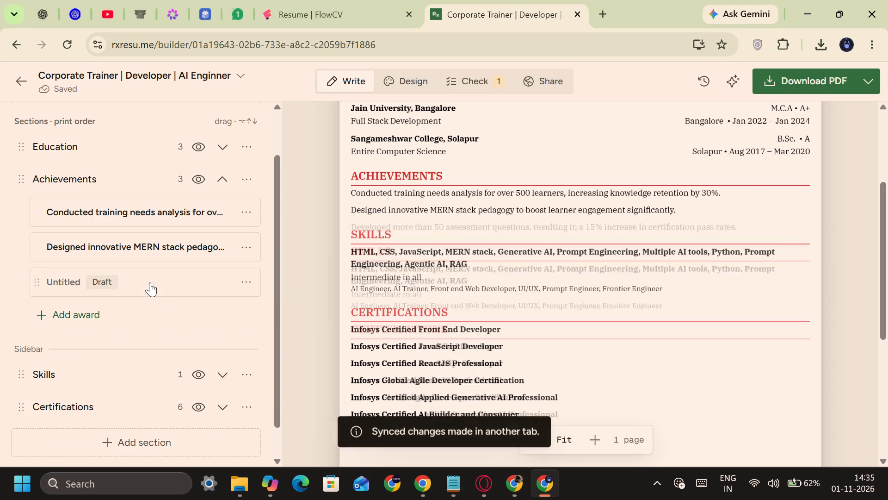
# Add a fourth Achievements entry titled "Enhanced training programs to align with both business objectives and learner requirements.", copied from the Google Docs CV.
pyautogui.click(106, 322)
pyautogui.hotkey('alt', 'Tab')
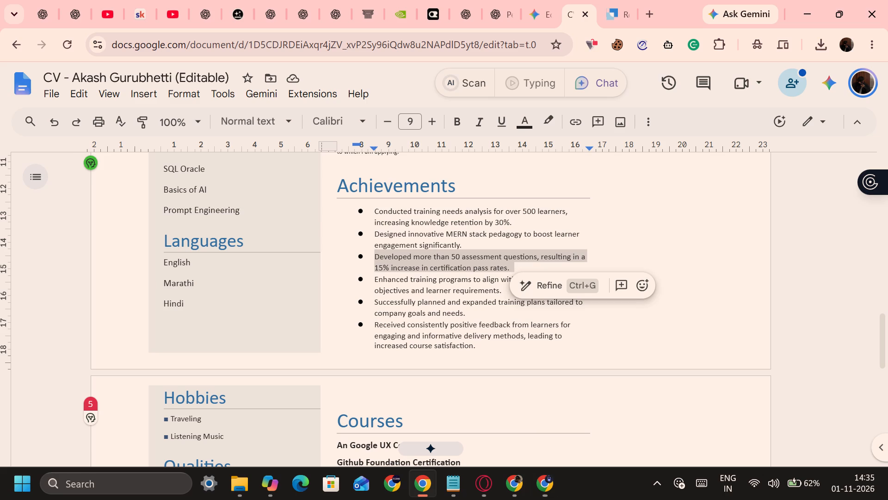
pyautogui.click(375, 277)
pyautogui.hotkey('shift', 'Down')
pyautogui.hotkey('shift', 'Down')
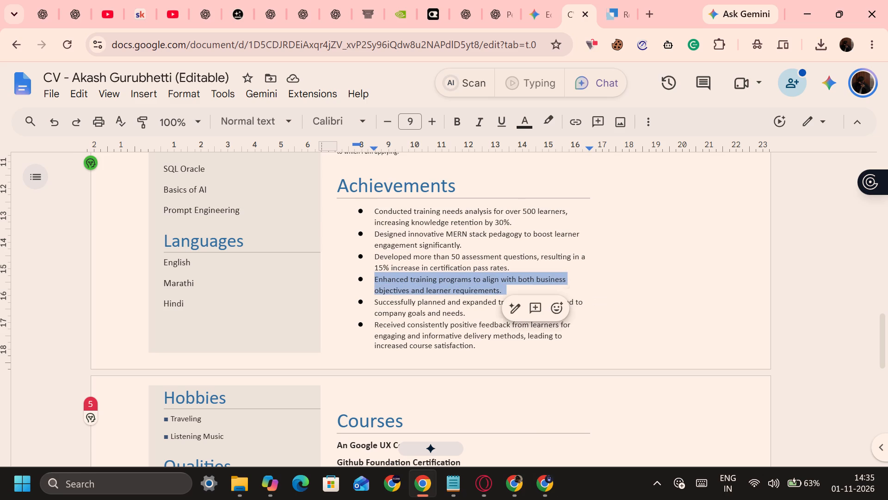
pyautogui.hotkey('ctrl', 'c')
pyautogui.hotkey('alt', 'Tab')
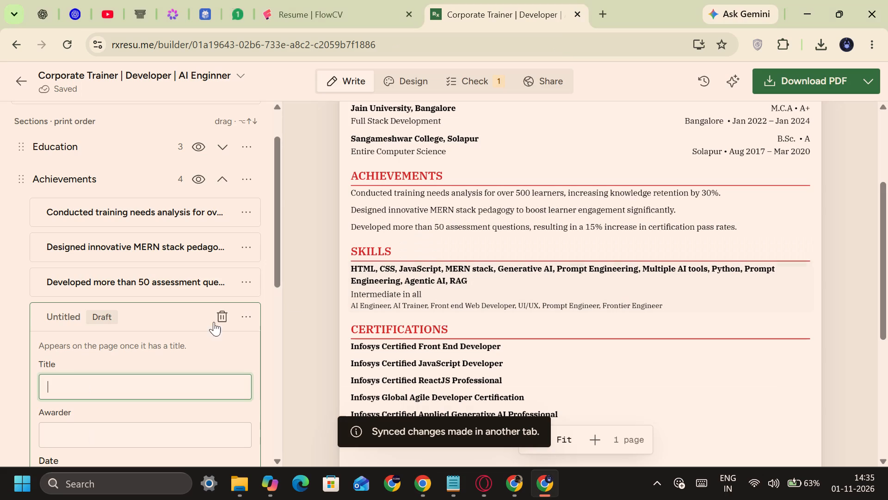
pyautogui.hotkey('ctrl', 'v')
pyautogui.scroll(-1, 114, 358)
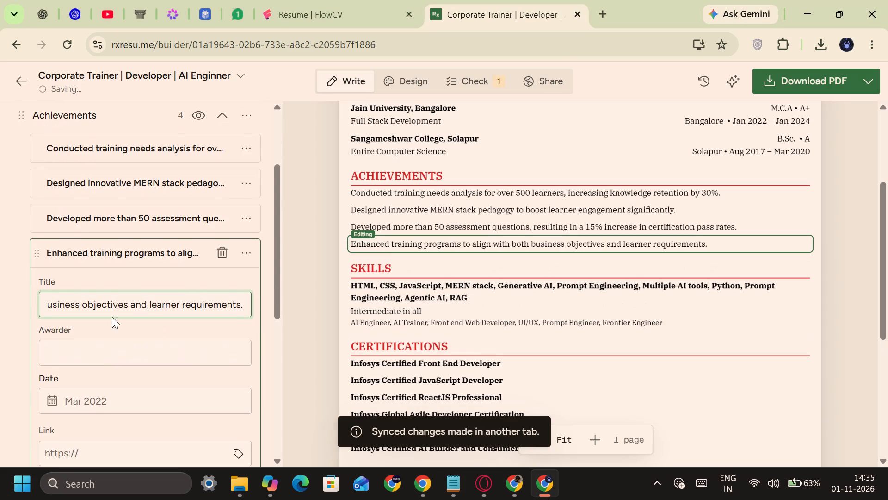
pyautogui.click(119, 258)
# Add a fifth Achievements entry titled "Successfully planned and expanded training plans tailored to company goals and needs.", copied from the Google Docs CV.
pyautogui.hotkey('alt', 'Tab')
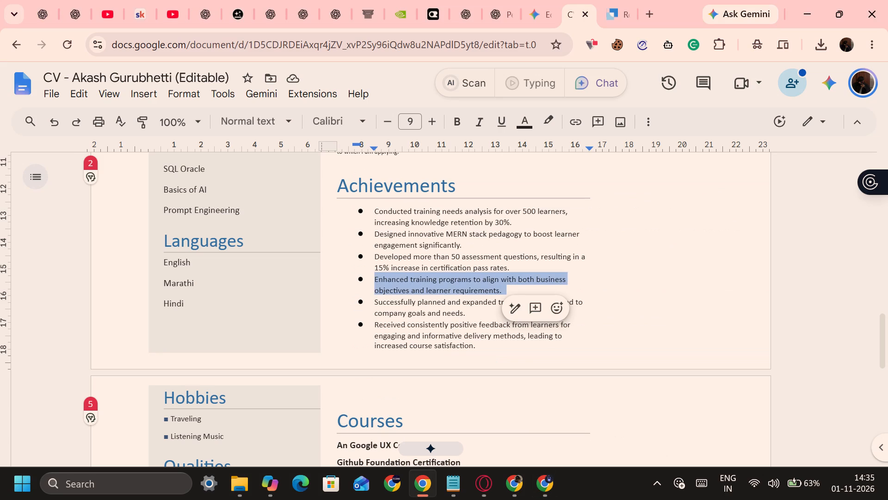
pyautogui.click(374, 299)
pyautogui.hotkey('shift', 'Down')
pyautogui.hotkey('shift', 'Down')
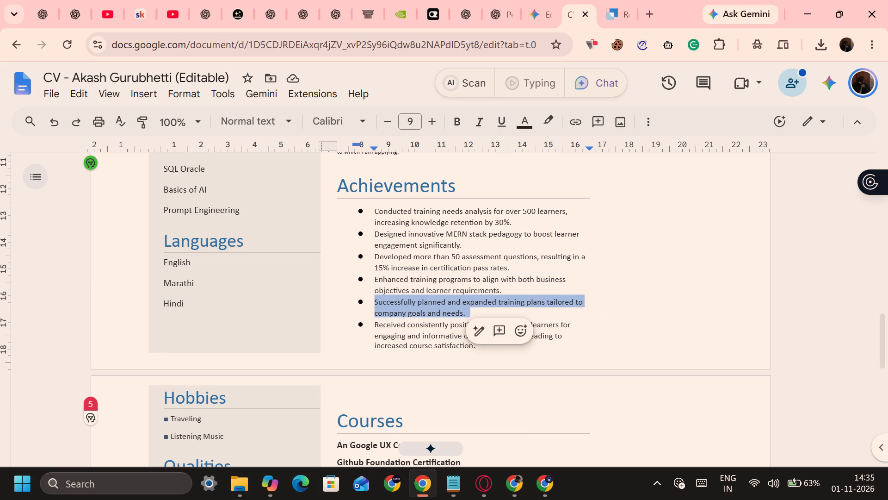
pyautogui.hotkey('ctrl', 'c')
pyautogui.hotkey('alt', 'Tab')
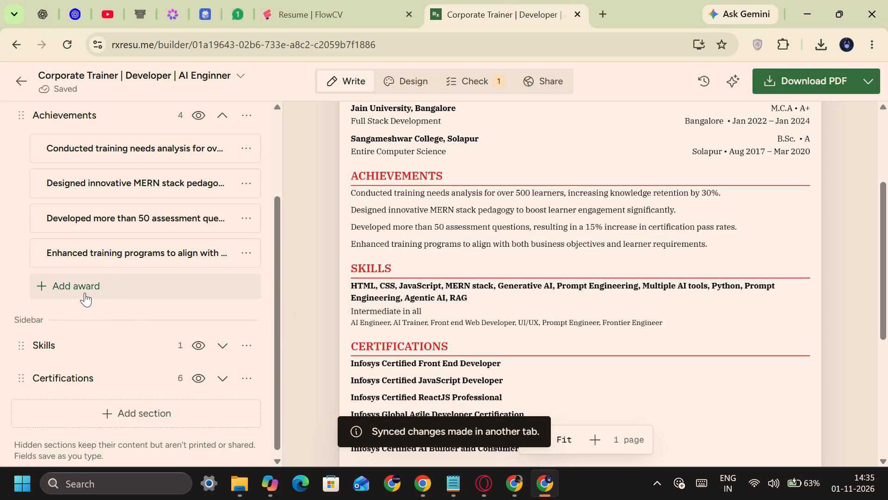
pyautogui.click(85, 293)
pyautogui.hotkey('ctrl', 'v')
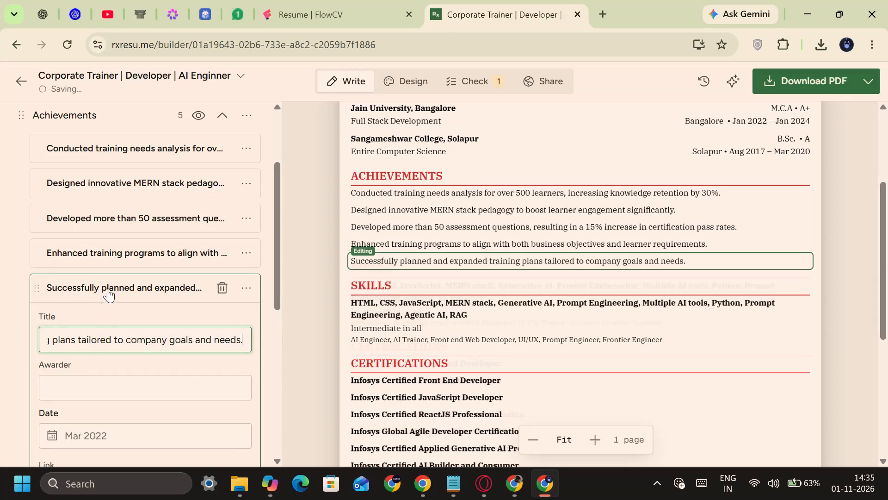
pyautogui.click(112, 280)
# Add a sixth Achievements entry titled "Received consistently positive feedback from learners for engaging and informative delivery methods, leading to increased course satisfaction." from the CV.
pyautogui.hotkey('alt', 'Tab')
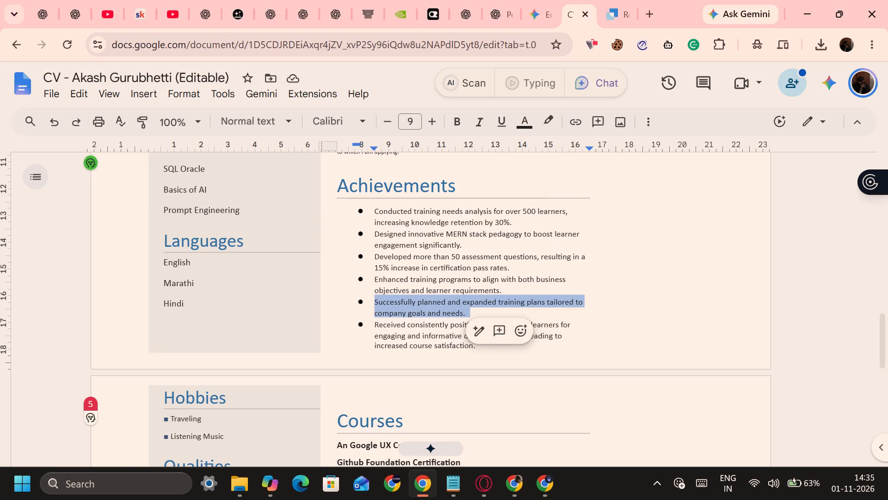
pyautogui.click(376, 325)
pyautogui.hotkey('shift', 'Down')
pyautogui.hotkey('shift', 'Down')
pyautogui.hotkey('shift', 'Down')
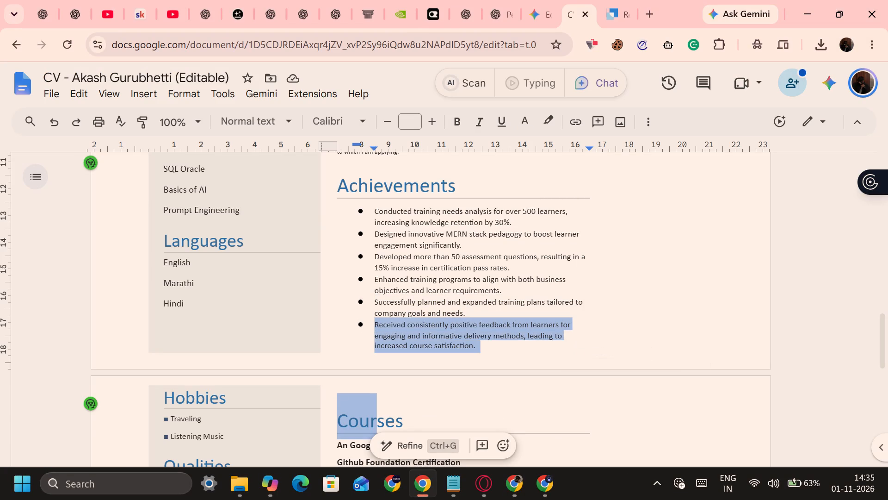
pyautogui.hotkey('shift', 'Left')
pyautogui.hotkey('shift', 'Left')
pyautogui.hotkey('shift', 'Left')
pyautogui.hotkey('shift', 'Left')
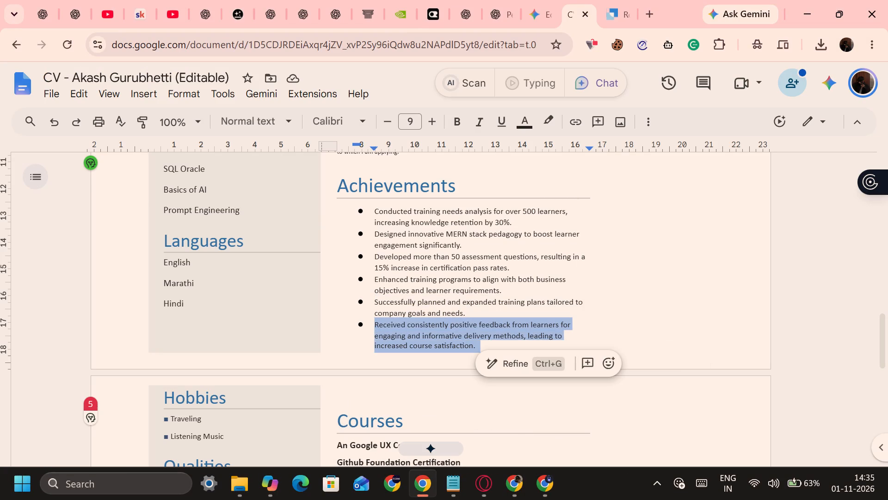
pyautogui.hotkey('ctrl', 'c')
pyautogui.hotkey('alt', 'Tab')
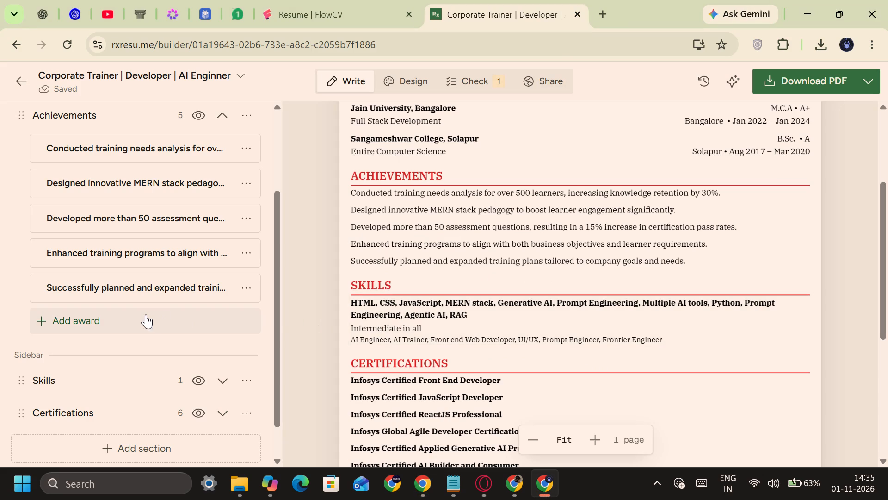
pyautogui.click(135, 313)
pyautogui.hotkey('ctrl', 'v')
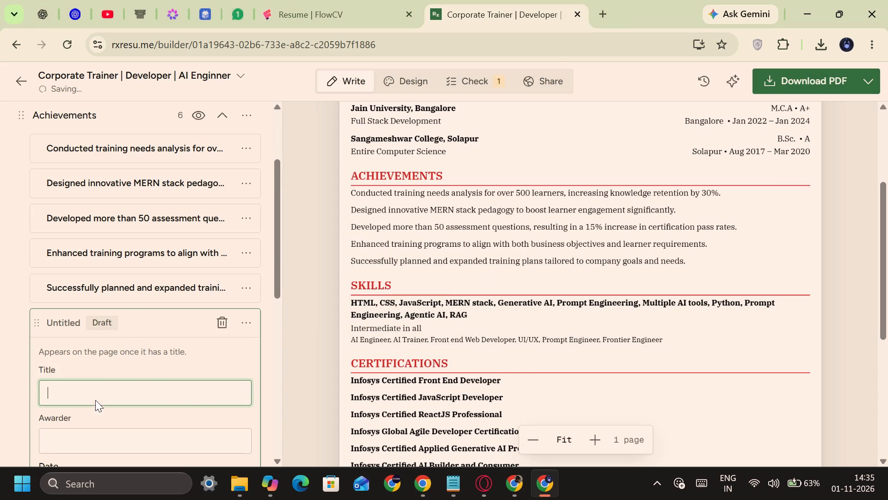
# Collapse the sixth entry and the whole Achievements section.
pyautogui.click(321, 310)
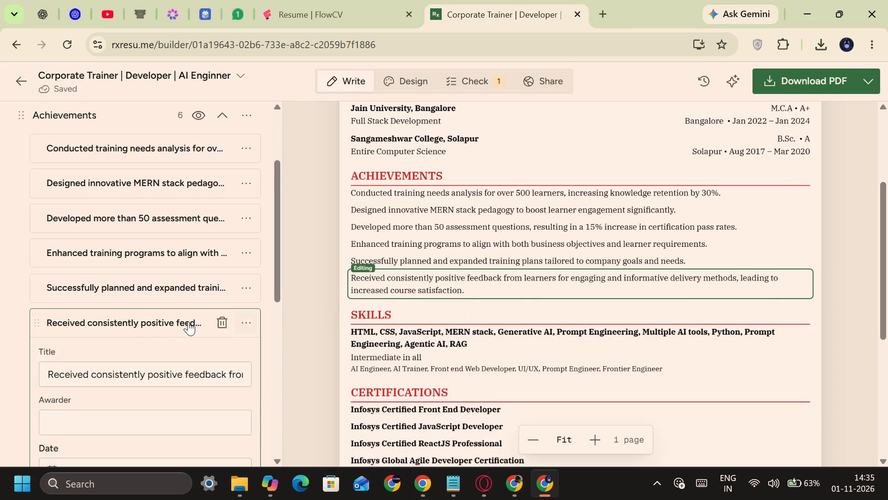
pyautogui.click(152, 322)
pyautogui.scroll(1, 152, 319)
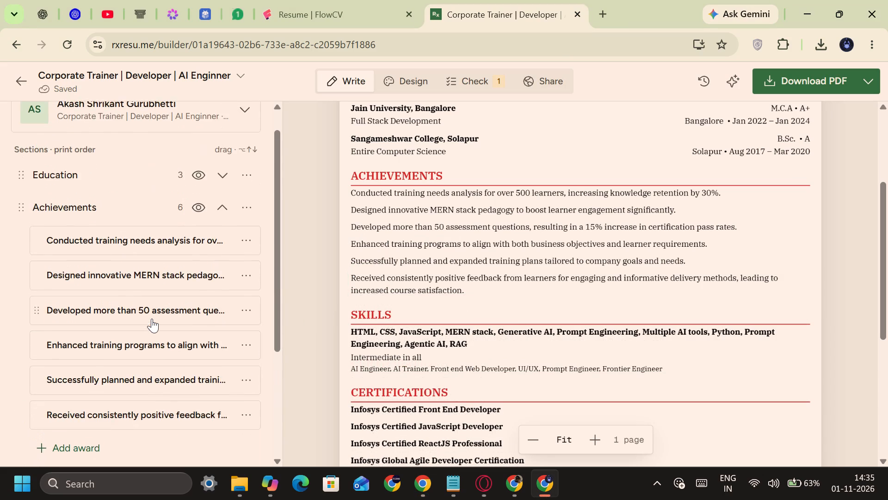
pyautogui.scroll(1, 152, 319)
pyautogui.click(135, 236)
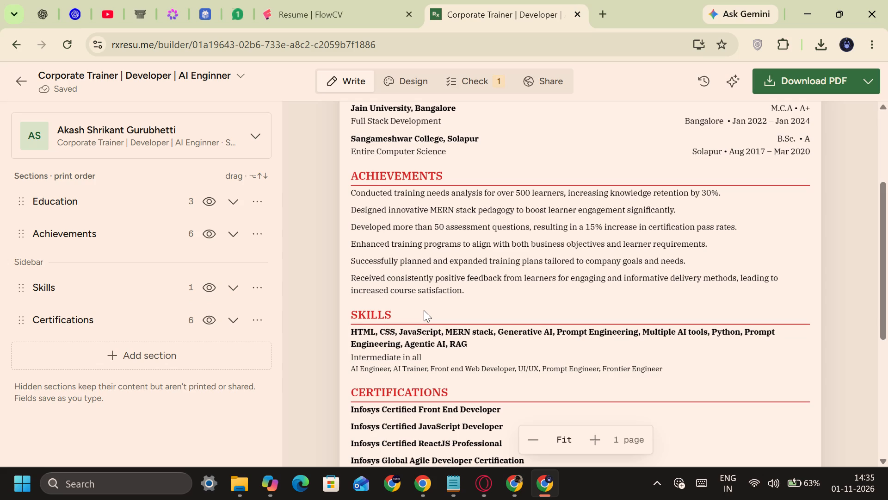
# Compare the résumé preview with the last page of the Google Docs CV to identify sections still missing.
pyautogui.scroll(-1, 374, 248)
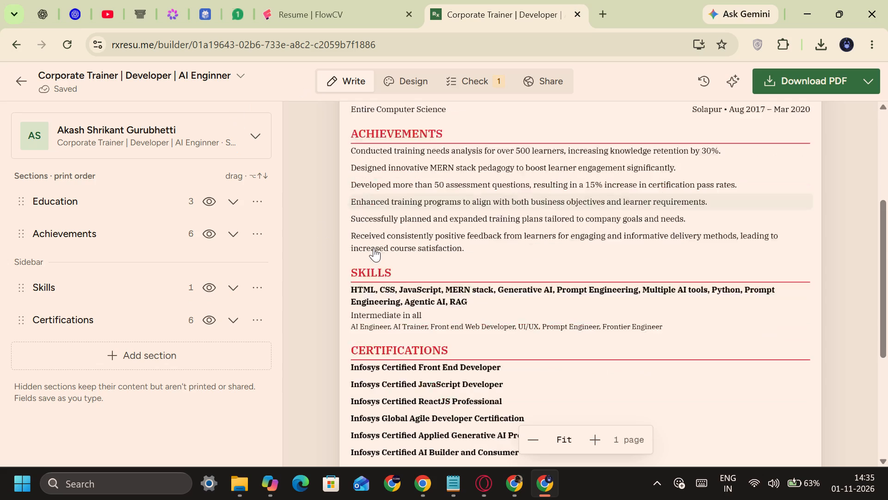
pyautogui.scroll(-2, 374, 248)
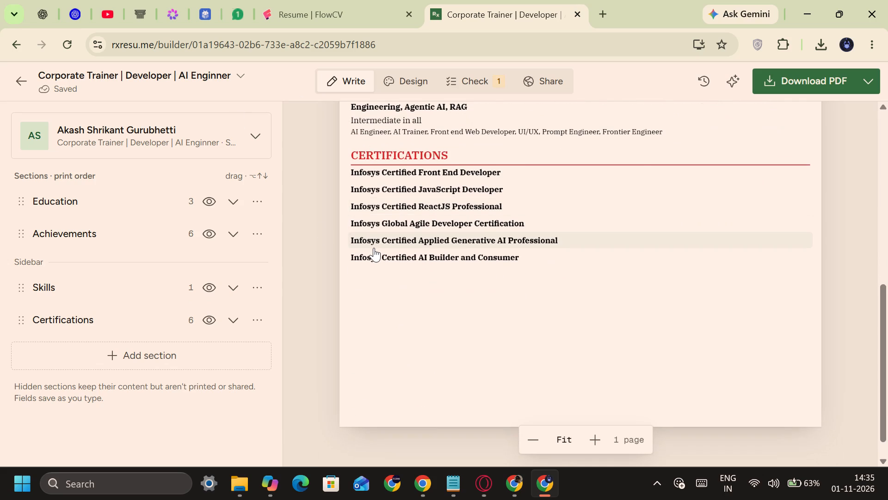
pyautogui.hotkey('alt', 'Tab')
pyautogui.scroll(-1, 357, 286)
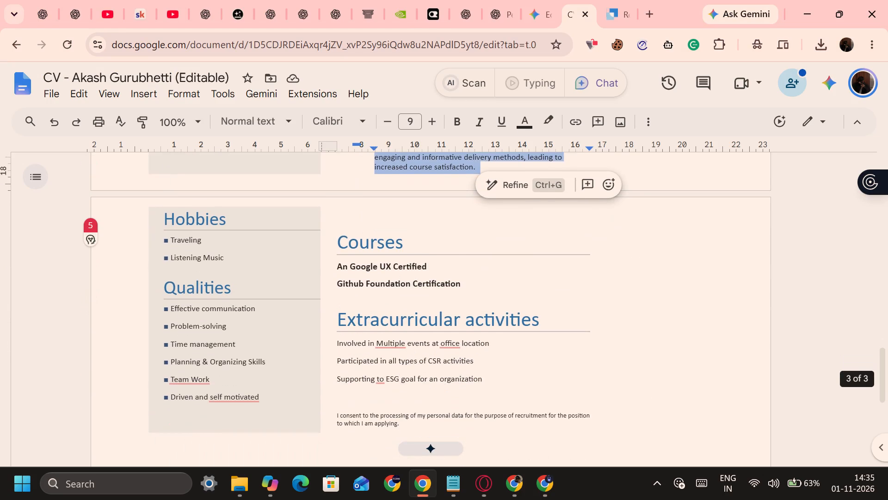
pyautogui.scroll(-1, 357, 286)
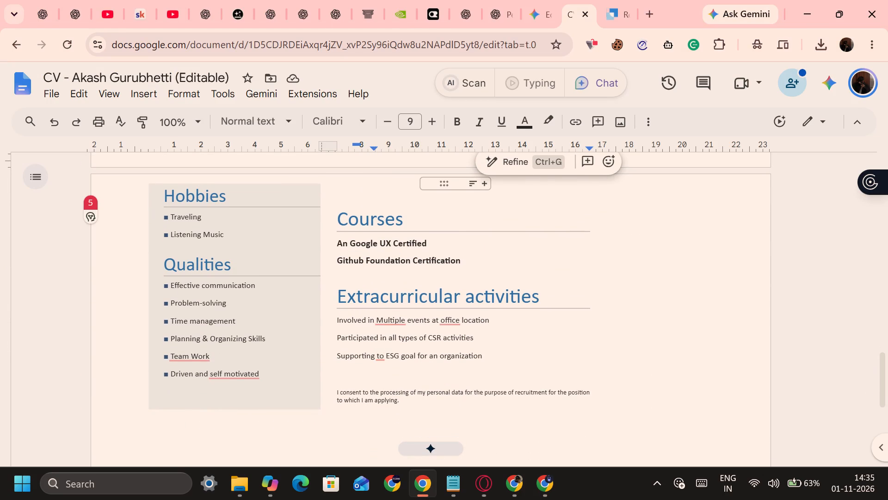
pyautogui.scroll(1, 422, 334)
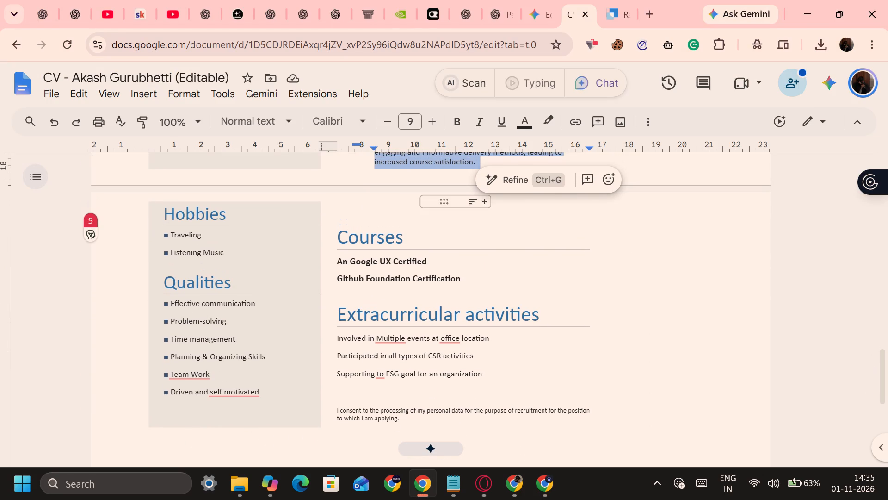
pyautogui.hotkey('alt', 'Tab')
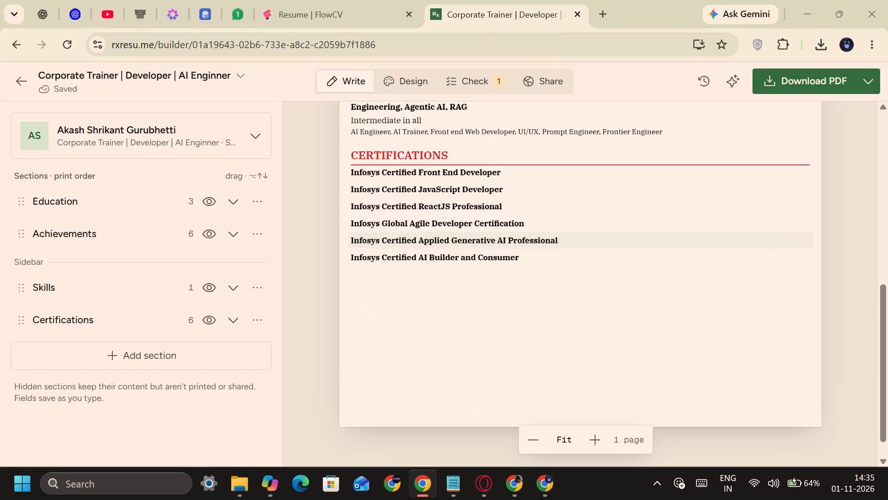
pyautogui.scroll(4, 472, 336)
pyautogui.scroll(-4, 472, 336)
pyautogui.hotkey('alt', 'Tab')
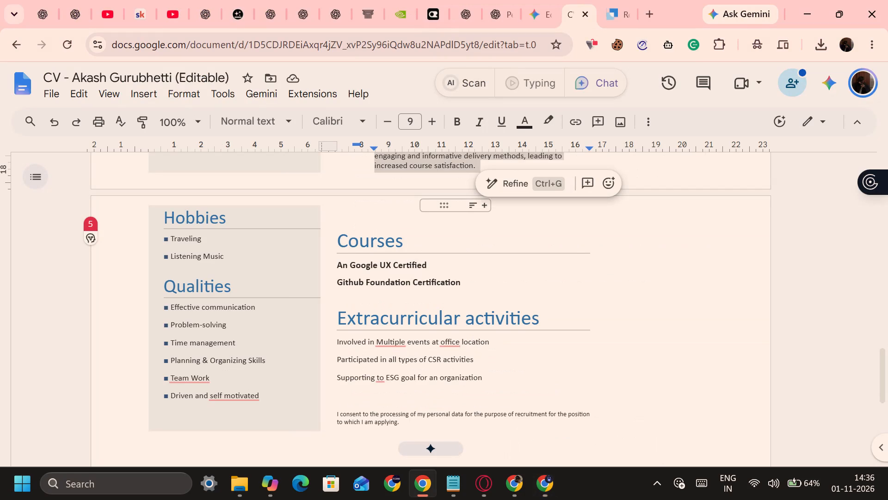
pyautogui.scroll(-2, 415, 339)
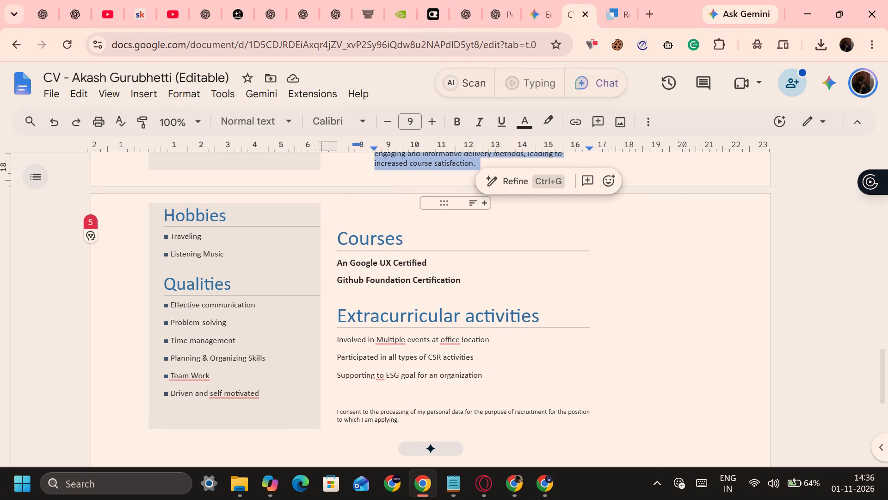
pyautogui.scroll(-1, 415, 339)
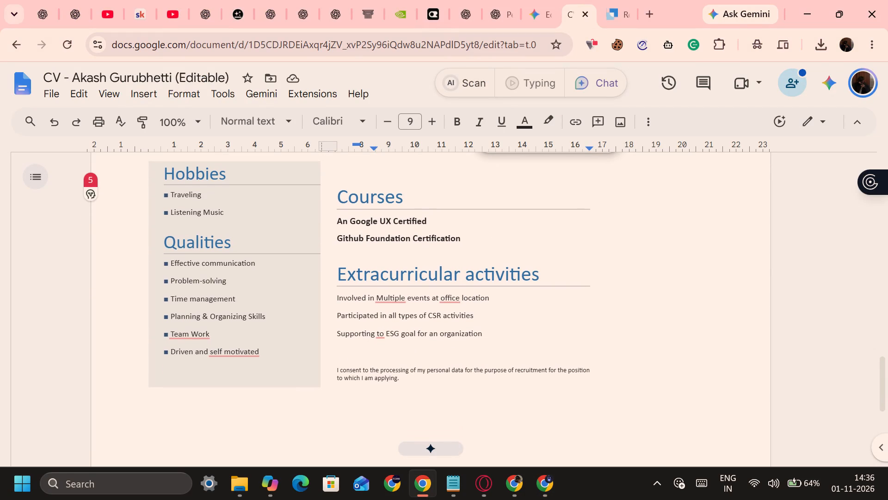
pyautogui.click(388, 287)
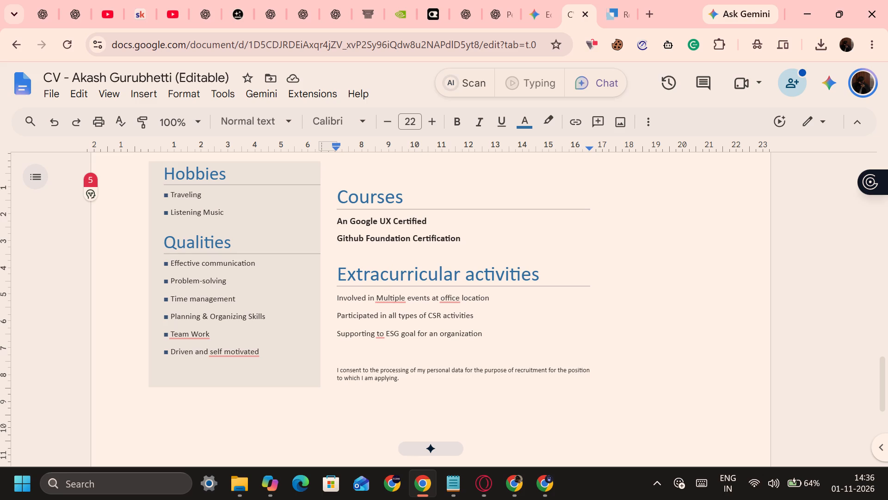
pyautogui.hotkey('alt', 'Tab')
pyautogui.hotkey('alt', 'Tab')
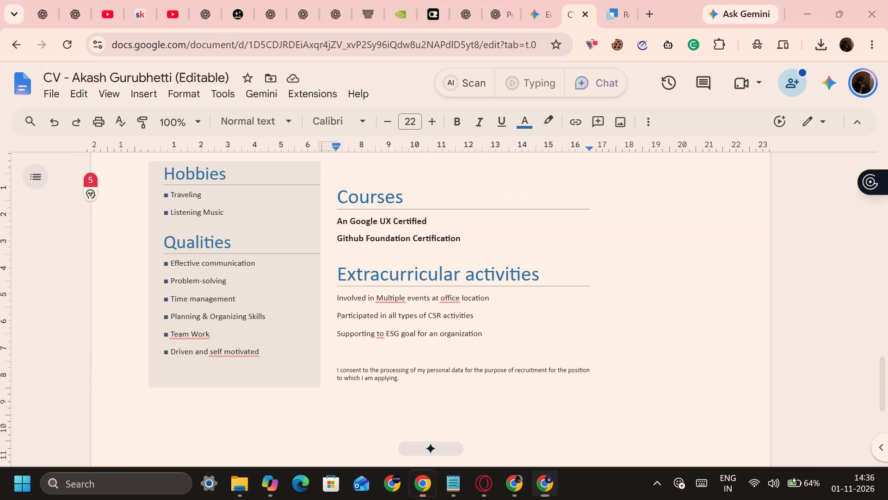
pyautogui.scroll(3, 357, 299)
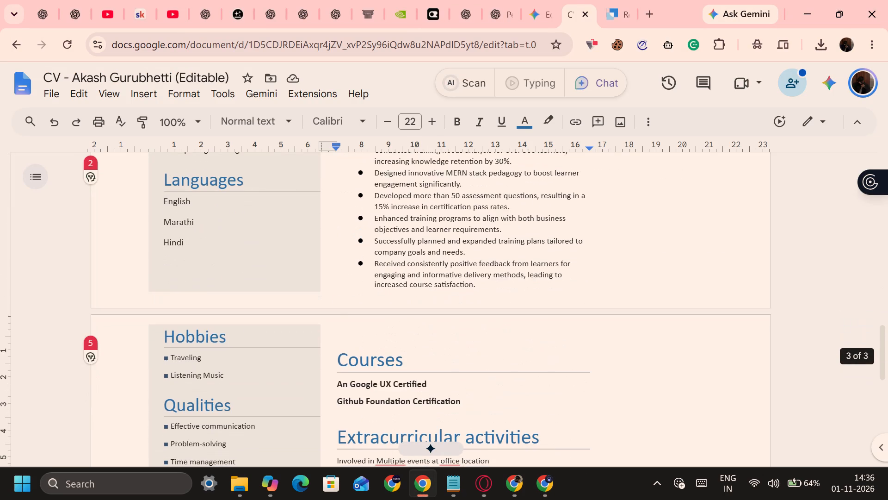
pyautogui.scroll(-1, 365, 396)
pyautogui.click(377, 344)
pyautogui.hotkey('alt', 'Tab')
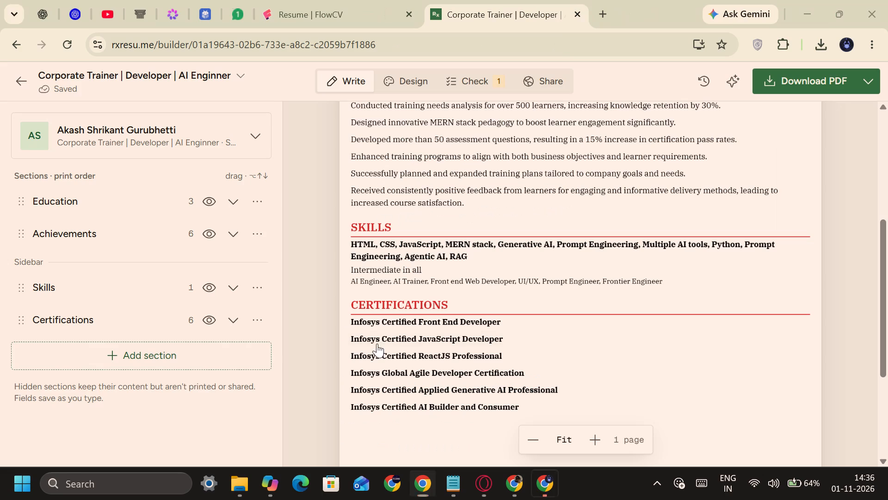
# Add a custom section of the Certifications type to the Reactive Resume résumé.
pyautogui.click(134, 360)
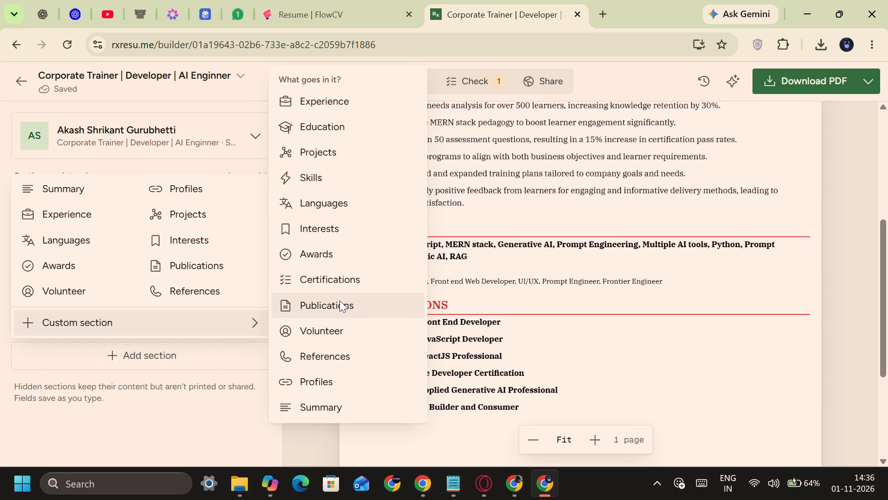
pyautogui.click(350, 271)
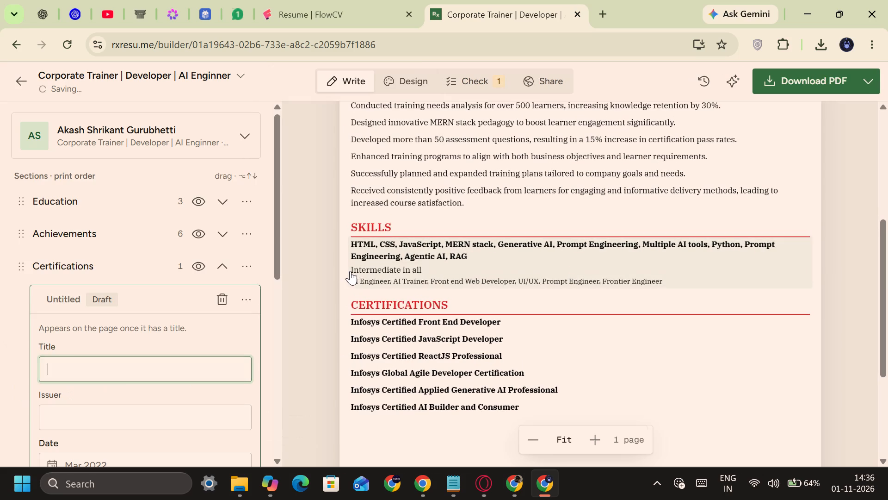
pyautogui.scroll(1, 161, 295)
pyautogui.scroll(-5, 161, 295)
pyautogui.scroll(2, 161, 295)
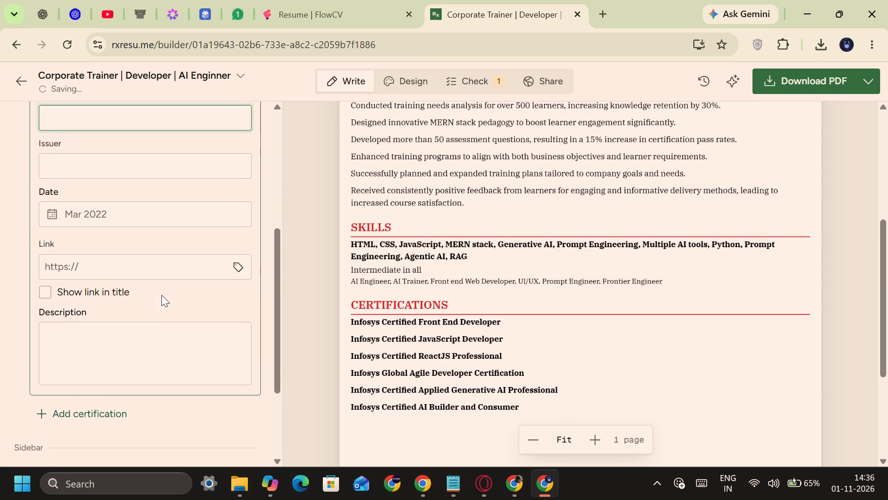
pyautogui.scroll(2, 161, 295)
# Rename the new custom Certifications section, which holds the untitled draft entry, as "Courses".
pyautogui.click(240, 266)
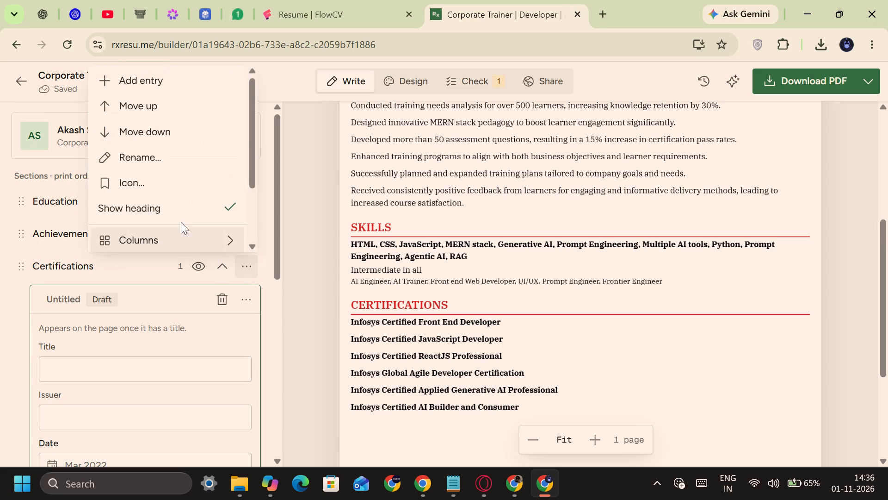
pyautogui.click(160, 154)
pyautogui.press('BackSpace')
pyautogui.press('BackSpace')
pyautogui.press('BackSpace')
pyautogui.press('BackSpace')
pyautogui.press('BackSpace')
pyautogui.press('BackSpace')
pyautogui.press('BackSpace')
pyautogui.press('BackSpace')
pyautogui.press('BackSpace')
pyautogui.press('BackSpace')
pyautogui.press('BackSpace')
pyautogui.press('BackSpace')
pyautogui.press('BackSpace')
pyautogui.press('BackSpace')
pyautogui.press('BackSpace')
pyautogui.press('BackSpace')
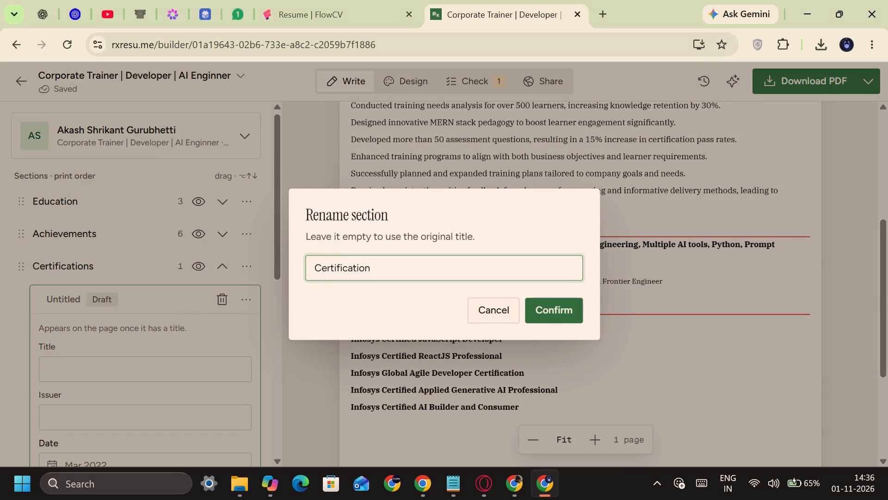
pyautogui.write('Courses')
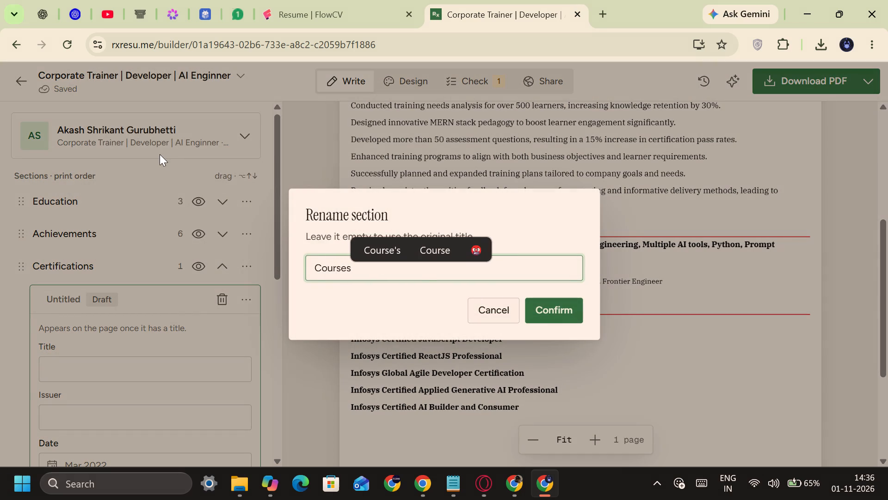
pyautogui.click(575, 312)
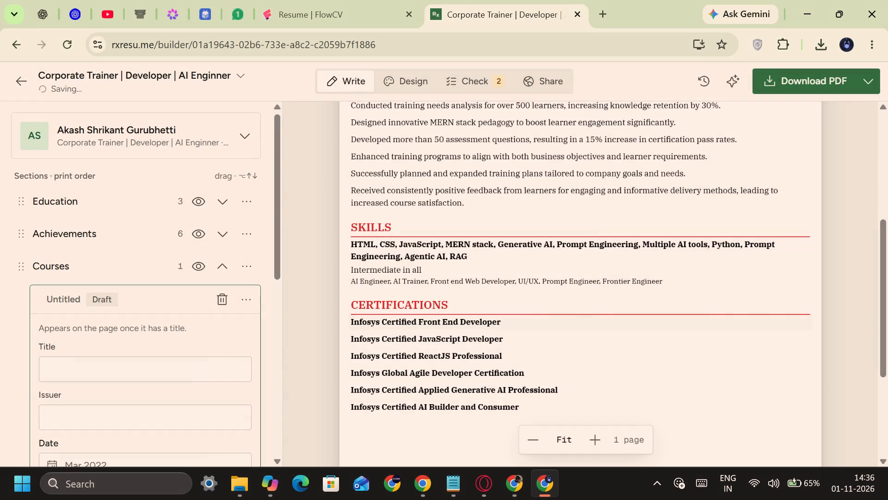
pyautogui.click(128, 381)
pyautogui.write('Google UX C')
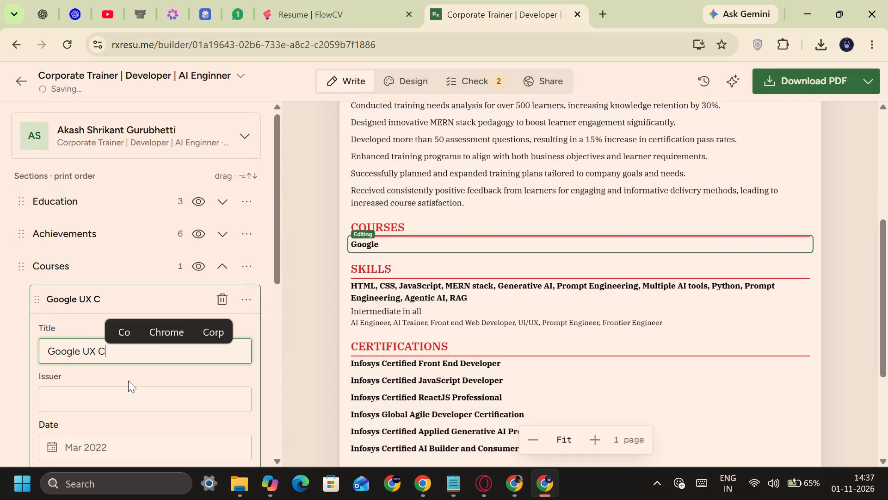
pyautogui.write('ertified')
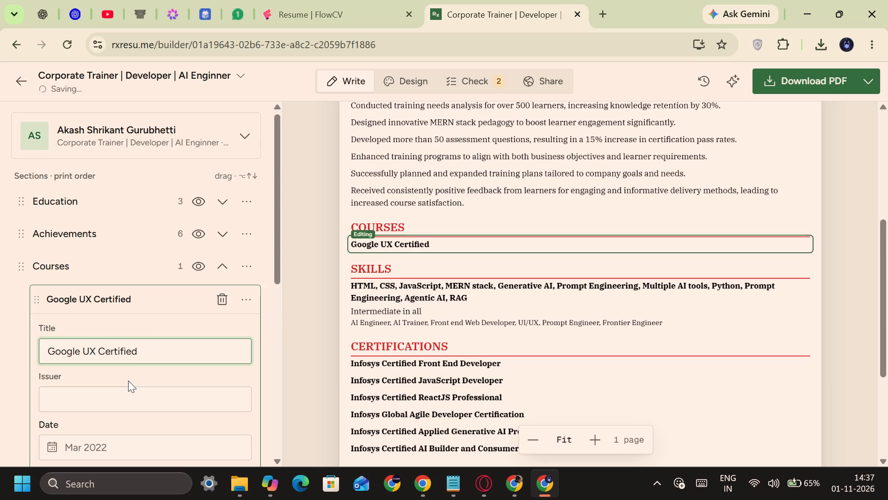
pyautogui.click(150, 299)
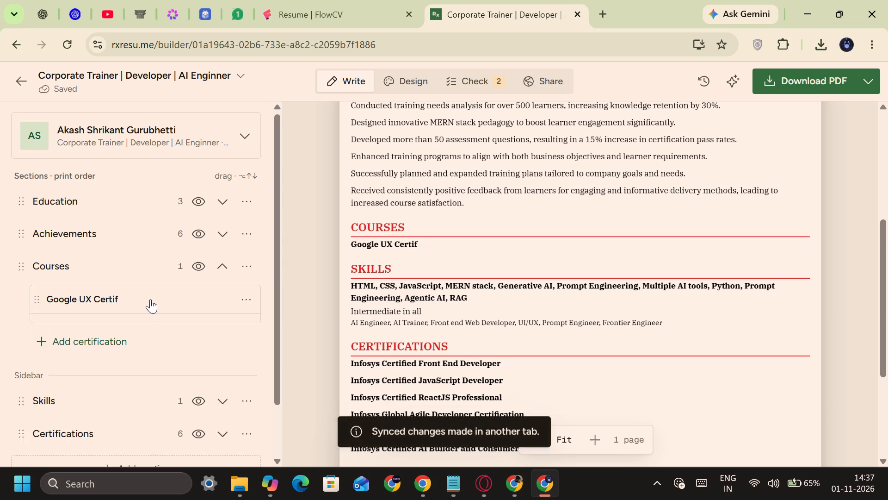
pyautogui.click(149, 336)
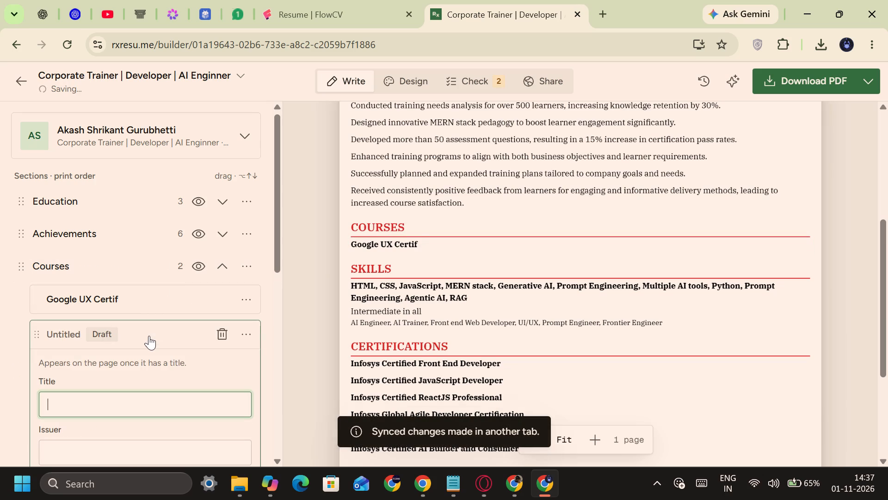
pyautogui.click(131, 301)
pyautogui.click(129, 342)
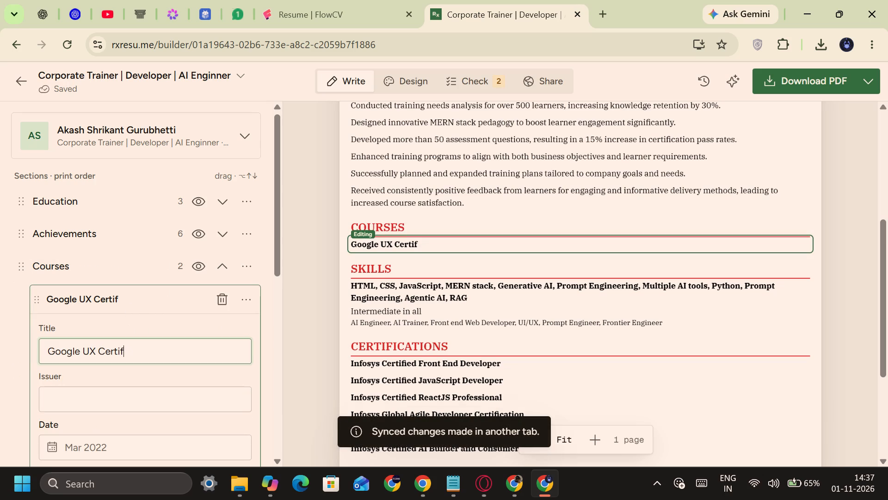
pyautogui.write('ied')
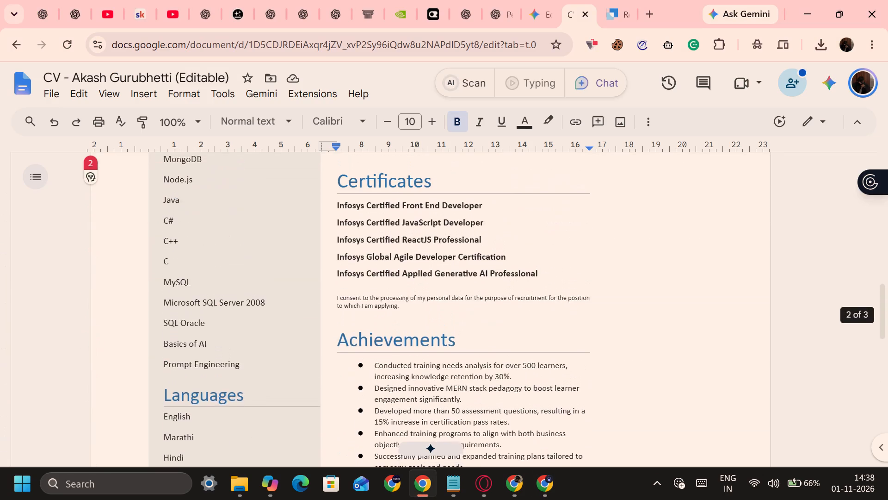
pyautogui.scroll(2, 333, 334)
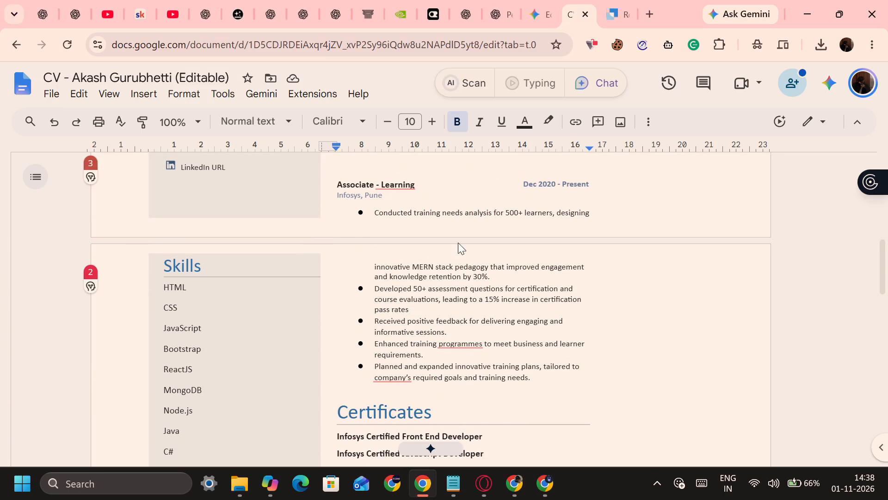
pyautogui.scroll(-2, 436, 295)
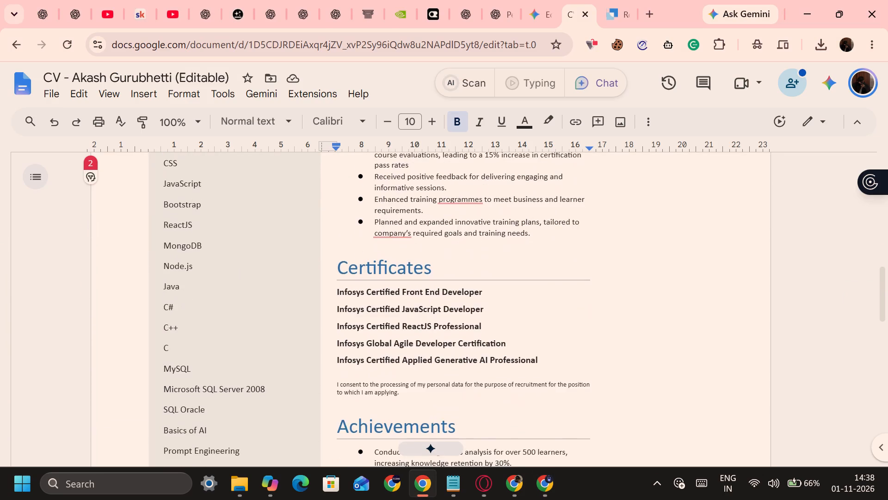
pyautogui.scroll(-4, 436, 295)
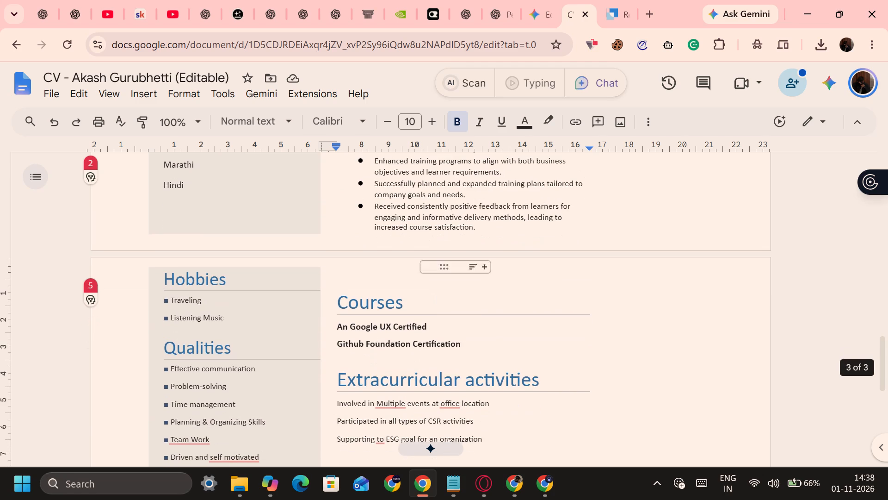
pyautogui.scroll(-1, 385, 300)
pyautogui.scroll(1, 396, 294)
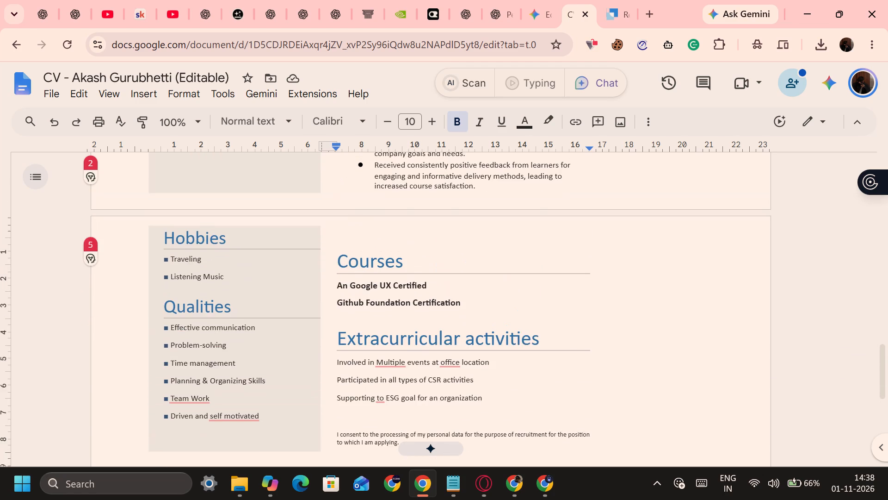
pyautogui.scroll(4, 396, 294)
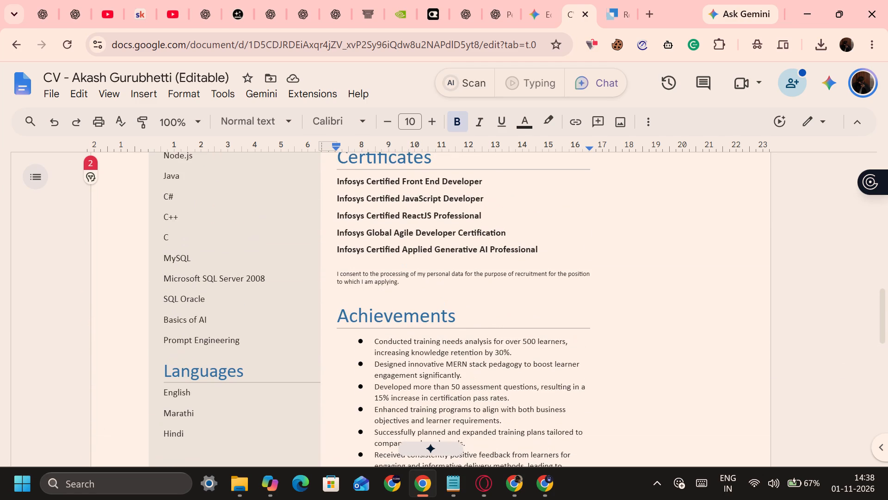
pyautogui.scroll(4, 396, 294)
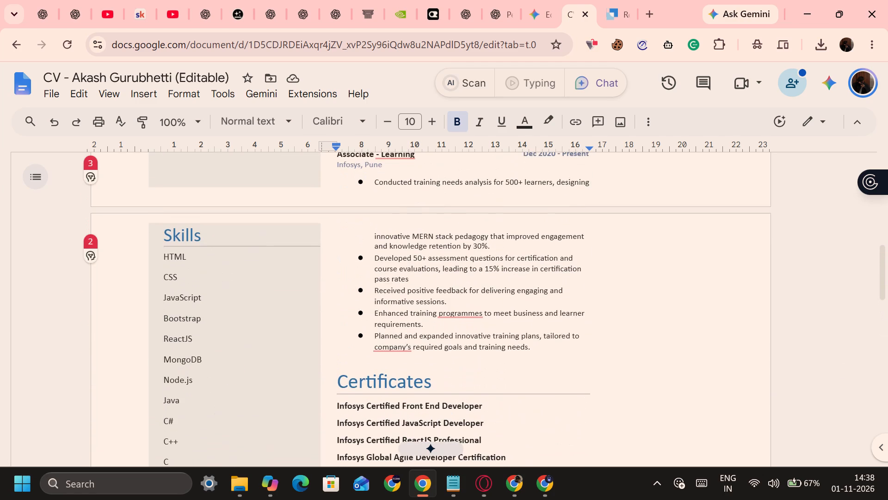
pyautogui.scroll(-1, 396, 294)
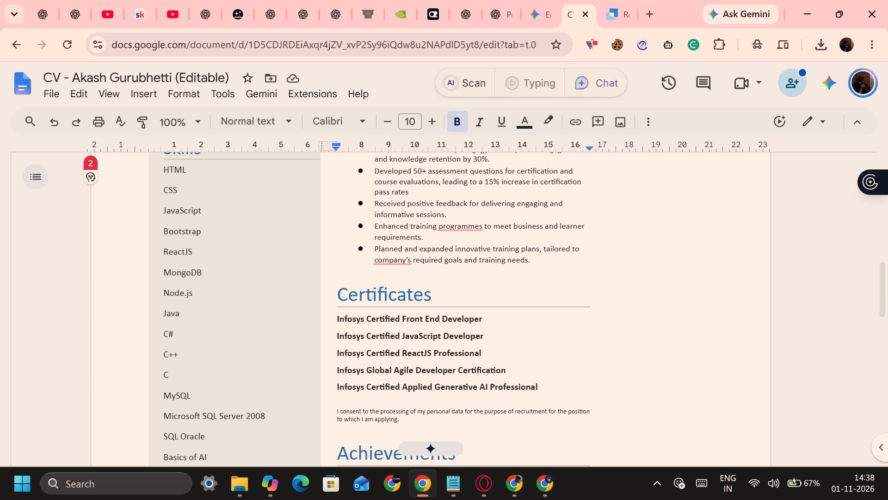
pyautogui.scroll(-5, 396, 294)
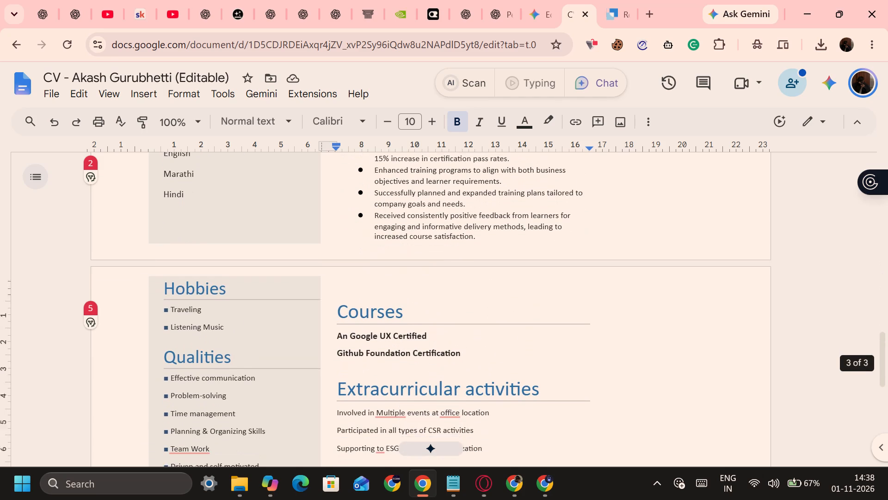
# Switch back to Reactive Resume, collapse the Courses section and add a Volunteer section.
pyautogui.hotkey('alt', 'Tab')
pyautogui.scroll(-2, 333, 322)
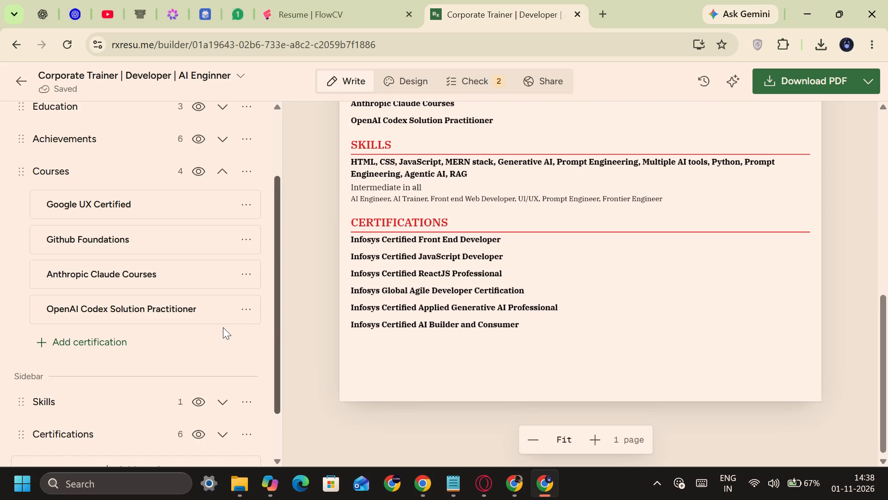
pyautogui.click(66, 172)
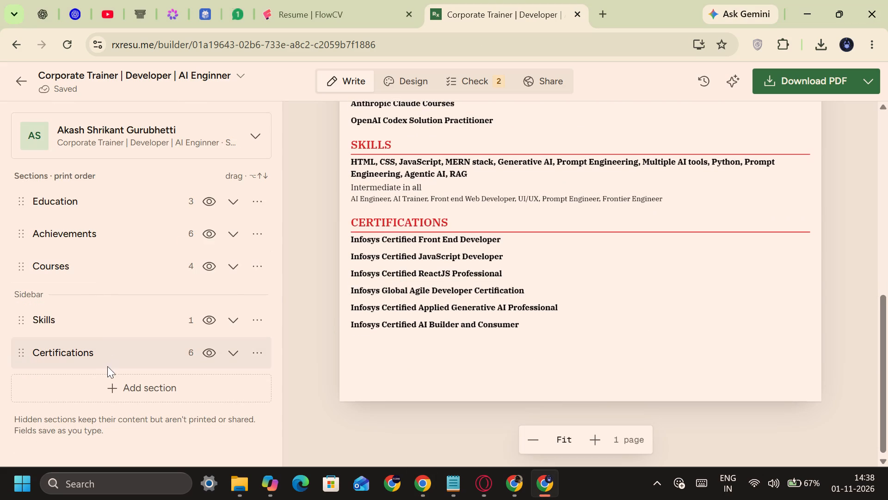
pyautogui.click(109, 394)
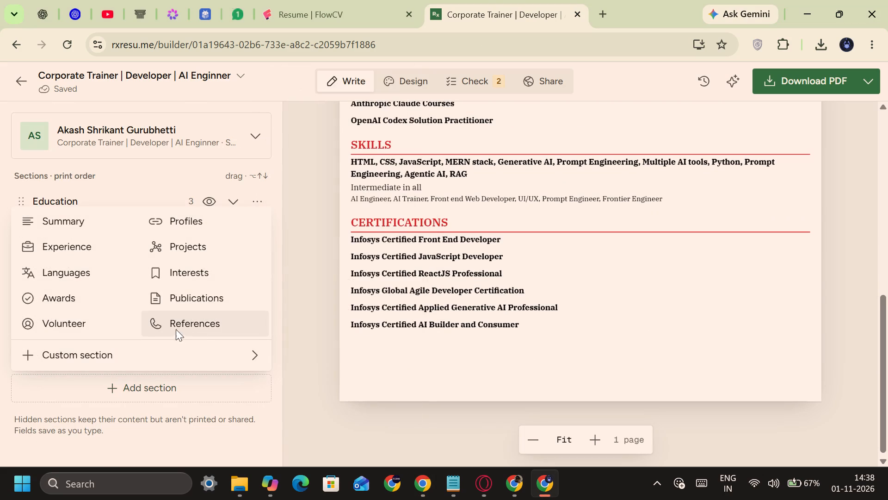
pyautogui.click(71, 319)
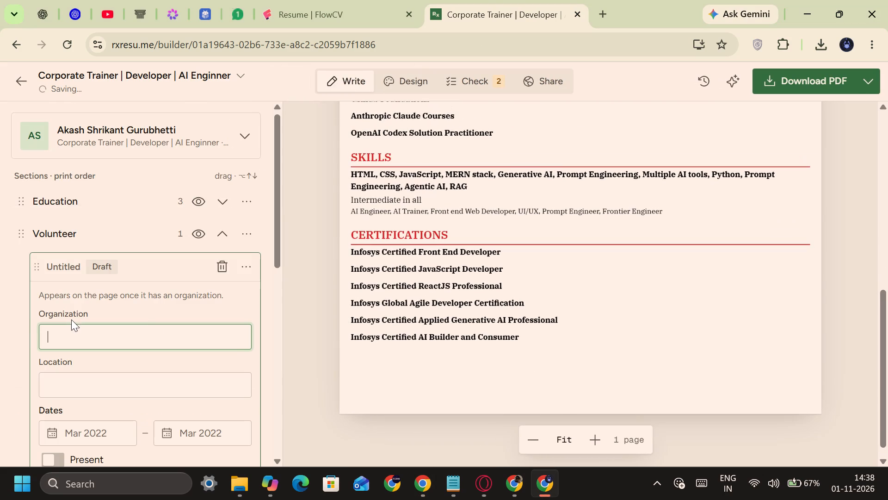
# Copy the "Extracurricular activities" heading from the Google Docs CV into the Organization field of the new Volunteer entry and check the preview.
pyautogui.hotkey('alt', 'Tab')
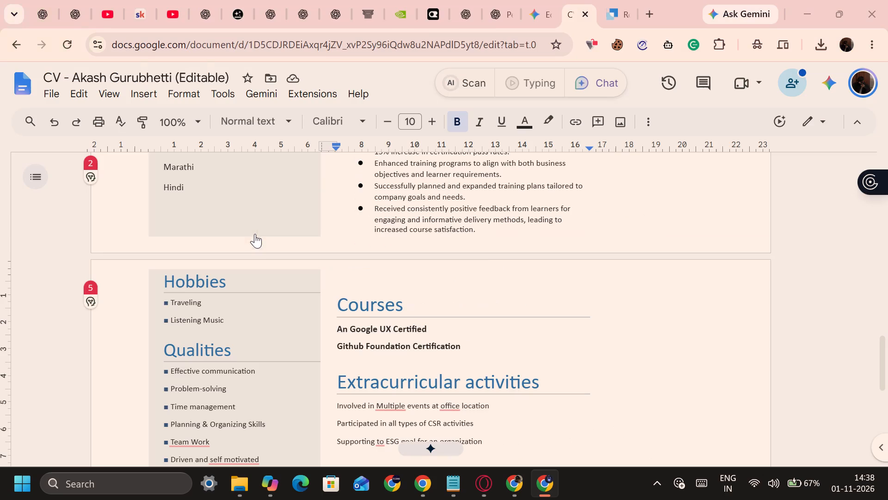
pyautogui.scroll(-1, 414, 343)
pyautogui.click(333, 326)
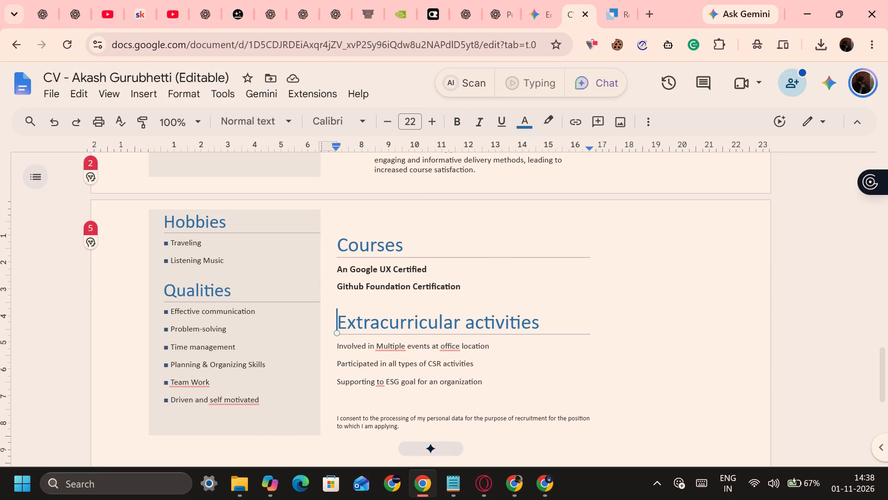
pyautogui.hotkey('shift', 'Down')
pyautogui.hotkey('ctrl', 'c')
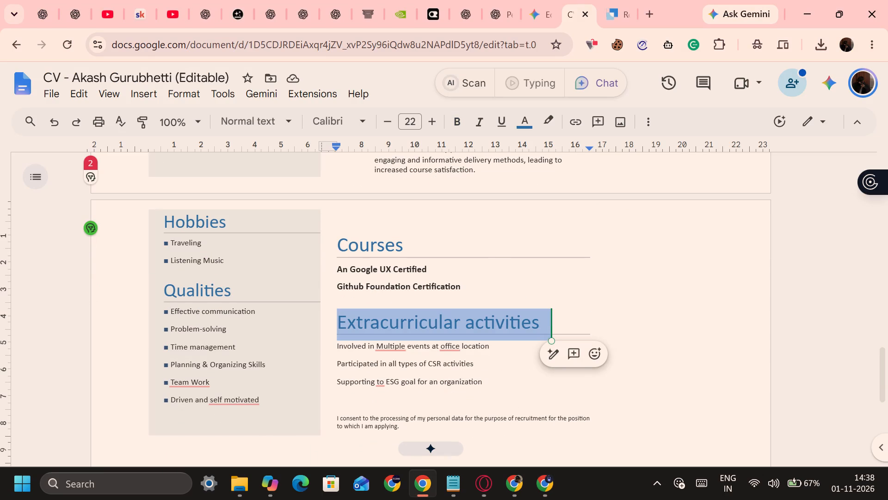
pyautogui.hotkey('alt', 'Tab')
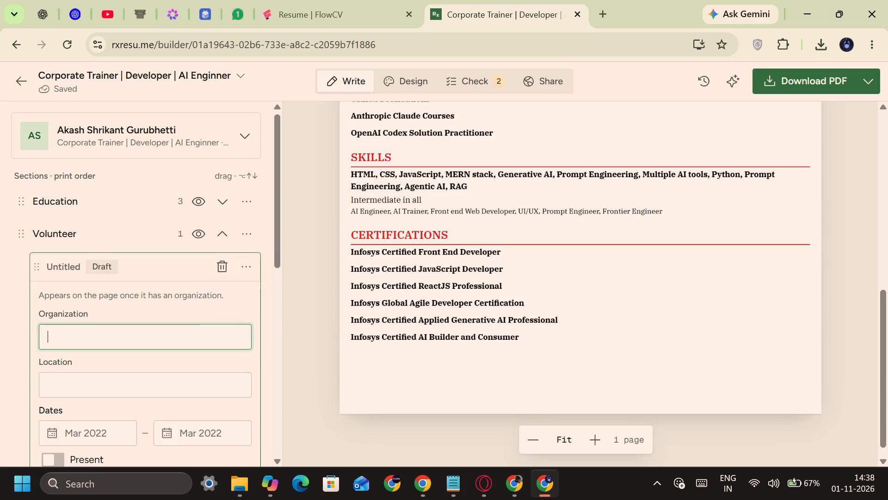
pyautogui.hotkey('ctrl', 'v')
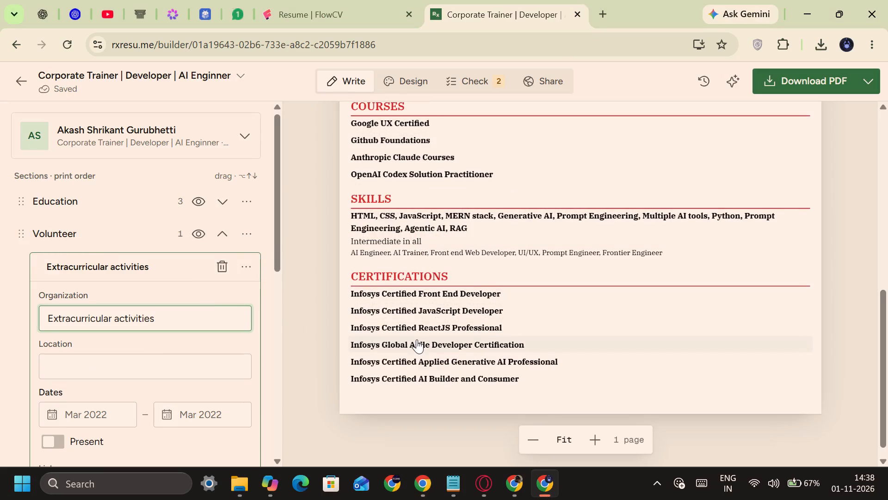
pyautogui.scroll(-2, 417, 339)
pyautogui.scroll(4, 417, 339)
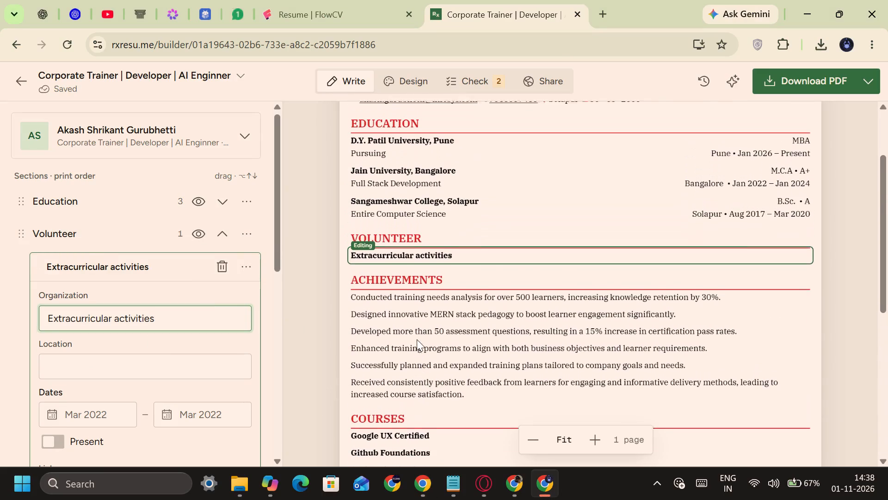
pyautogui.scroll(1, 417, 339)
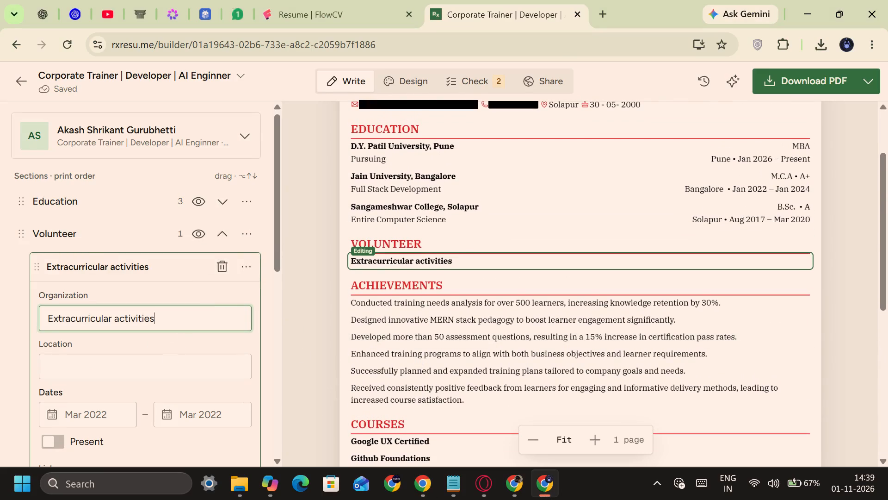
# Cut the text from the Volunteer entry's Organization field and use it to rename the section "Extracurricular activities".
pyautogui.hotkey('ctrl', 'a')
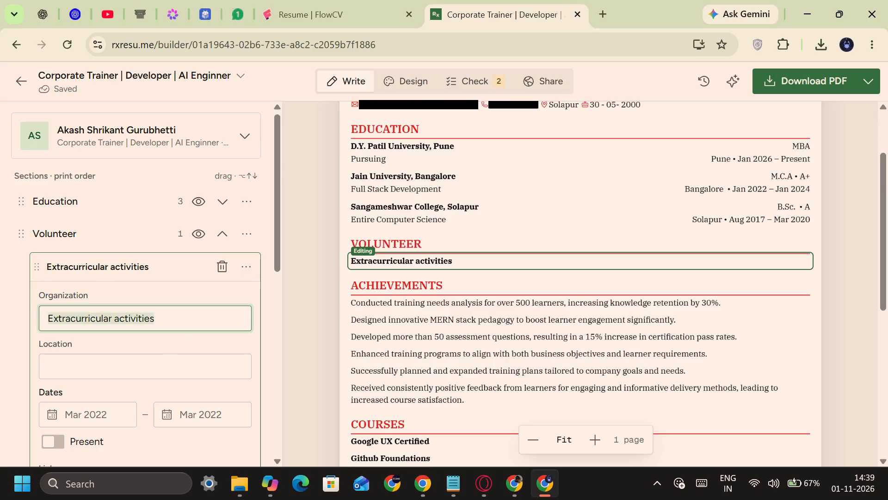
pyautogui.hotkey('ctrl', 'x')
pyautogui.click(253, 234)
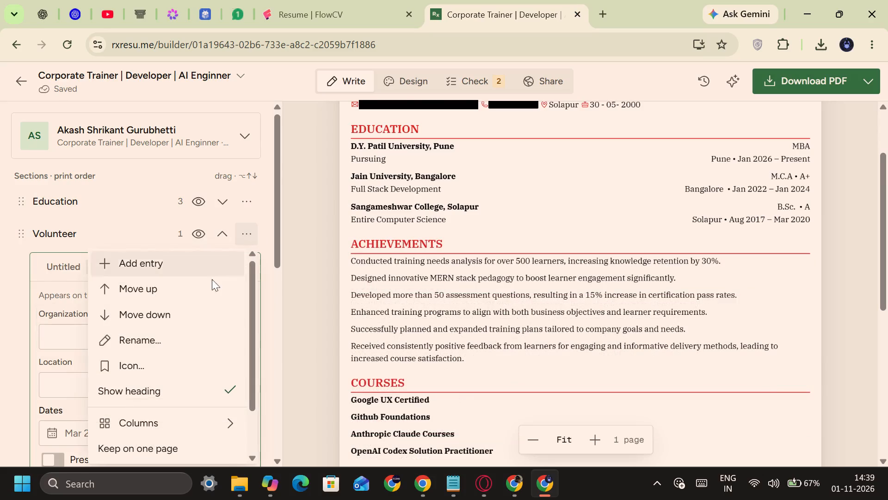
pyautogui.click(160, 335)
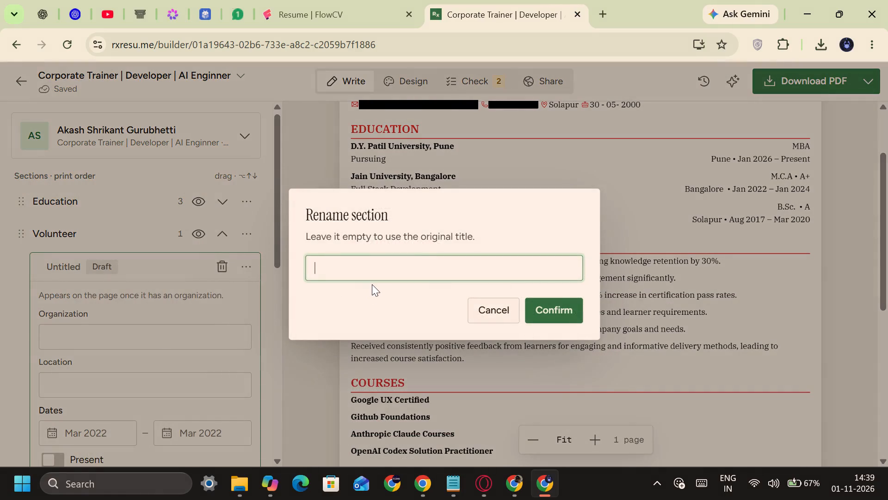
pyautogui.hotkey('ctrl', 'v')
pyautogui.click(560, 303)
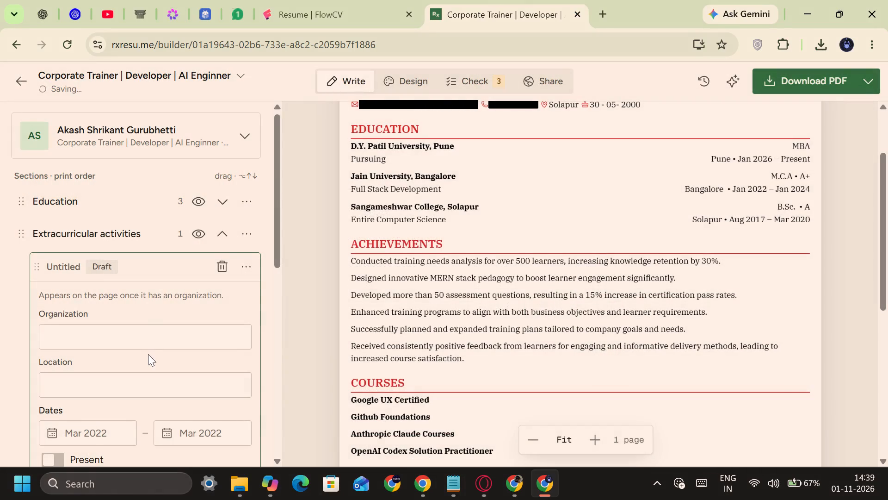
# Copy "Involved in Multiple events at office location" from the Google Docs CV into the Organization field of the empty Extracurricular activities entry.
pyautogui.click(178, 336)
pyautogui.scroll(-1, 454, 279)
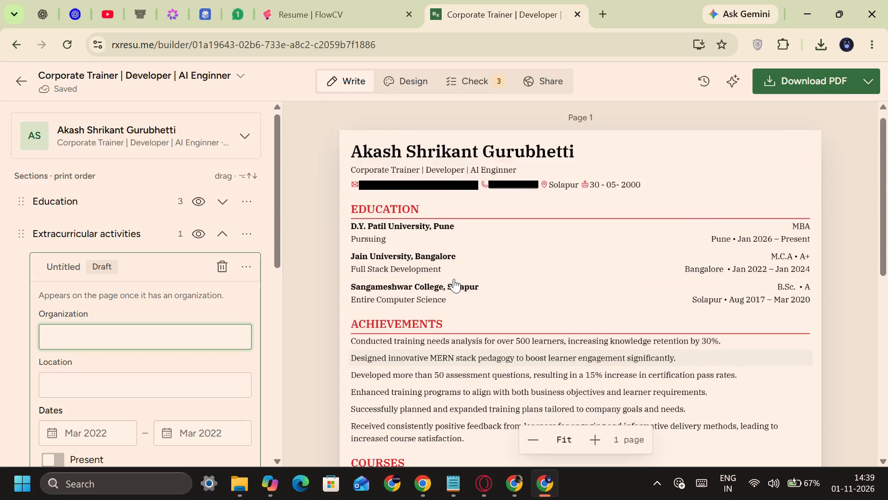
pyautogui.scroll(-2, 454, 279)
pyautogui.scroll(2, 454, 279)
pyautogui.hotkey('alt', 'Tab')
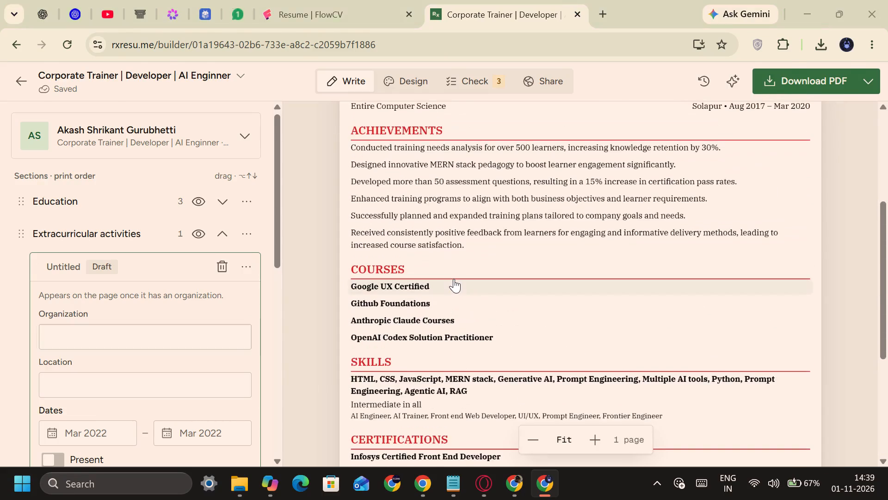
pyautogui.click(338, 348)
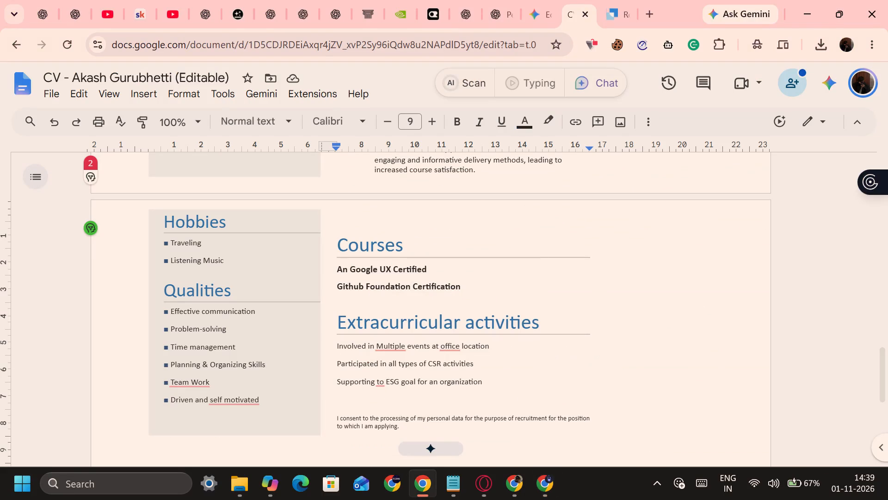
pyautogui.press('Left')
pyautogui.press('Right')
pyautogui.hotkey('shift', 'Down')
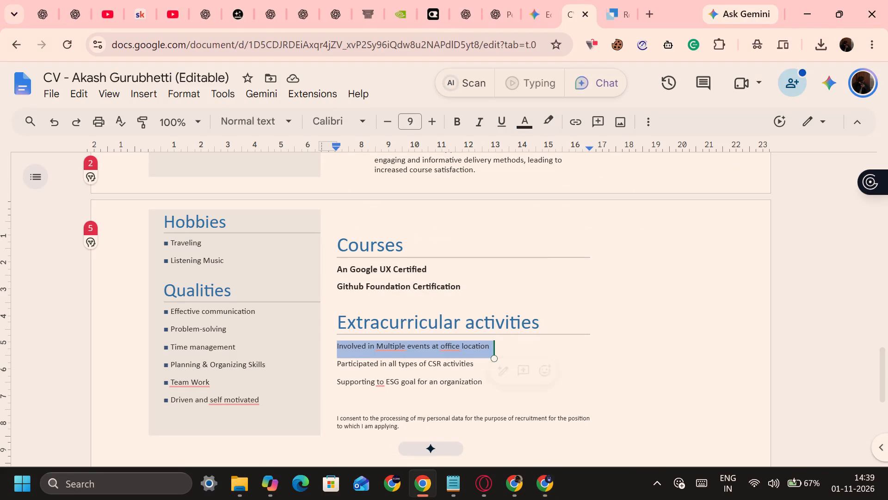
pyautogui.hotkey('ctrl', 'c')
pyautogui.hotkey('alt', 'Tab')
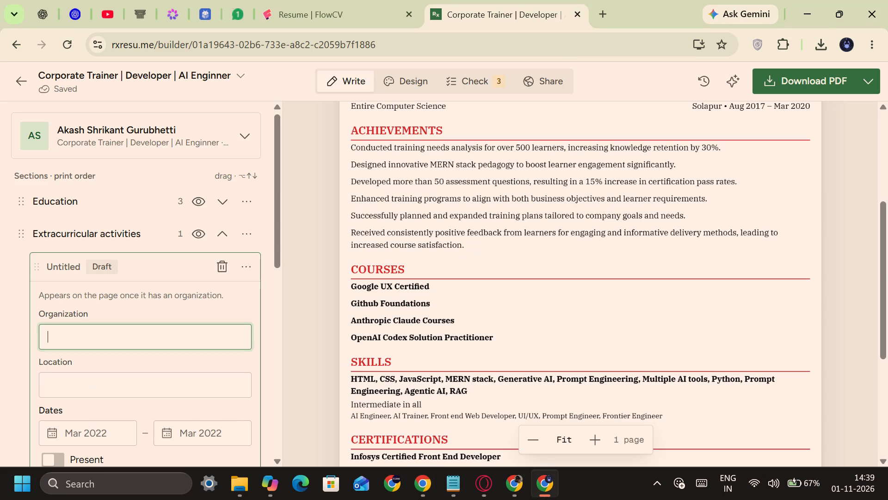
pyautogui.hotkey('ctrl', 'v')
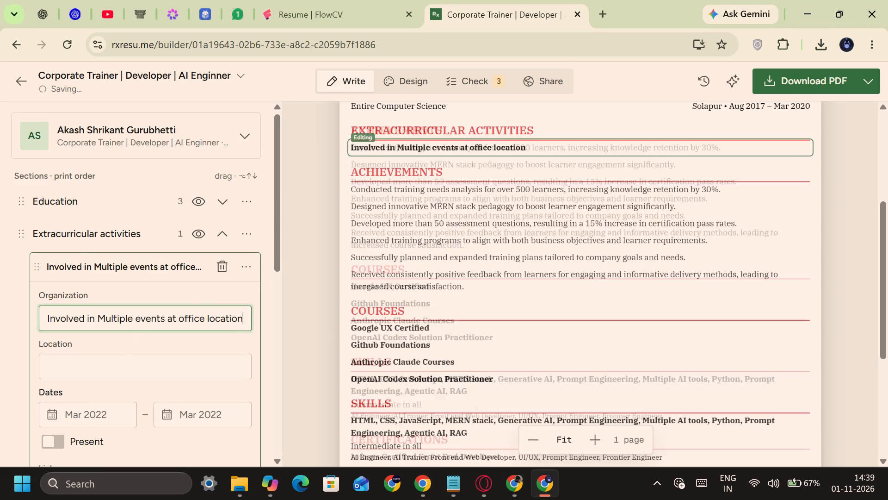
# Replace "Involved" with "Participated & managed" in the entry's Organization text and collapse the entry.
pyautogui.click(84, 313)
pyautogui.press('BackSpace')
pyautogui.press('BackSpace')
pyautogui.press('BackSpace')
pyautogui.press('BackSpace')
pyautogui.press('BackSpace')
pyautogui.press('BackSpace')
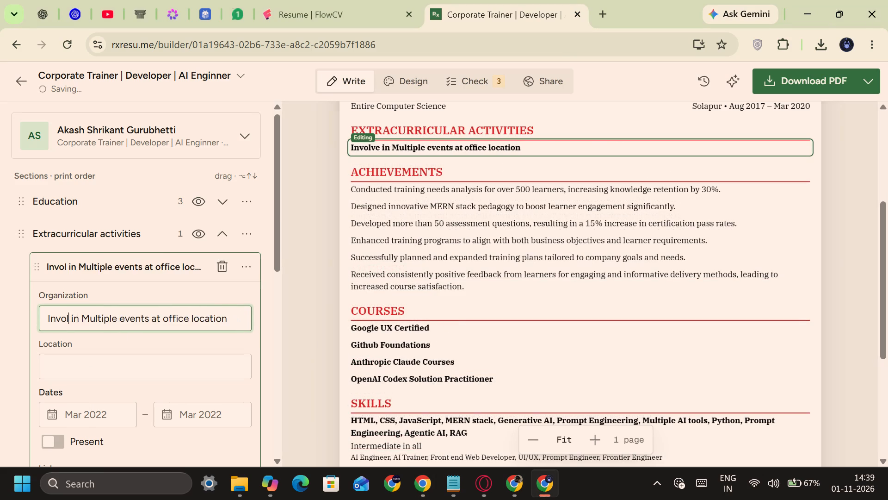
pyautogui.press('BackSpace')
pyautogui.press('BackSpace')
pyautogui.write('Participated & managed')
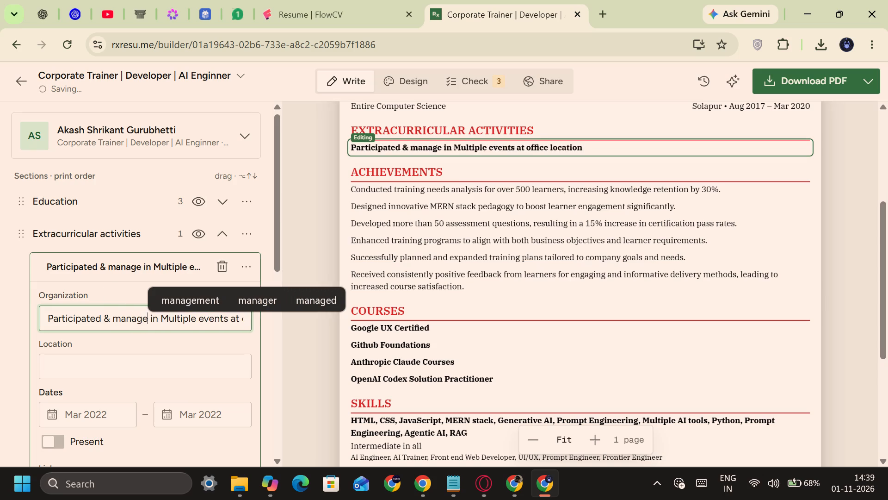
pyautogui.click(111, 271)
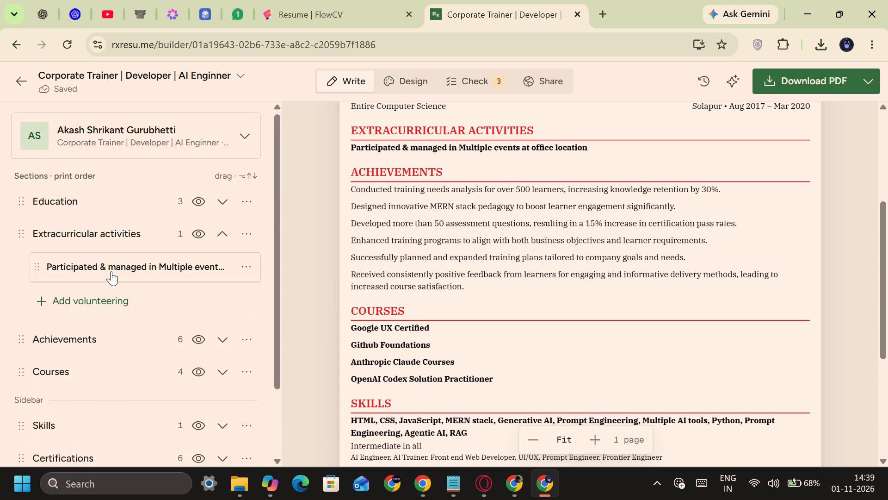
# Copy "Participated in all types of CSR activities" from the Google Docs CV into a second Extracurricular activities entry and collapse it.
pyautogui.hotkey('alt', 'Tab')
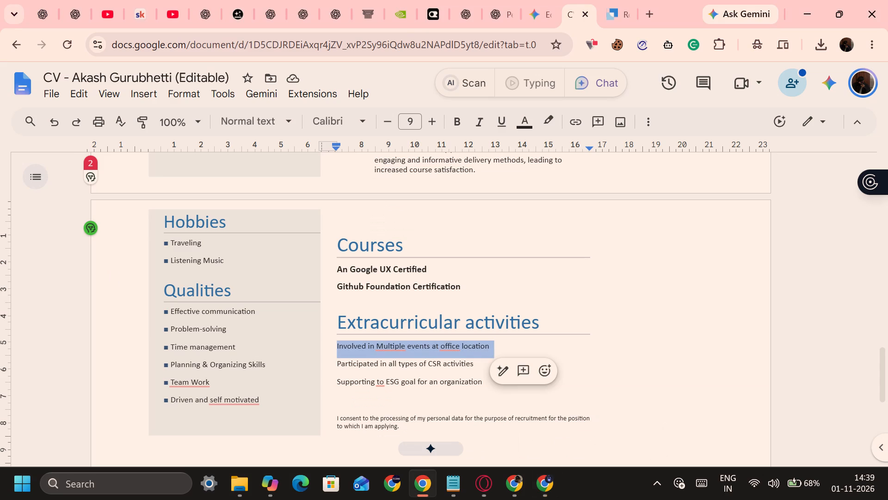
pyautogui.click(337, 372)
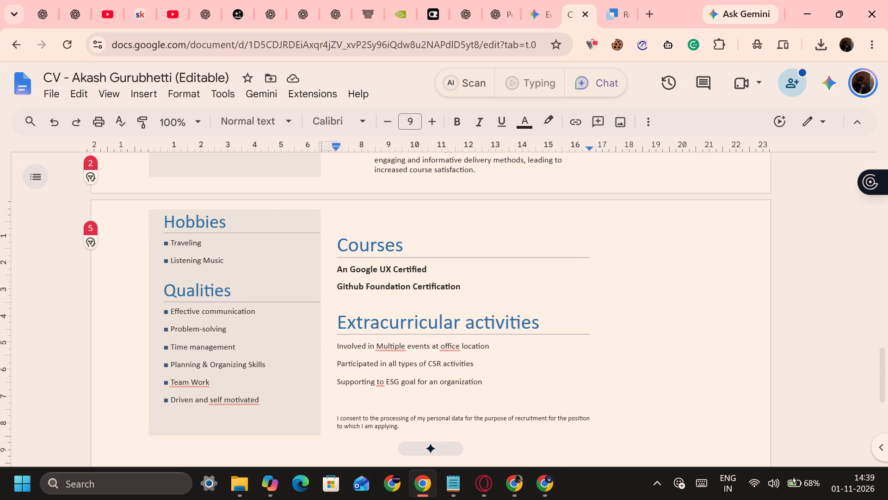
pyautogui.hotkey('shift', 'Right')
pyautogui.hotkey('shift', 'Right')
pyautogui.hotkey('shift', 'Right')
pyautogui.hotkey('shift', 'Right')
pyautogui.hotkey('shift', 'Right')
pyautogui.hotkey('shift', 'Right')
pyautogui.hotkey('shift', 'Right')
pyautogui.hotkey('shift', 'Right')
pyautogui.hotkey('shift', 'Right')
pyautogui.hotkey('shift', 'Right')
pyautogui.hotkey('shift', 'Right')
pyautogui.hotkey('shift', 'Right')
pyautogui.hotkey('shift', 'Right')
pyautogui.hotkey('shift', 'Right')
pyautogui.hotkey('shift', 'Right')
pyautogui.hotkey('shift', 'Right')
pyautogui.hotkey('shift', 'Right')
pyautogui.hotkey('shift', 'Right')
pyautogui.hotkey('shift', 'Right')
pyautogui.hotkey('shift', 'Right')
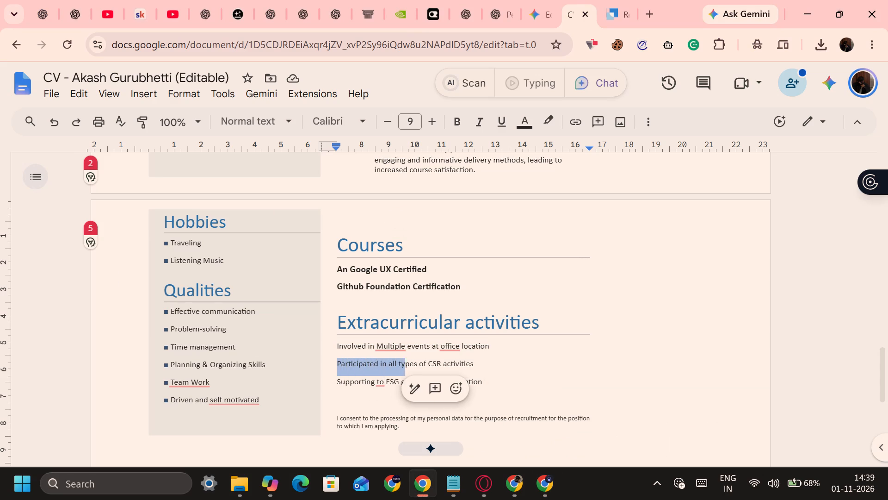
pyautogui.hotkey('shift', 'Right')
pyautogui.hotkey('shift', 'Right')
pyautogui.hotkey('shift', 'Right')
pyautogui.hotkey('shift', 'Right')
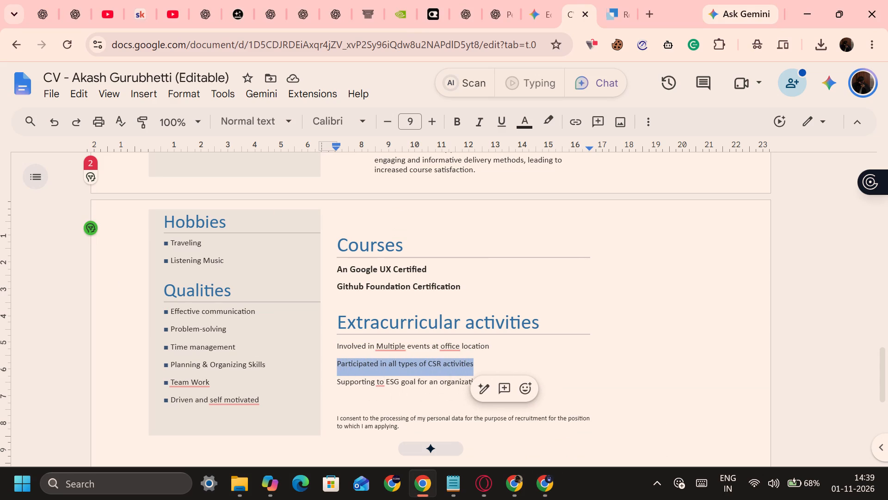
pyautogui.hotkey('ctrl', 'c')
pyautogui.hotkey('alt', 'Tab')
pyautogui.click(134, 305)
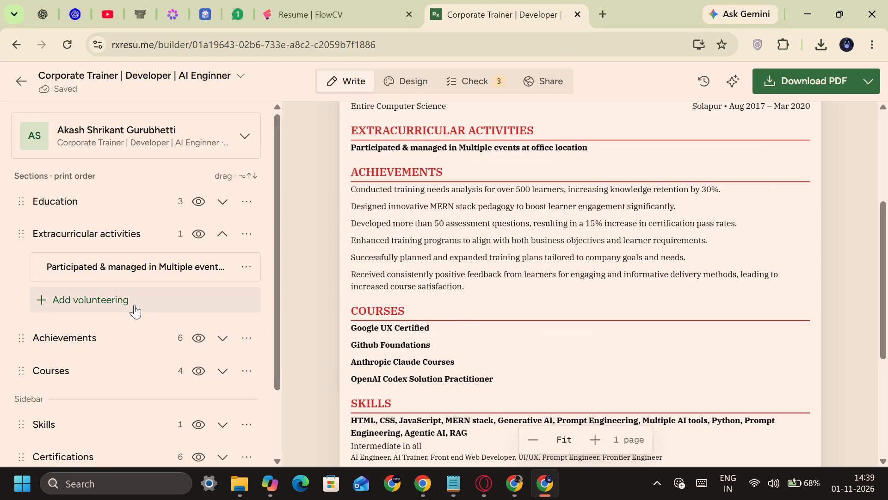
pyautogui.hotkey('ctrl', 'v')
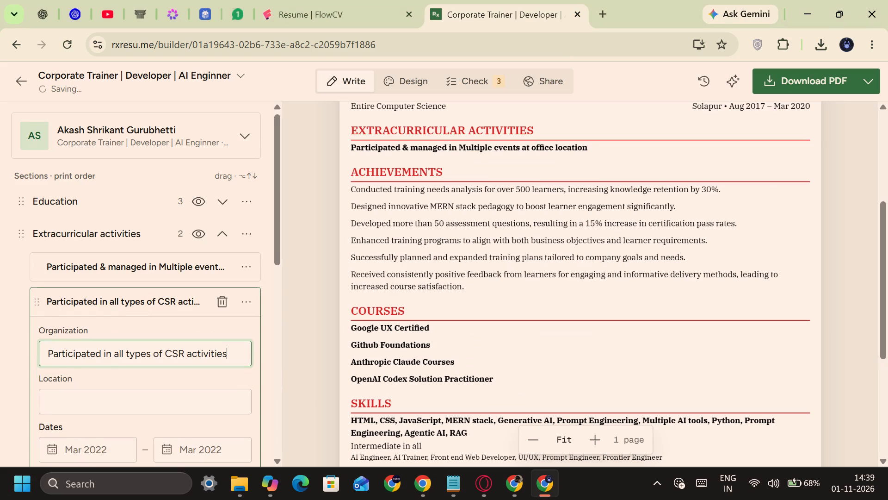
pyautogui.click(114, 306)
# Copy "Supporting to ESG goal for an organization" from the Google Docs CV into a third Extracurricular activities entry and collapse it.
pyautogui.hotkey('alt', 'Tab')
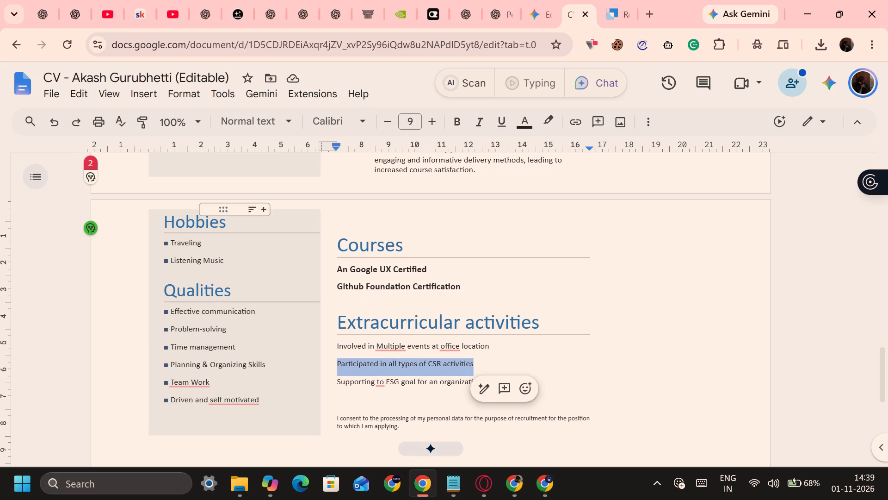
pyautogui.click(336, 385)
pyautogui.hotkey('shift', 'Down')
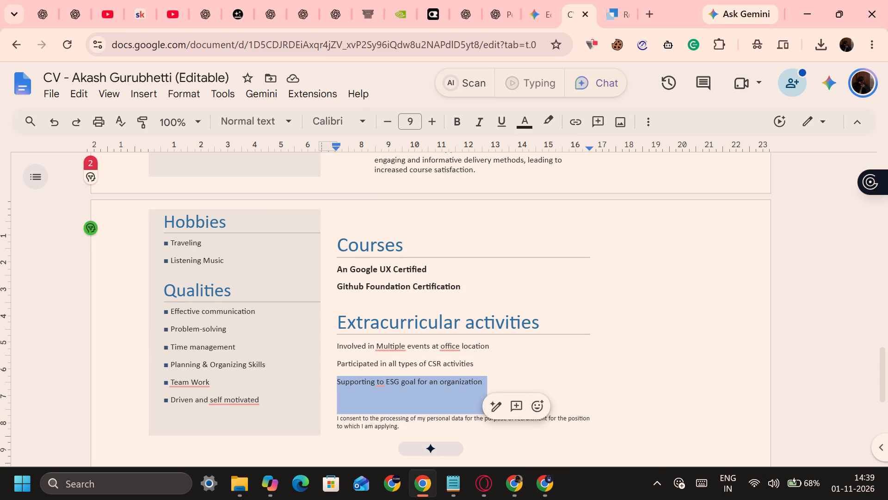
pyautogui.hotkey('shift', 'Left')
pyautogui.hotkey('ctrl', 'c')
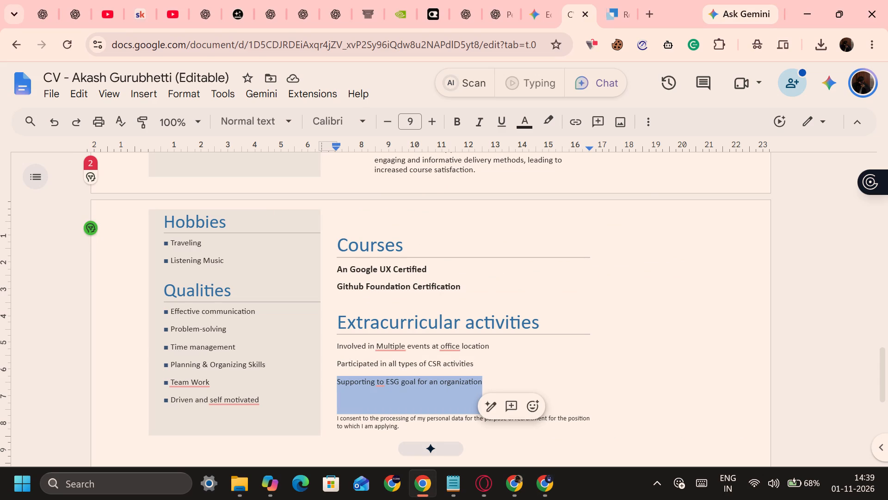
pyautogui.hotkey('alt', 'Tab')
pyautogui.click(122, 329)
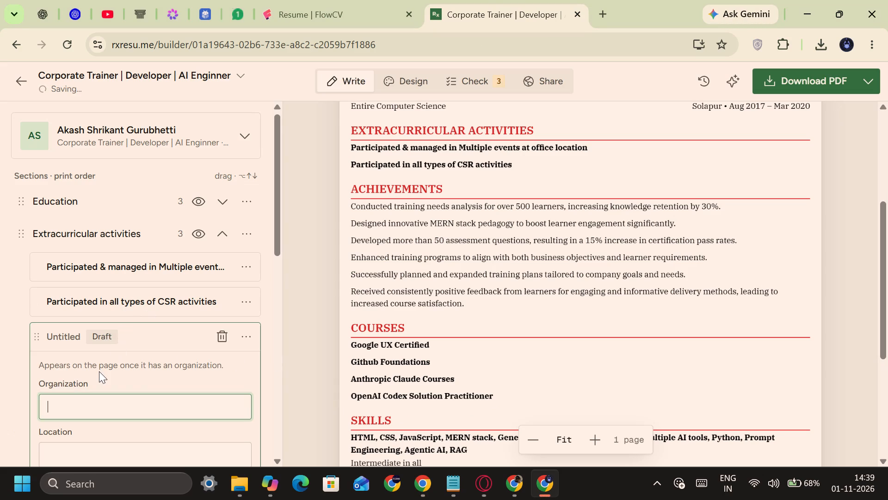
pyautogui.hotkey('ctrl', 'v')
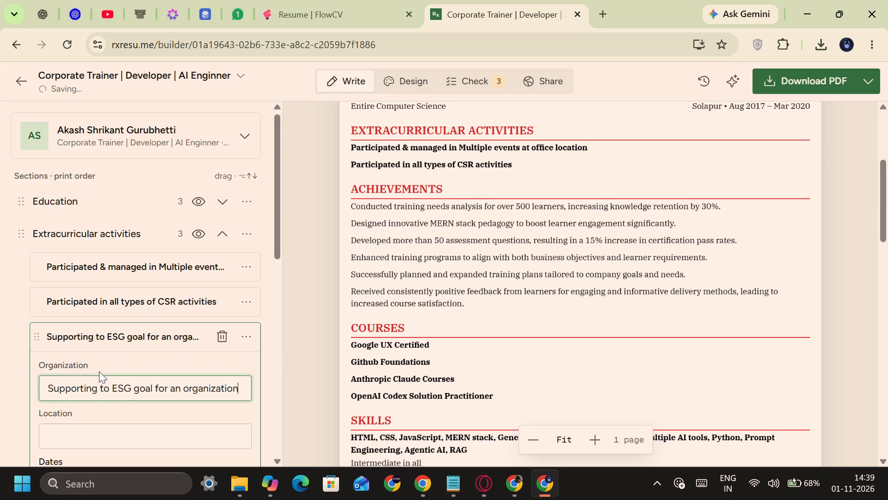
pyautogui.click(140, 425)
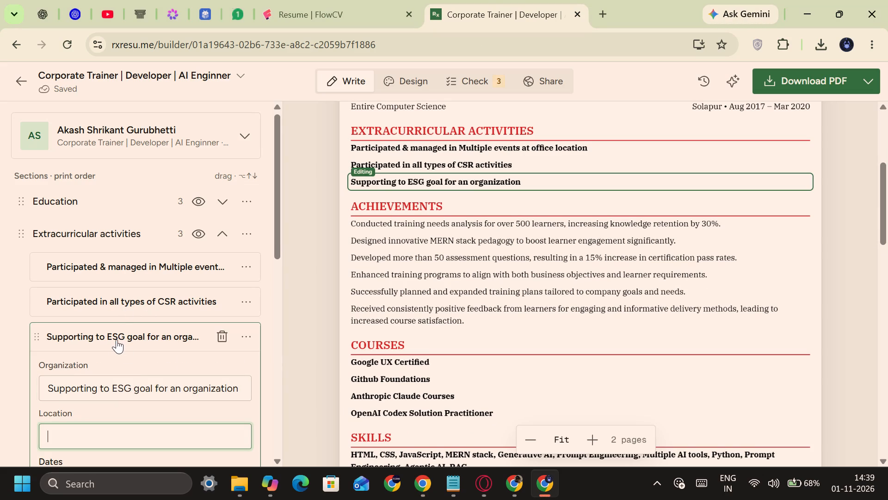
pyautogui.click(117, 339)
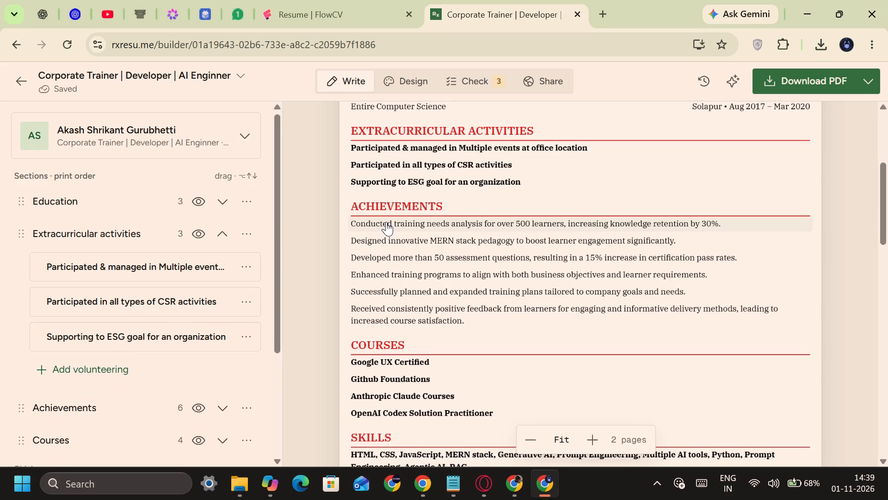
# Check the last page of the Google Docs CV, and collapse the Extracurricular activities section in Reactive Resume.
pyautogui.hotkey('alt', 'Tab')
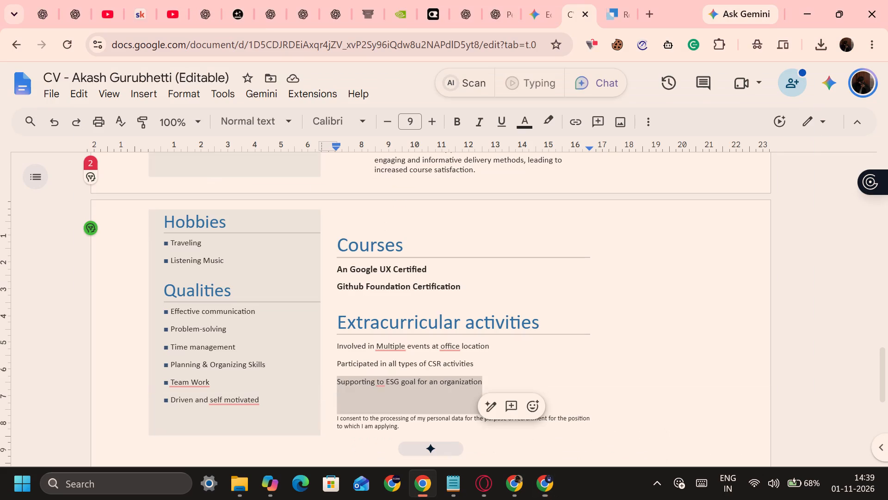
pyautogui.scroll(-2, 372, 313)
pyautogui.scroll(1, 372, 313)
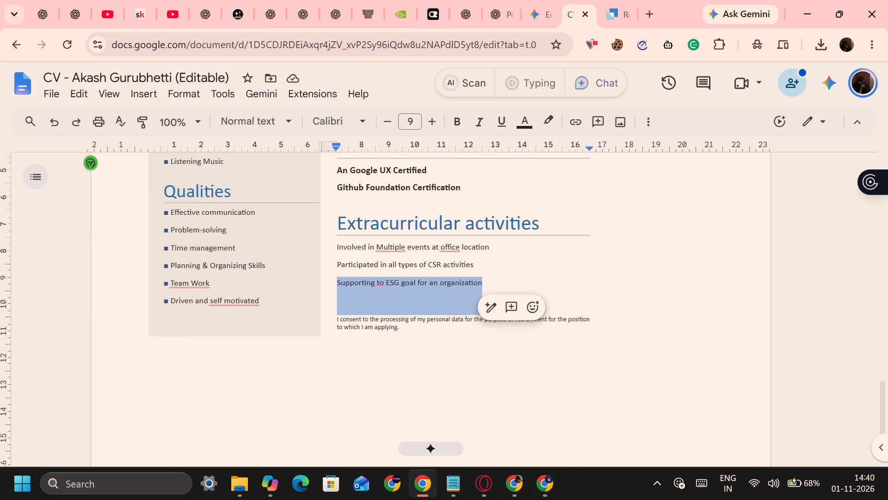
pyautogui.scroll(1, 372, 313)
pyautogui.scroll(-3, 372, 313)
pyautogui.scroll(2, 372, 313)
pyautogui.hotkey('alt', 'Tab')
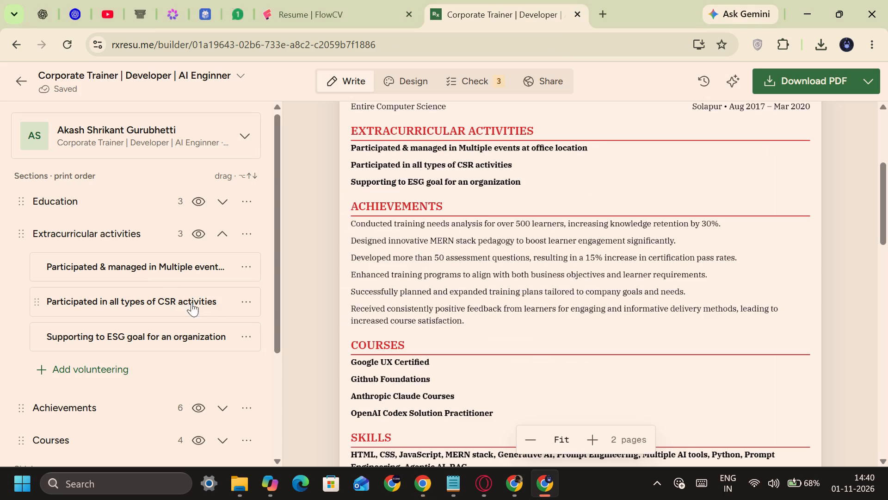
pyautogui.click(124, 243)
pyautogui.scroll(1, 127, 298)
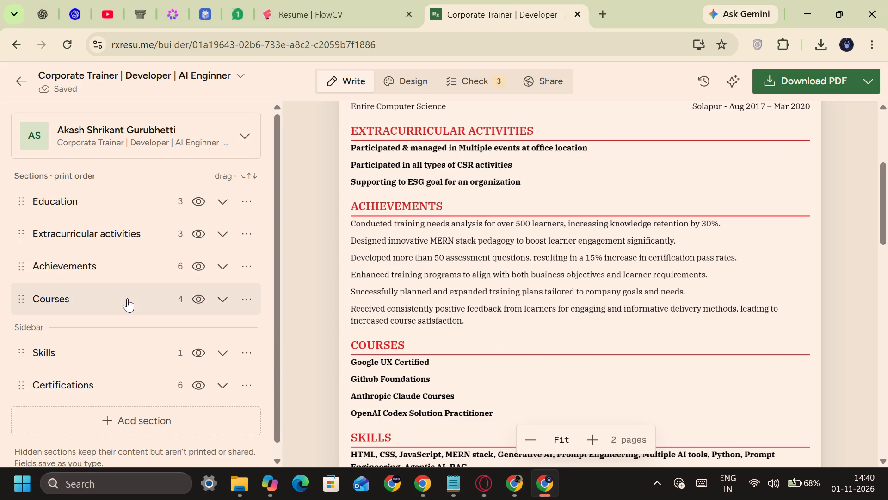
pyautogui.scroll(1, 127, 298)
# Switch to the Google Docs CV and review its sections from Extracurricular activities back up to Employment and Education for content still missing.
pyautogui.hotkey('alt', 'Tab')
pyautogui.click(388, 303)
pyautogui.scroll(1, 388, 303)
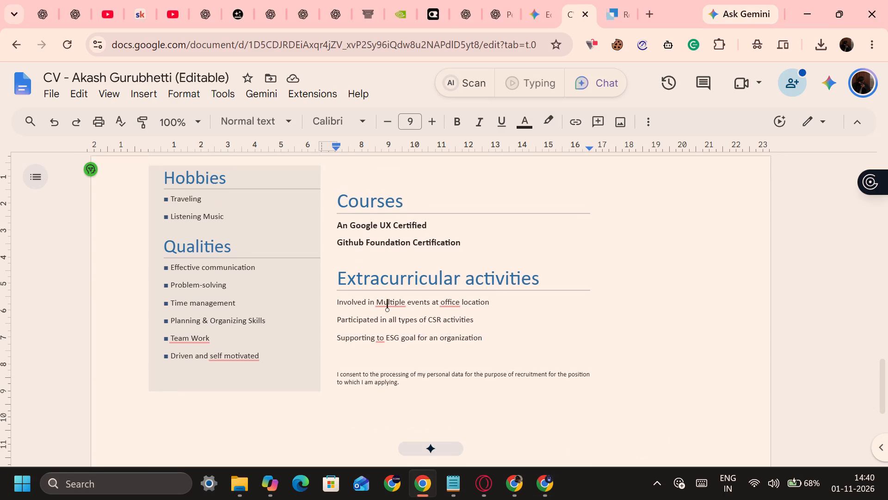
pyautogui.scroll(3, 388, 303)
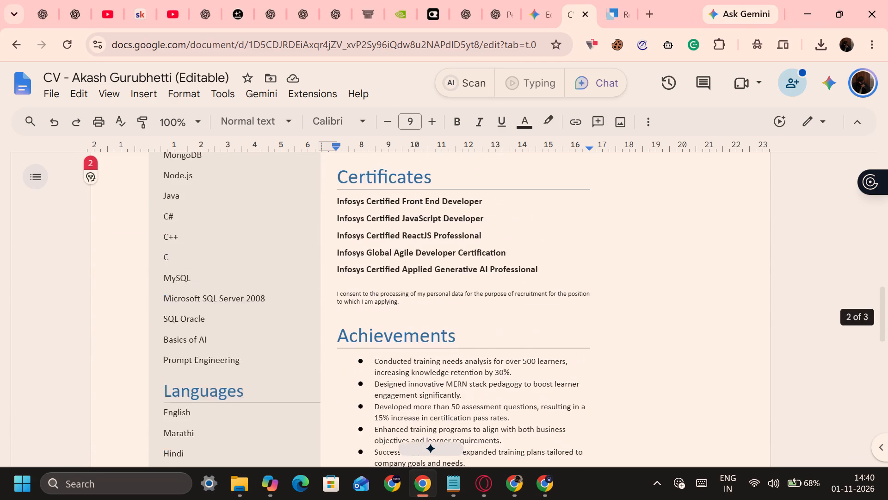
pyautogui.scroll(1, 388, 303)
pyautogui.scroll(-3, 388, 303)
pyautogui.scroll(1, 388, 303)
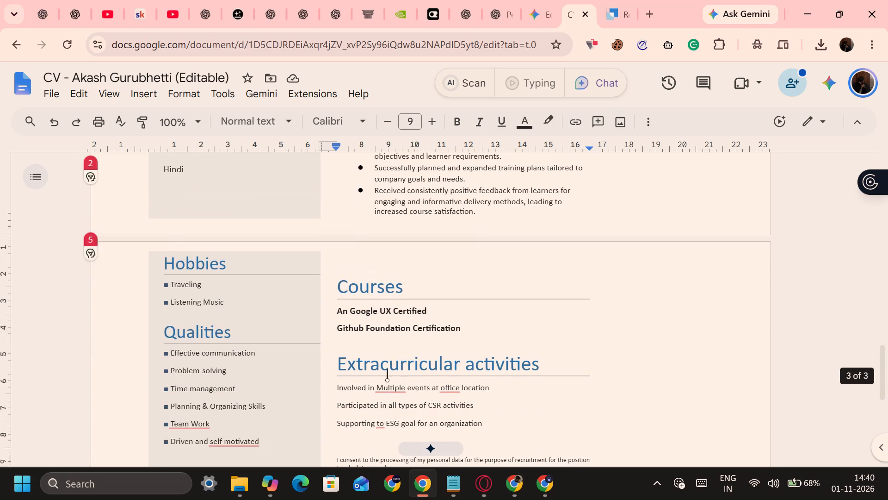
pyautogui.scroll(3, 388, 303)
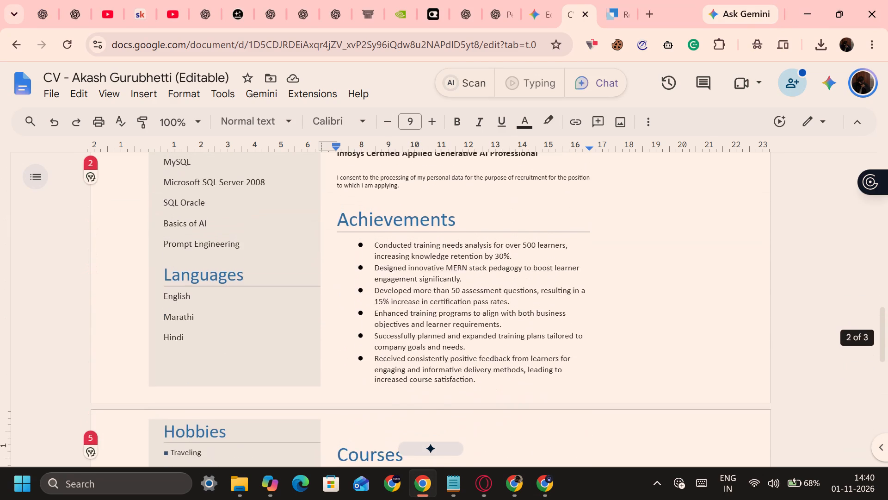
pyautogui.scroll(4, 388, 303)
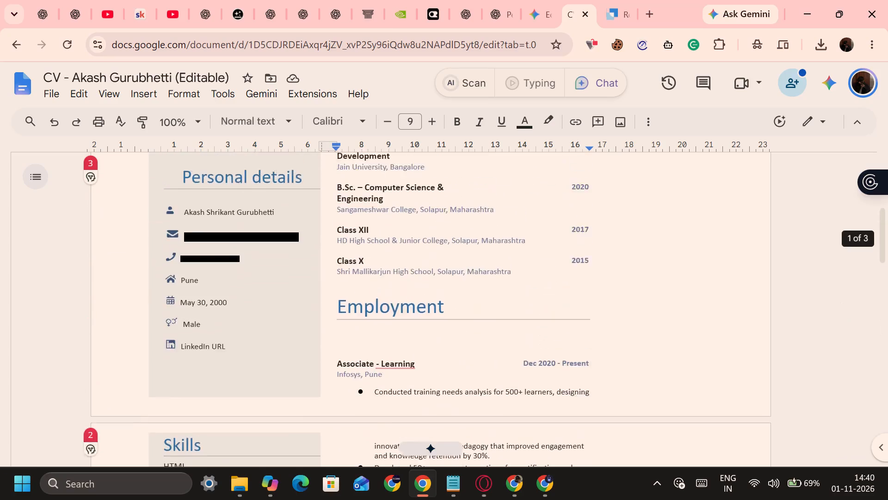
pyautogui.scroll(1, 388, 303)
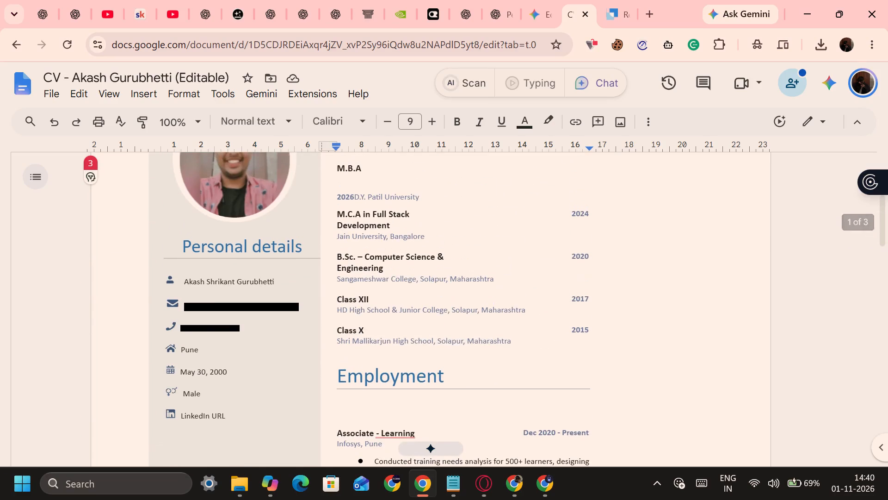
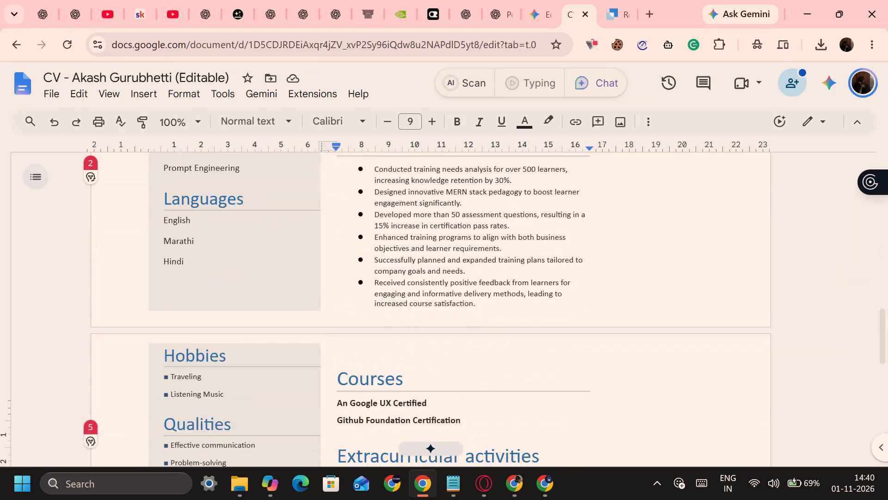
# Check the Qualities list in the Google Docs CV, and add a custom section of the Interests type in Reactive Resume.
pyautogui.scroll(-1, 388, 303)
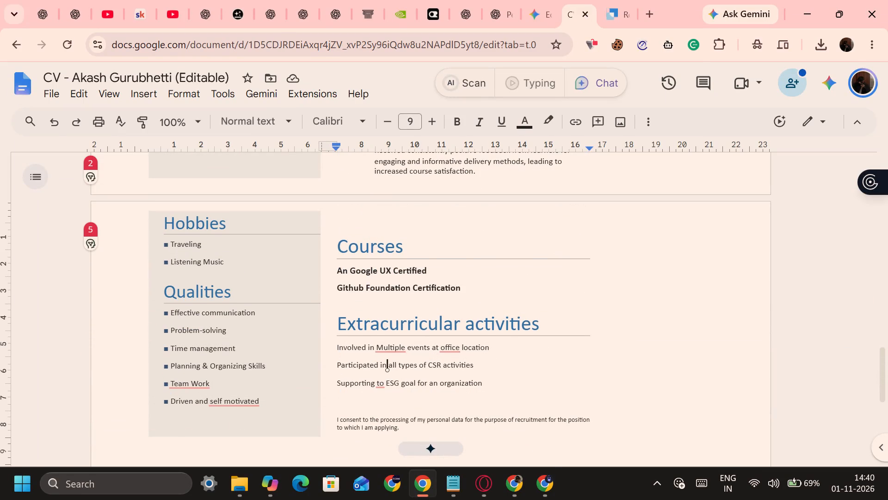
pyautogui.hotkey('alt', 'Tab')
pyautogui.click(118, 425)
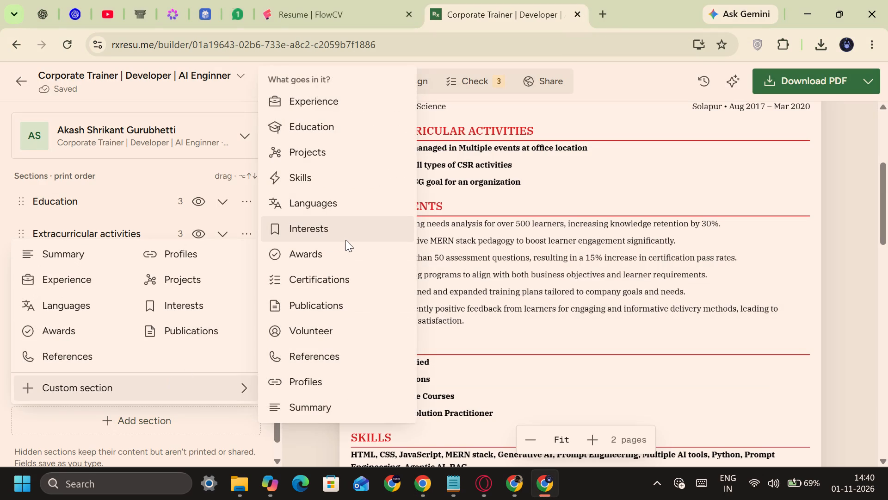
pyautogui.click(345, 240)
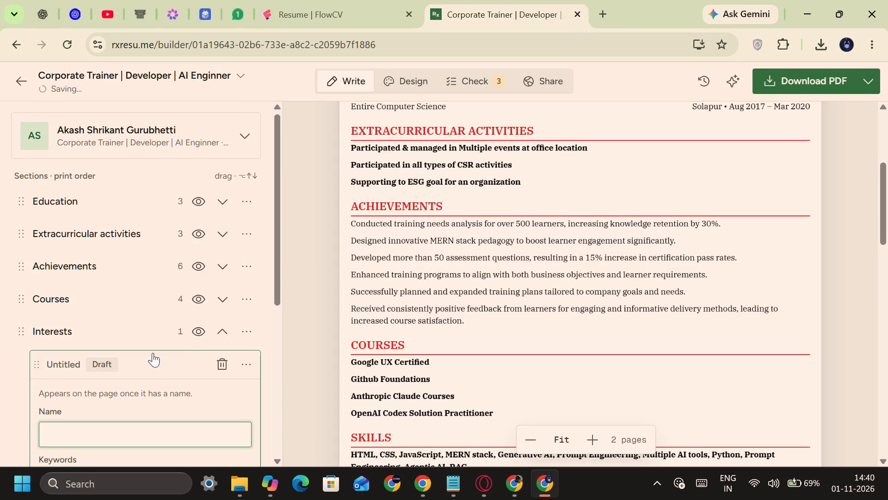
# Rename the new Interests section as Qualities, matching the CV's heading, and switch back to the Google Docs CV.
pyautogui.hotkey('alt', 'Tab')
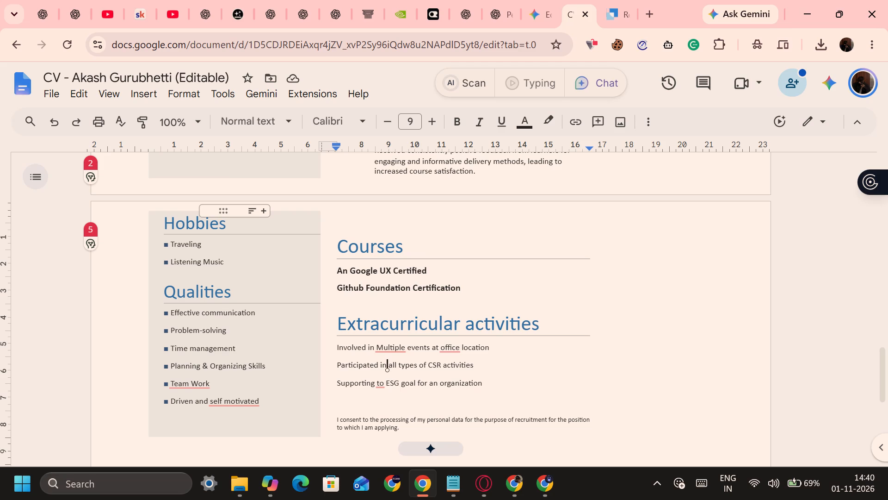
pyautogui.hotkey('alt', 'Tab')
pyautogui.hotkey('alt', 'Tab')
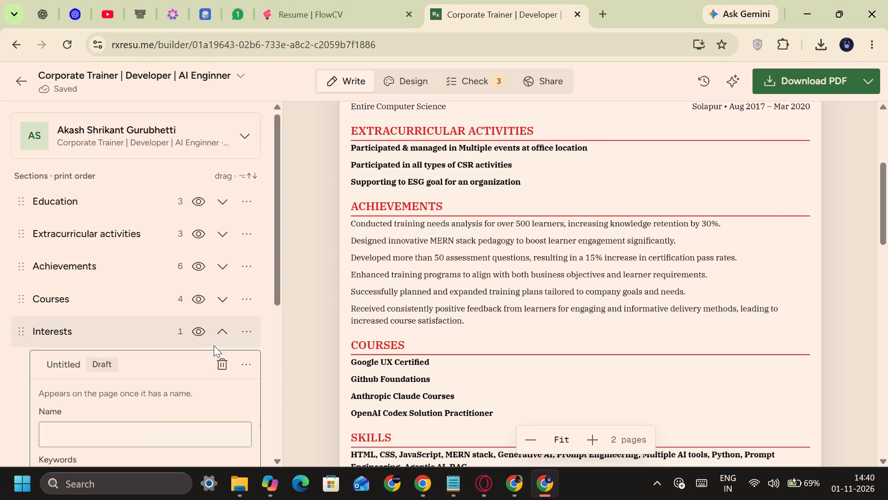
pyautogui.hotkey('alt', 'Tab')
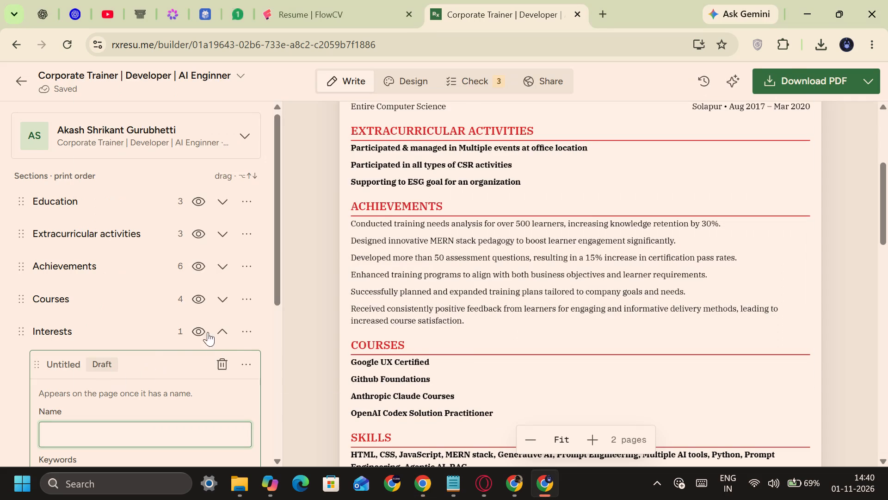
pyautogui.click(240, 334)
pyautogui.click(158, 160)
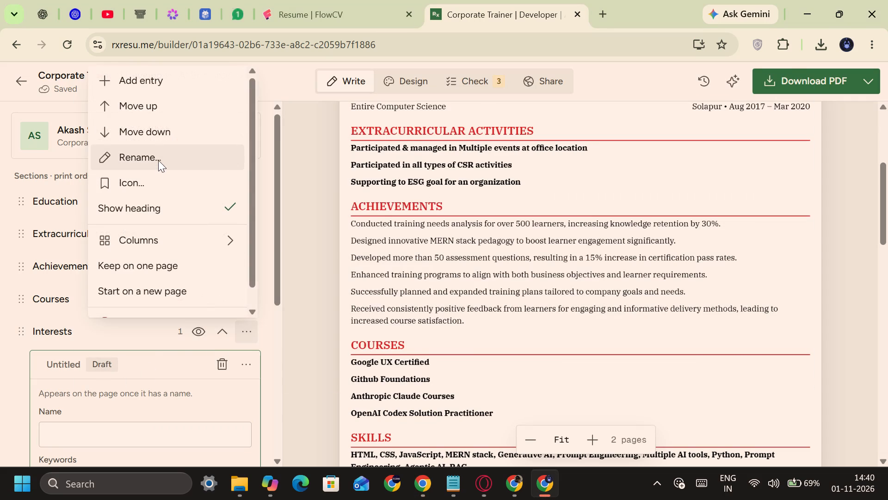
pyautogui.press('BackSpace')
pyautogui.press('BackSpace')
pyautogui.press('BackSpace')
pyautogui.press('BackSpace')
pyautogui.press('BackSpace')
pyautogui.press('BackSpace')
pyautogui.press('BackSpace')
pyautogui.press('BackSpace')
pyautogui.press('BackSpace')
pyautogui.press('BackSpace')
pyautogui.press('BackSpace')
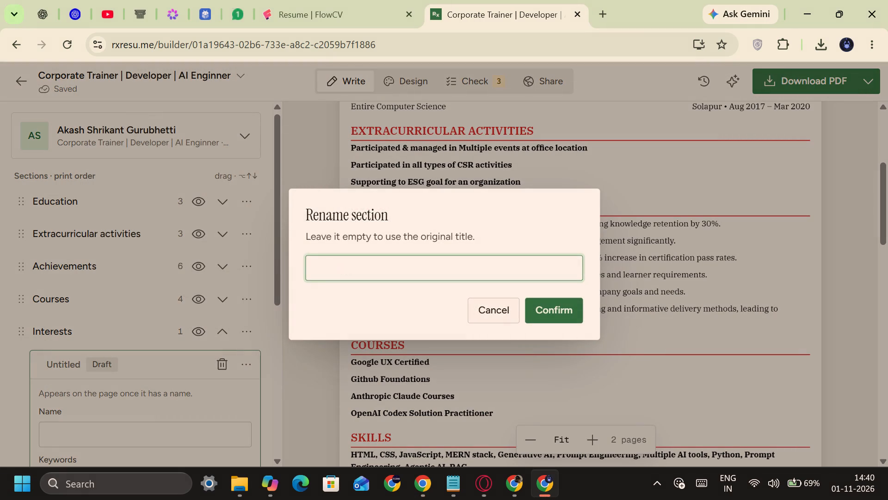
pyautogui.write('Quai')
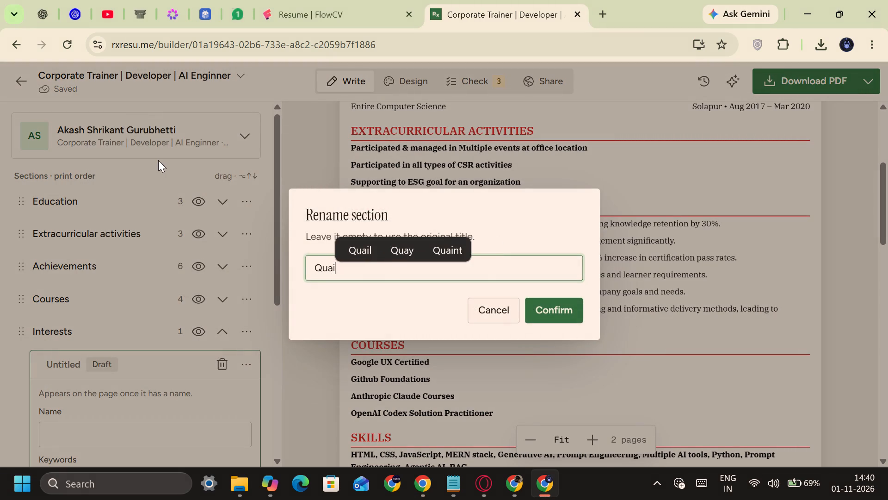
pyautogui.press('BackSpace')
pyautogui.write('liies')
pyautogui.press('BackSpace')
pyautogui.press('BackSpace')
pyautogui.press('BackSpace')
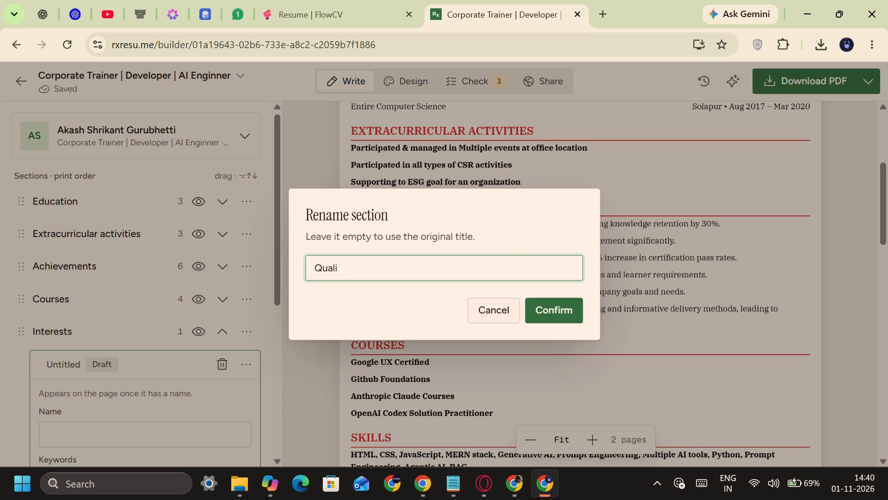
pyautogui.write('ties')
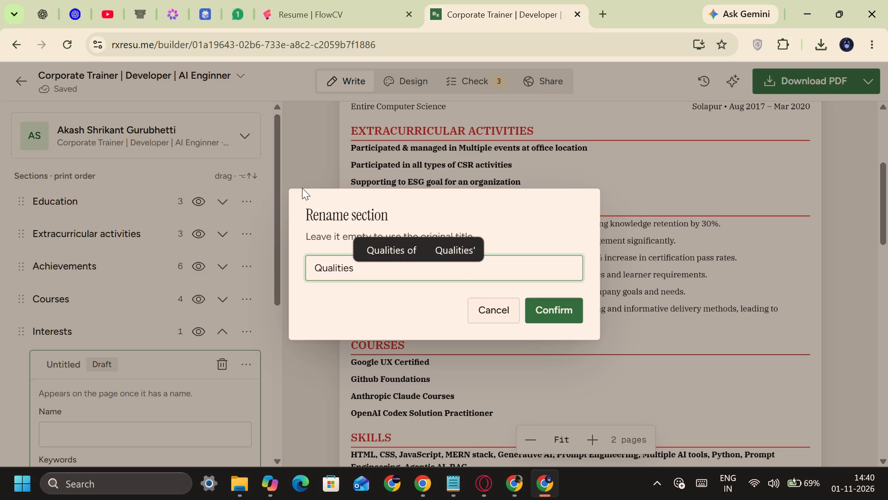
pyautogui.click(545, 311)
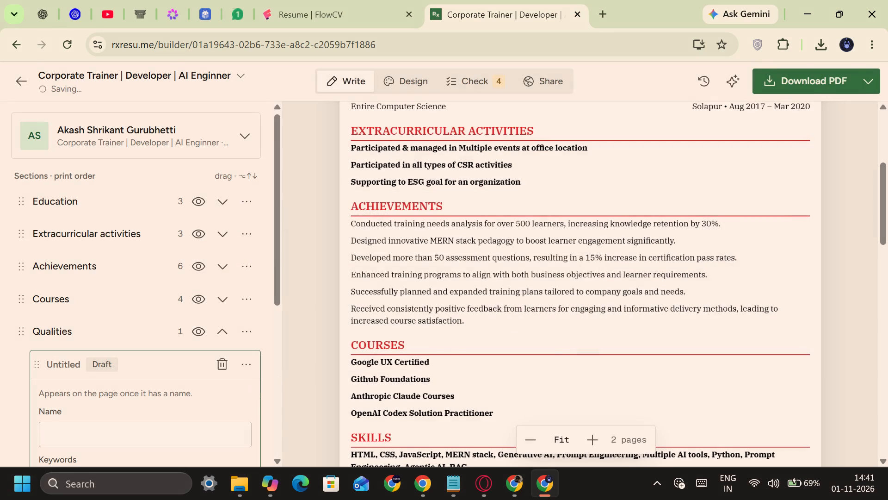
pyautogui.hotkey('alt', 'Tab')
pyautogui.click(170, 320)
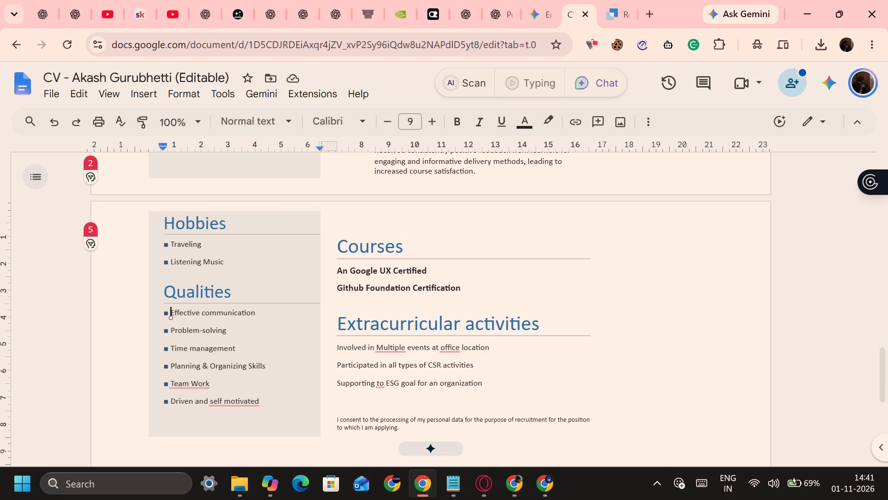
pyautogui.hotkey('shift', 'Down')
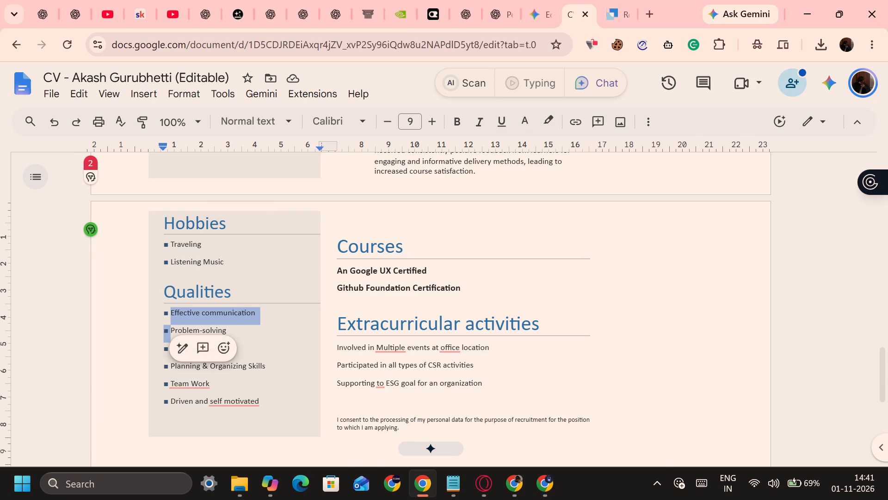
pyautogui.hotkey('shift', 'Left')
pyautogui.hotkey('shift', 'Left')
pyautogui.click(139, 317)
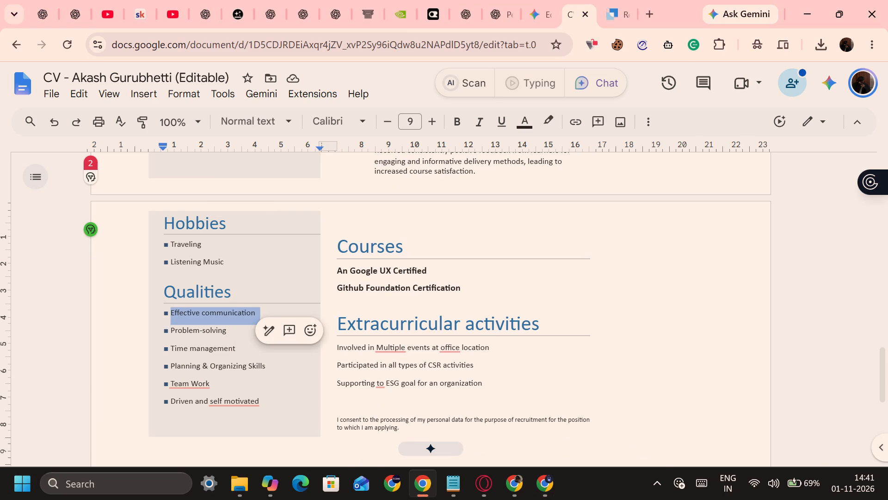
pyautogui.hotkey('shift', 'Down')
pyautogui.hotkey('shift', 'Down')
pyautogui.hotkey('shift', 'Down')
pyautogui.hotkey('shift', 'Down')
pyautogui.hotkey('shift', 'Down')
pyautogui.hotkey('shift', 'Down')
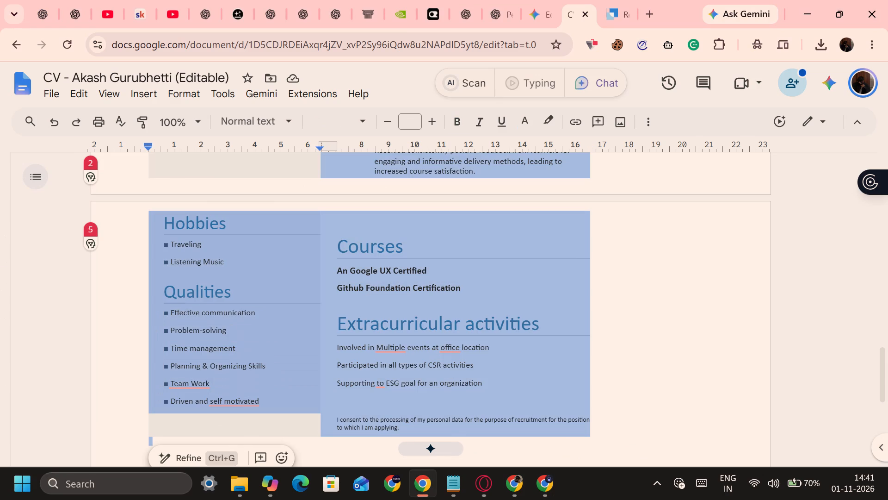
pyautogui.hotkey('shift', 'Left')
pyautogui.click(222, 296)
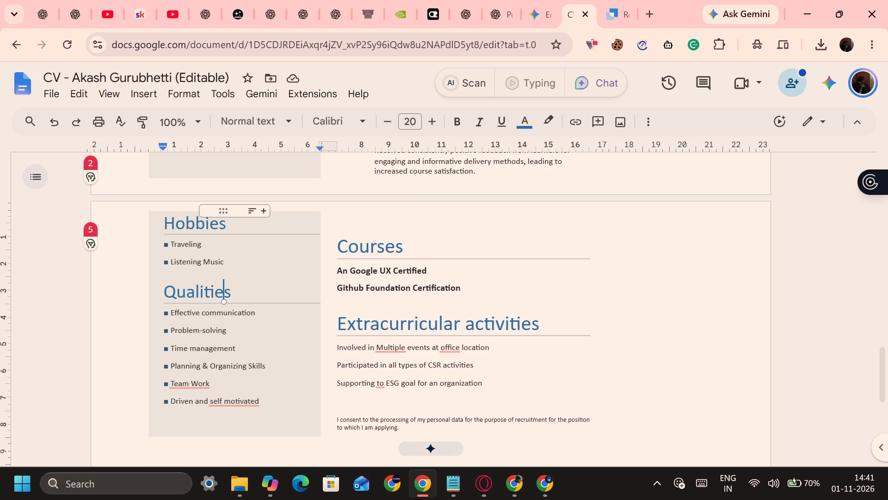
# Copy all six bullet items under Qualities from the Google Docs CV into a new Notepad document.
pyautogui.moveTo(163, 314); pyautogui.dragTo(277, 402)
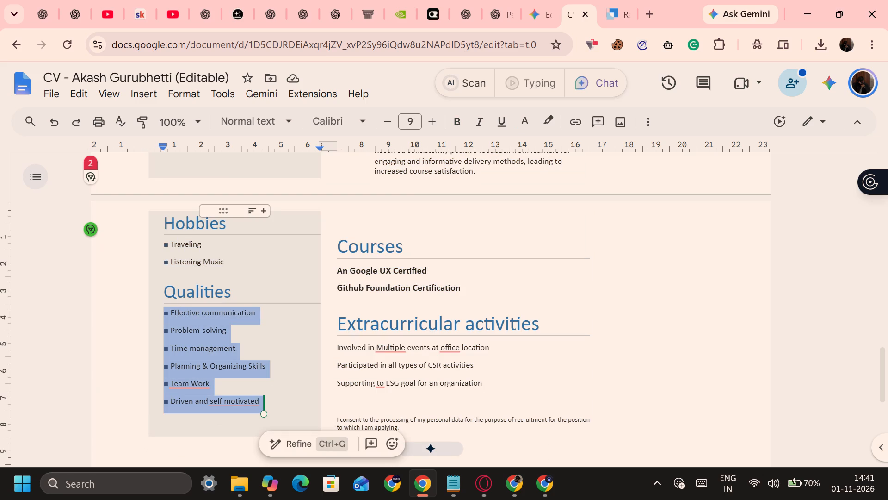
pyautogui.hotkey('ctrl', 'c')
pyautogui.click(99, 485)
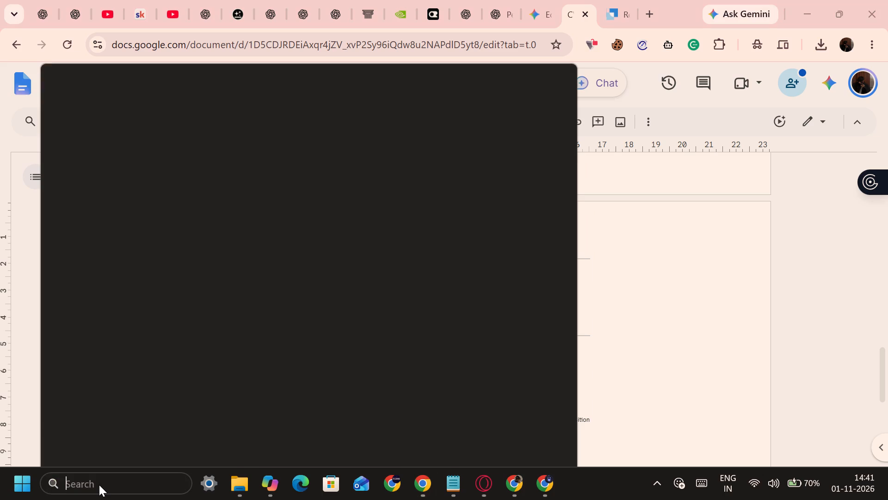
pyautogui.write('note')
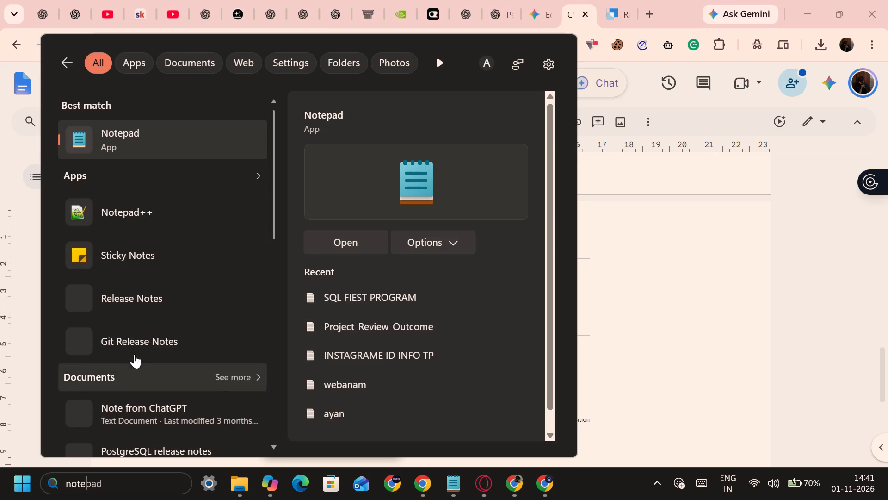
pyautogui.click(152, 155)
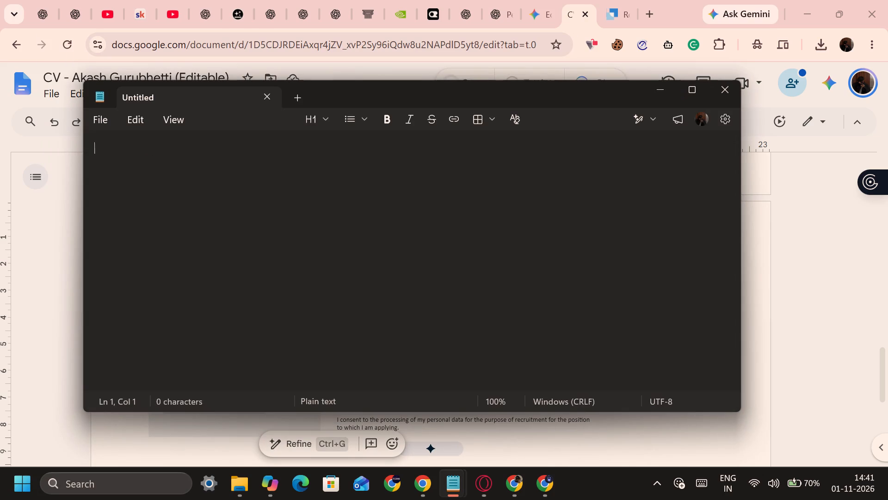
pyautogui.hotkey('ctrl', 'v')
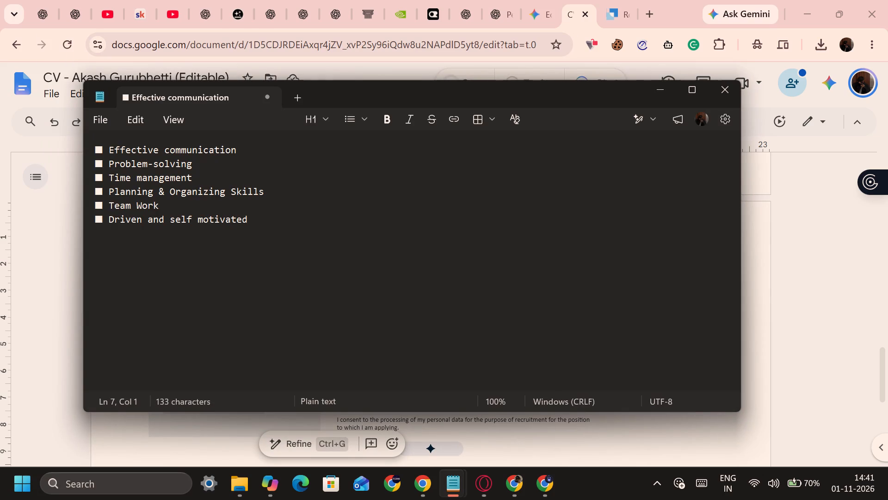
# Remove the square bullet characters from all six quality lines in Notepad.
pyautogui.click(106, 148)
pyautogui.press('BackSpace')
pyautogui.press('Down')
pyautogui.press('Right')
pyautogui.press('Right')
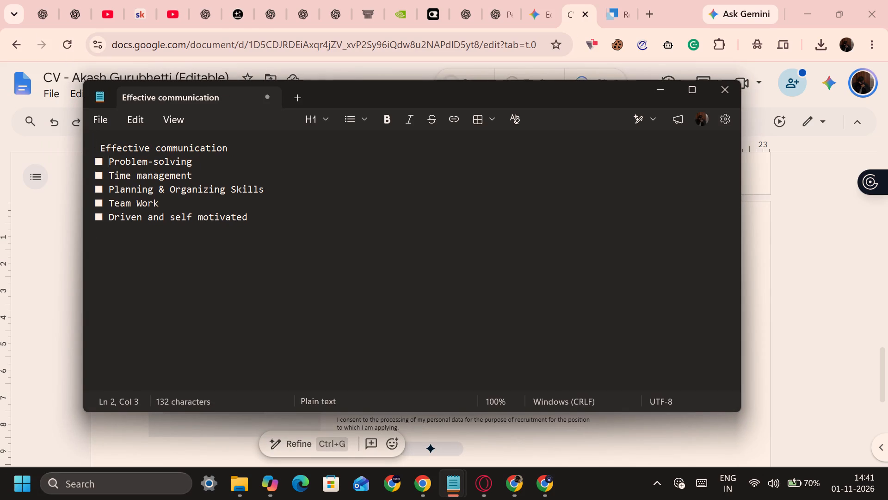
pyautogui.press('BackSpace')
pyautogui.press('Down')
pyautogui.press('BackSpace')
pyautogui.press('Down')
pyautogui.press('Right')
pyautogui.press('BackSpace')
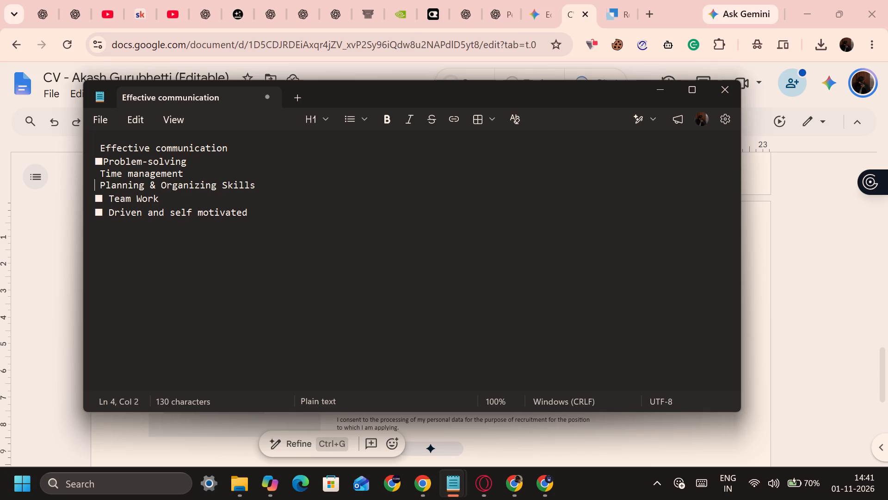
pyautogui.press('Down')
pyautogui.press('Right')
pyautogui.press('BackSpace')
pyautogui.press('Down')
pyautogui.press('Right')
pyautogui.press('BackSpace')
pyautogui.press('Up')
pyautogui.press('Up')
pyautogui.press('Up')
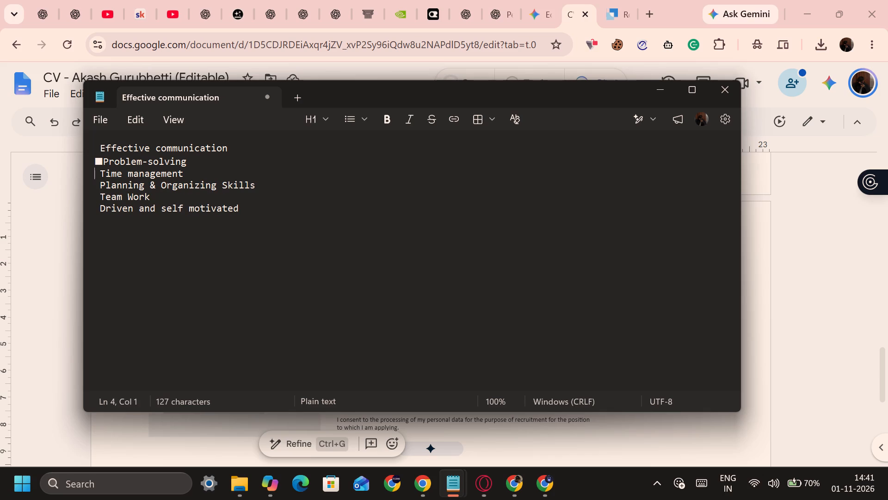
pyautogui.press('Up')
pyautogui.press('Right')
pyautogui.press('BackSpace')
# Copy "Effective communication" from Notepad into the name of the first Qualities entry in Reactive Resume.
pyautogui.hotkey('alt', 'Tab')
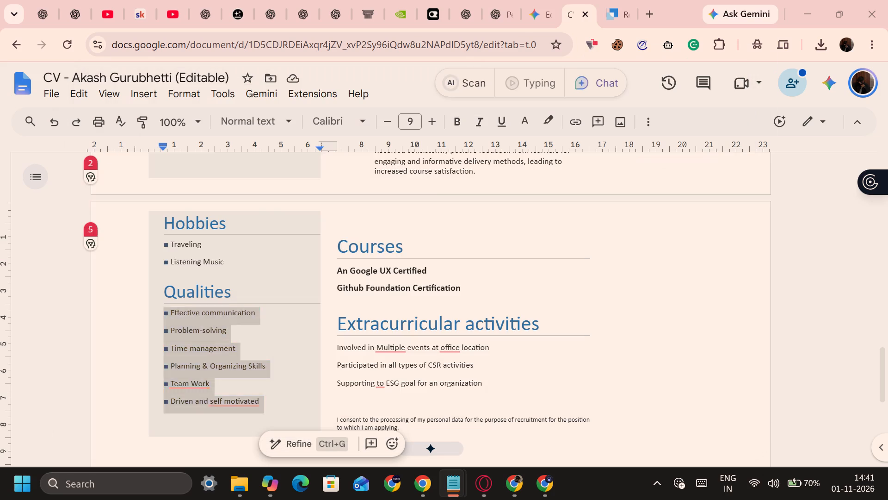
pyautogui.click(553, 486)
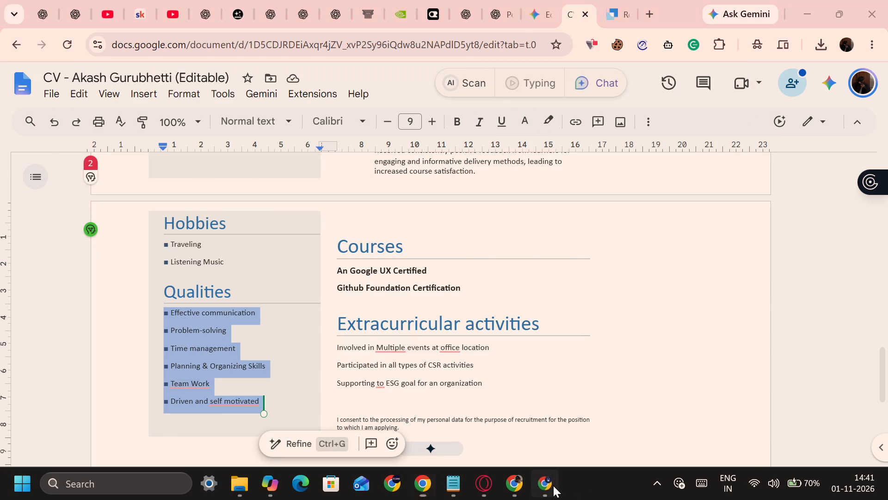
pyautogui.scroll(-1, 162, 355)
pyautogui.click(115, 378)
pyautogui.hotkey('alt', 'Tab')
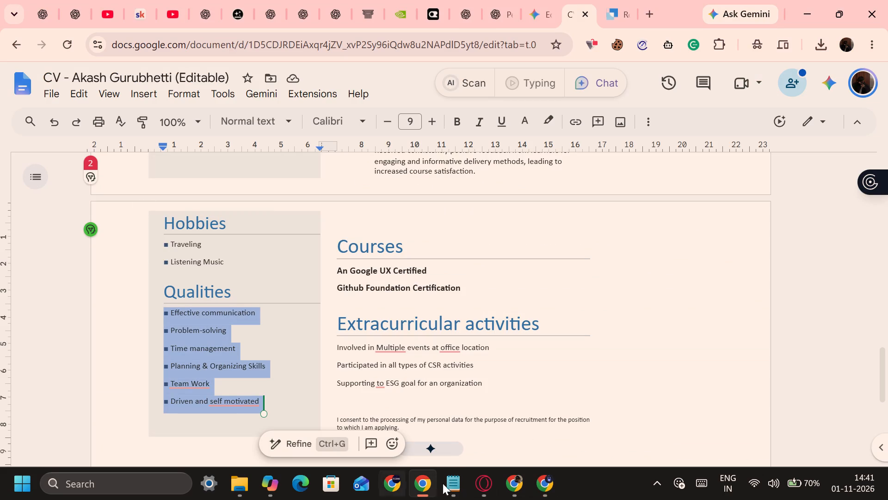
pyautogui.click(461, 482)
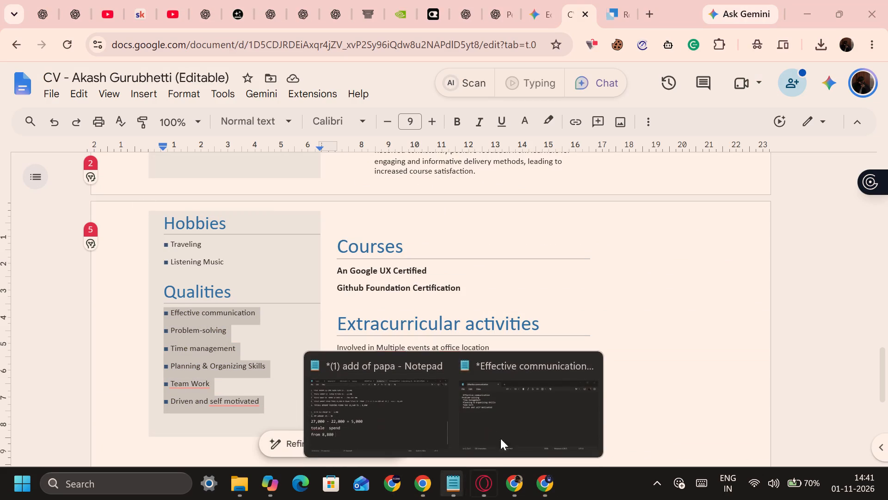
pyautogui.click(525, 417)
pyautogui.click(541, 499)
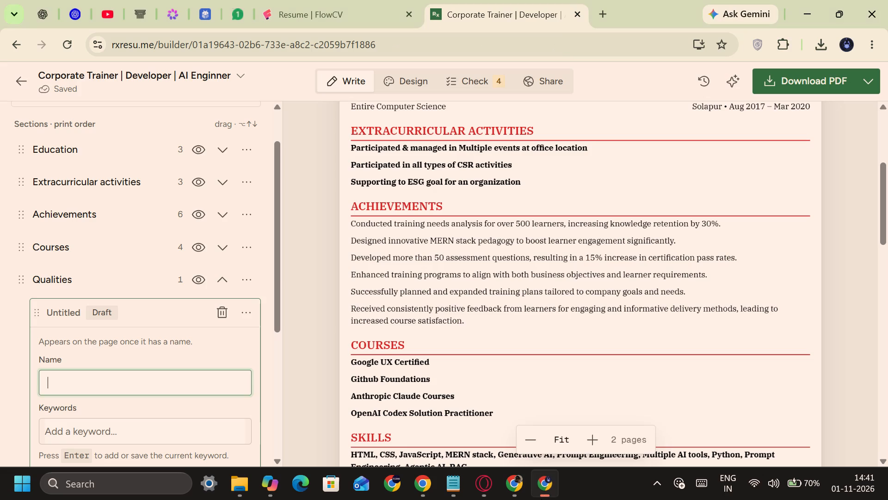
pyautogui.hotkey('alt', 'Tab')
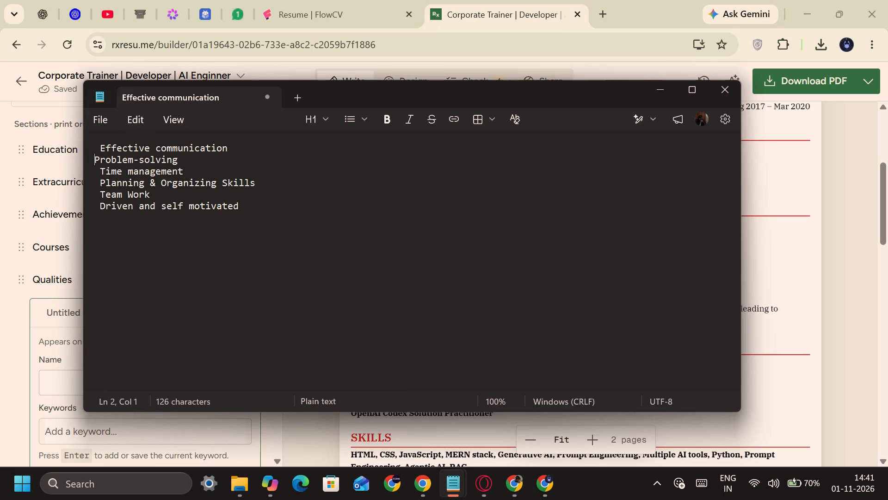
pyautogui.click(99, 144)
pyautogui.hotkey('shift', 'Down')
pyautogui.hotkey('shift', 'Left')
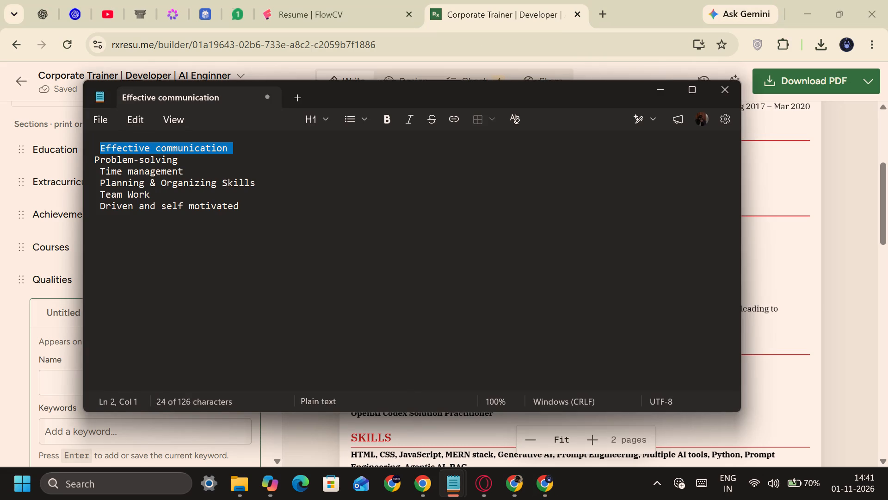
pyautogui.hotkey('ctrl', 'c')
pyautogui.hotkey('alt', 'Tab')
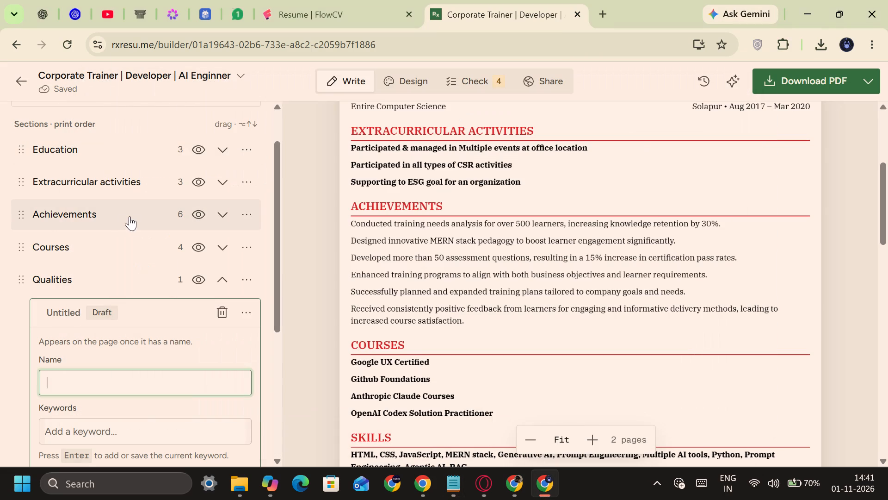
pyautogui.hotkey('ctrl', 'v')
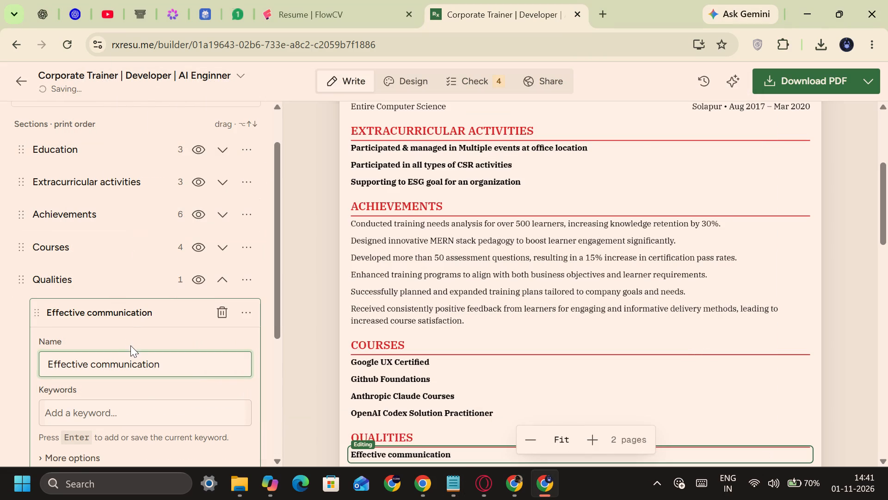
# Place the Notepad quality list beside the resume editor and add a second, blank entry to the Qualities section.
pyautogui.click(440, 484)
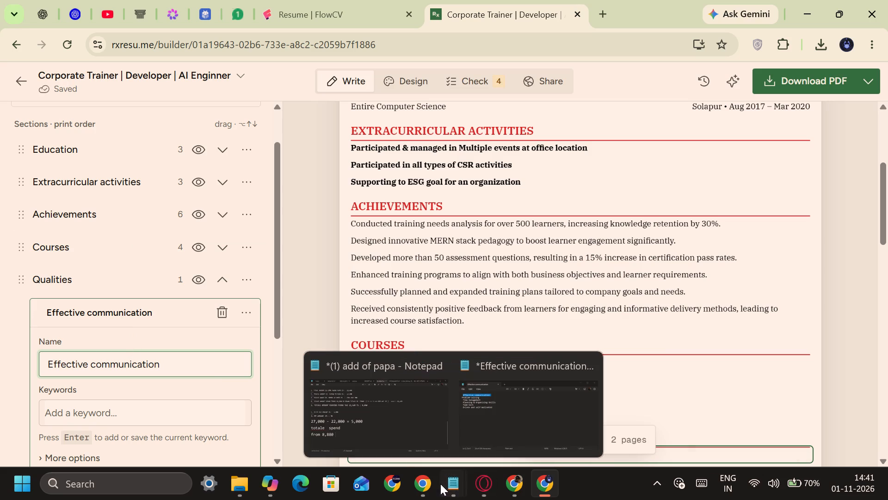
pyautogui.click(529, 404)
pyautogui.moveTo(586, 102); pyautogui.dragTo(795, 103)
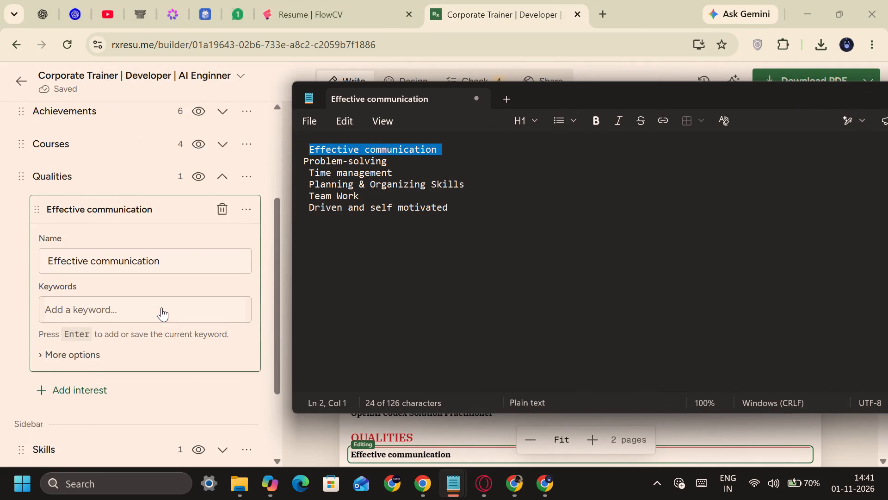
pyautogui.click(98, 298)
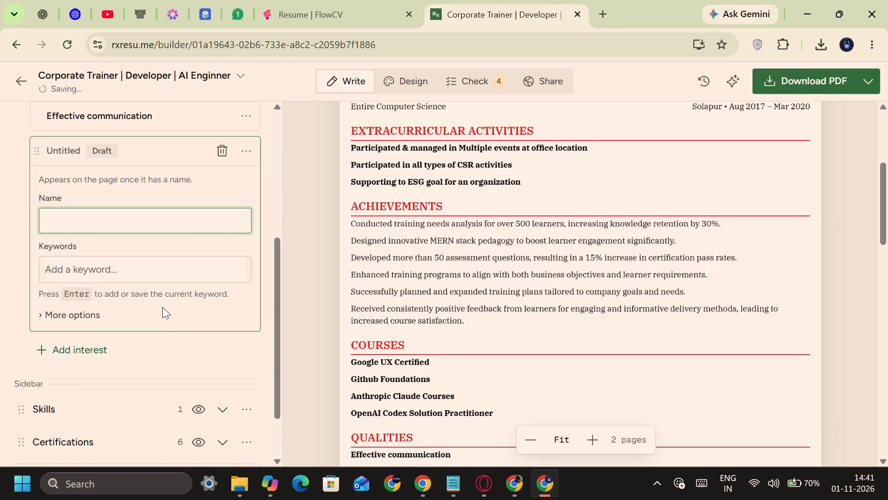
pyautogui.scroll(1, 162, 327)
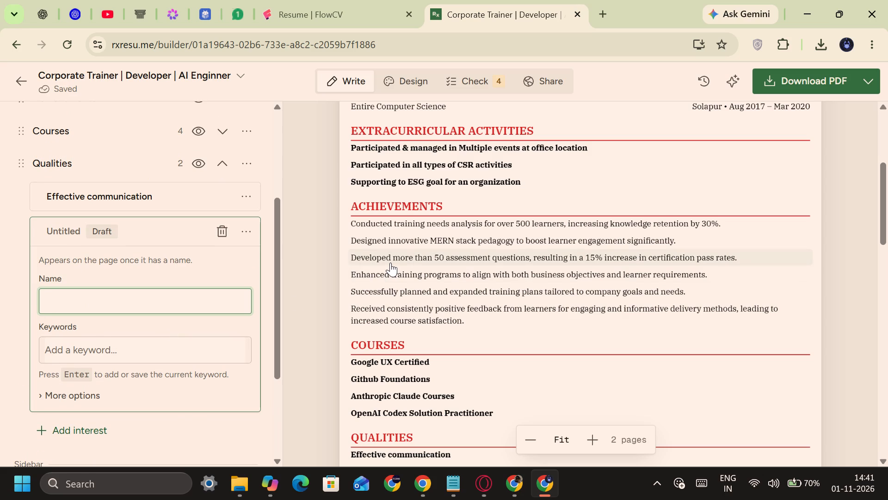
# Copy "Problem-solving" from the Notepad list into the name of the second Qualities entry.
pyautogui.hotkey('alt', 'Tab')
pyautogui.click(389, 150)
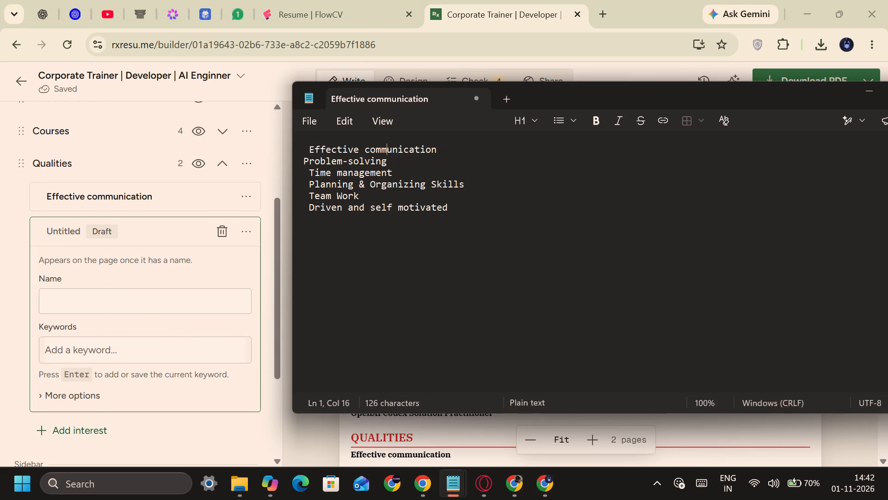
pyautogui.click(389, 156)
pyautogui.hotkey('shift', 'Up')
pyautogui.hotkey('shift', 'Down')
pyautogui.hotkey('shift', 'Down')
pyautogui.hotkey('shift', 'Left')
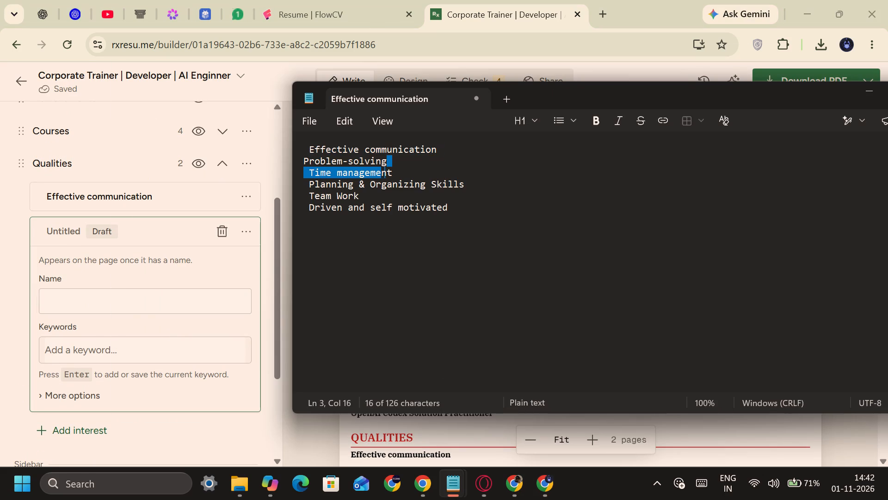
pyautogui.hotkey('shift', 'Right')
pyautogui.hotkey('shift', 'Up')
pyautogui.hotkey('shift', 'Left')
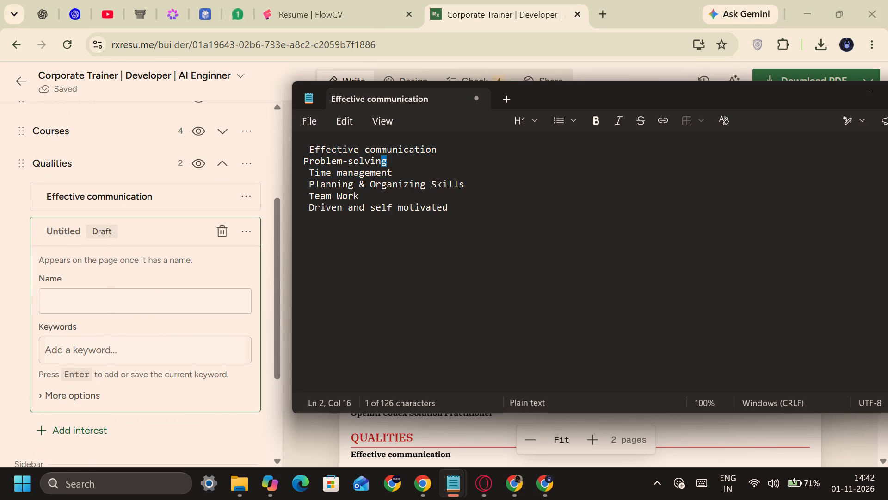
pyautogui.hotkey('shift', 'Left')
pyautogui.hotkey('shift', 'Left')
pyautogui.hotkey('shift', 'Left')
pyautogui.hotkey('shift', 'Left')
pyautogui.hotkey('shift', 'Left')
pyautogui.hotkey('shift', 'Left')
pyautogui.hotkey('shift', 'Left')
pyautogui.hotkey('shift', 'Left')
pyautogui.hotkey('shift', 'Left')
pyautogui.hotkey('shift', 'Left')
pyautogui.hotkey('shift', 'Left')
pyautogui.hotkey('shift', 'Left')
pyautogui.hotkey('shift', 'Left')
pyautogui.hotkey('shift', 'Left')
pyautogui.hotkey('shift', 'Left')
pyautogui.hotkey('shift', 'Right')
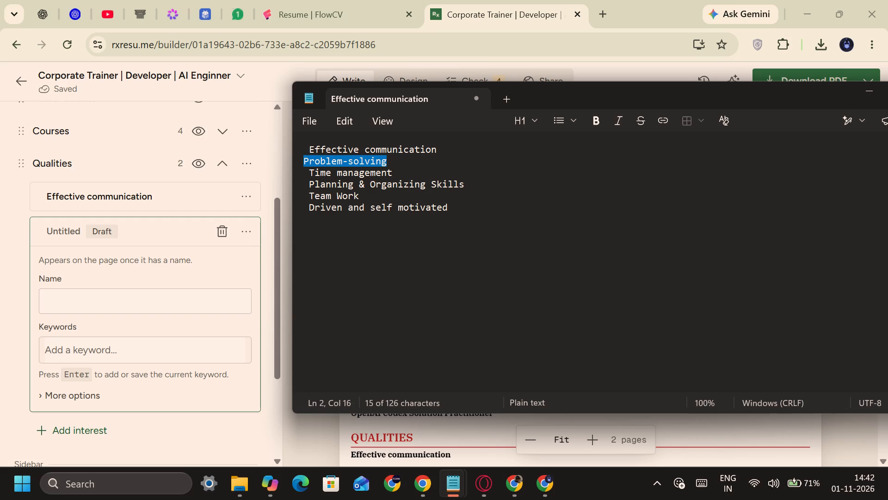
pyautogui.hotkey('ctrl', 'c')
pyautogui.click(140, 294)
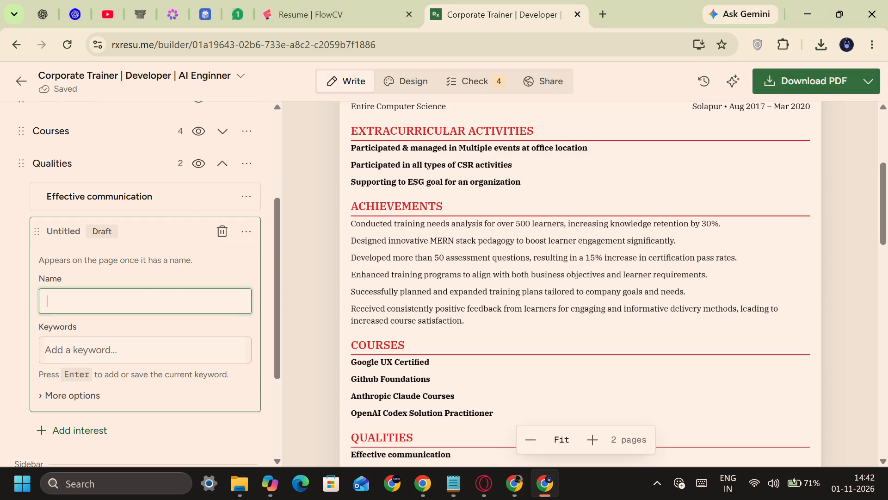
pyautogui.hotkey('ctrl', 'v')
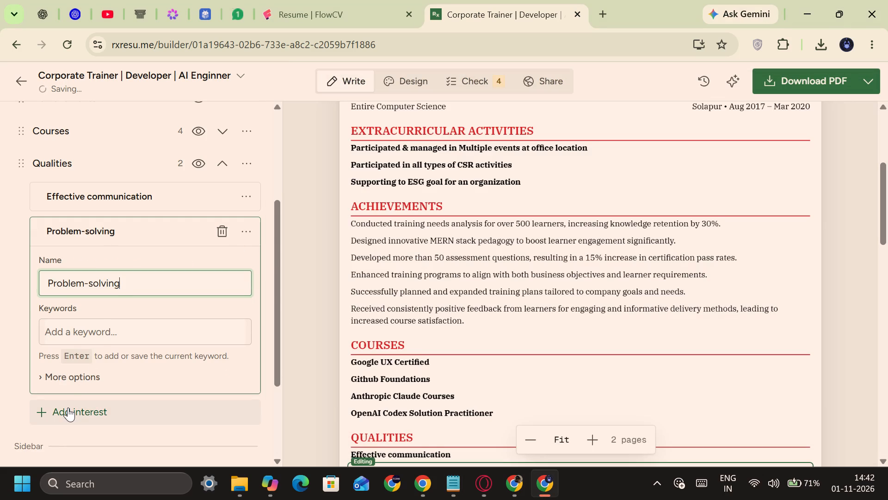
# Add a new Qualities entry and name it "Time management", copied from the Notepad list.
pyautogui.click(68, 407)
pyautogui.hotkey('alt', 'Tab')
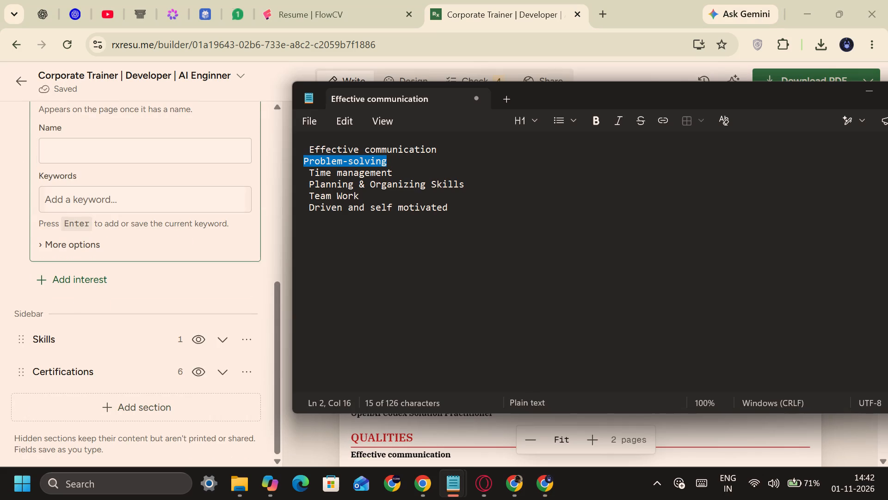
pyautogui.click(306, 173)
pyautogui.hotkey('shift', 'Down')
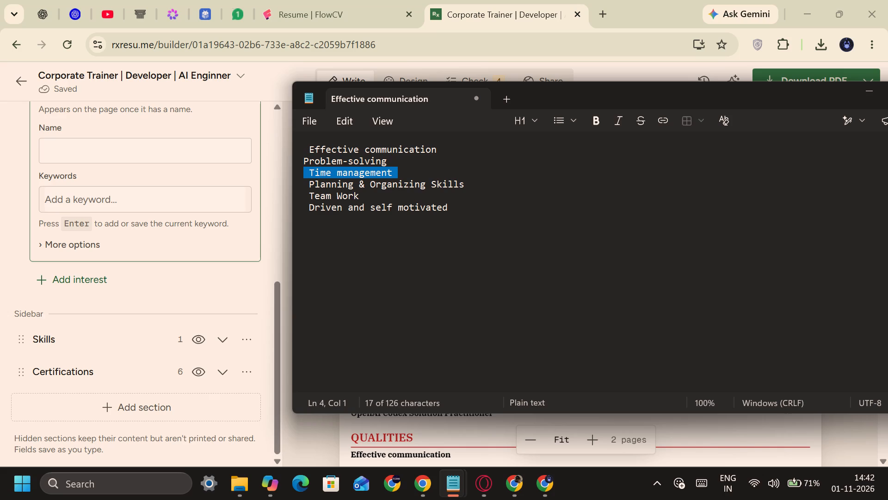
pyautogui.hotkey('ctrl', 'c')
pyautogui.click(109, 269)
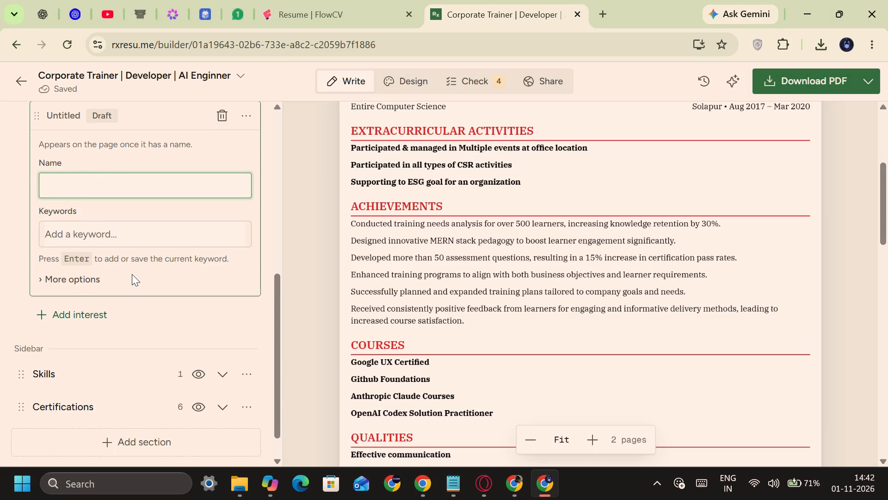
pyautogui.hotkey('ctrl', 'v')
# Copy "Planning & Organizing Skills" from Notepad and use it as the name of a new Qualities entry.
pyautogui.scroll(-2, 407, 305)
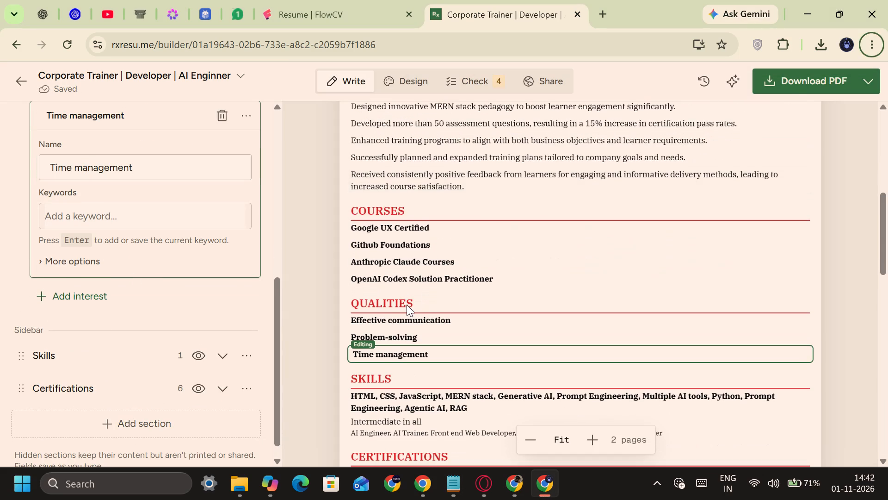
pyautogui.hotkey('alt', 'Tab')
pyautogui.click(310, 180)
pyautogui.hotkey('shift', 'Down')
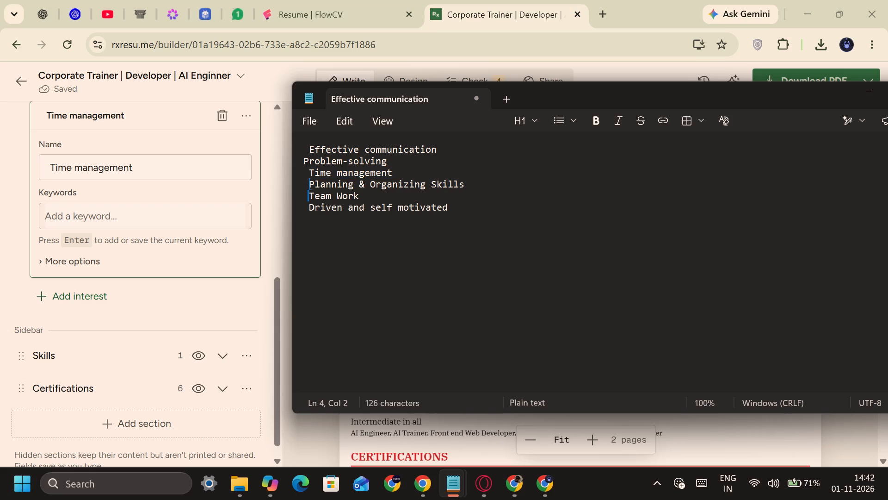
pyautogui.hotkey('ctrl', 'c')
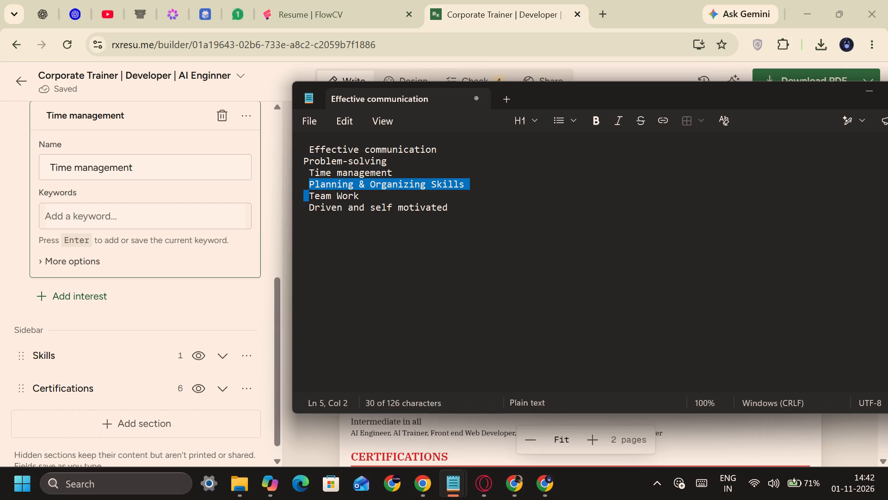
pyautogui.click(85, 291)
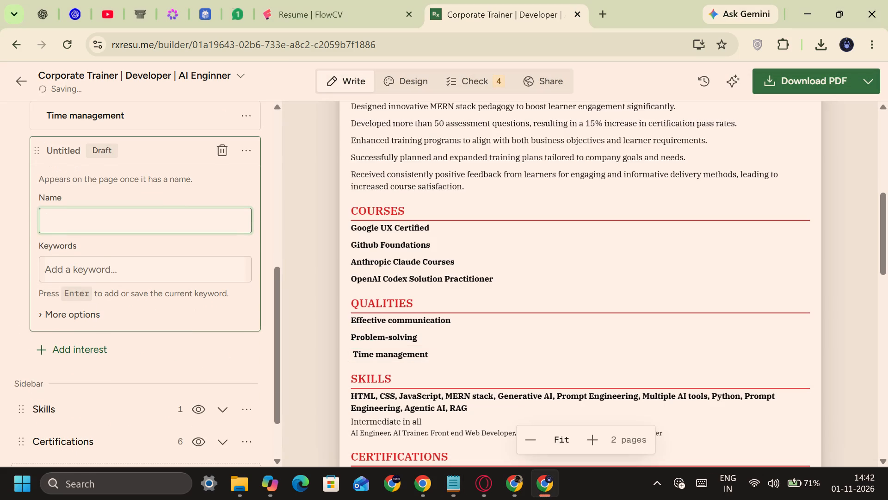
pyautogui.hotkey('ctrl', 'v')
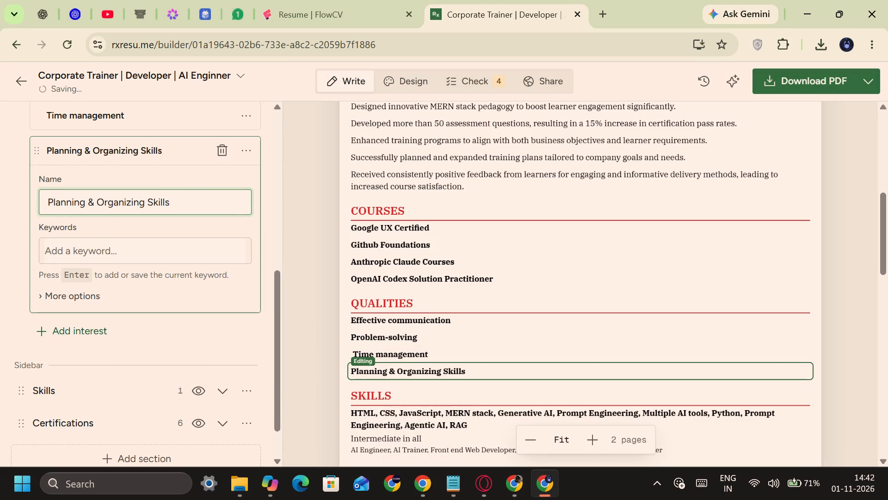
# Add another Qualities entry and name it "Team Work", copied from the Notepad list.
pyautogui.click(95, 335)
pyautogui.hotkey('alt', 'Tab')
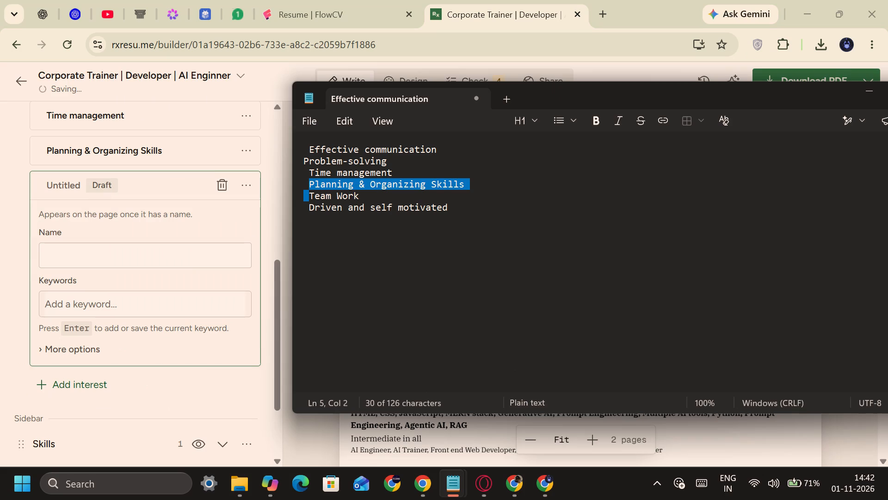
pyautogui.click(313, 201)
pyautogui.hotkey('shift', 'Left')
pyautogui.hotkey('shift', 'Down')
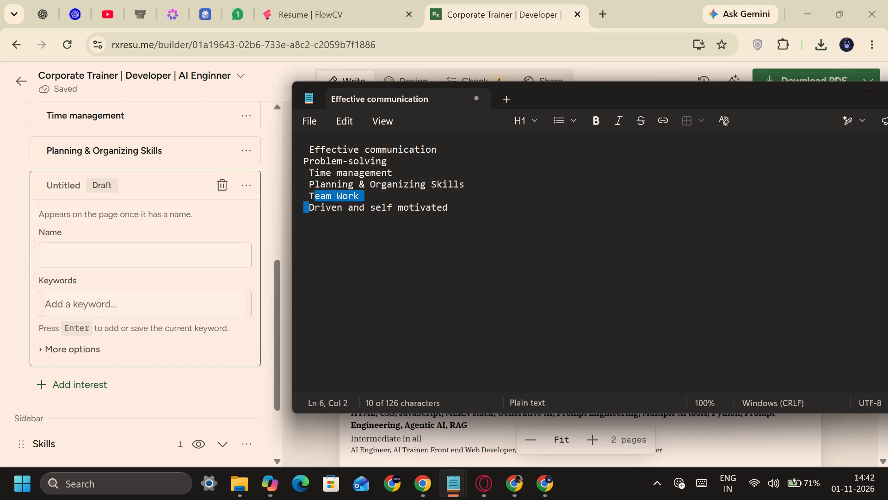
pyautogui.hotkey('shift', 'Left')
pyautogui.hotkey('shift', 'Left')
pyautogui.press('Up')
pyautogui.press('Left')
pyautogui.press('Down')
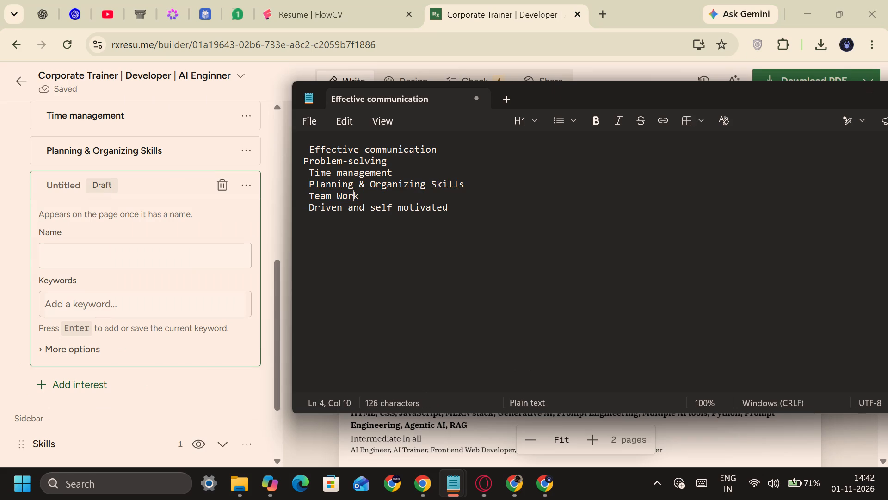
pyautogui.press('Left')
pyautogui.press('Left')
pyautogui.press('Left')
pyautogui.press('Left')
pyautogui.press('Left')
pyautogui.press('Left')
pyautogui.press('Left')
pyautogui.press('Left')
pyautogui.hotkey('shift', 'Down')
pyautogui.hotkey('shift', 'Left')
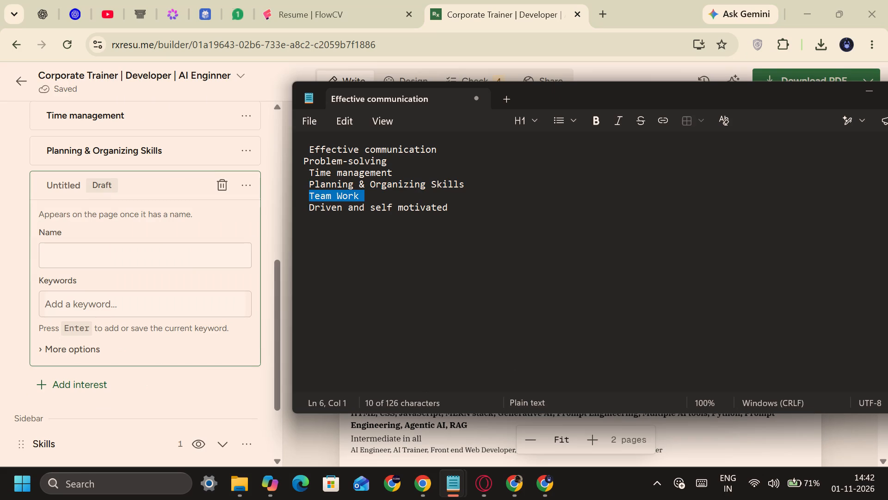
pyautogui.hotkey('ctrl', 'c')
pyautogui.hotkey('alt', 'Tab')
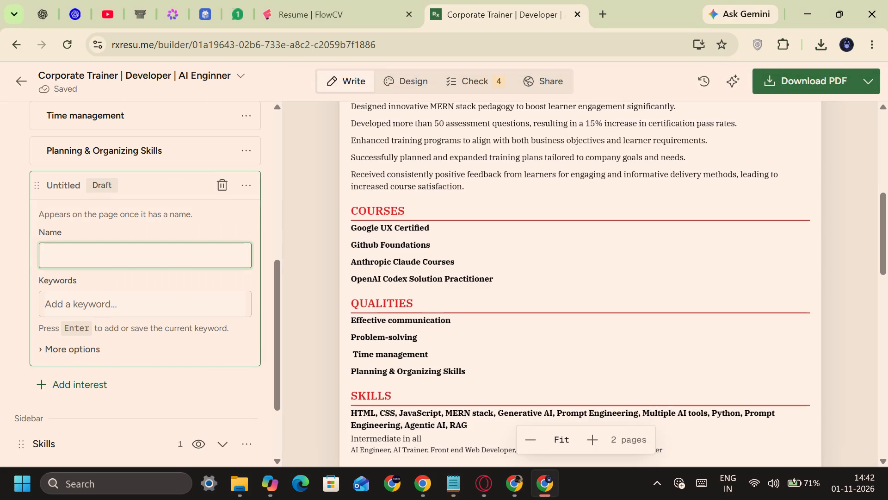
pyautogui.hotkey('ctrl', 'v')
# Extend the Team Work entry's name with ", Collaboration with multiple stakeholders".
pyautogui.write(',')
pyautogui.press('space')
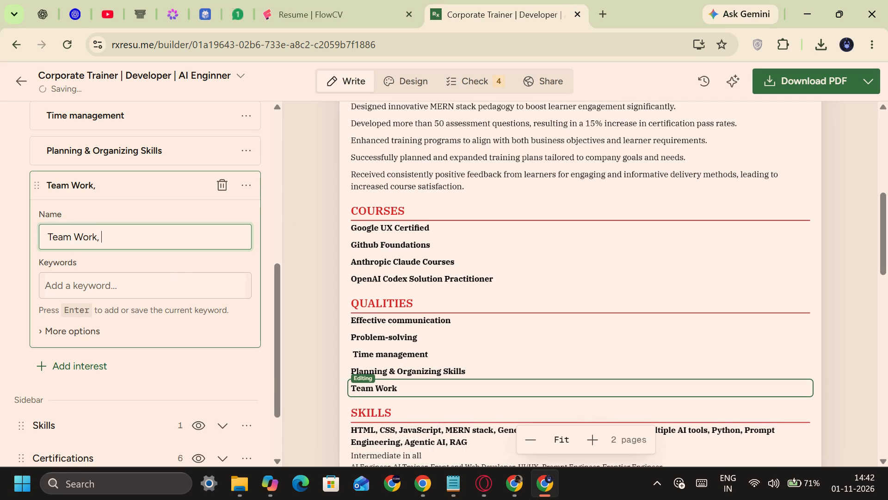
pyautogui.write('Collaboration with mu')
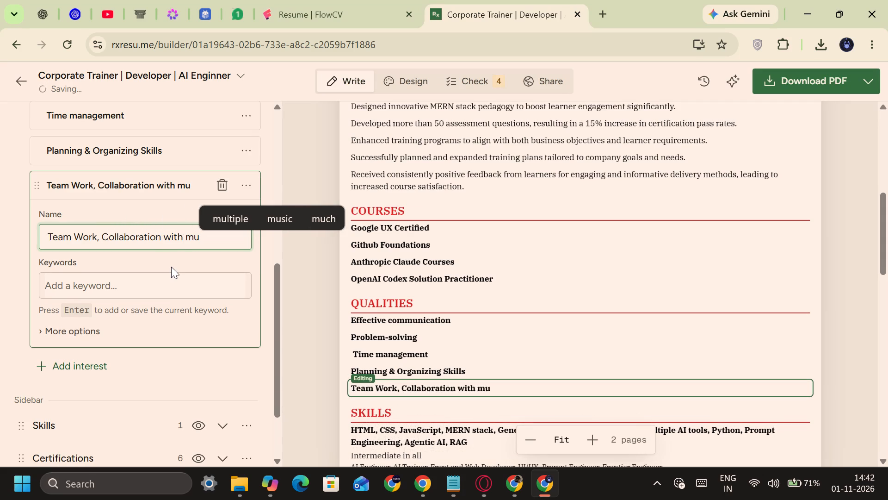
pyautogui.write('ltiple')
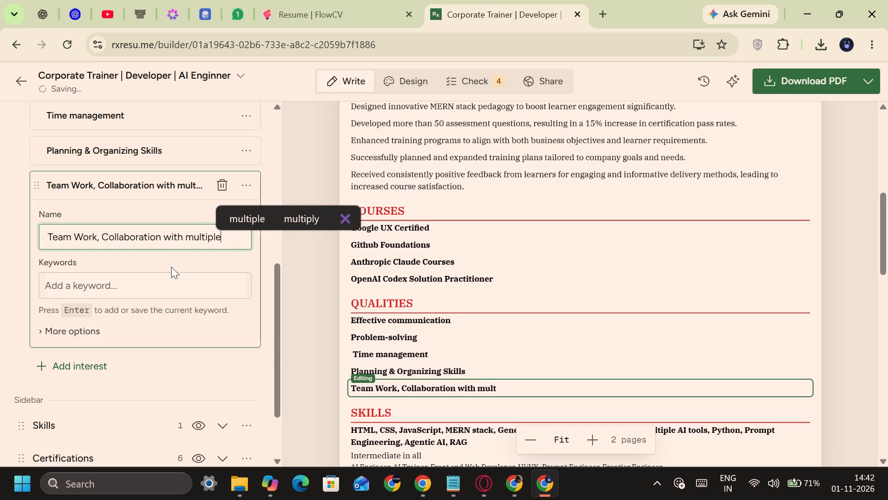
pyautogui.press('space')
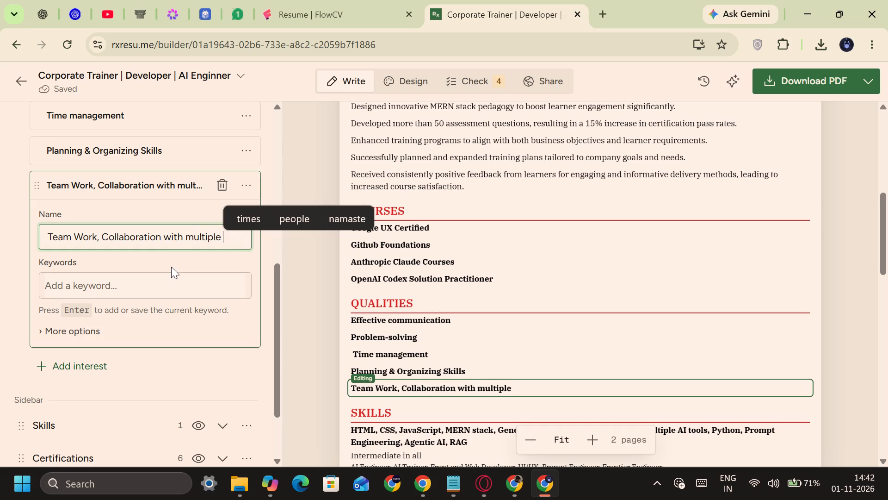
pyautogui.write('stakeholders')
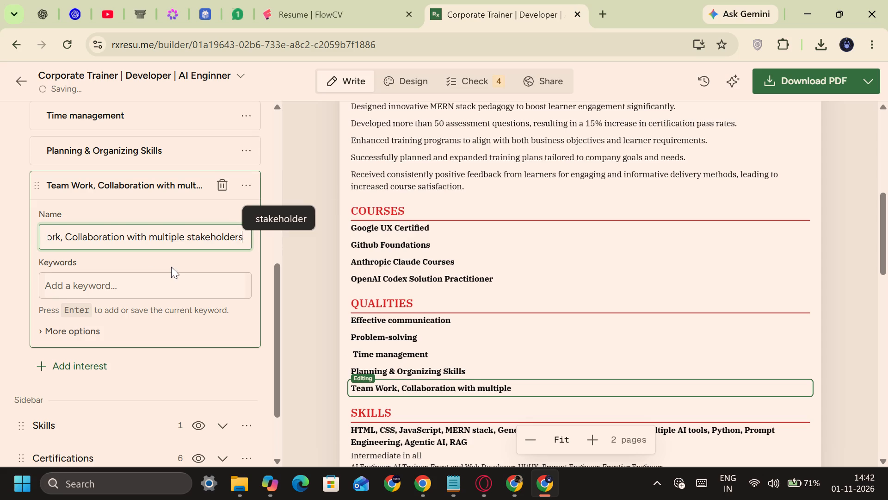
# Copy "Driven and self motivated" from Notepad and use it as the name of a new Qualities entry.
pyautogui.hotkey('alt', 'Tab')
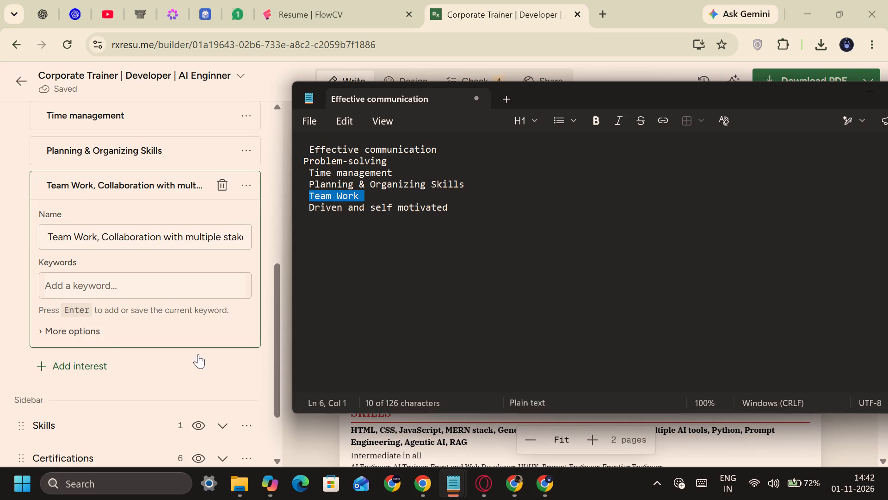
pyautogui.click(303, 208)
pyautogui.hotkey('shift', 'Down')
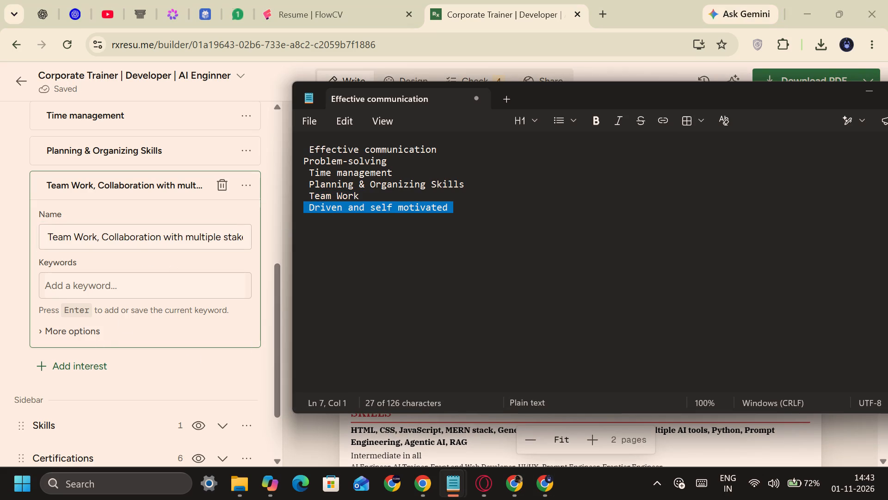
pyautogui.hotkey('ctrl', 'c')
pyautogui.hotkey('alt', 'Tab')
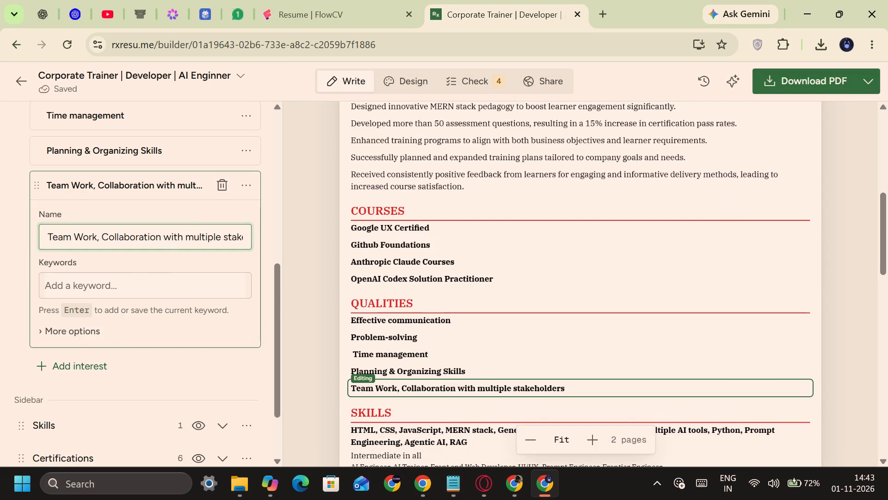
pyautogui.click(82, 327)
pyautogui.scroll(-1, 82, 327)
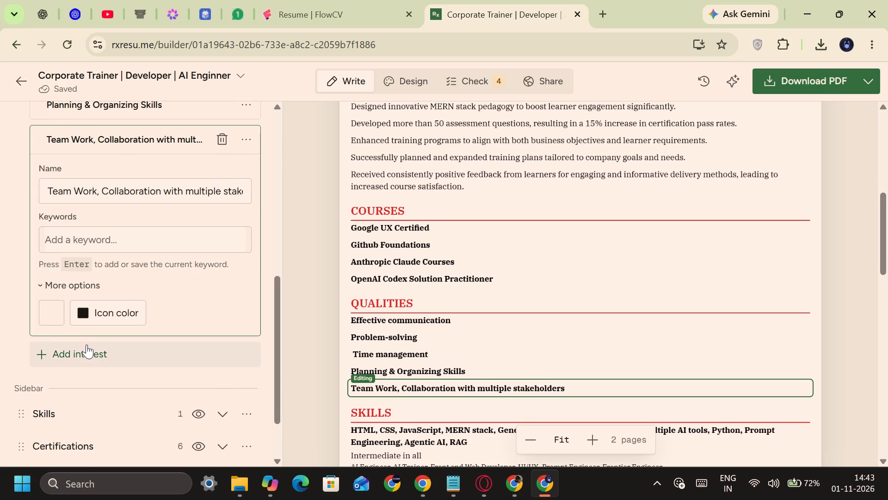
pyautogui.scroll(2, 86, 344)
pyautogui.scroll(-1, 68, 412)
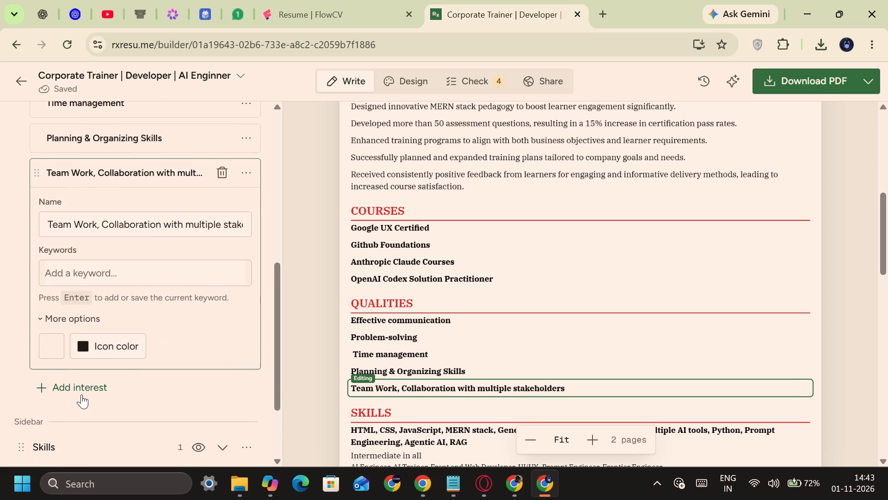
pyautogui.click(81, 394)
pyautogui.scroll(1, 105, 306)
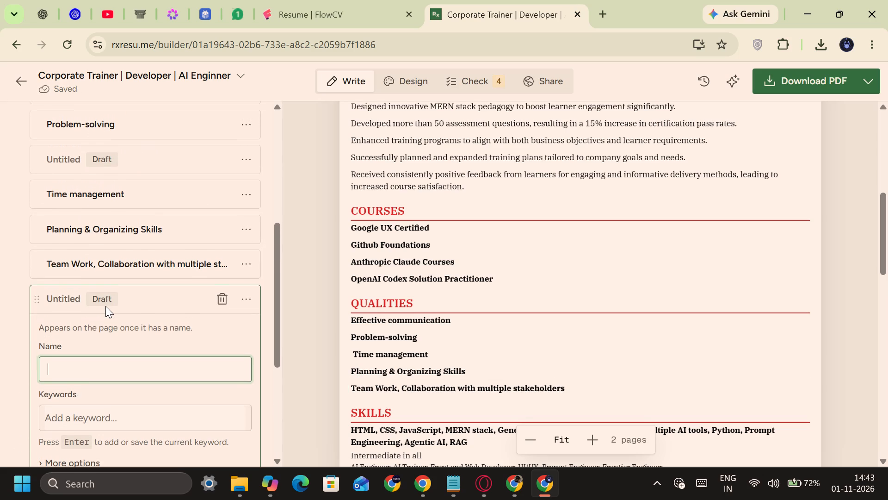
pyautogui.hotkey('ctrl', 'v')
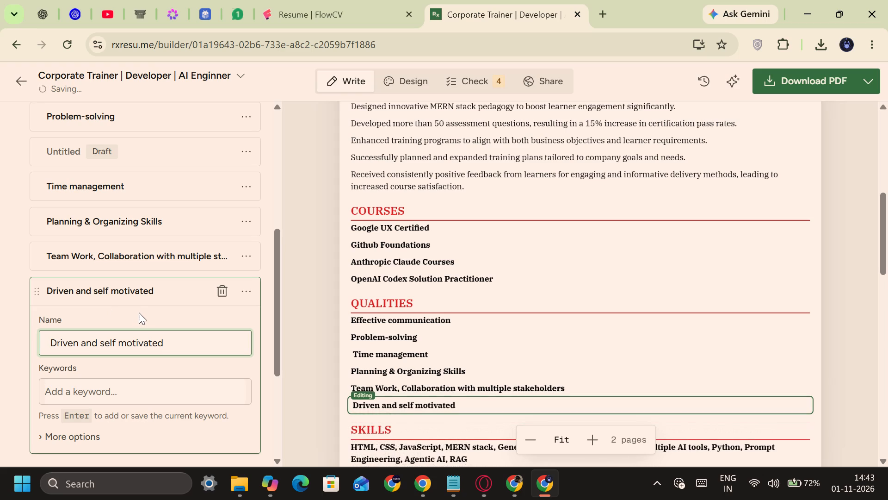
# Extend the Problem-solving entry's name in Qualities with "& Quick learner".
pyautogui.scroll(1, 150, 294)
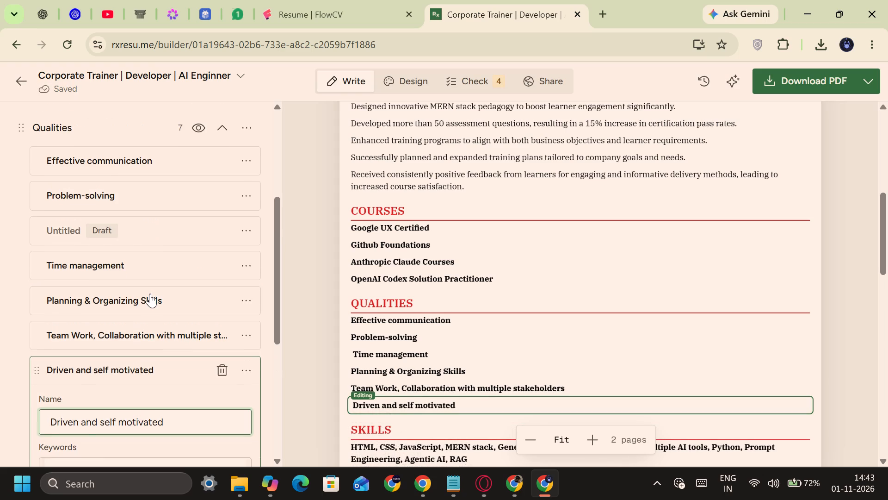
pyautogui.scroll(1, 150, 294)
pyautogui.click(150, 207)
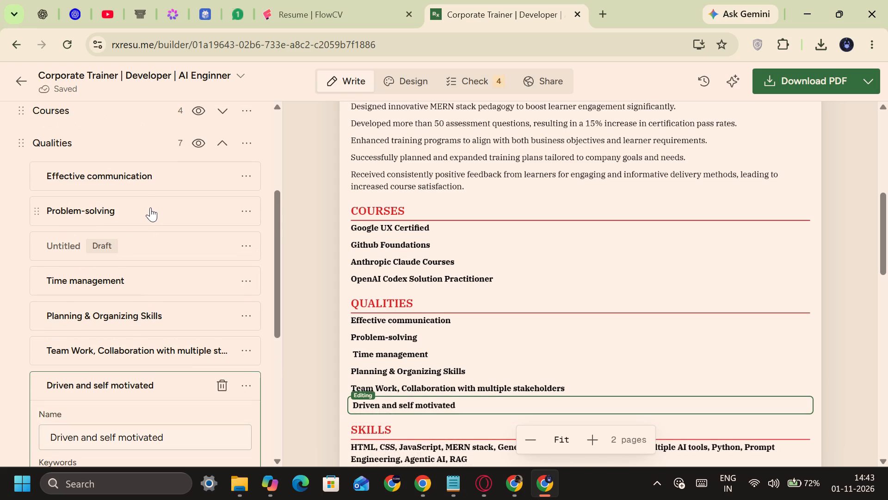
pyautogui.click(168, 269)
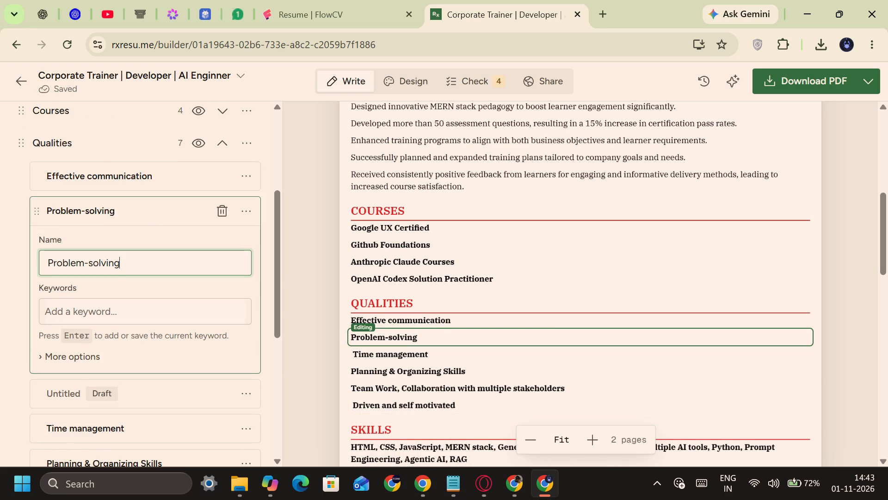
pyautogui.press('space')
pyautogui.write('&')
pyautogui.press('space')
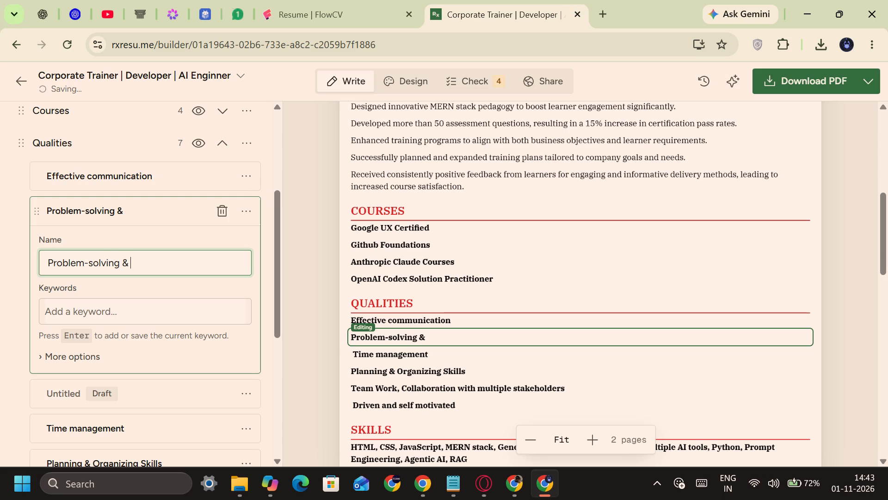
pyautogui.write('Qui')
pyautogui.write('ck leaner')
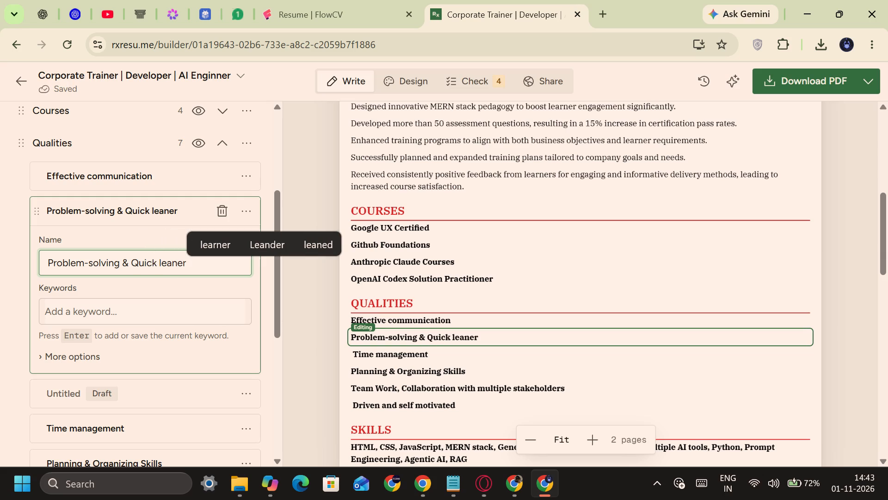
pyautogui.press('BackSpace')
pyautogui.press('BackSpace')
pyautogui.press('BackSpace')
pyautogui.write('rner')
pyautogui.click(128, 217)
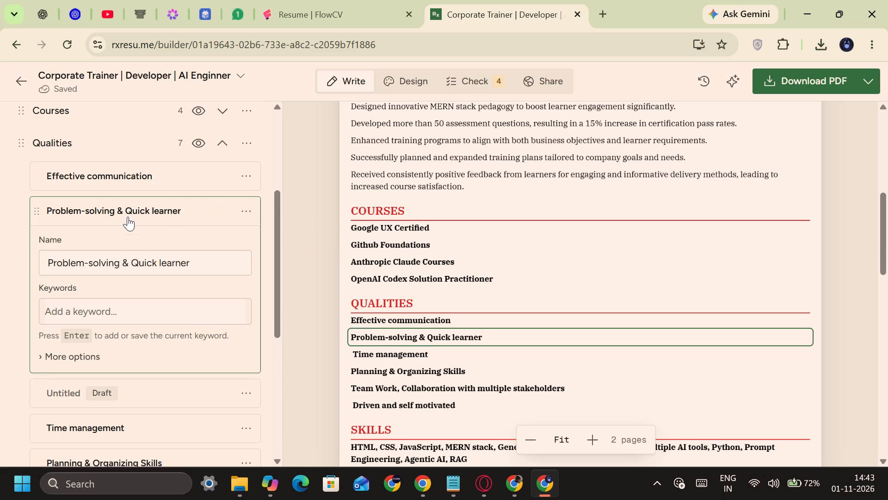
# Remove the leading space from the Time management entry's name in Qualities.
pyautogui.click(136, 291)
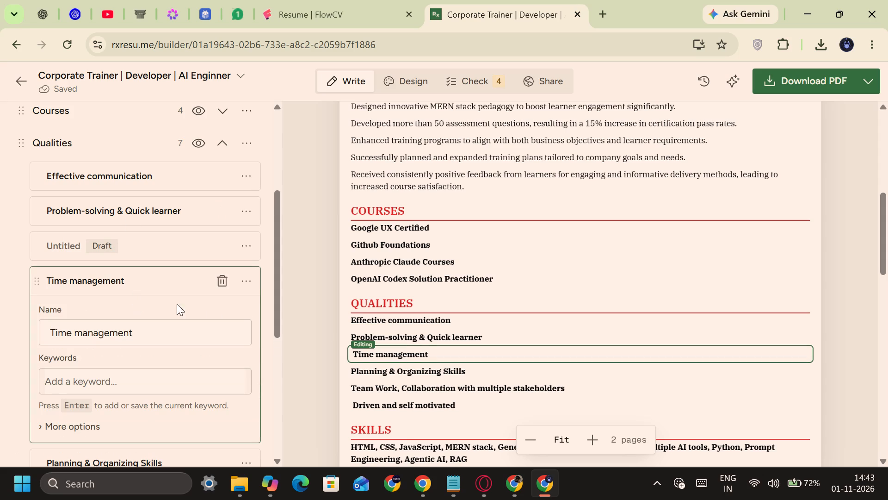
pyautogui.click(52, 337)
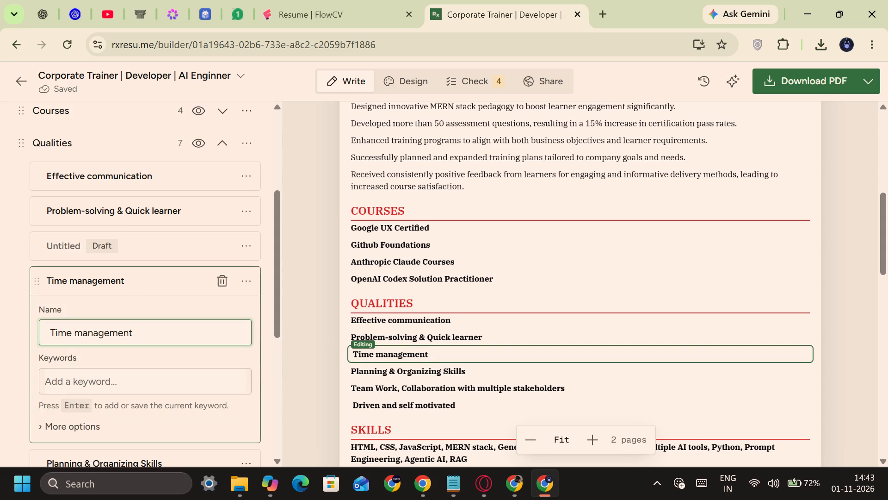
pyautogui.press('BackSpace')
pyautogui.press('BackSpace')
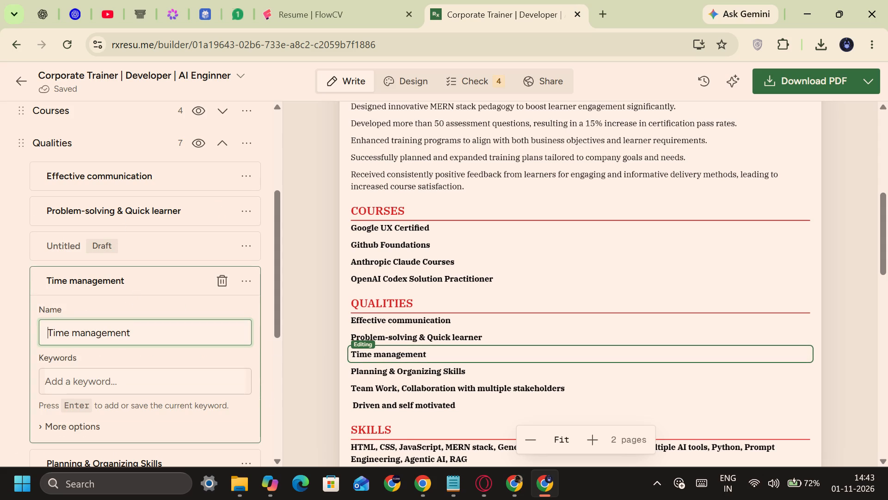
pyautogui.click(123, 276)
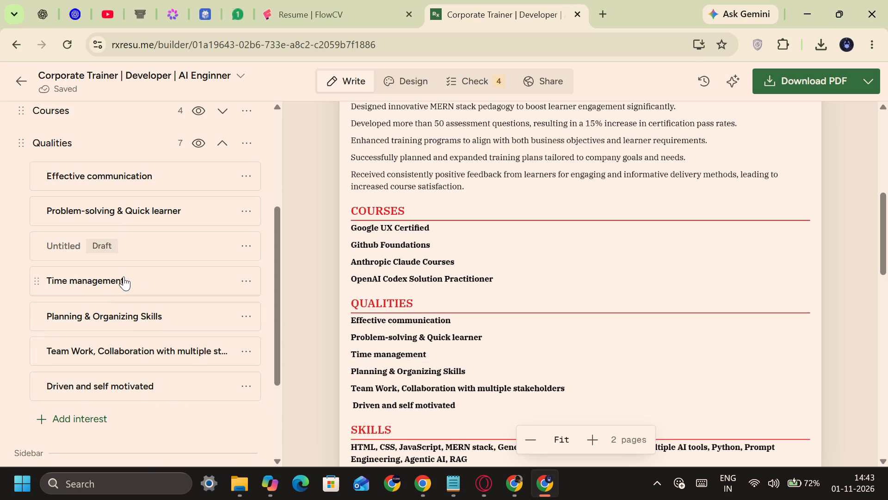
# Delete the untitled draft entry from the Qualities section.
pyautogui.click(252, 246)
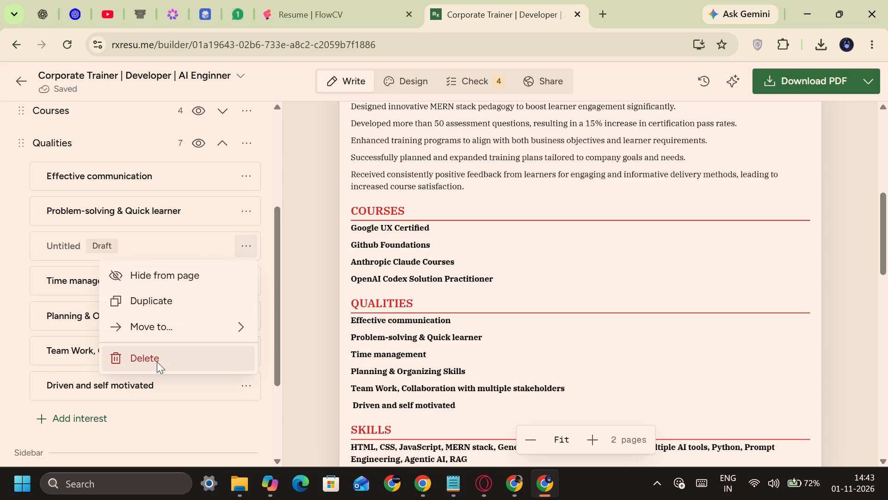
pyautogui.click(157, 362)
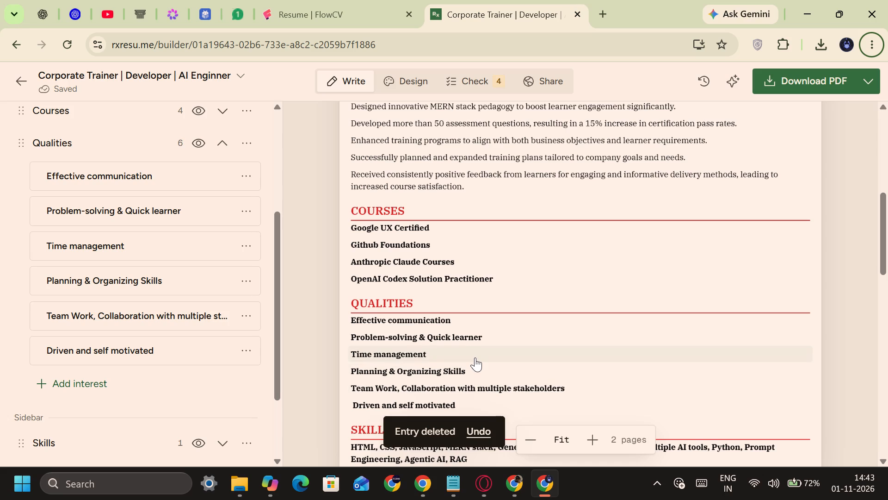
# Review the resume preview across both pages, from the header and Education down to Certifications.
pyautogui.click(541, 412)
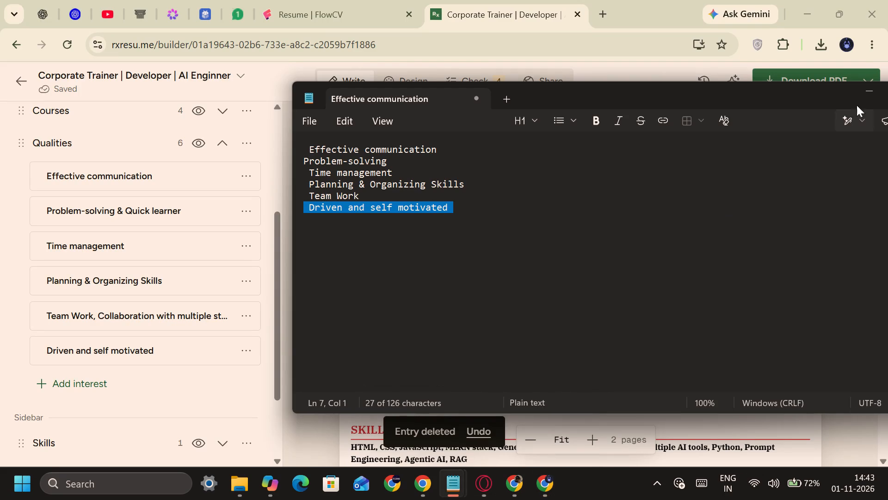
pyautogui.click(861, 93)
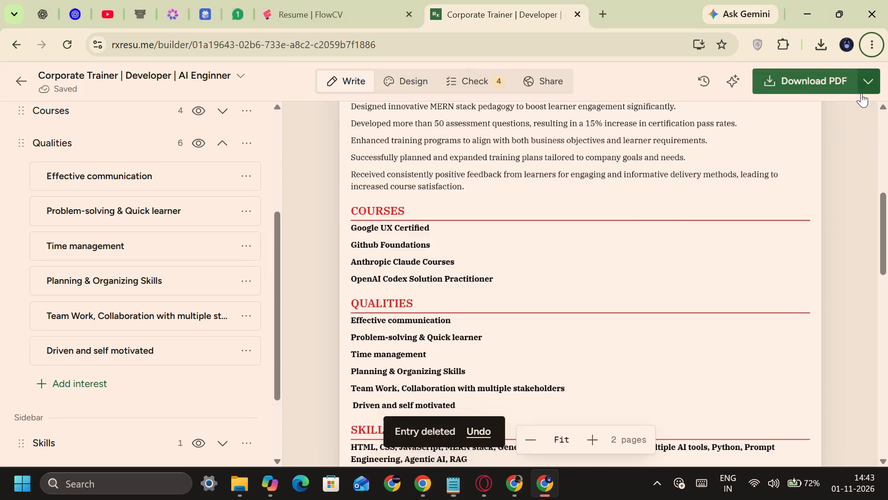
pyautogui.scroll(5, 605, 266)
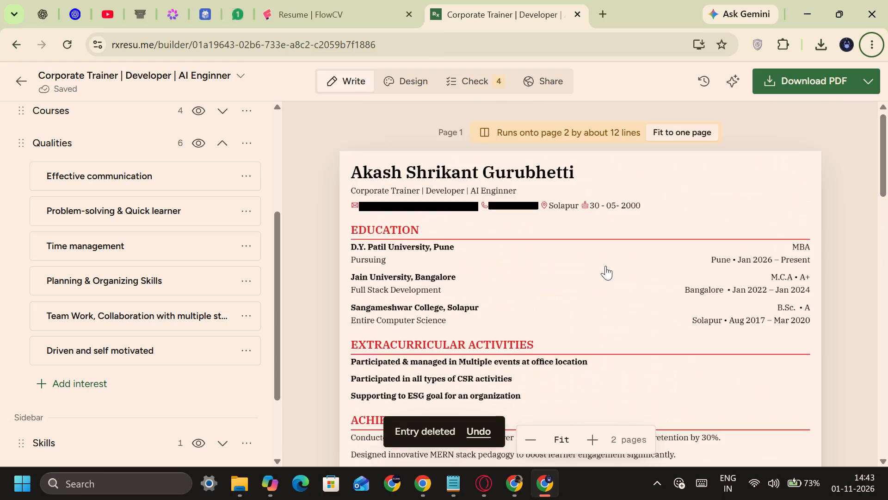
pyautogui.scroll(-1, 605, 266)
pyautogui.scroll(1, 605, 266)
pyautogui.scroll(-2, 605, 266)
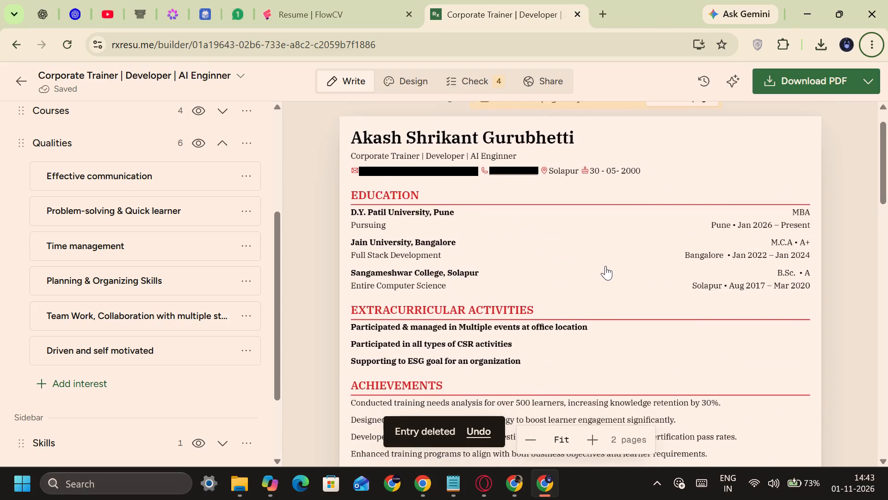
pyautogui.scroll(-4, 605, 266)
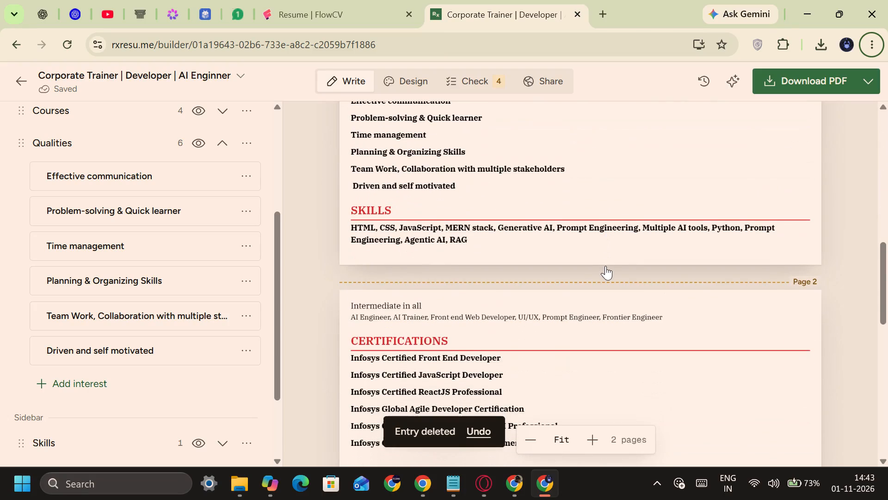
pyautogui.scroll(-1, 605, 266)
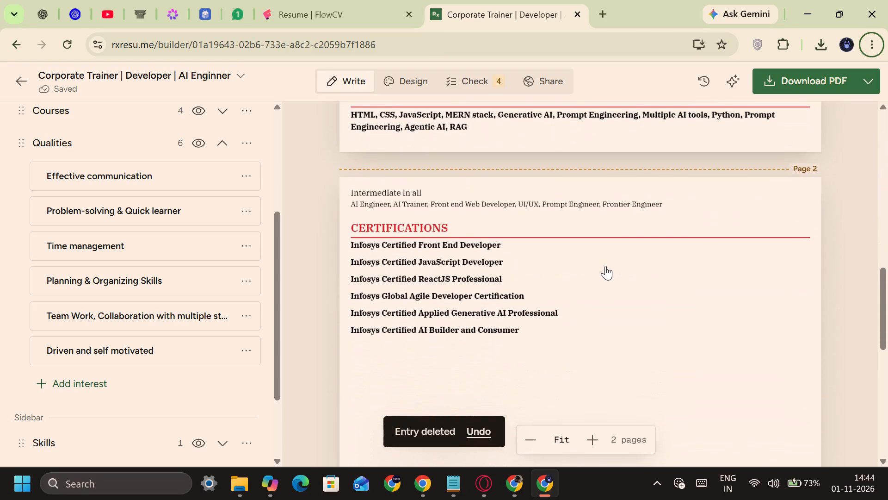
pyautogui.scroll(-3, 605, 266)
pyautogui.scroll(2, 605, 266)
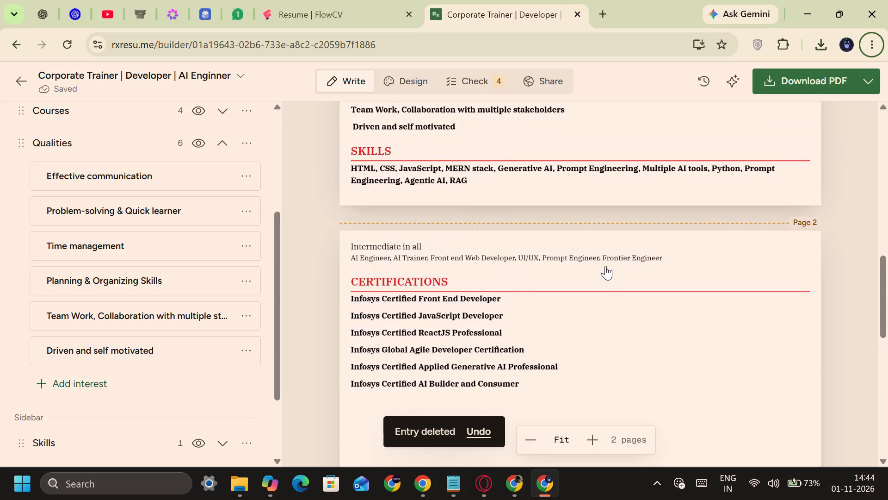
pyautogui.scroll(6, 501, 285)
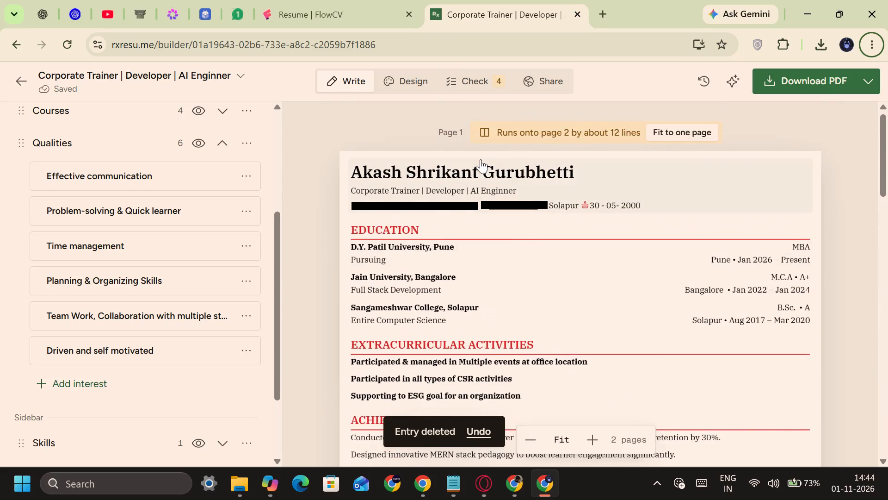
pyautogui.scroll(-3, 490, 292)
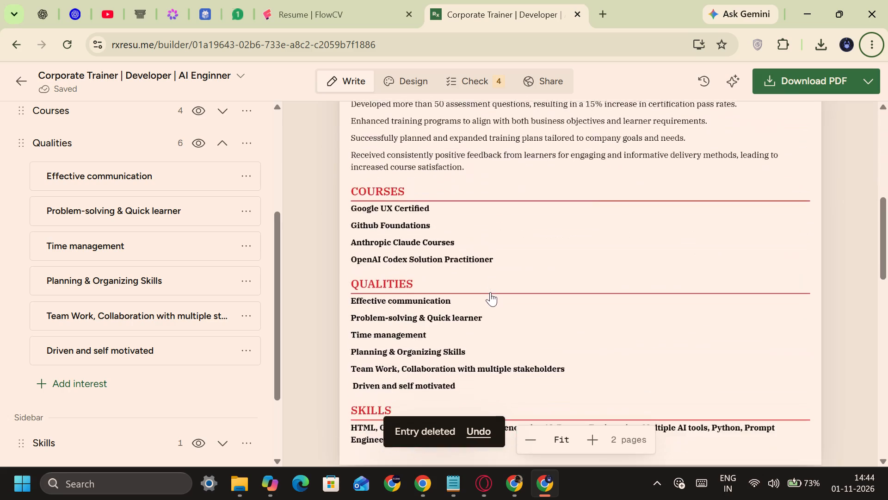
pyautogui.scroll(-3, 490, 292)
# Switch to the original CV in Google Docs and check its sections for content still missing from the resume.
pyautogui.hotkey('alt', 'Tab')
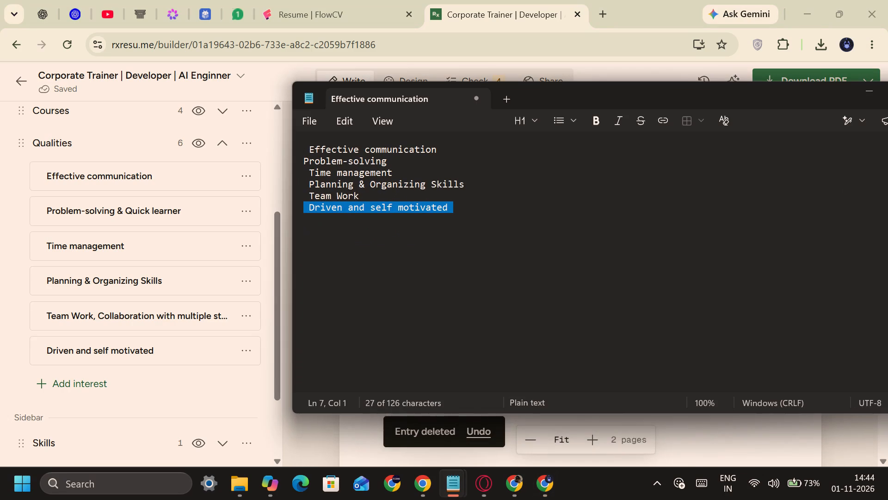
pyautogui.hotkey('alt', 'Tab')
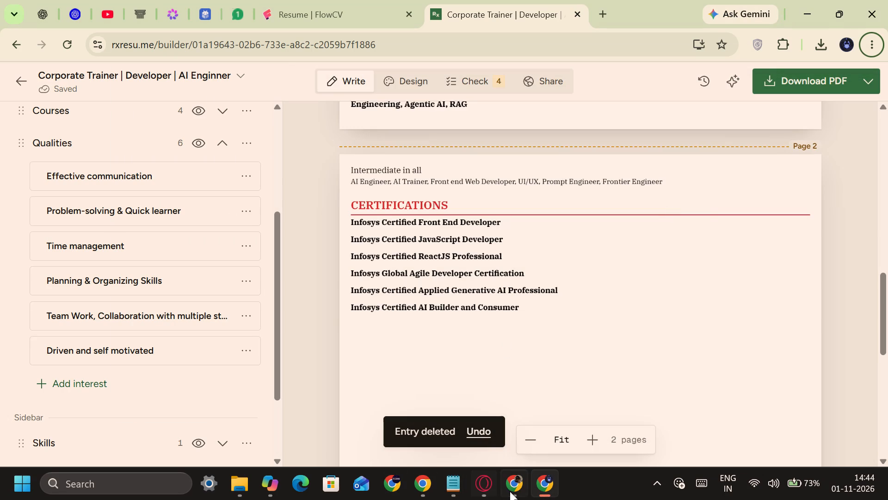
pyautogui.click(513, 491)
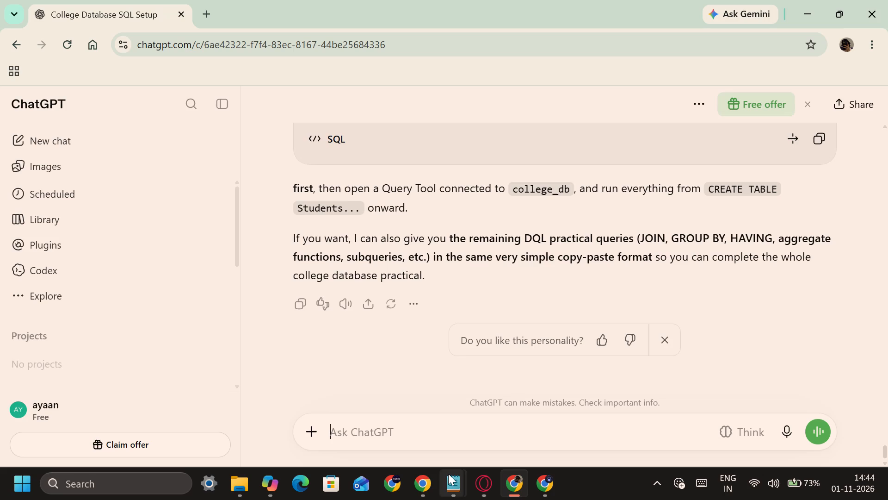
pyautogui.click(426, 486)
pyautogui.click(255, 313)
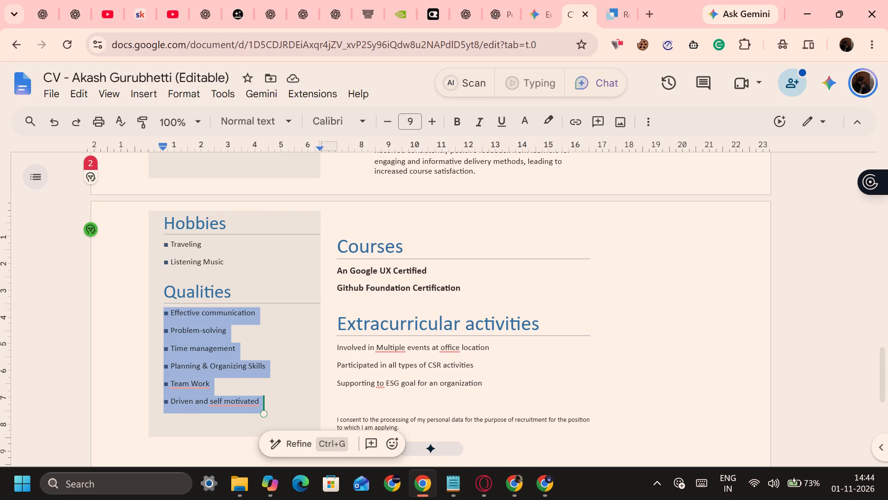
pyautogui.scroll(3, 255, 313)
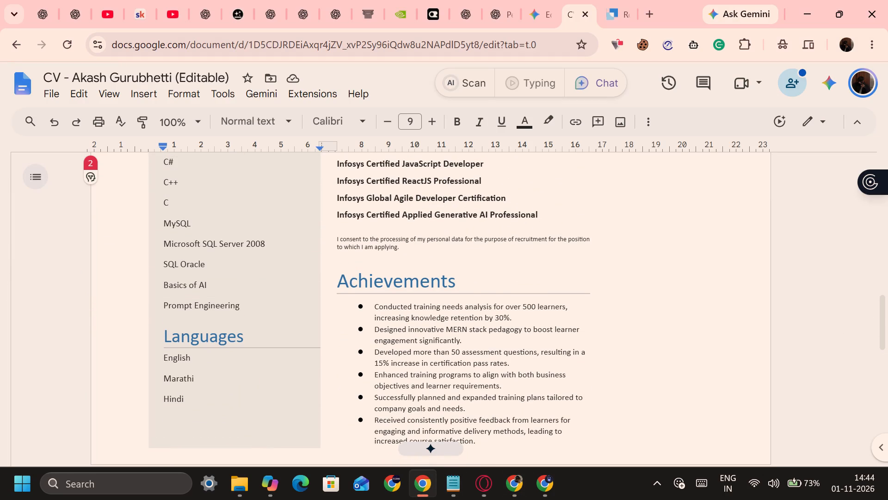
pyautogui.hotkey('alt', 'Tab')
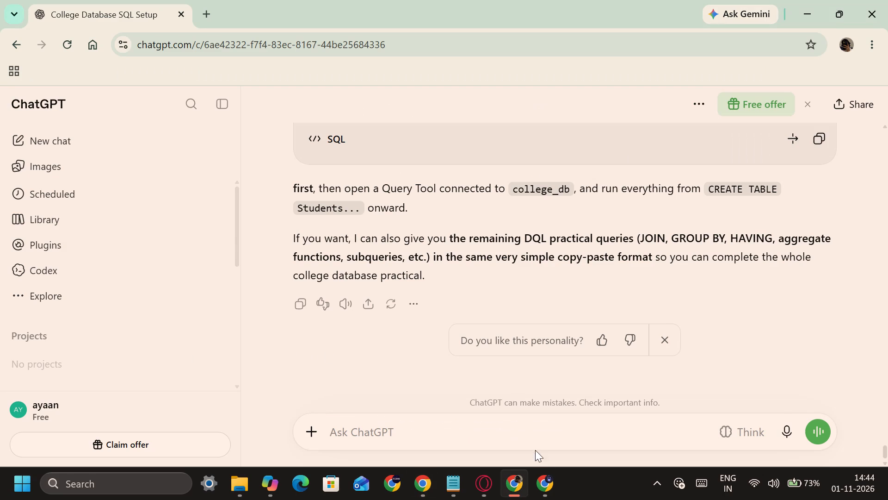
# Return to Reactive Resume, collapse the Qualities section and add a Languages section.
pyautogui.click(548, 478)
pyautogui.scroll(1, 171, 316)
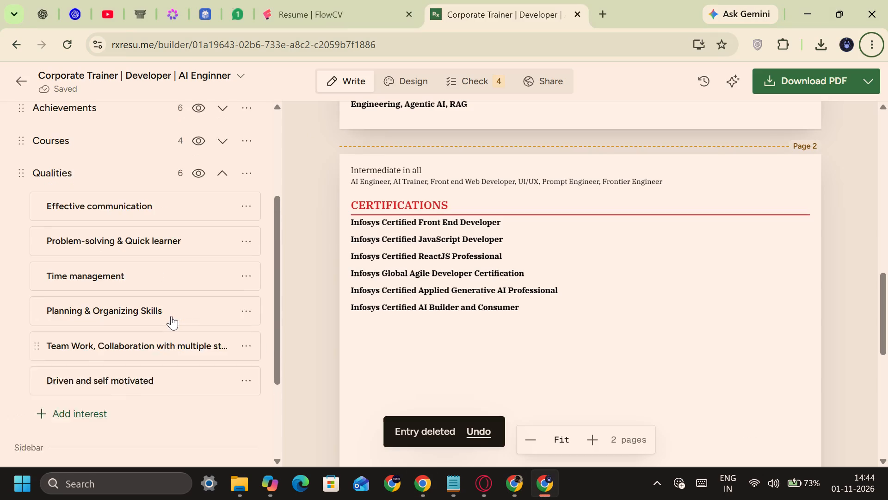
pyautogui.scroll(1, 171, 316)
pyautogui.click(223, 269)
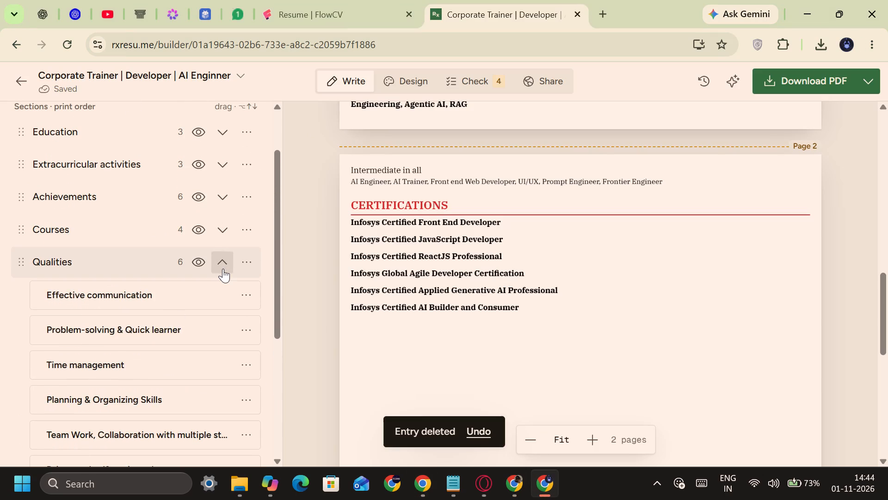
pyautogui.scroll(1, 124, 334)
pyautogui.scroll(-1, 124, 334)
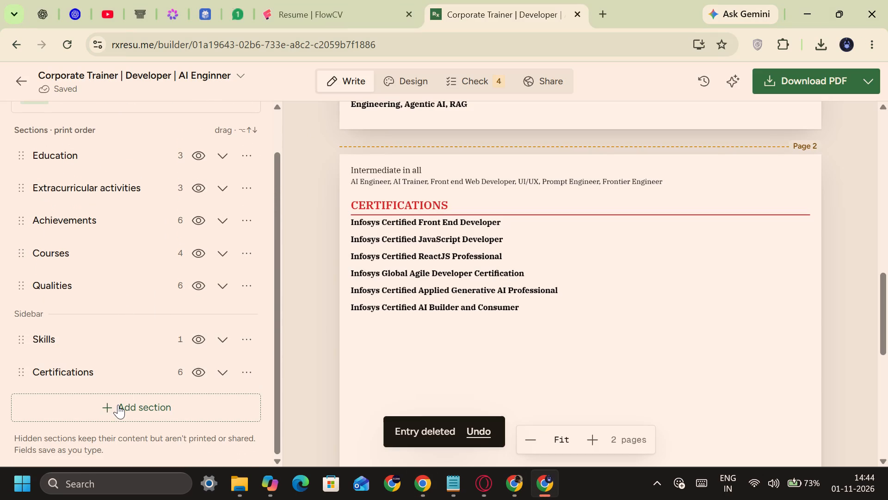
pyautogui.click(118, 405)
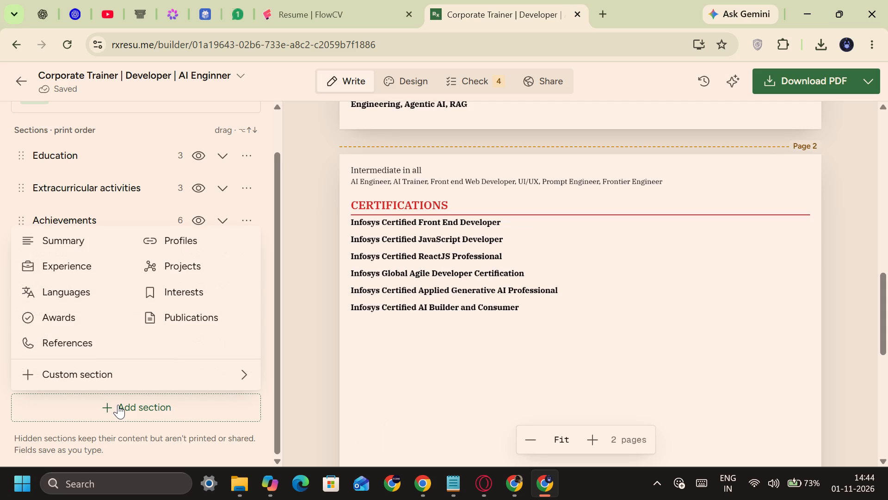
pyautogui.click(71, 296)
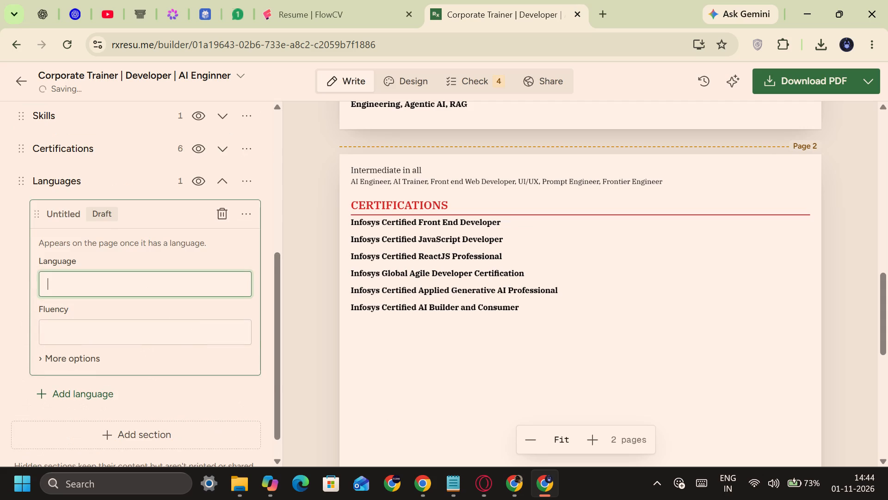
pyautogui.scroll(-1, 71, 296)
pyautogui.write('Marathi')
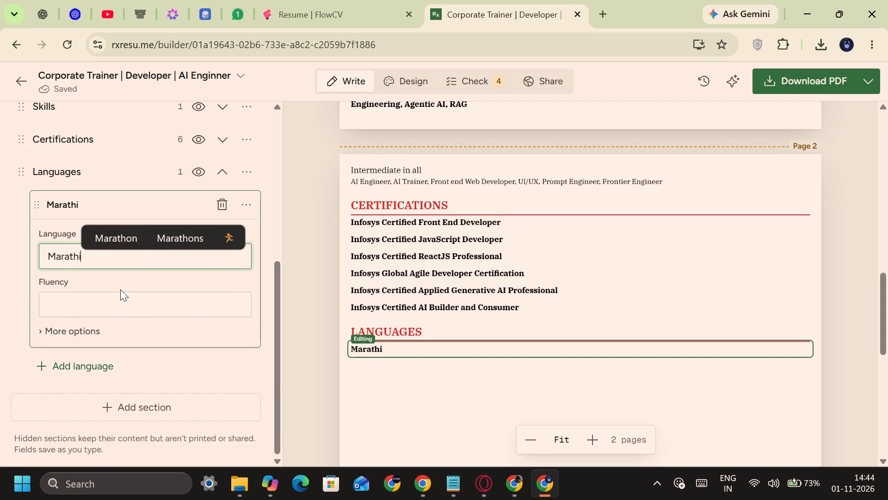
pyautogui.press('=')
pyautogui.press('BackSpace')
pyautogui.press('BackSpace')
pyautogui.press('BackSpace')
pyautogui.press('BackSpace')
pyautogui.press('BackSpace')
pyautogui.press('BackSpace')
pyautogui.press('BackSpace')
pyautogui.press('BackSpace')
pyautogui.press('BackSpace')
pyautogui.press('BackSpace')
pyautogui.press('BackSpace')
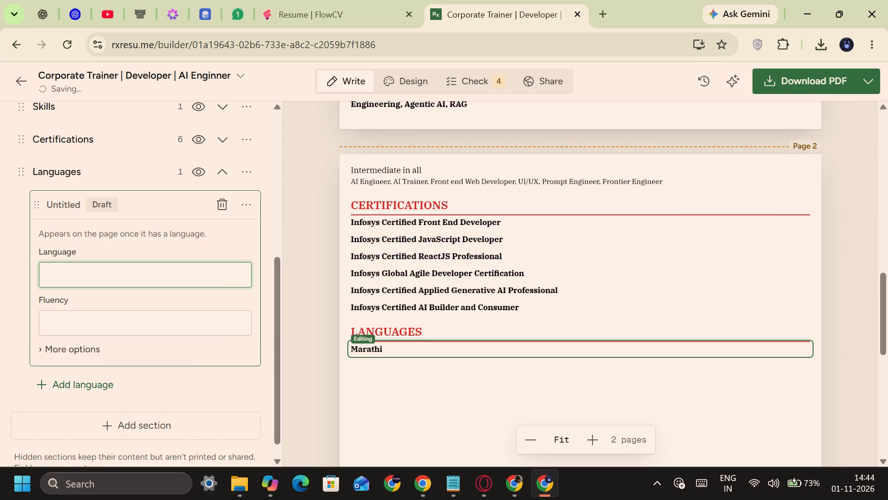
# Enter "English" as the language of the first Languages entry.
pyautogui.write('English')
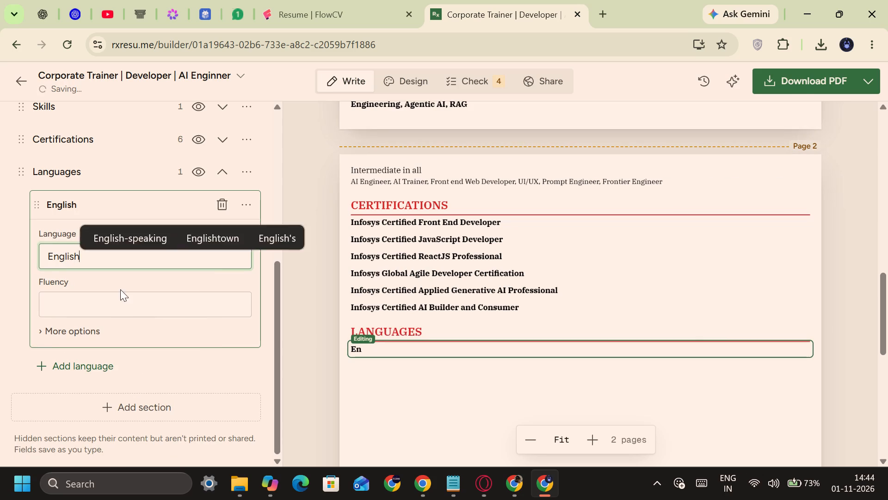
# Set the fluency of the English entry to "Proficient" and collapse the entry.
pyautogui.press('Tab')
pyautogui.write('Profi')
pyautogui.press('c')
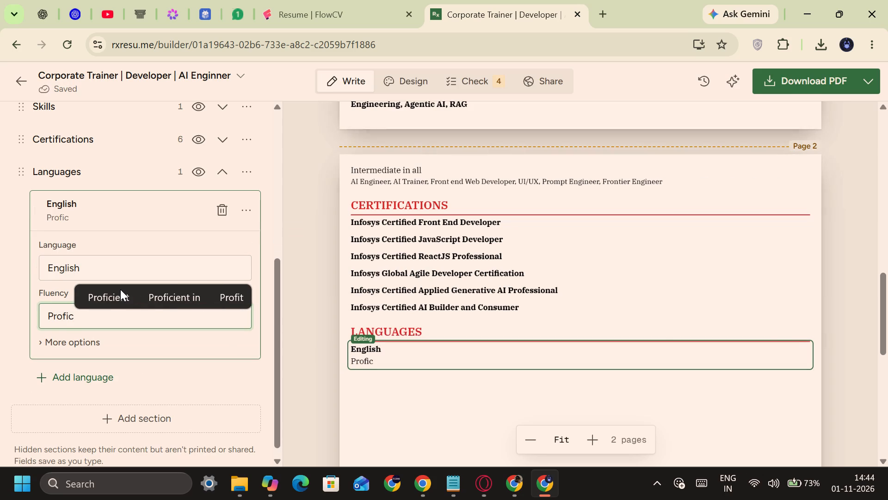
pyautogui.click(111, 295)
pyautogui.click(80, 340)
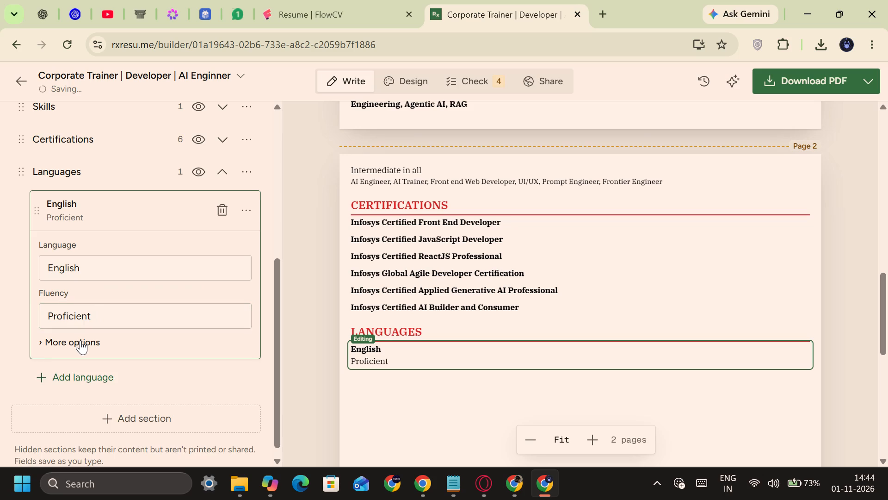
pyautogui.click(80, 340)
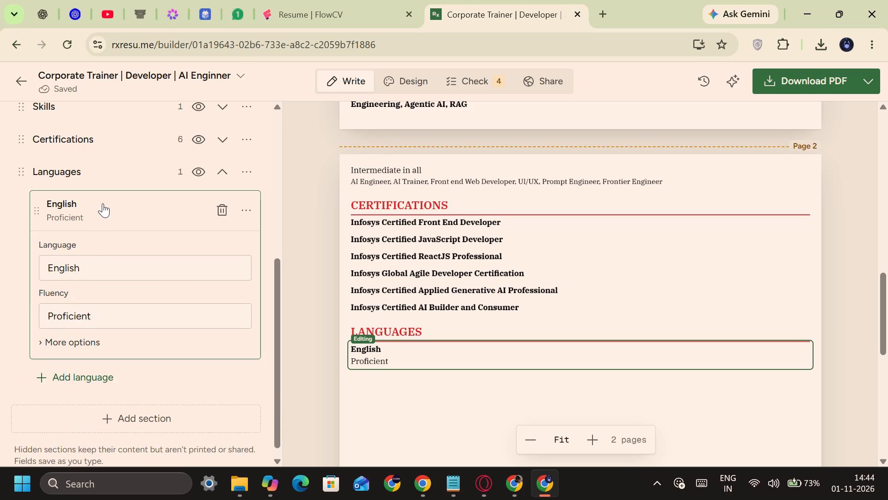
pyautogui.click(103, 203)
# Add "Hindi" and "Marathi" as further entries in the Languages section, leaving their fluency empty.
pyautogui.click(98, 369)
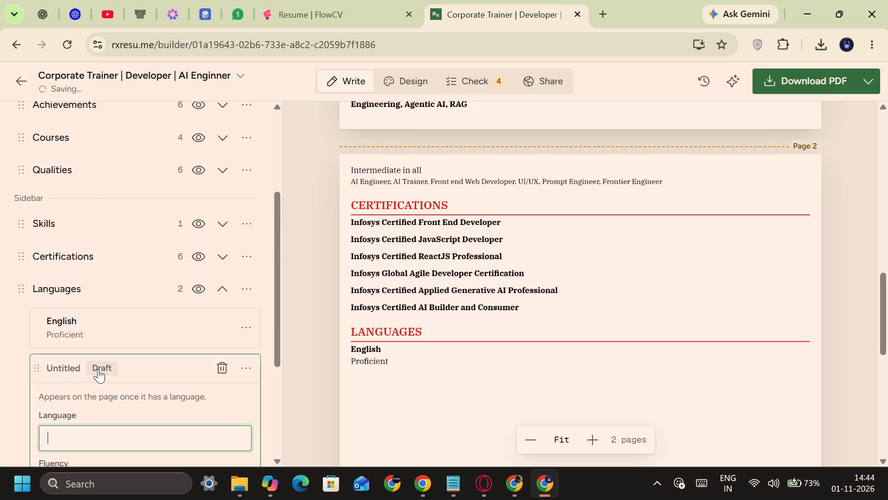
pyautogui.hotkey('shift', 'm')
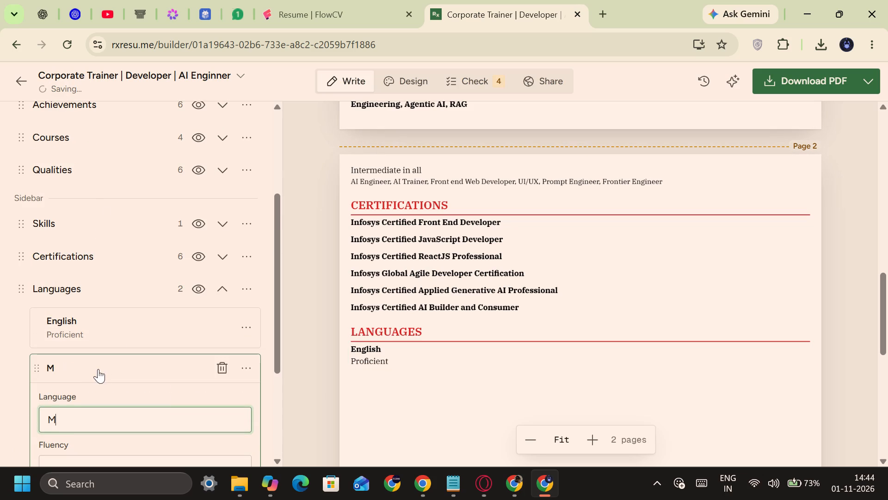
pyautogui.press('BackSpace')
pyautogui.write('Hindi')
pyautogui.click(111, 371)
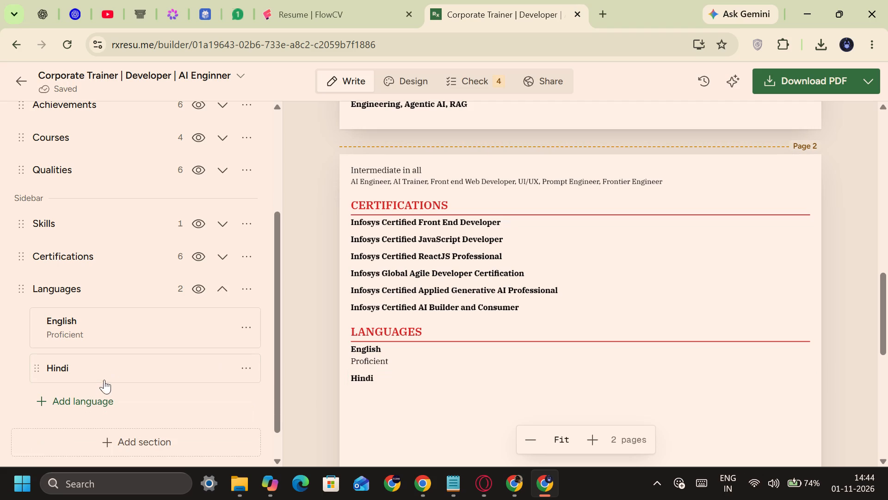
pyautogui.click(94, 394)
pyautogui.write('Marathi')
pyautogui.click(48, 381)
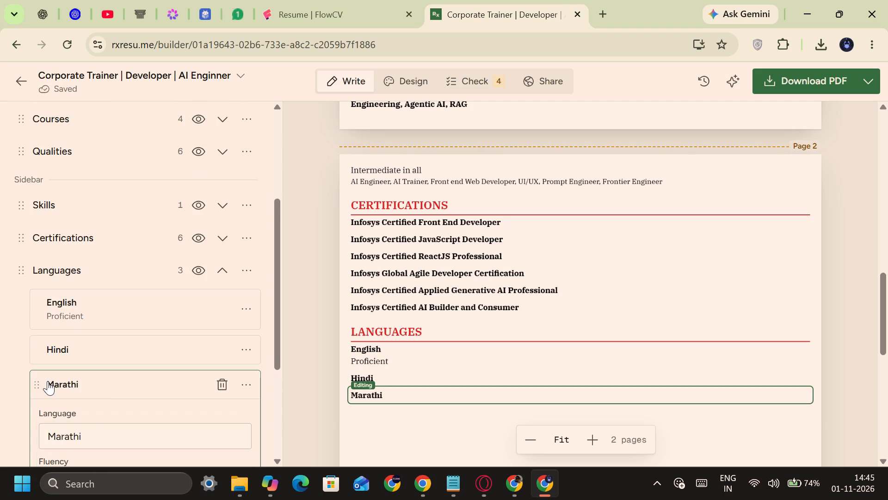
# Add "Kannada" as the fourth entry in the Languages section.
pyautogui.scroll(-1, 48, 381)
pyautogui.click(58, 380)
pyautogui.scroll(-1, 58, 380)
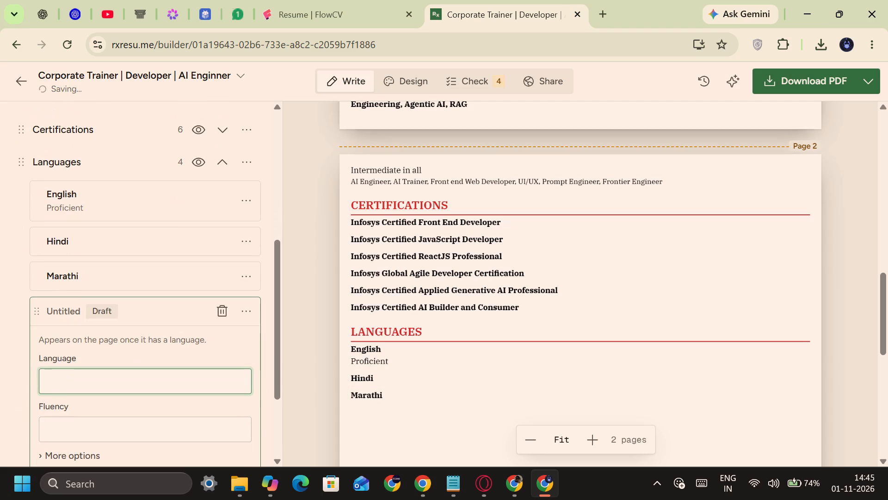
pyautogui.write('Kannasd')
pyautogui.press('BackSpace')
pyautogui.press('BackSpace')
pyautogui.write('da')
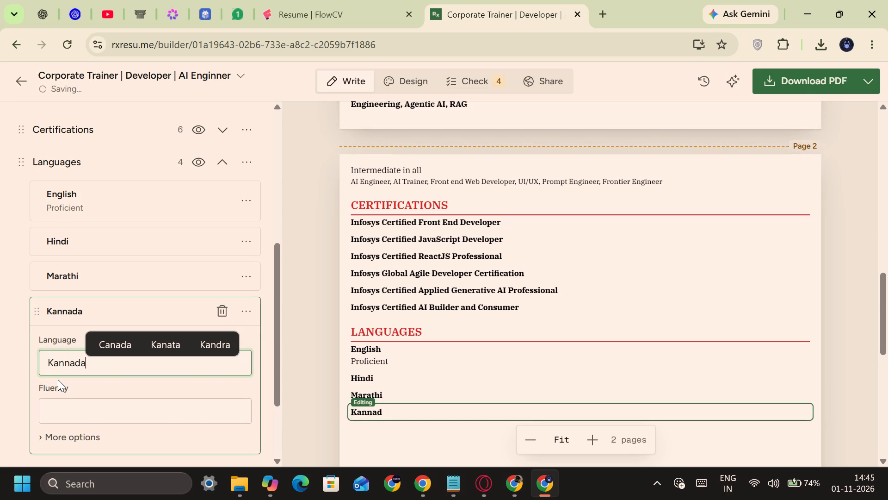
# Copy the fluency "Proficient" from the English entry into the Hindi entry.
pyautogui.click(117, 203)
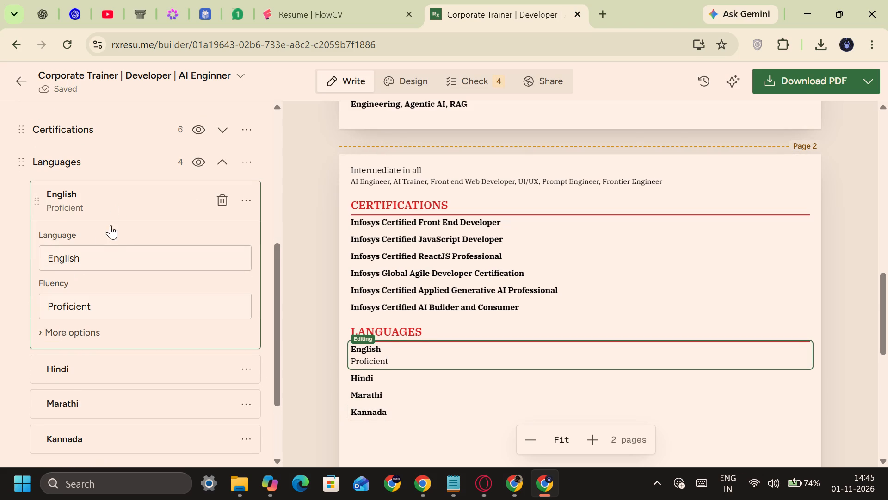
pyautogui.click(91, 300)
pyautogui.hotkey('ctrl', 'a')
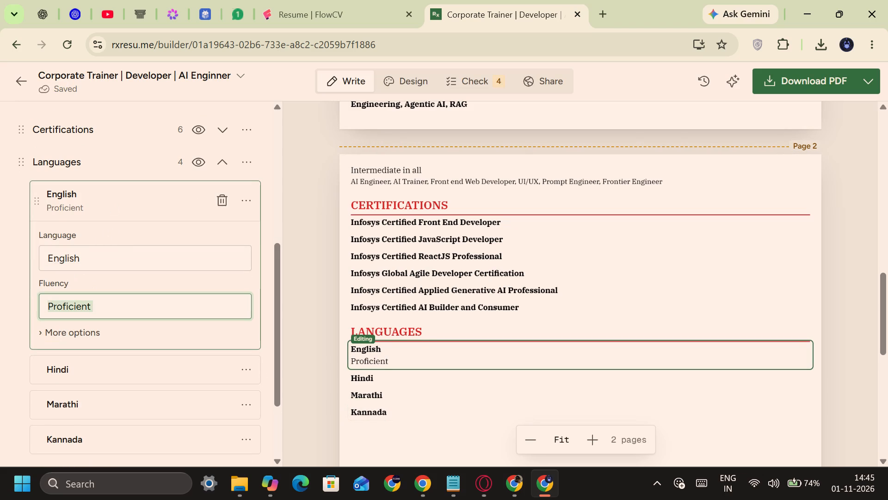
pyautogui.hotkey('ctrl', 'c')
pyautogui.click(79, 381)
pyautogui.scroll(-1, 79, 381)
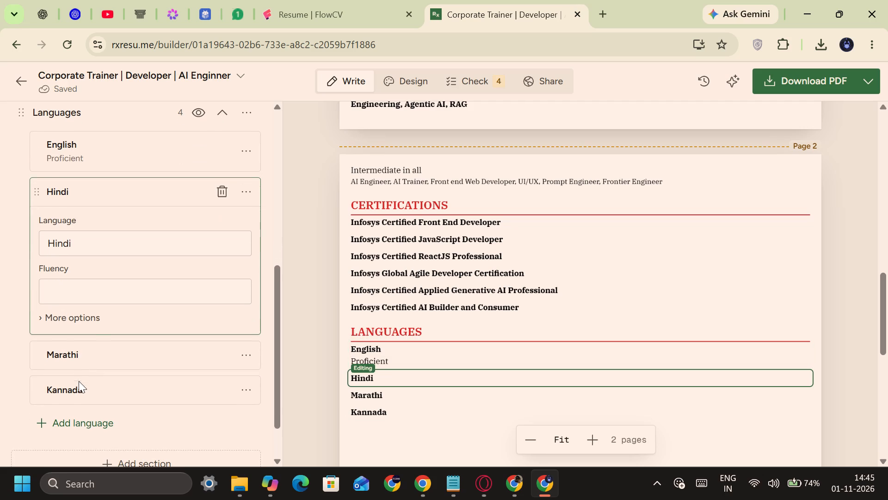
pyautogui.click(94, 299)
pyautogui.hotkey('ctrl', 'v')
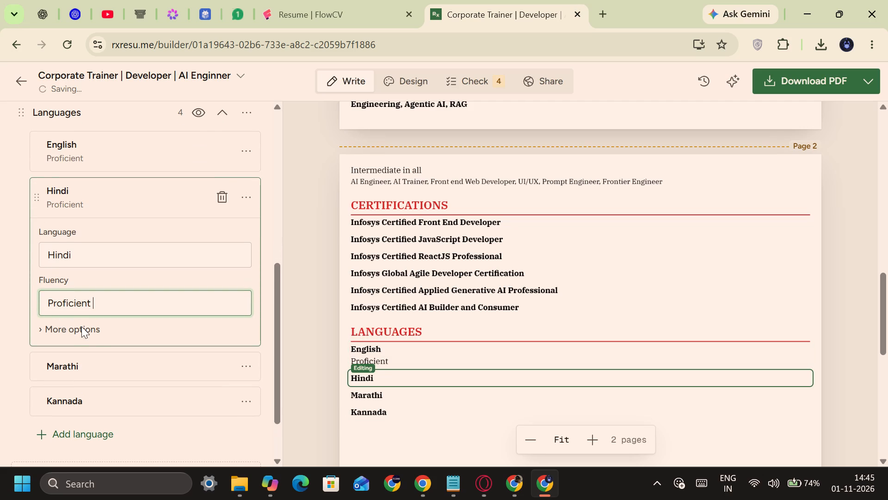
# Set the fluency of the Marathi and Kannada entries to the copied "Proficient".
pyautogui.click(68, 365)
pyautogui.scroll(-1, 68, 365)
pyautogui.click(90, 295)
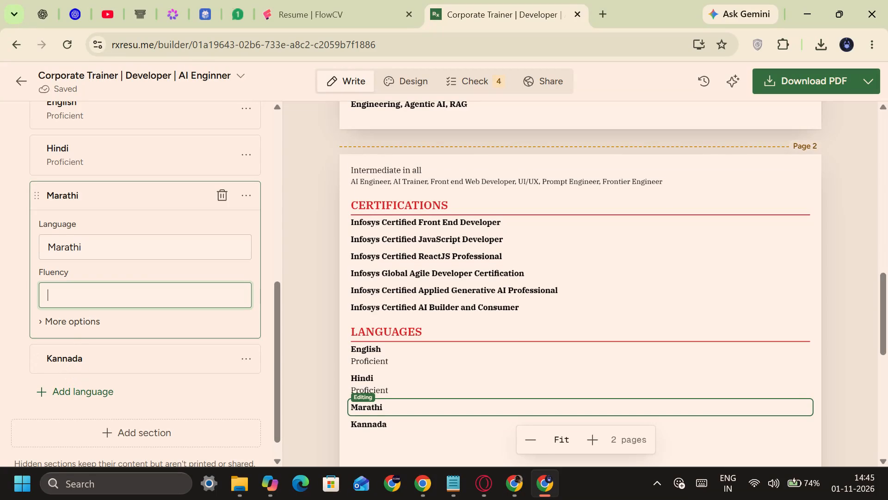
pyautogui.hotkey('ctrl', 'v')
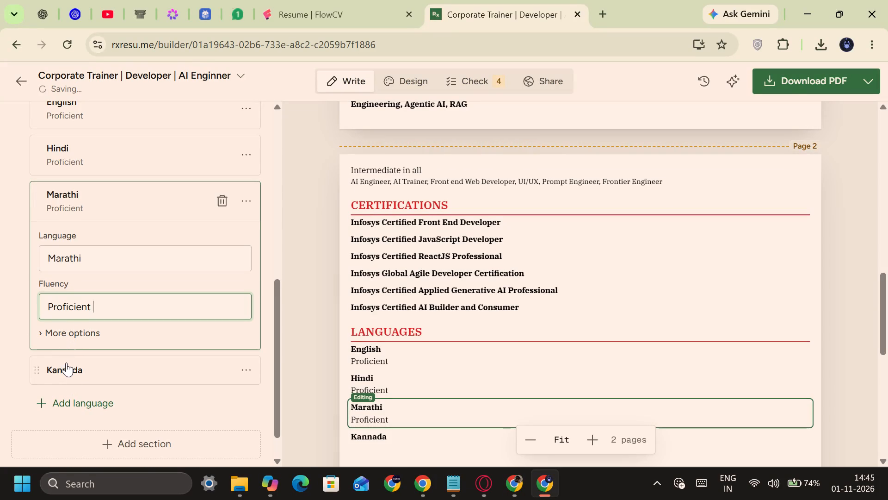
pyautogui.click(66, 362)
pyautogui.scroll(-1, 66, 362)
pyautogui.click(86, 306)
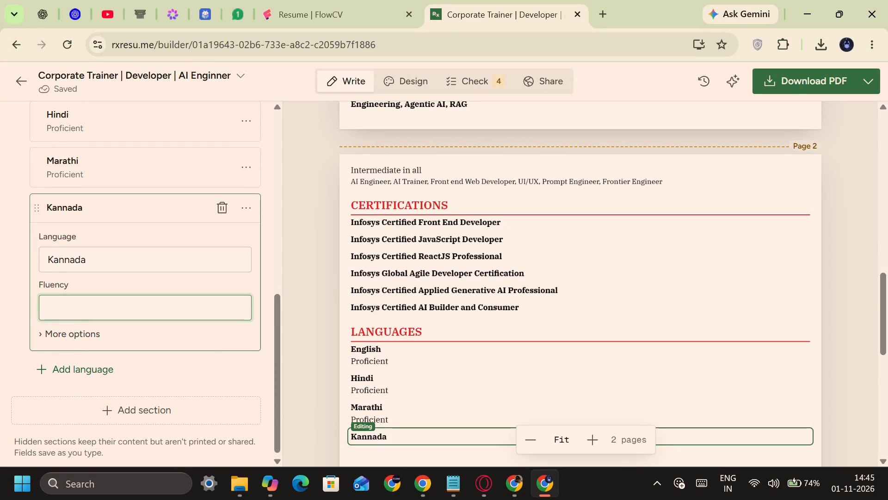
pyautogui.hotkey('ctrl', 'v')
pyautogui.click(117, 216)
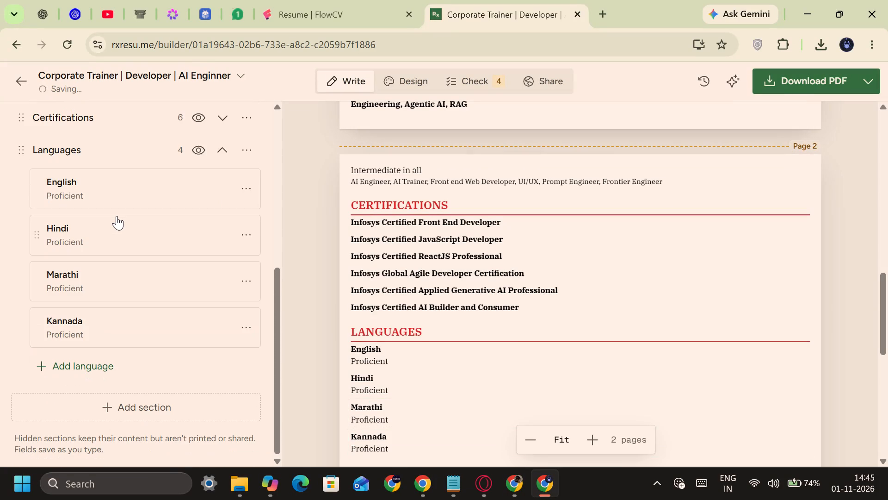
# Collapse the Languages section.
pyautogui.scroll(1, 156, 252)
pyautogui.click(218, 155)
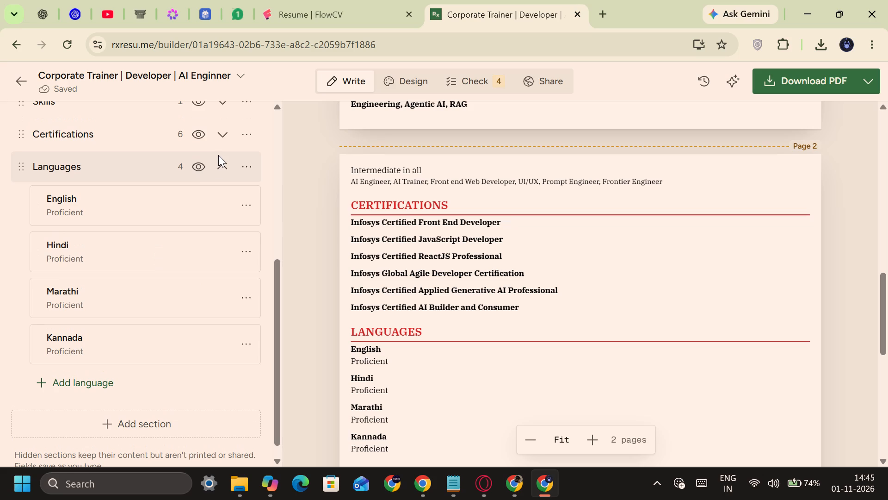
pyautogui.click(218, 160)
# Check the original CV in Google Docs against the resume's section list and the end of its page 2 preview in Reactive Resume.
pyautogui.scroll(1, 131, 266)
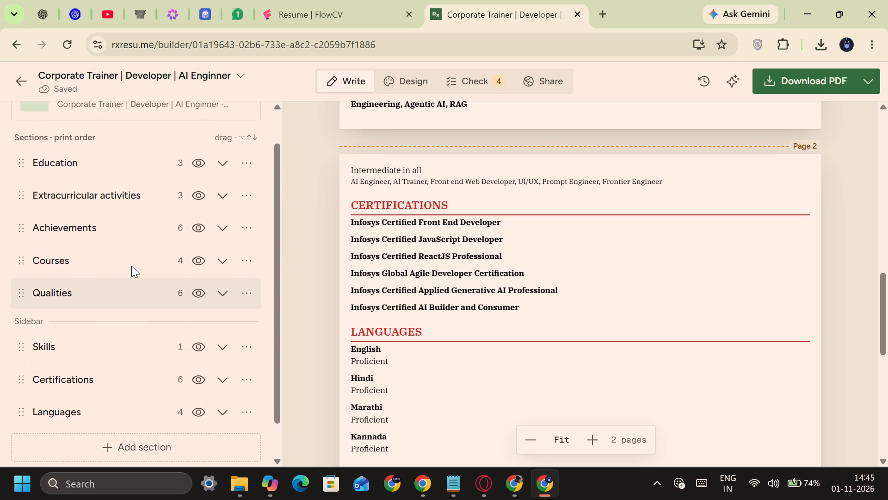
pyautogui.scroll(1, 131, 266)
pyautogui.hotkey('alt', 'Tab')
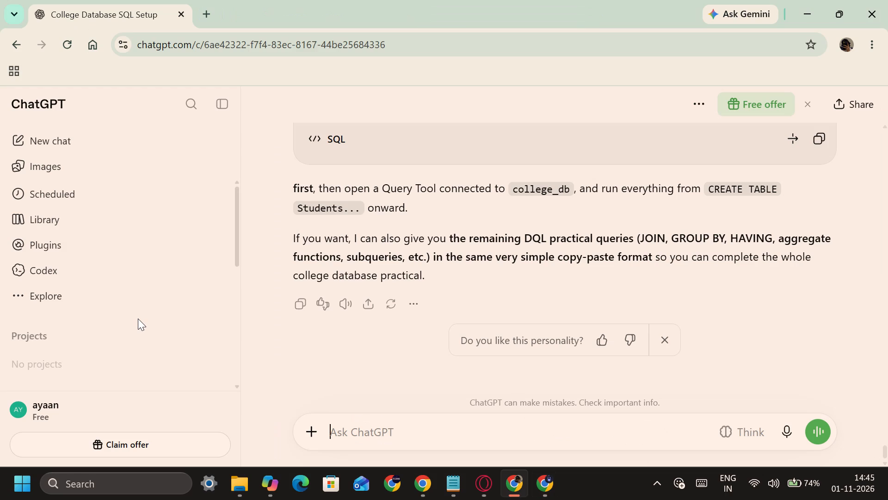
pyautogui.hotkey('alt', 'Tab')
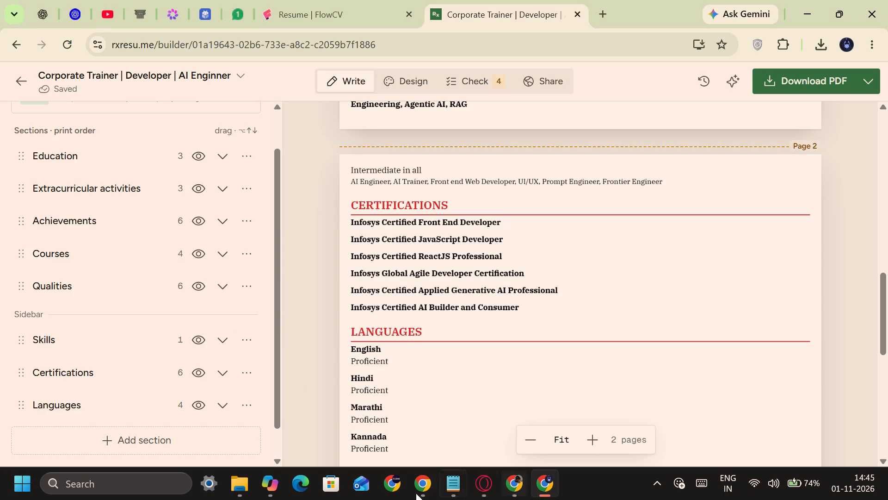
pyautogui.click(399, 430)
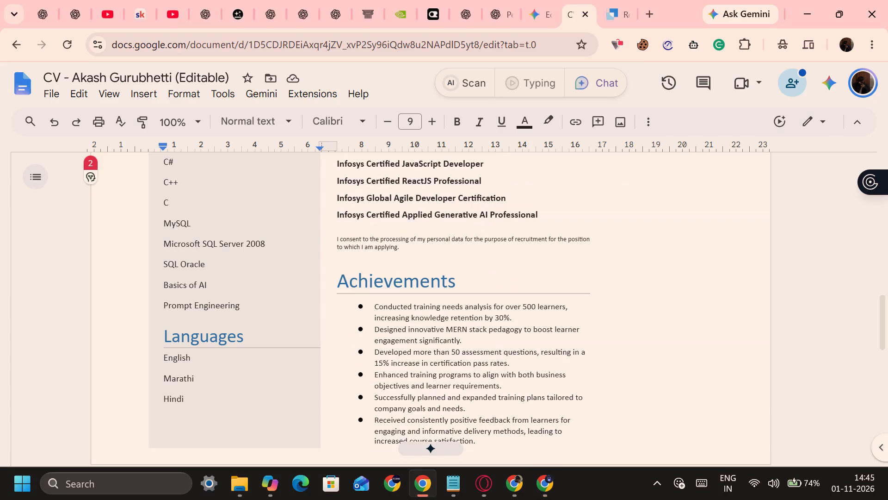
pyautogui.scroll(3, 385, 350)
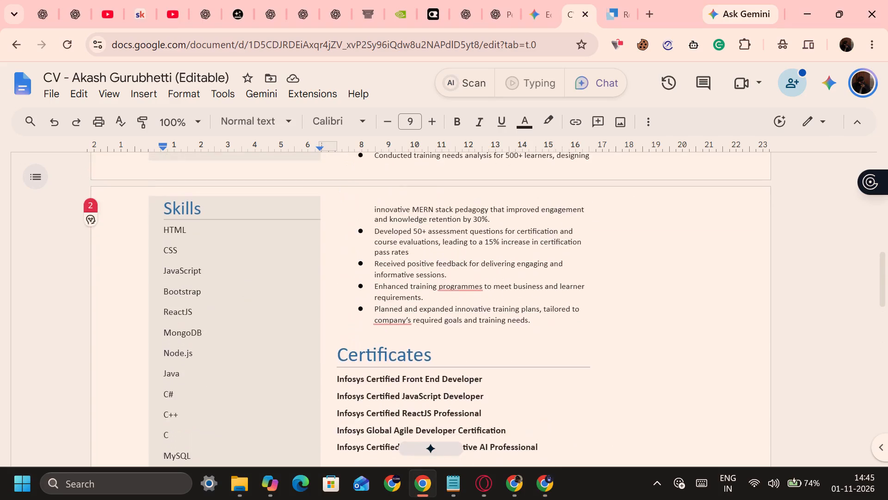
pyautogui.scroll(2, 385, 350)
pyautogui.hotkey('alt', 'Tab')
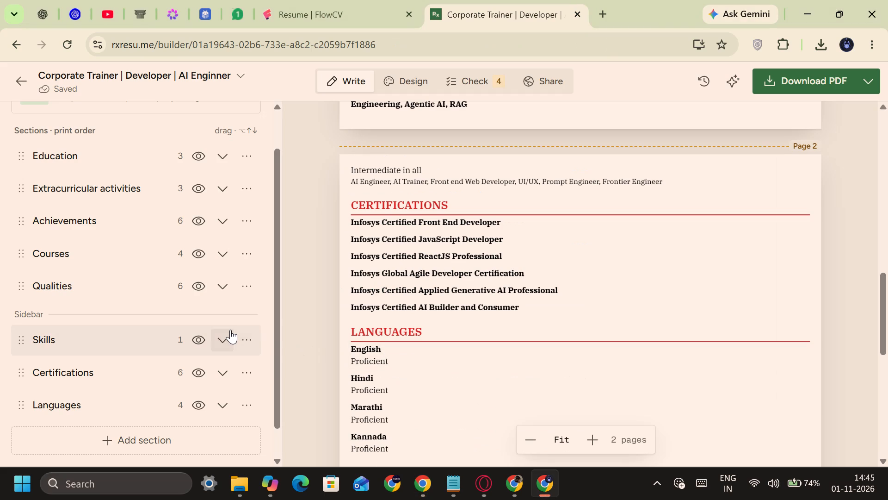
pyautogui.scroll(-4, 469, 345)
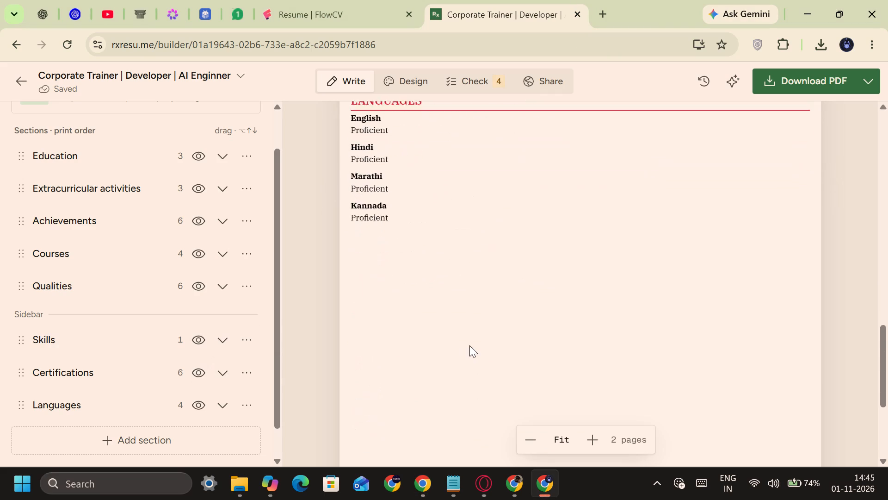
pyautogui.scroll(-1, 469, 345)
pyautogui.scroll(-2, 173, 357)
pyautogui.scroll(2, 173, 357)
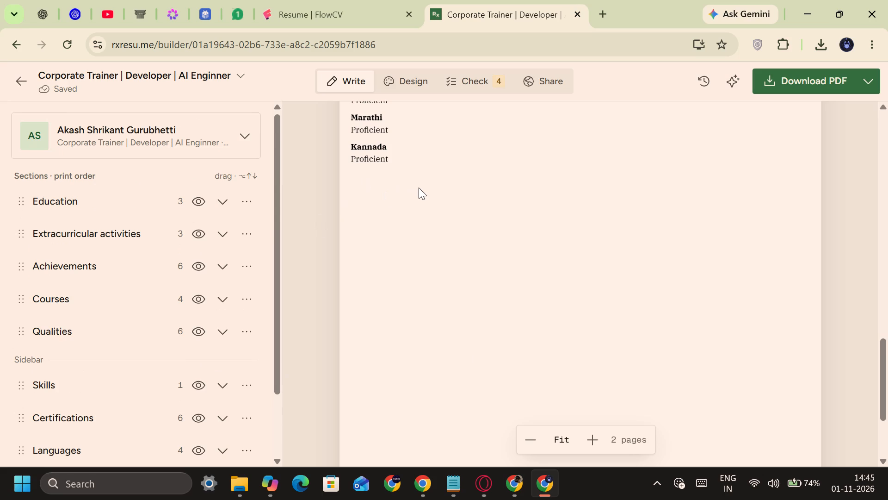
# Switch back to the browser window with the Google Docs CV and open the LinkedIn feed in a new tab.
pyautogui.click(414, 479)
pyautogui.click(656, 5)
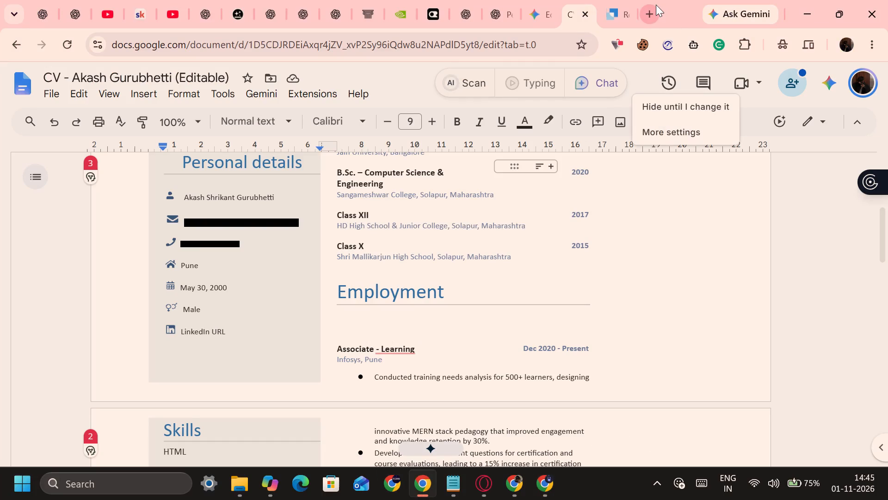
pyautogui.write('link')
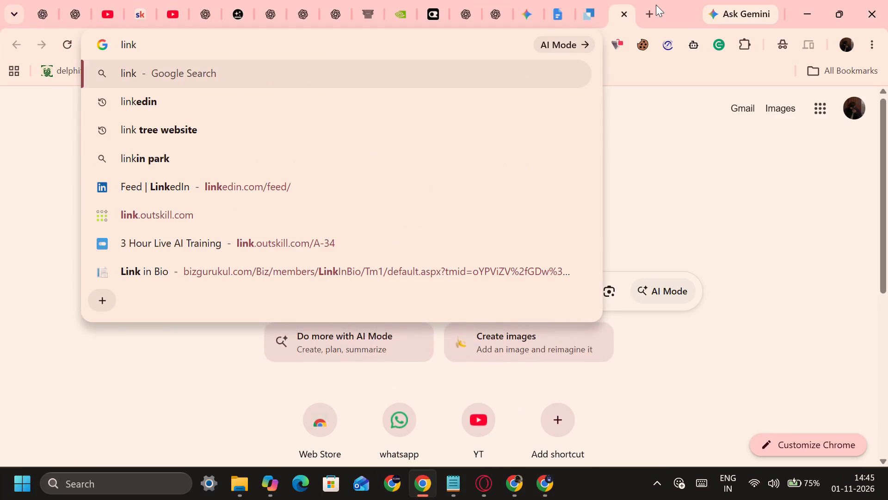
pyautogui.press('Down')
pyautogui.press('Down')
pyautogui.press('Down')
pyautogui.press('Down')
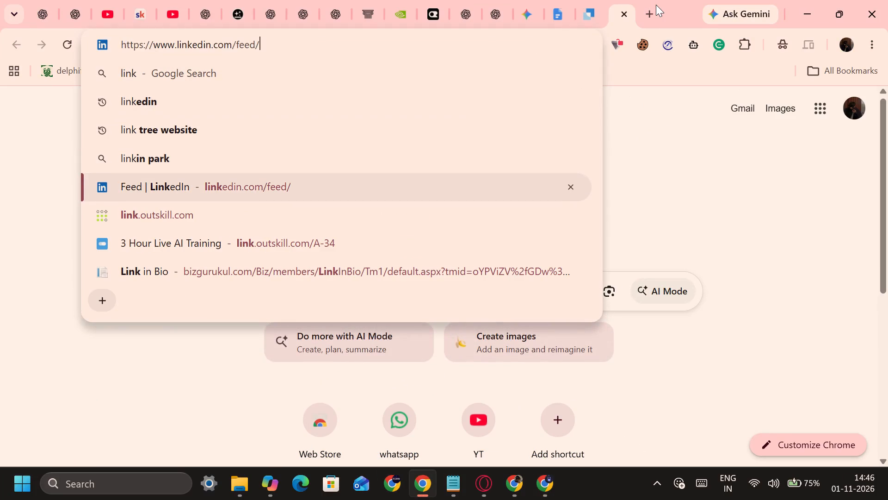
pyautogui.press('Return')
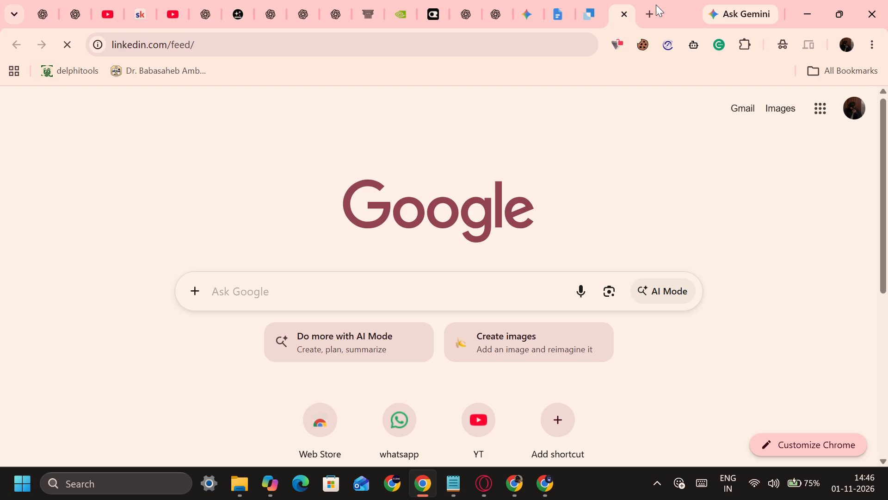
pyautogui.hotkey('alt', 'Tab')
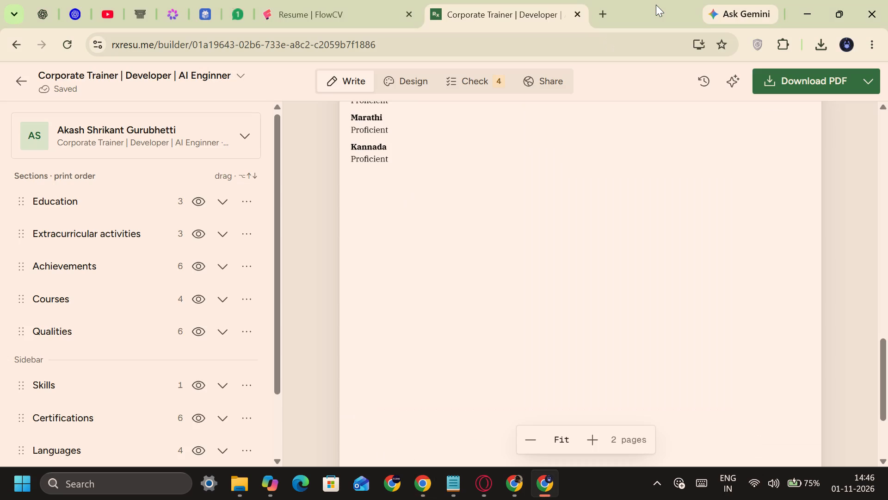
pyautogui.hotkey('alt', 'Tab')
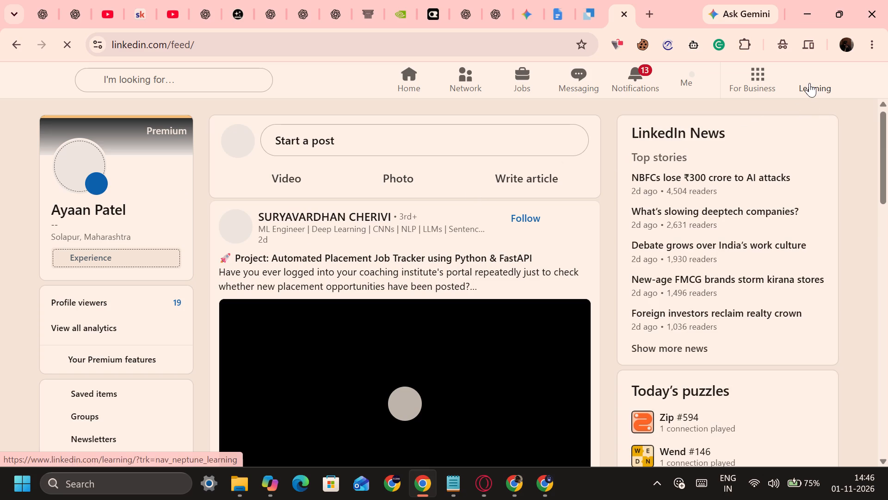
# Sign out of the LinkedIn account that is currently logged in.
pyautogui.click(681, 69)
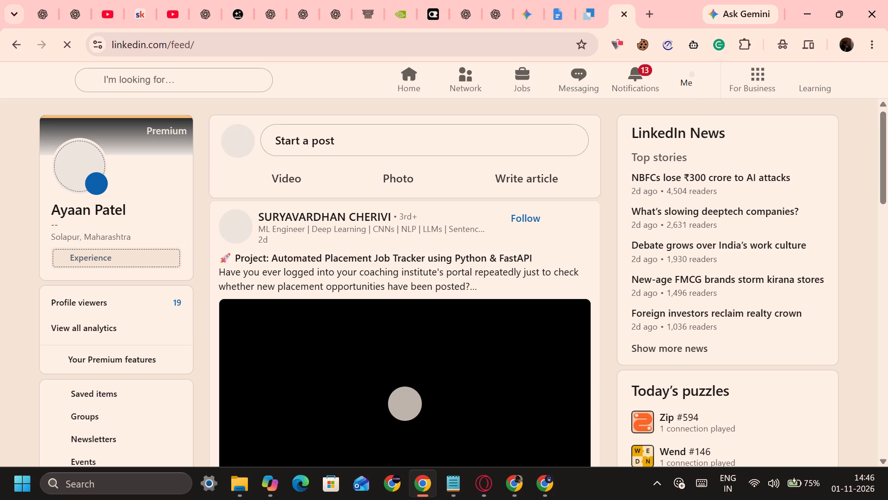
pyautogui.scroll(-5, 299, 316)
pyautogui.scroll(4, 299, 316)
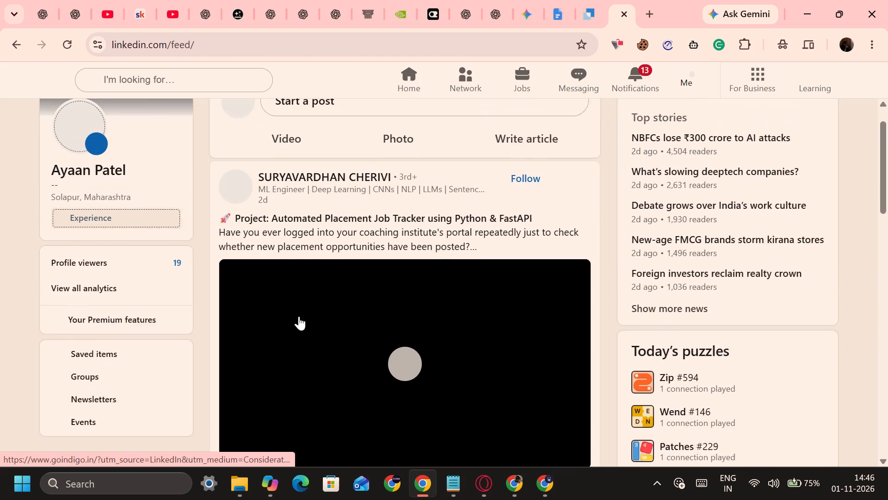
pyautogui.scroll(-4, 299, 316)
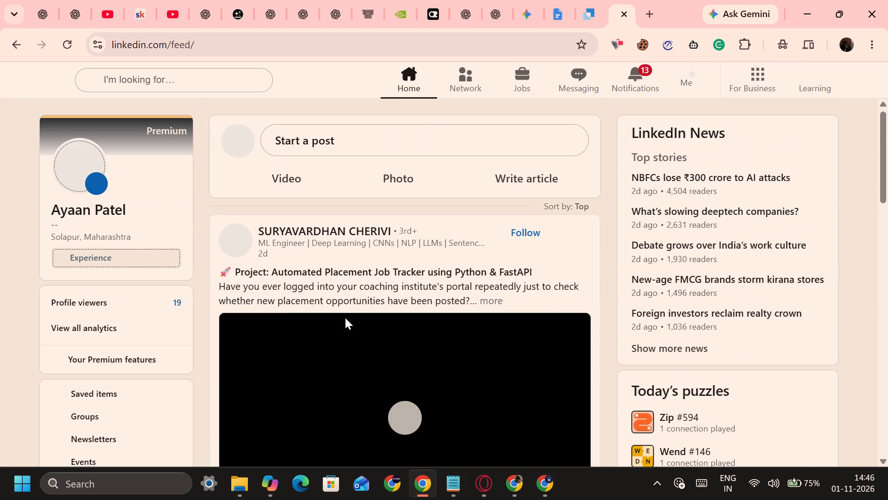
pyautogui.scroll(5, 345, 318)
pyautogui.click(702, 73)
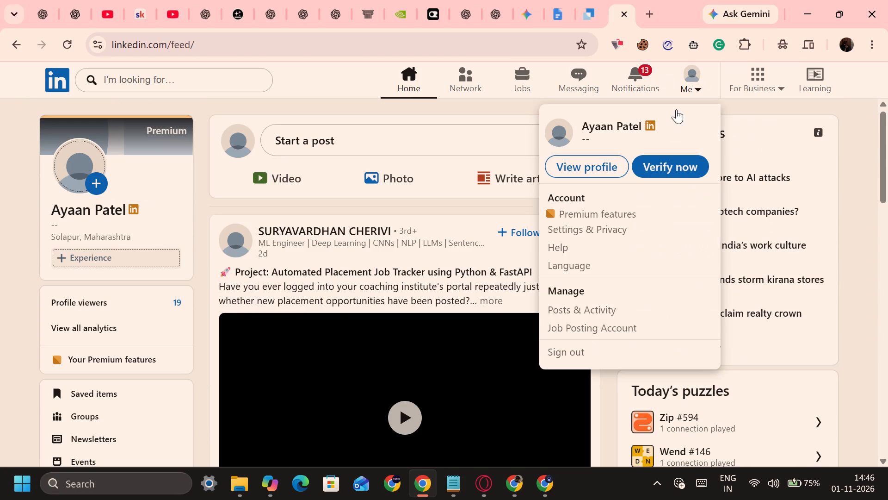
pyautogui.click(572, 351)
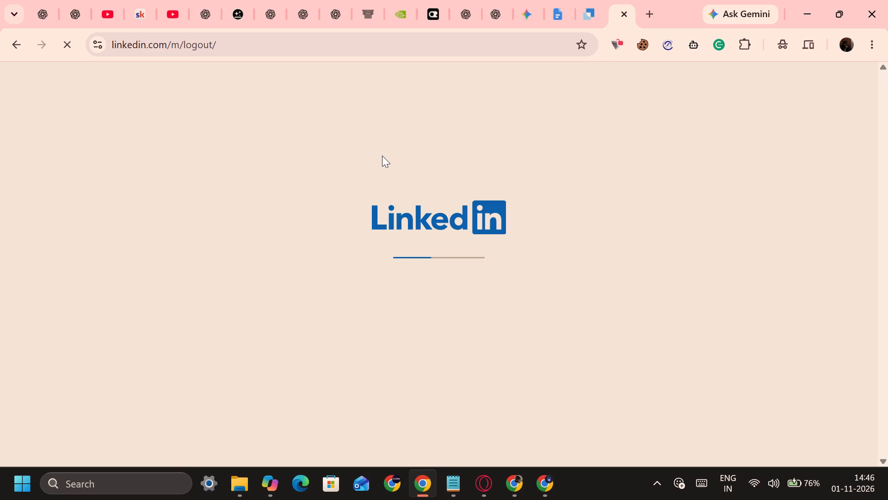
pyautogui.click(547, 292)
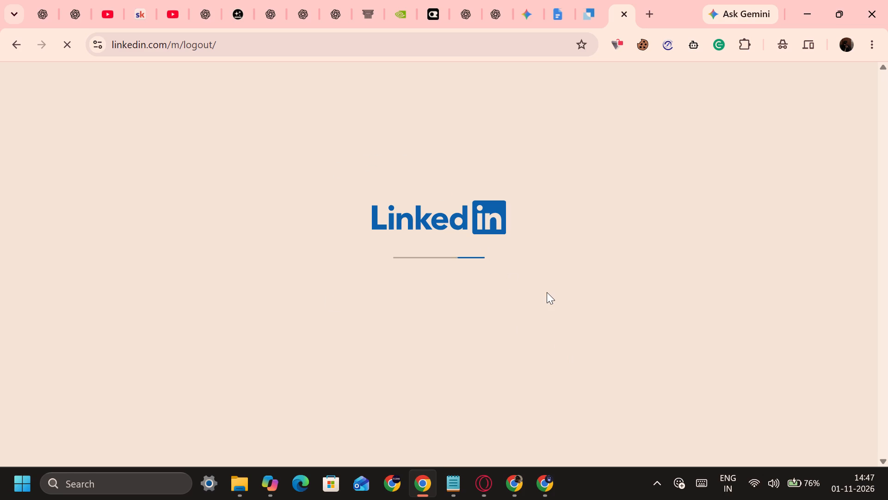
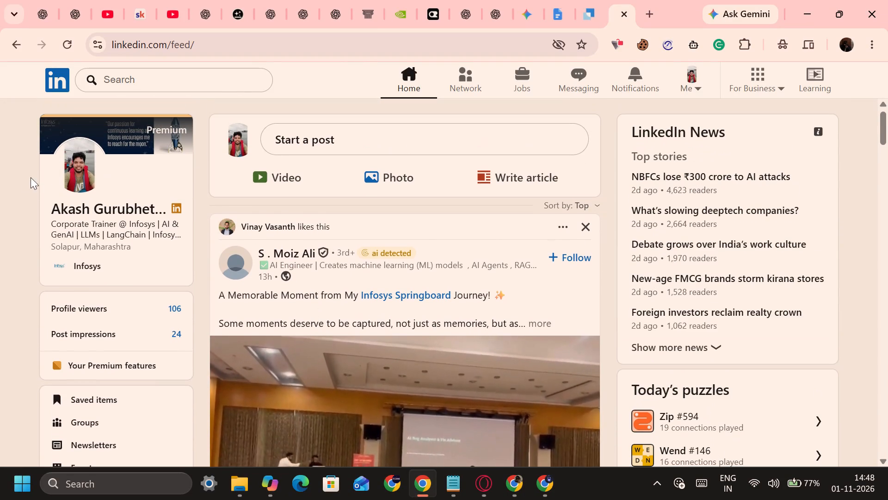
# Open the account owner's LinkedIn profile page and save it as the PDF file Profile in the Downloads folder.
pyautogui.click(83, 169)
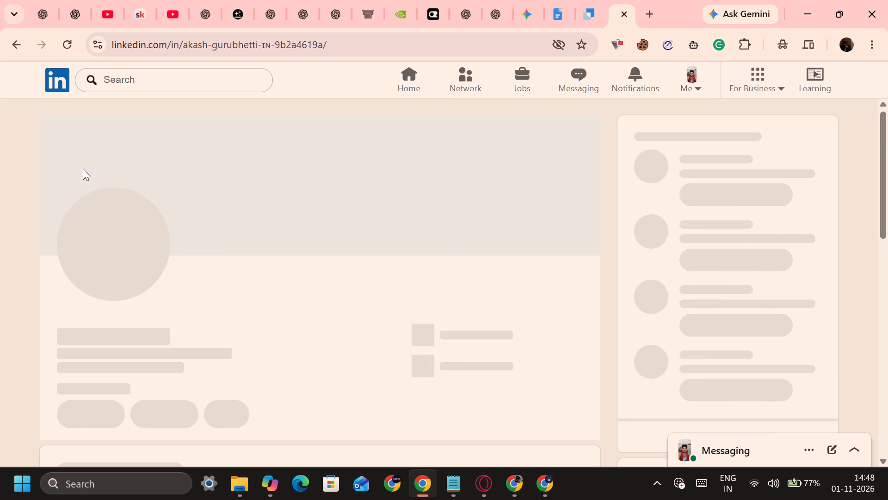
pyautogui.scroll(-3, 238, 241)
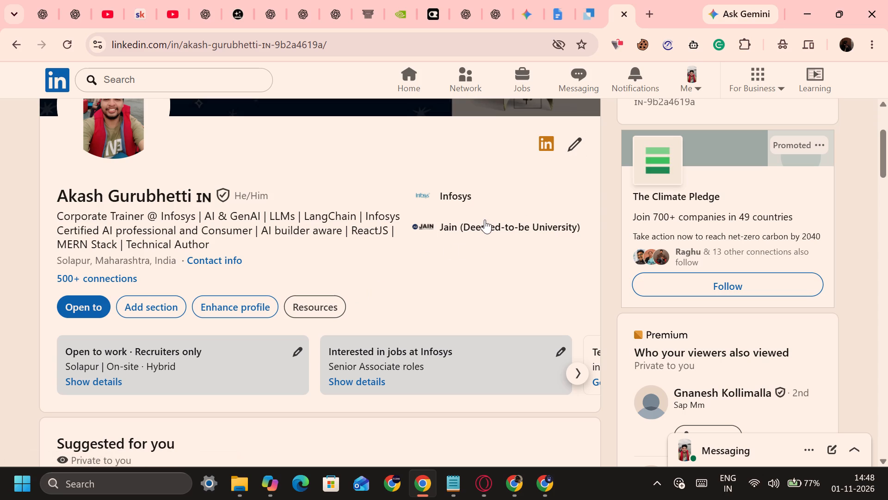
pyautogui.scroll(-1, 413, 251)
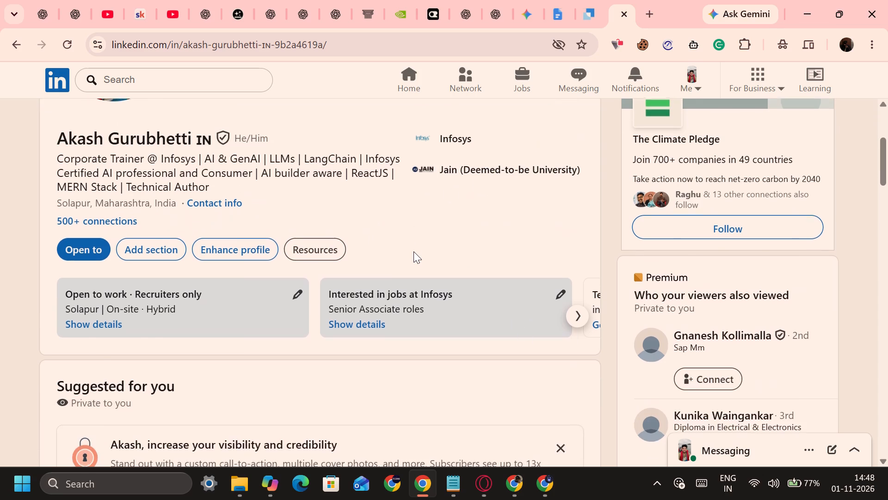
pyautogui.scroll(-1, 413, 251)
pyautogui.scroll(10, 413, 251)
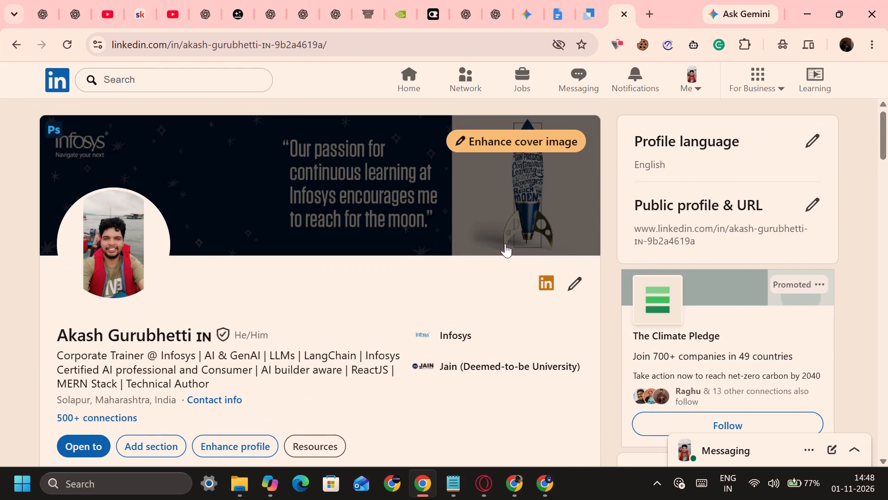
pyautogui.scroll(-1, 388, 402)
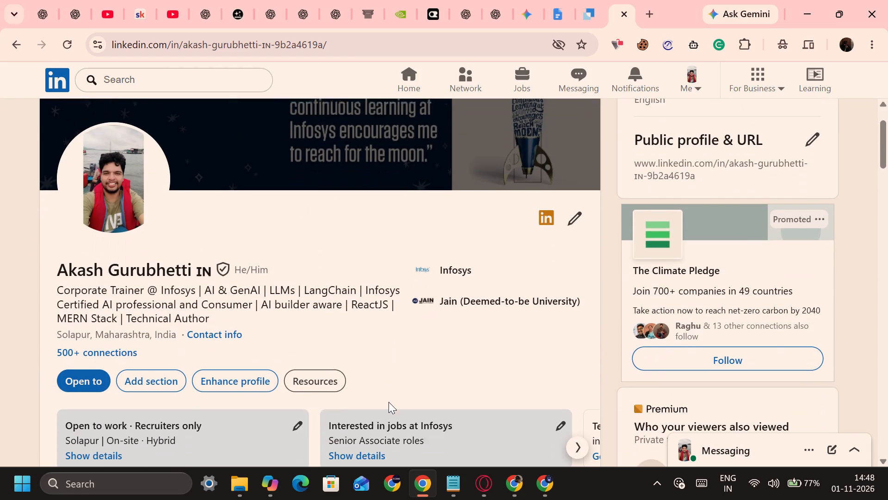
pyautogui.scroll(-1, 388, 402)
pyautogui.click(321, 379)
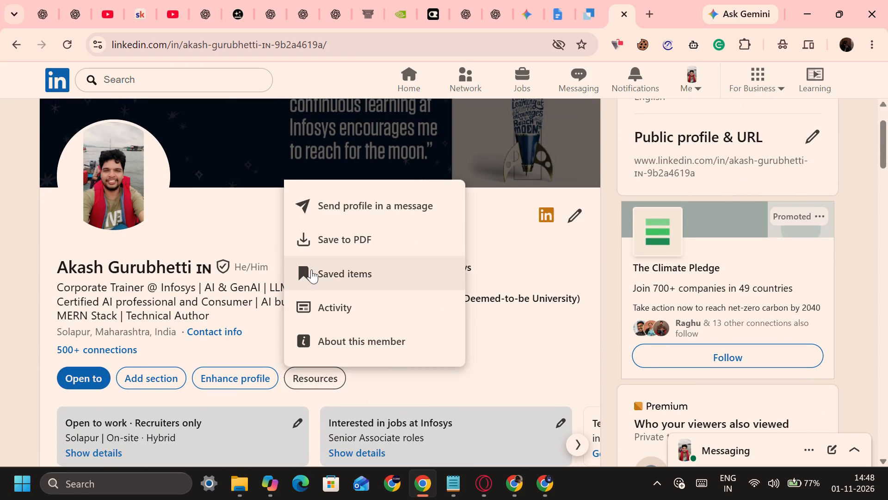
pyautogui.click(315, 249)
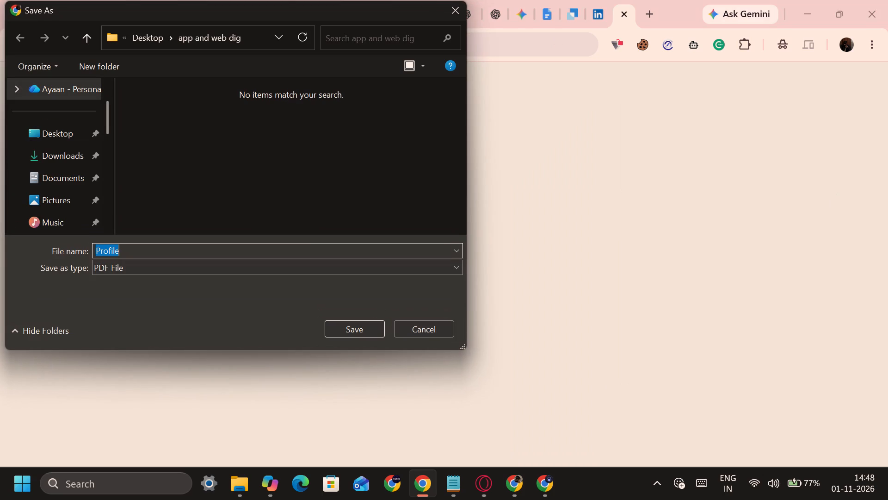
pyautogui.click(58, 150)
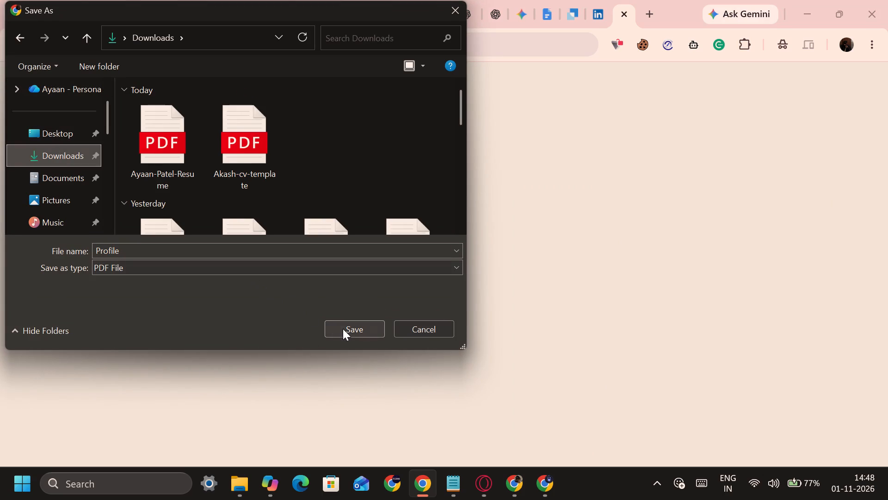
pyautogui.click(343, 329)
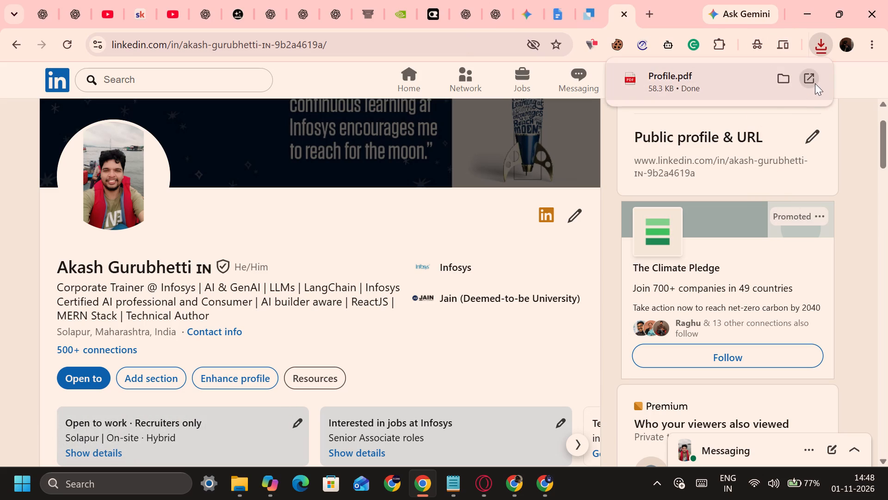
# Open the downloaded Profile.pdf and skim all three pages, then return to its first page.
pyautogui.click(815, 83)
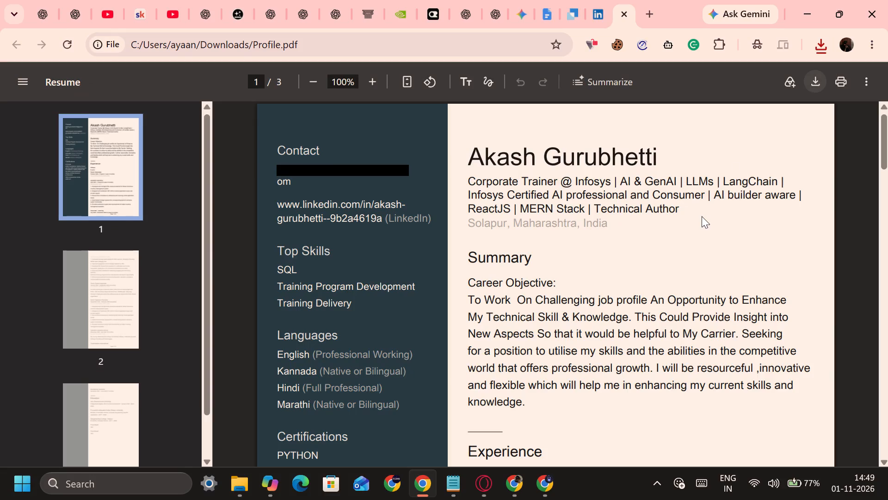
pyautogui.scroll(-4, 702, 216)
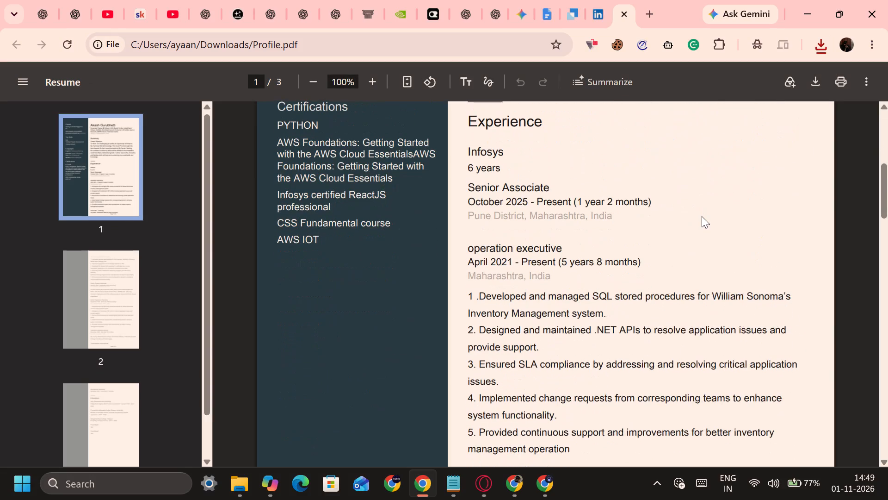
pyautogui.scroll(-2, 702, 216)
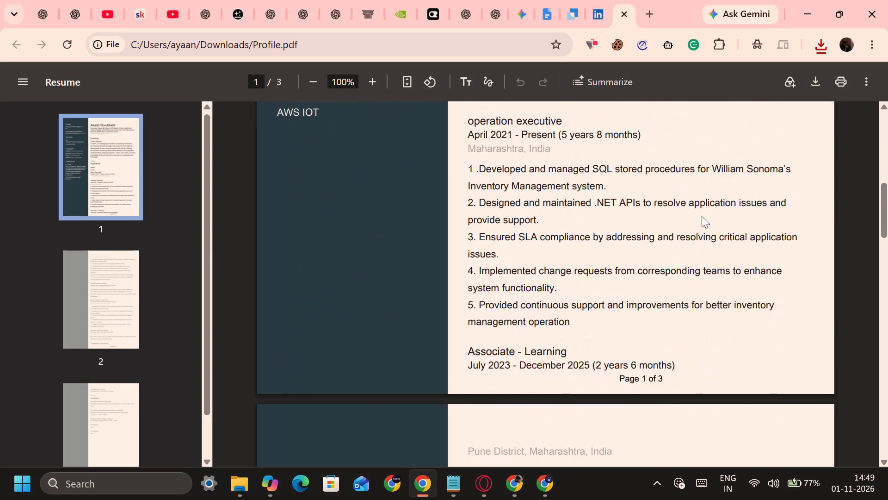
pyautogui.scroll(-4, 702, 216)
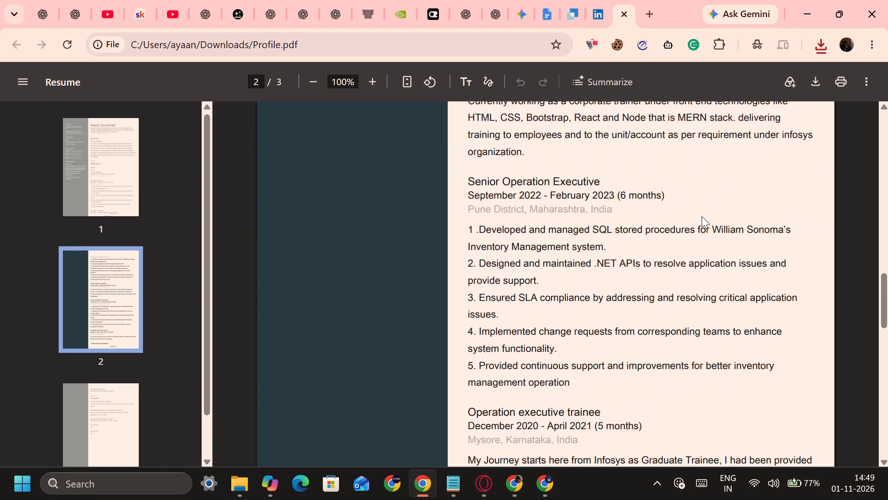
pyautogui.scroll(-5, 702, 216)
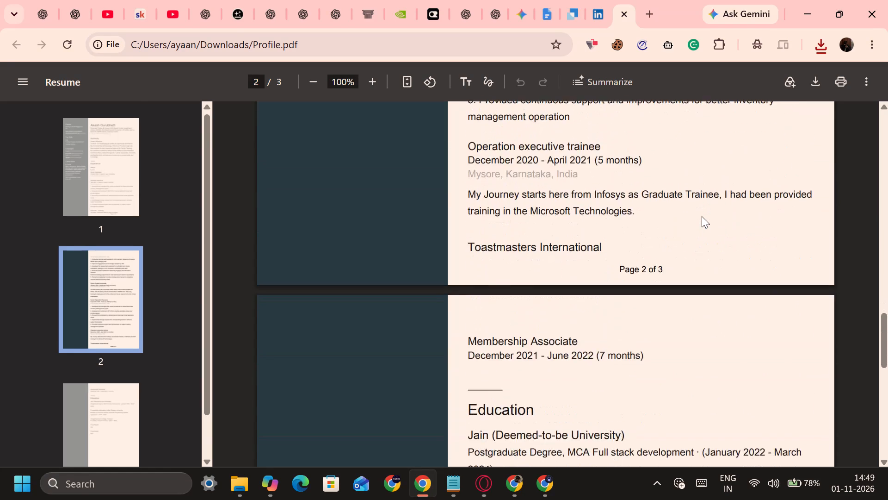
pyautogui.scroll(-6, 702, 216)
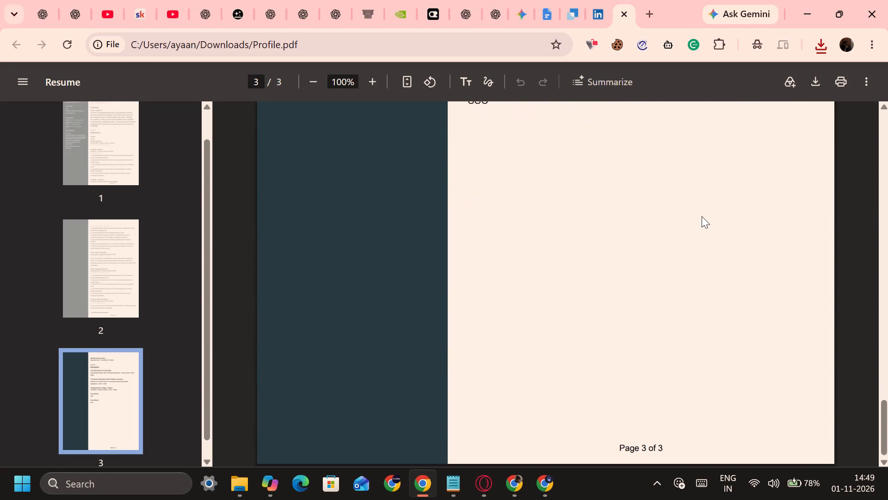
pyautogui.scroll(-3, 702, 216)
pyautogui.scroll(8, 702, 216)
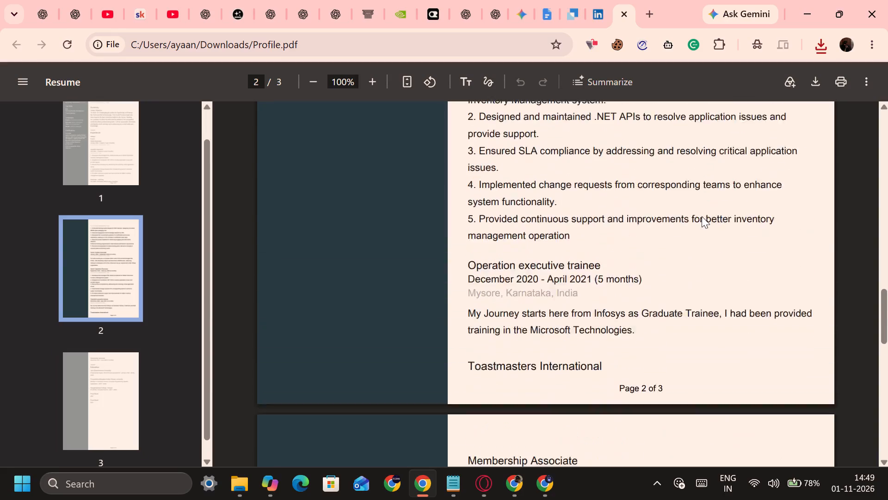
pyautogui.scroll(5, 702, 216)
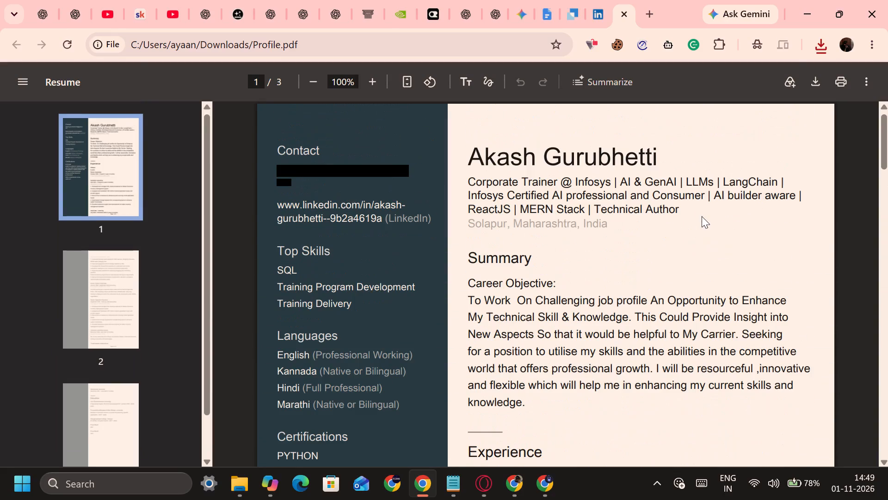
# Read the profile PDF's summary, certifications and Infosys experience entries through to the start of the education section.
pyautogui.scroll(-1, 595, 273)
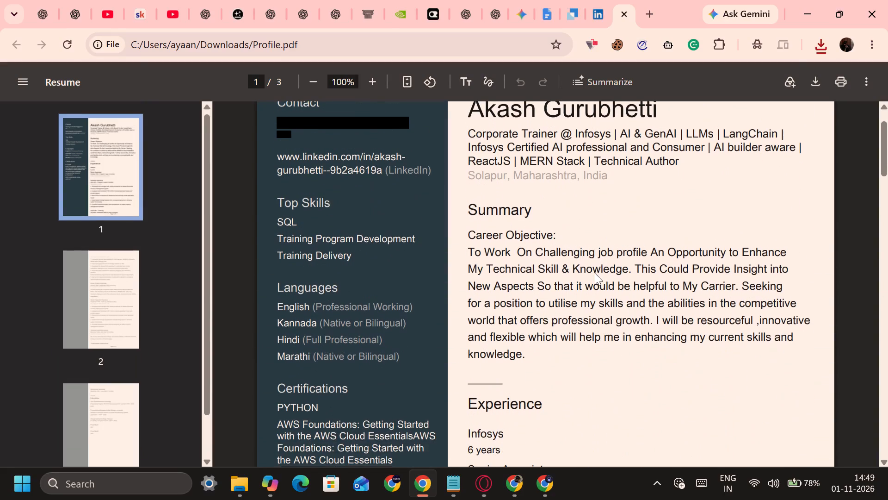
pyautogui.scroll(-1, 595, 273)
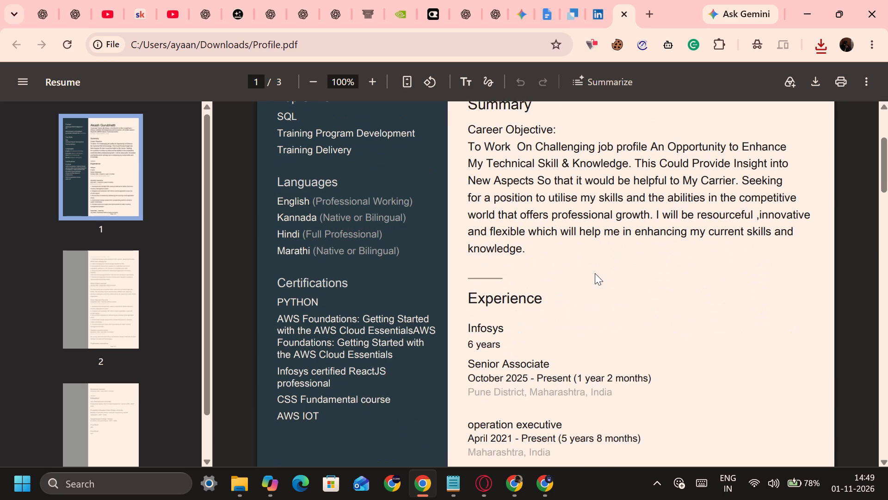
pyautogui.scroll(-1, 595, 273)
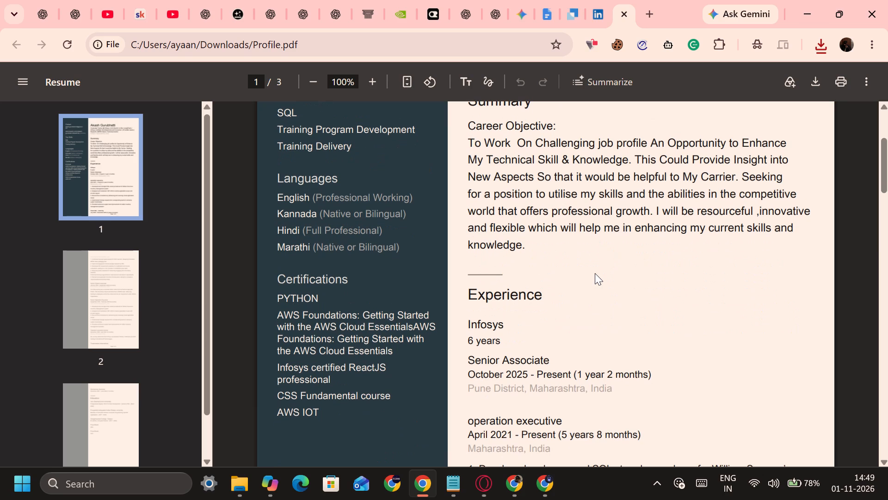
pyautogui.scroll(-2, 595, 273)
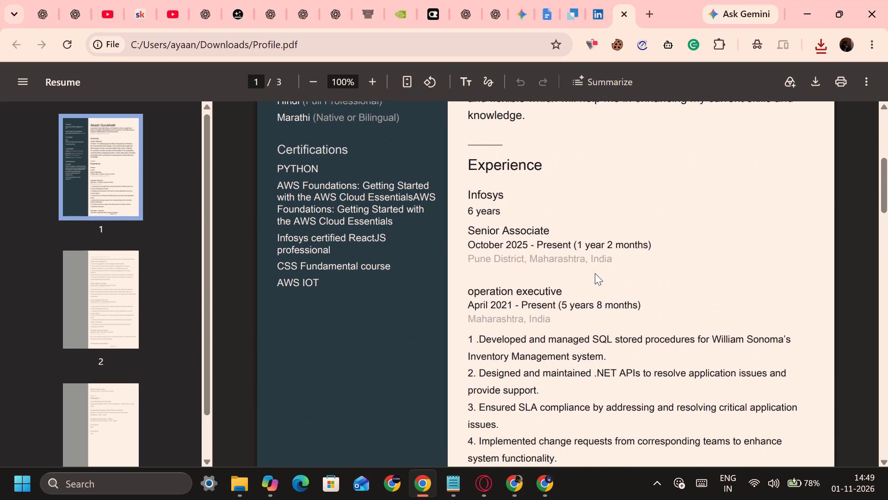
pyautogui.scroll(-3, 595, 273)
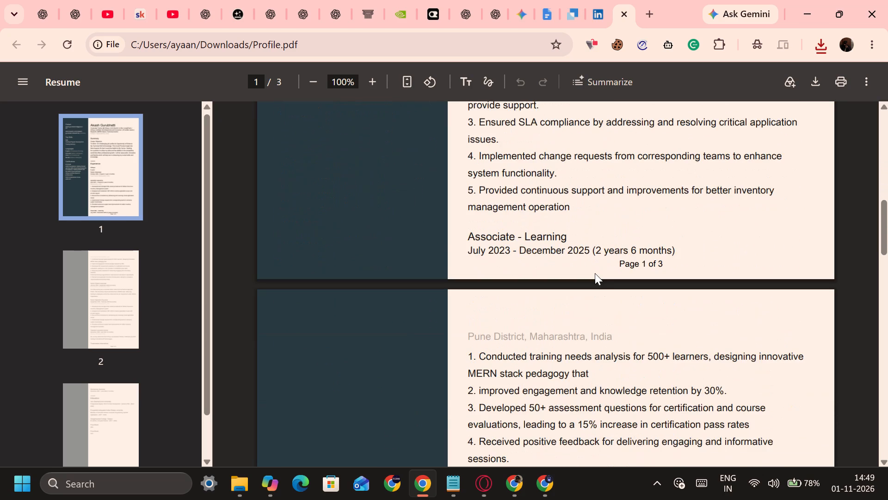
pyautogui.scroll(-3, 595, 273)
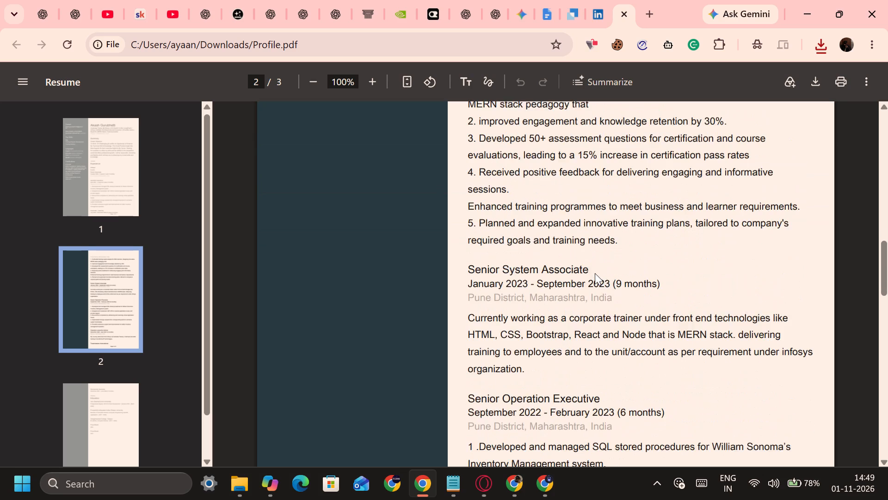
pyautogui.scroll(-3, 595, 273)
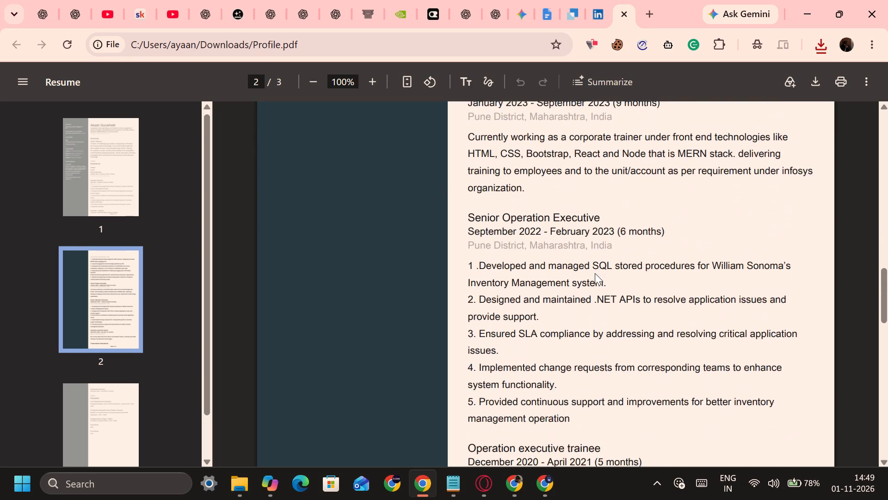
pyautogui.scroll(-2, 595, 273)
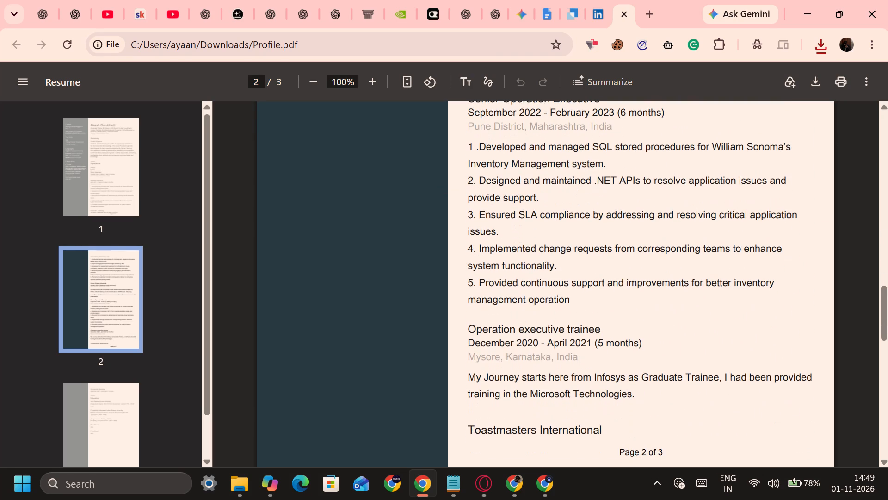
pyautogui.scroll(-2, 498, 373)
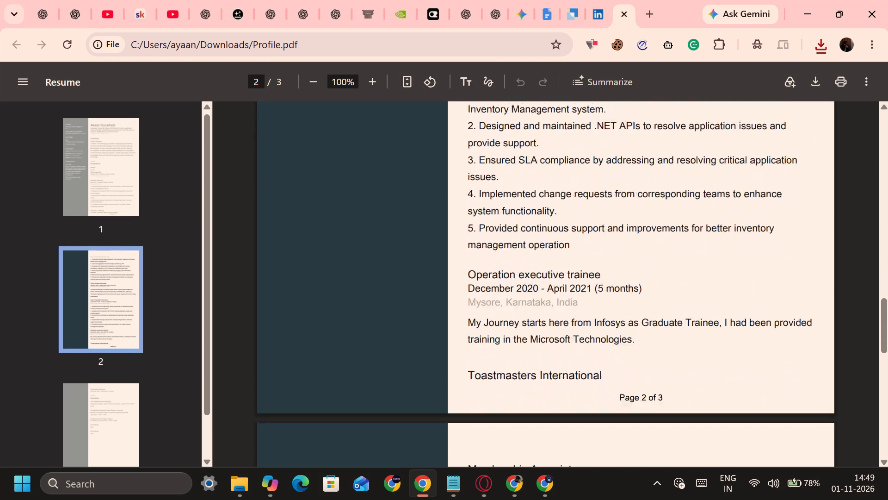
pyautogui.scroll(-1, 498, 373)
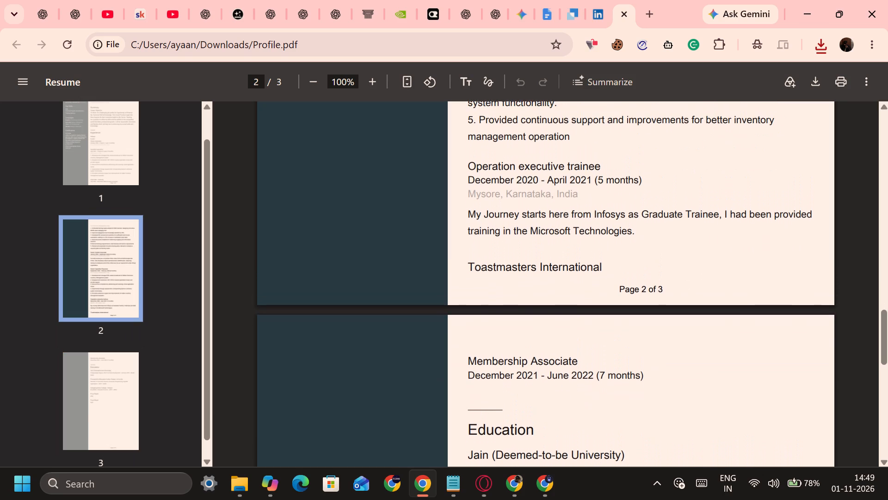
pyautogui.scroll(1, 498, 373)
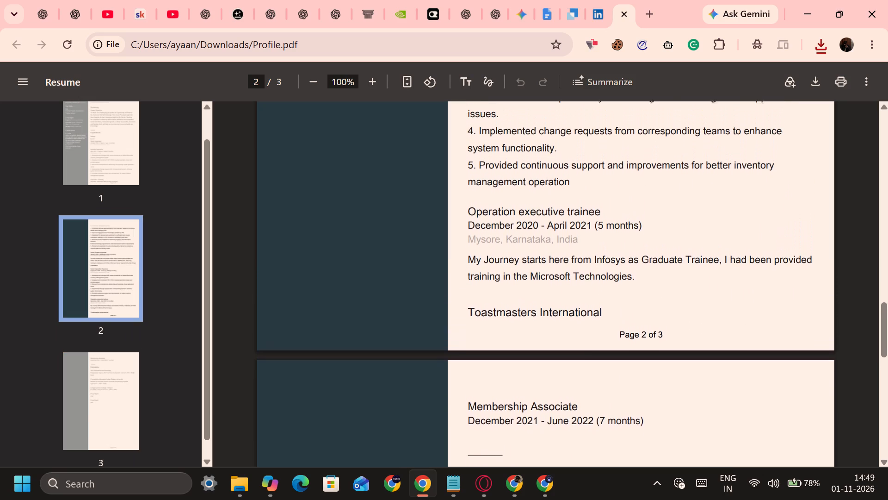
pyautogui.scroll(1, 498, 373)
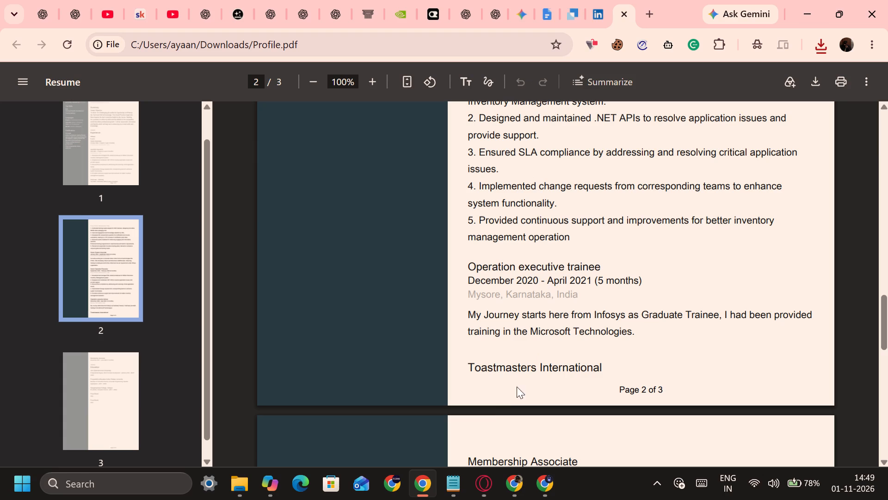
# Switch to the browser window with the Corporate Trainer resume in the resume builder and look over its section list.
pyautogui.click(541, 484)
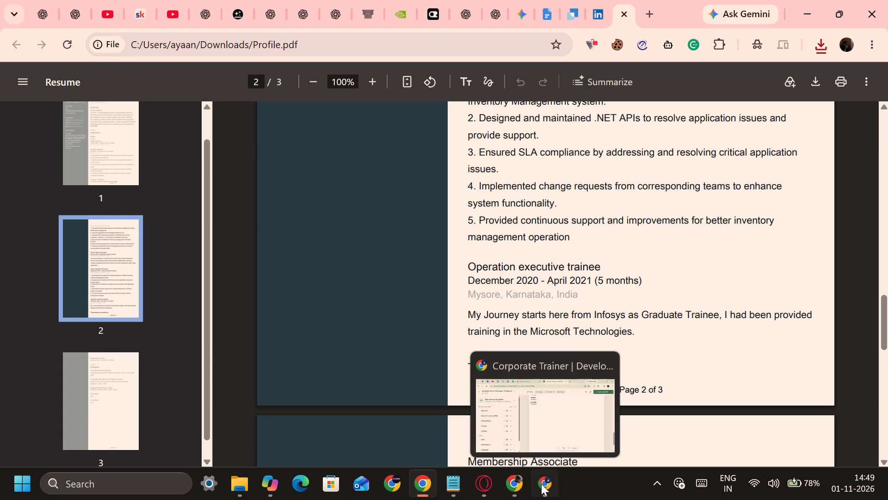
pyautogui.scroll(-1, 127, 279)
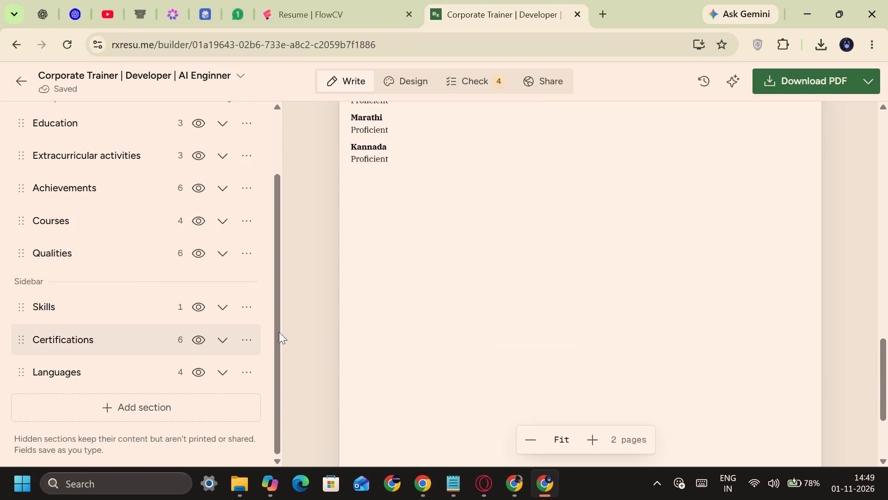
# Switch to the ChatGPT window and close its College Database SQL Setup chat.
pyautogui.click(519, 476)
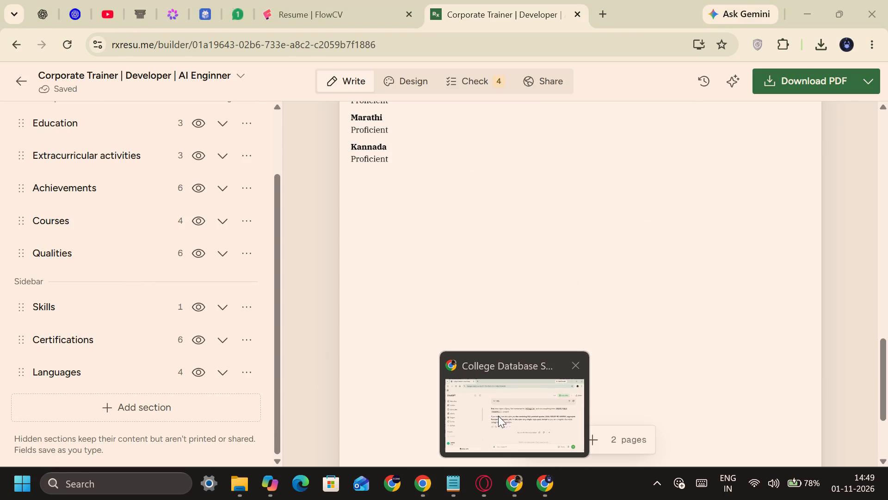
pyautogui.click(498, 413)
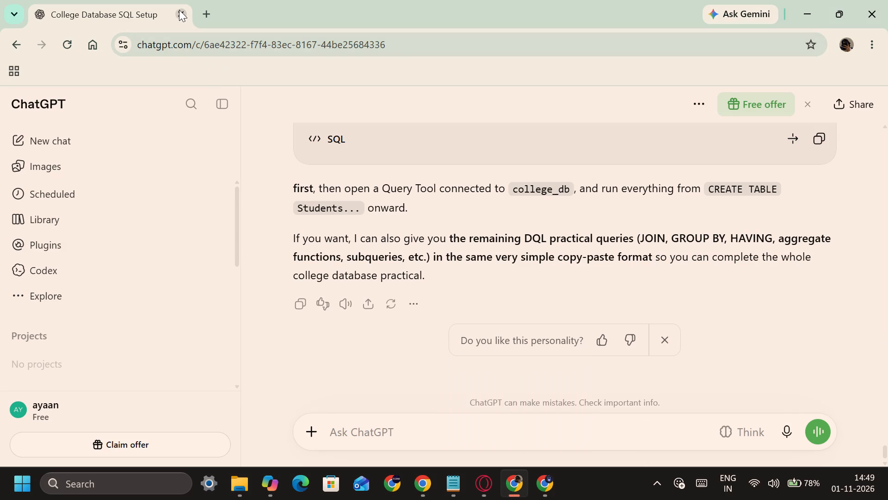
pyautogui.click(178, 10)
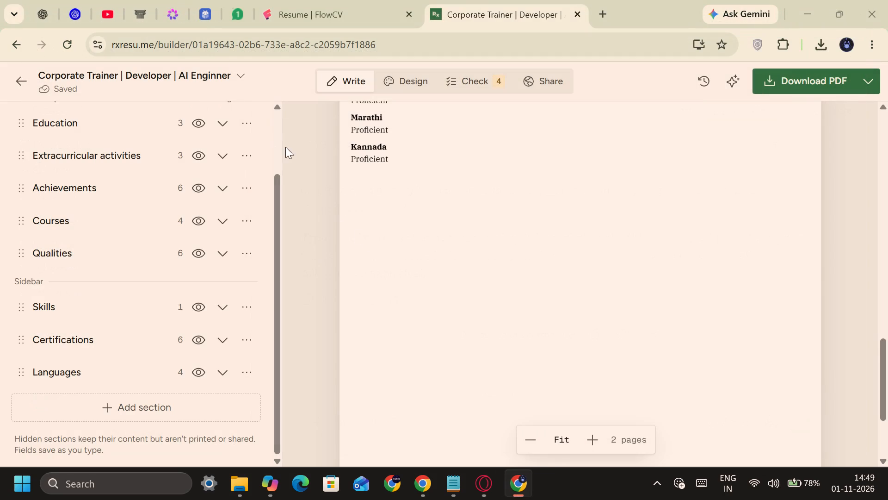
# Switch to the Notepad window containing the Effective communication skills note.
pyautogui.click(464, 486)
pyautogui.click(510, 390)
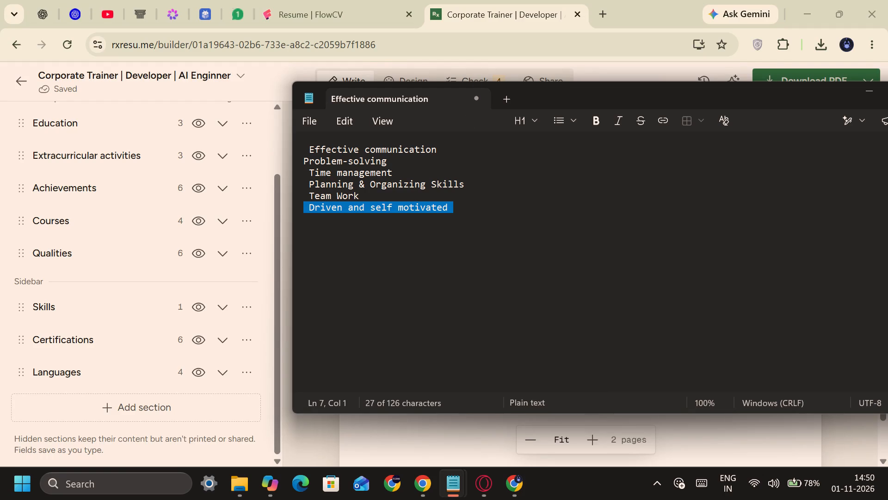
# Close the Effective communication note without saving its changes.
pyautogui.click(473, 99)
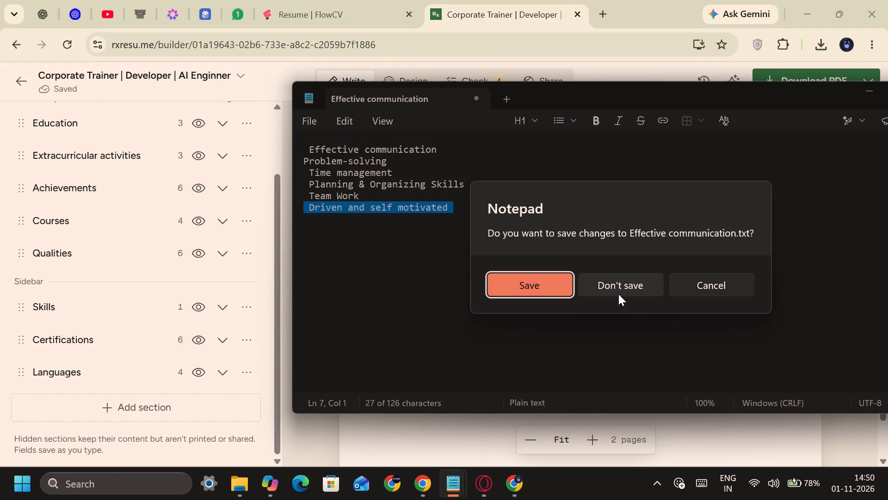
pyautogui.click(618, 294)
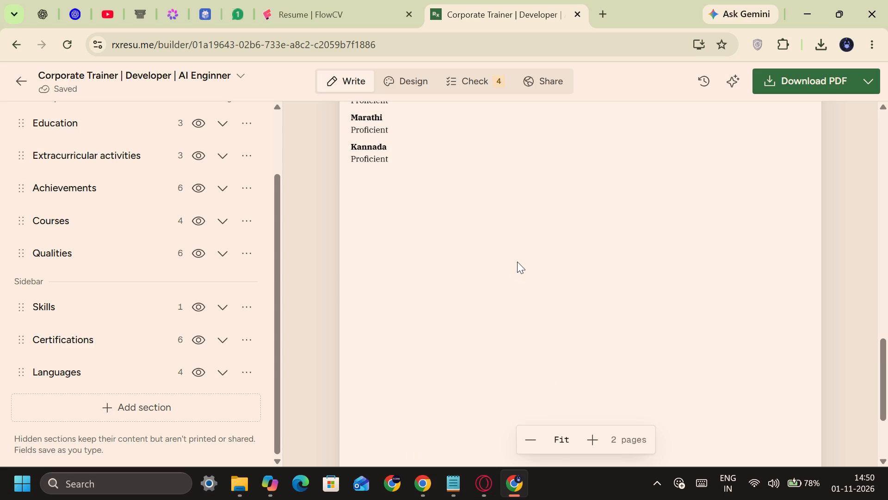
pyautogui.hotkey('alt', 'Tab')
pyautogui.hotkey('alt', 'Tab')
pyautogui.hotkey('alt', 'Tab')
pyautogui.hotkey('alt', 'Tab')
# Add an Experience section to the Corporate Trainer resume.
pyautogui.click(134, 406)
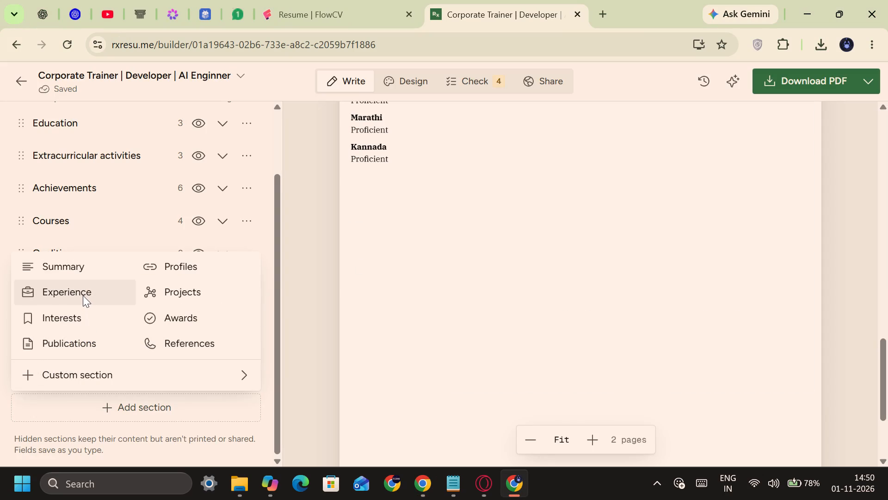
pyautogui.click(83, 295)
# Copy the job title "Operation executive trainee" from the profile PDF into the new experience entry's Position.
pyautogui.hotkey('alt', 'Tab')
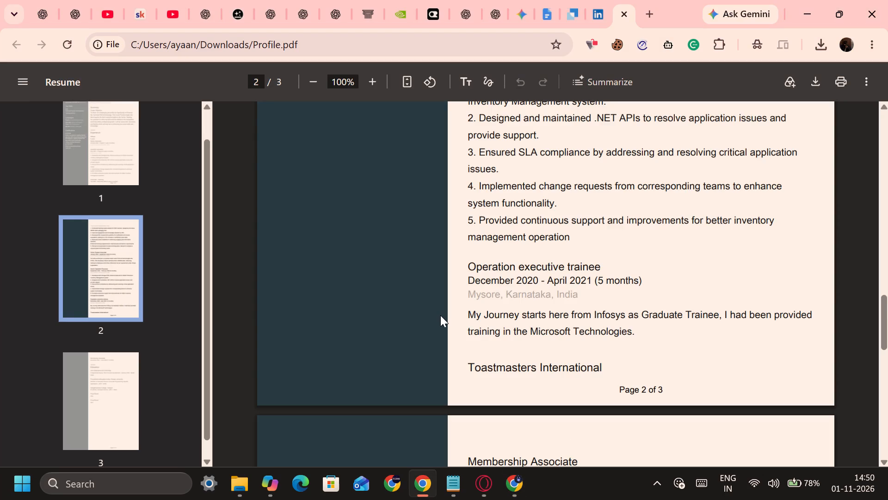
pyautogui.scroll(-1, 440, 315)
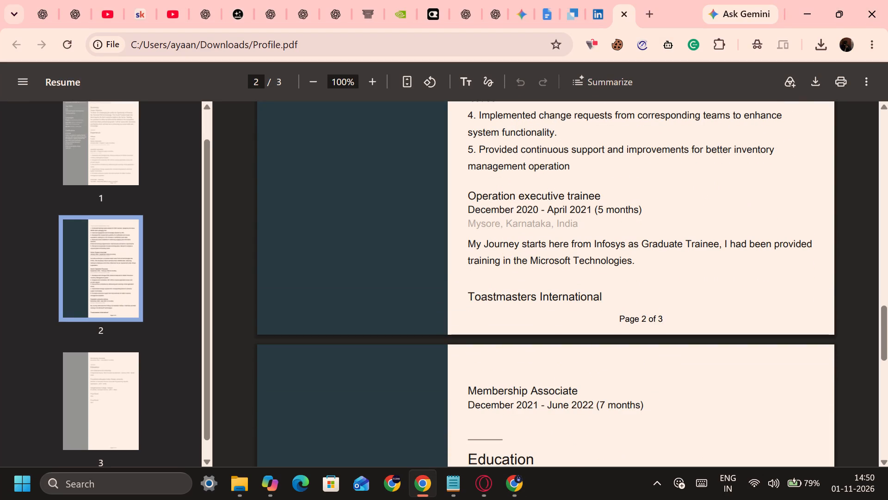
pyautogui.moveTo(469, 200); pyautogui.dragTo(588, 195)
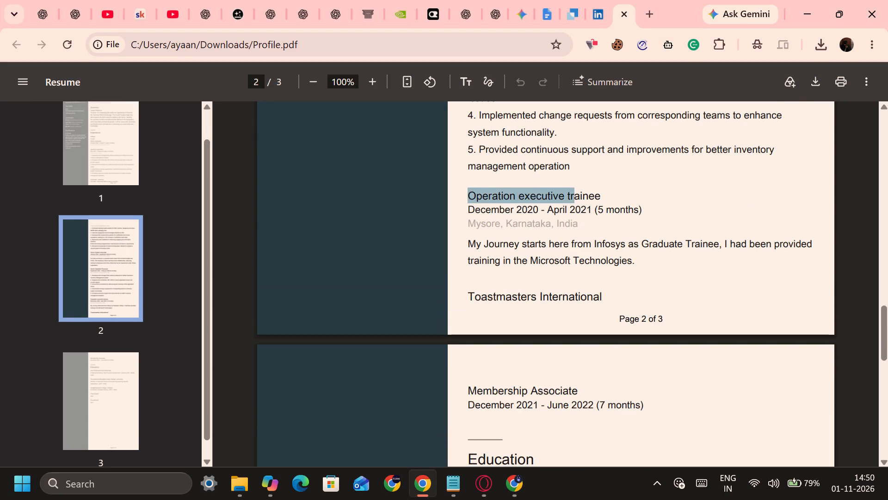
pyautogui.moveTo(588, 195); pyautogui.dragTo(603, 197)
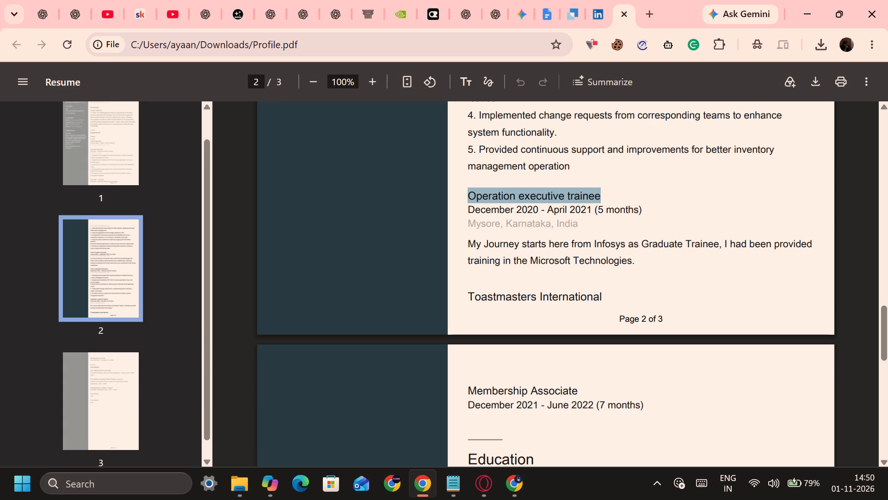
pyautogui.hotkey('ctrl', 'c')
pyautogui.hotkey('alt', 'Tab')
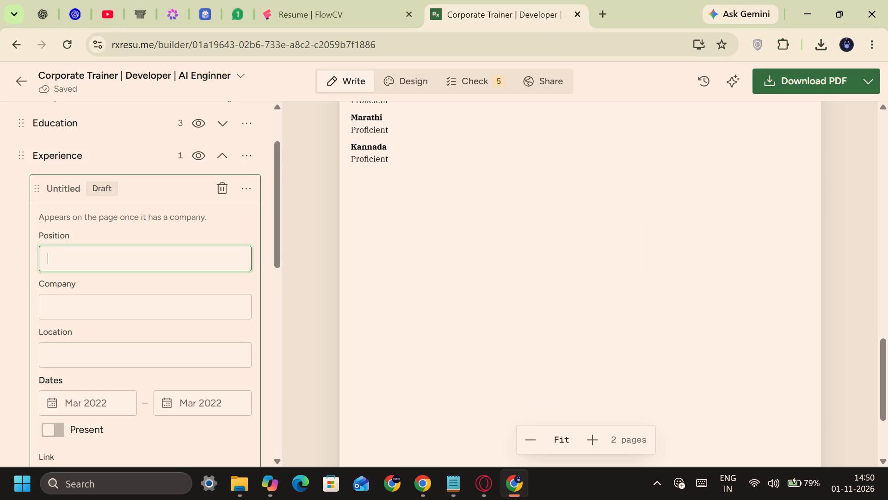
pyautogui.hotkey('ctrl', 'v')
# Enter Infosys as the experience entry's company and Mysore as its location.
pyautogui.click(139, 305)
pyautogui.write('Infoss')
pyautogui.press('BackSpace')
pyautogui.write('ys')
pyautogui.press('Tab')
pyautogui.write('Mysore')
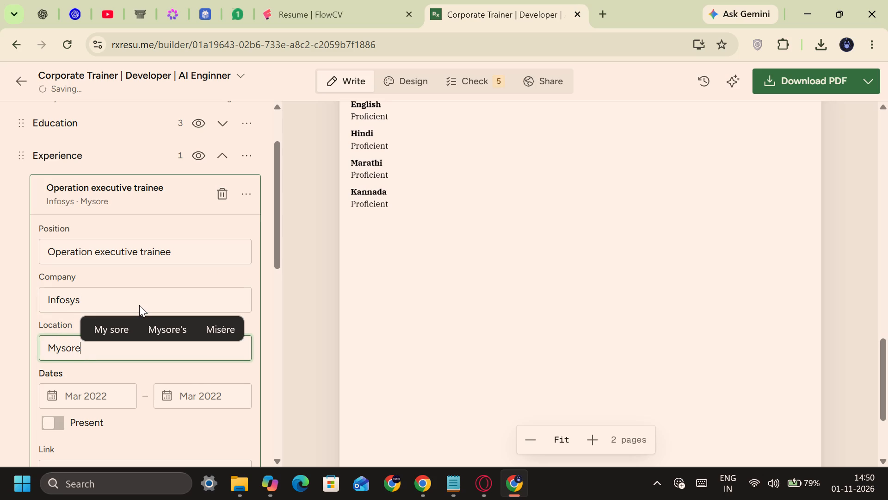
# Check the profile PDF and set the Infosys entry's dates from Dec 2020 to April 2021.
pyautogui.hotkey('alt', 'Tab')
pyautogui.hotkey('alt', 'Tab')
pyautogui.scroll(2, 480, 257)
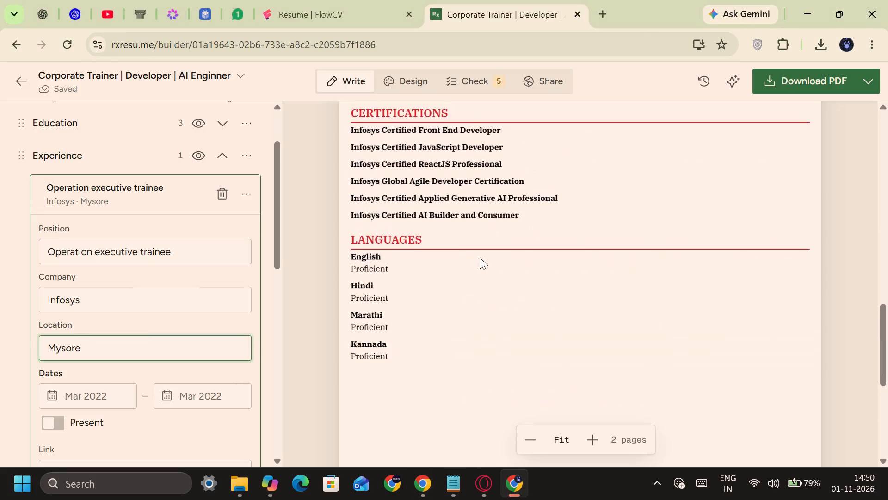
pyautogui.scroll(4, 480, 257)
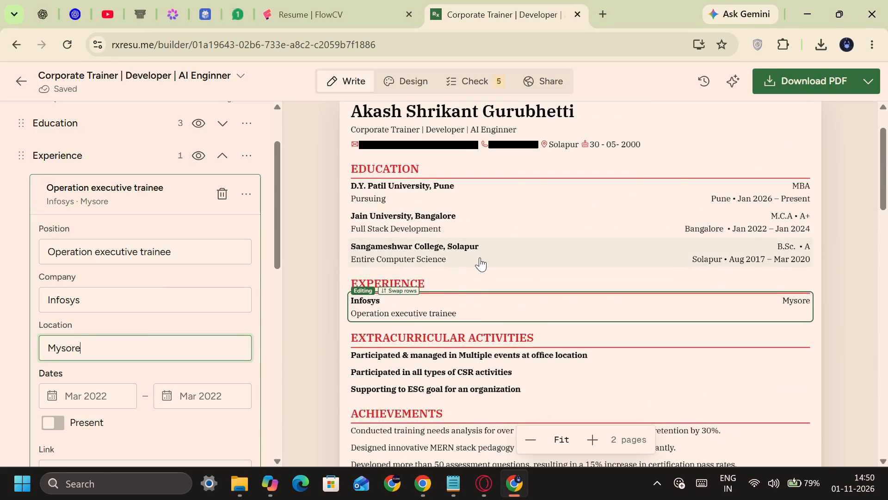
pyautogui.hotkey('alt', 'Tab')
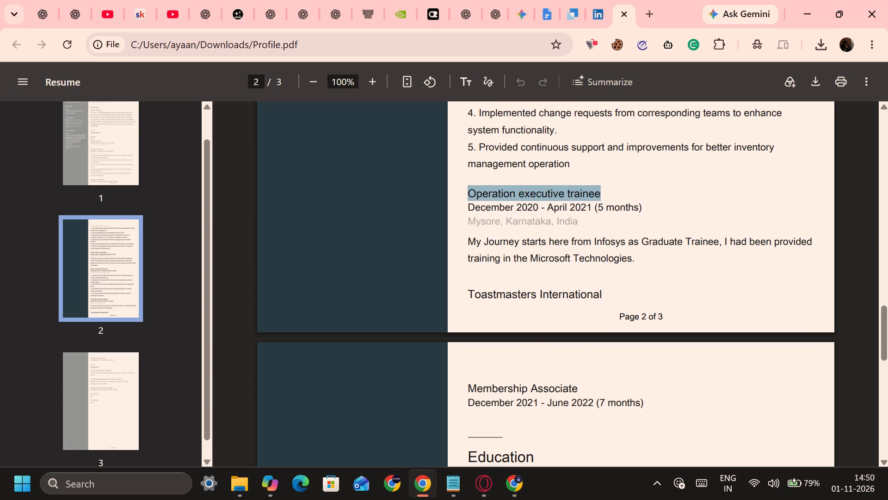
pyautogui.hotkey('alt', 'Tab')
pyautogui.click(89, 395)
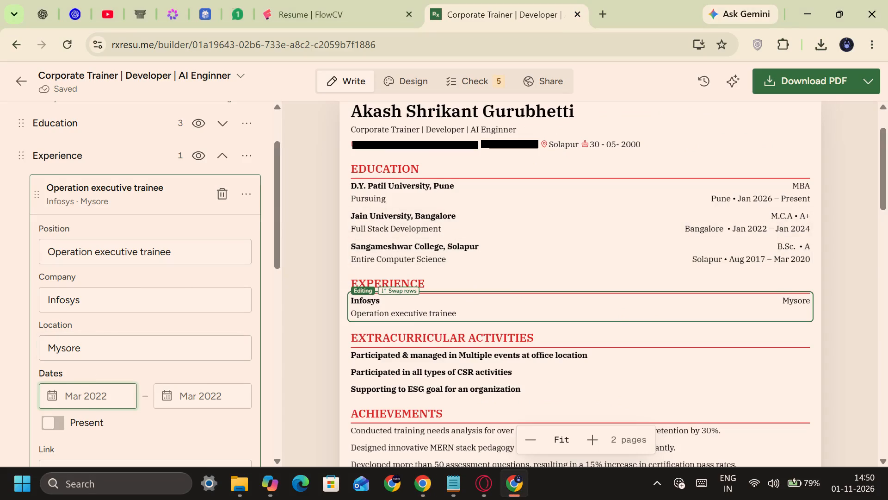
pyautogui.write('Dec 2020')
pyautogui.press('Tab')
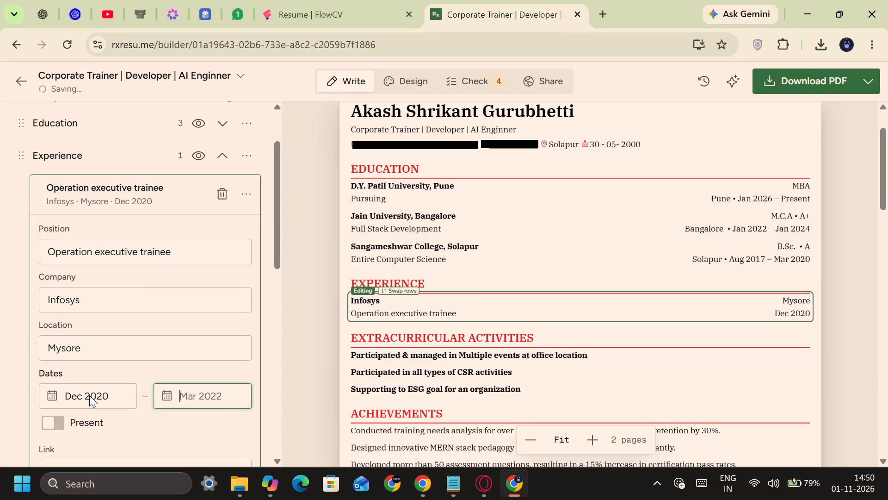
pyautogui.hotkey('alt', 'Tab')
pyautogui.hotkey('alt', 'Tab')
pyautogui.write('Ar')
pyautogui.press('BackSpace')
pyautogui.write('pril 2021')
# Copy the trainee role's "My Journey starts here from Infosys" text from the PDF into the entry's description, without a leading blank line.
pyautogui.scroll(-2, 437, 353)
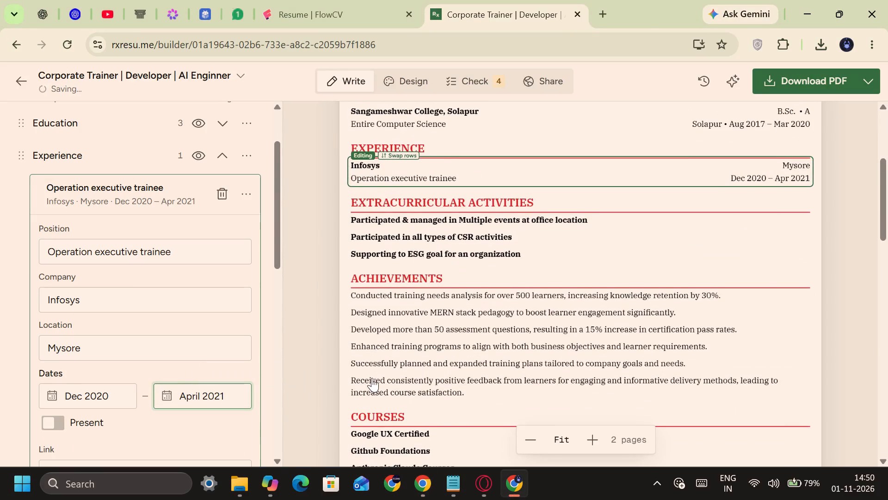
pyautogui.scroll(-1, 221, 387)
pyautogui.click(149, 404)
pyautogui.hotkey('alt', 'Tab')
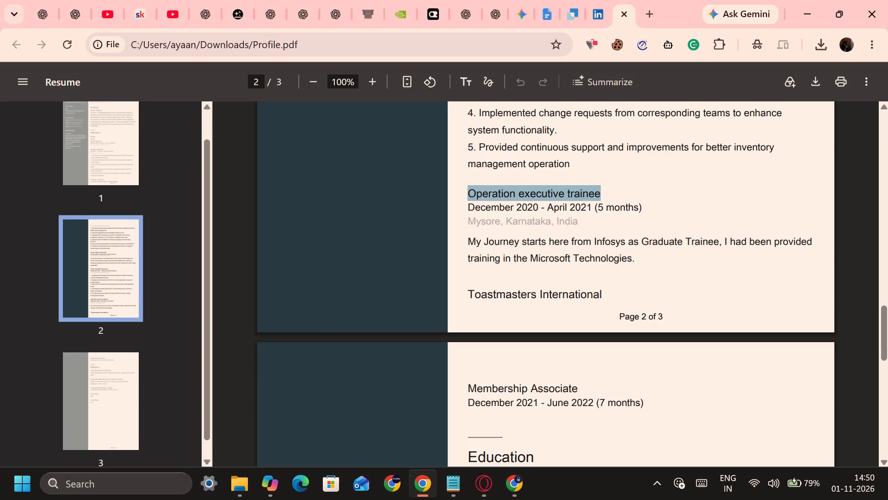
pyautogui.moveTo(469, 239); pyautogui.dragTo(663, 261)
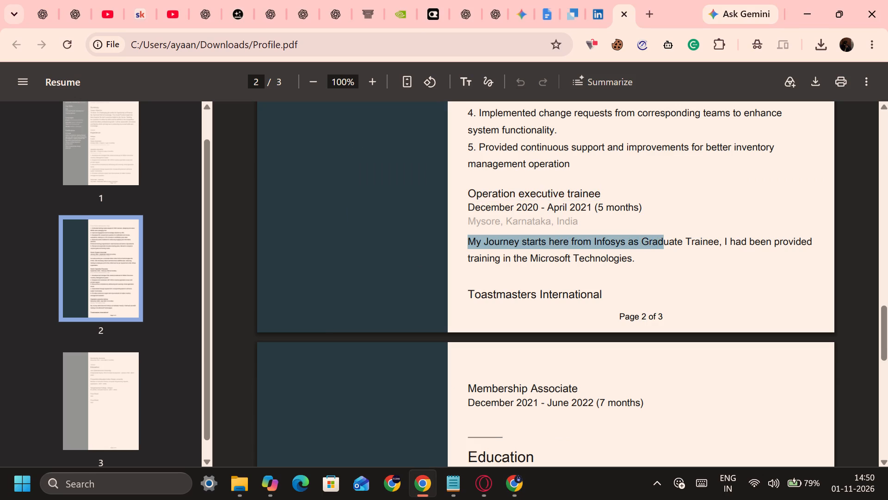
pyautogui.moveTo(663, 261); pyautogui.dragTo(693, 285)
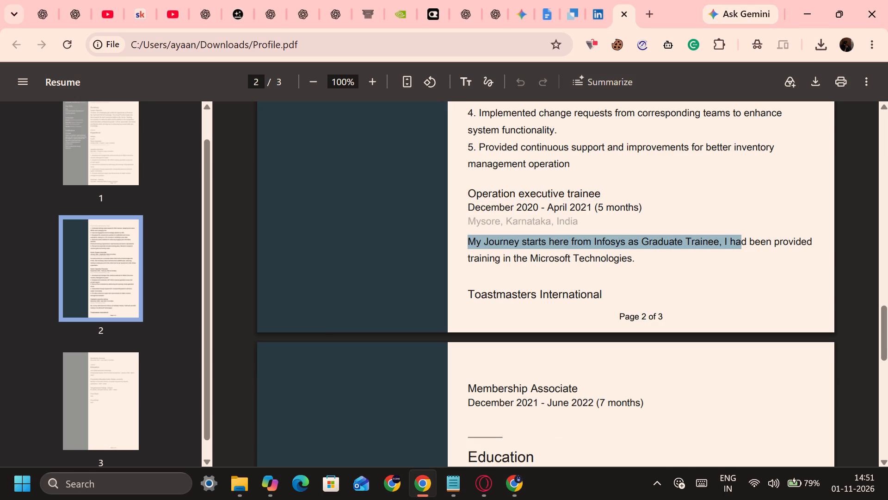
pyautogui.moveTo(693, 285); pyautogui.dragTo(635, 259)
pyautogui.hotkey('ctrl', 'c')
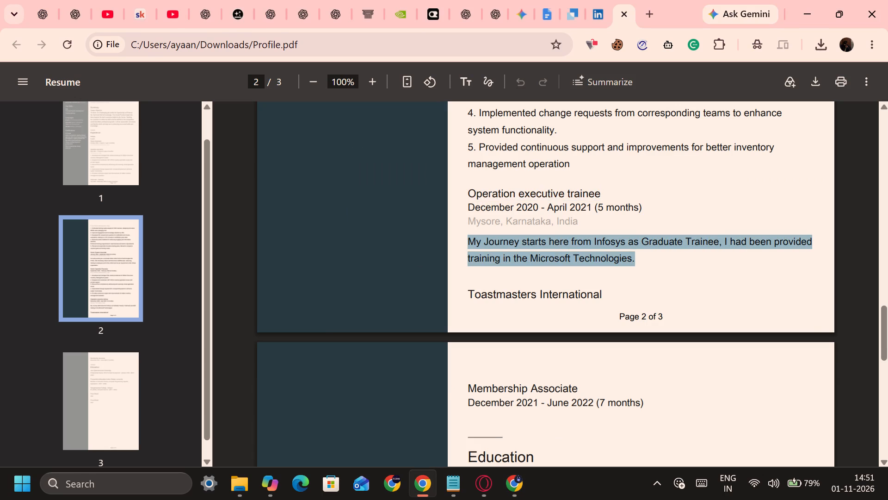
pyautogui.hotkey('alt', 'Tab')
pyautogui.hotkey('ctrl', 'v')
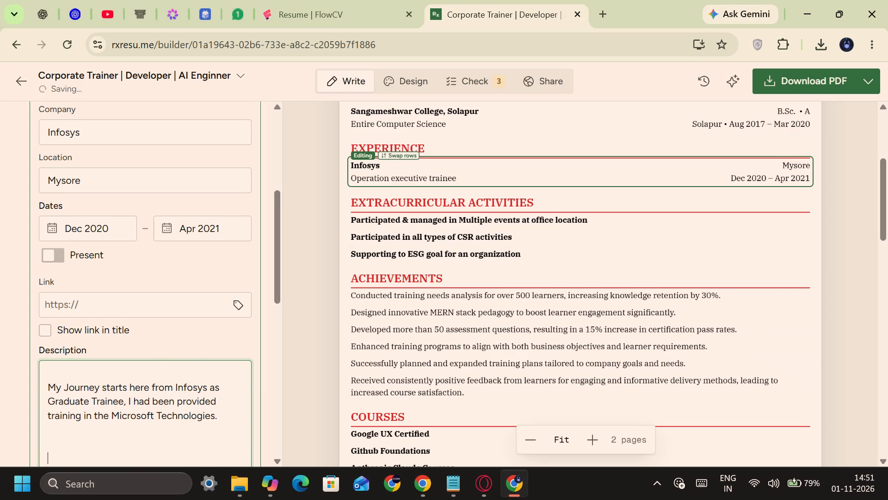
pyautogui.scroll(-1, 150, 426)
pyautogui.click(49, 372)
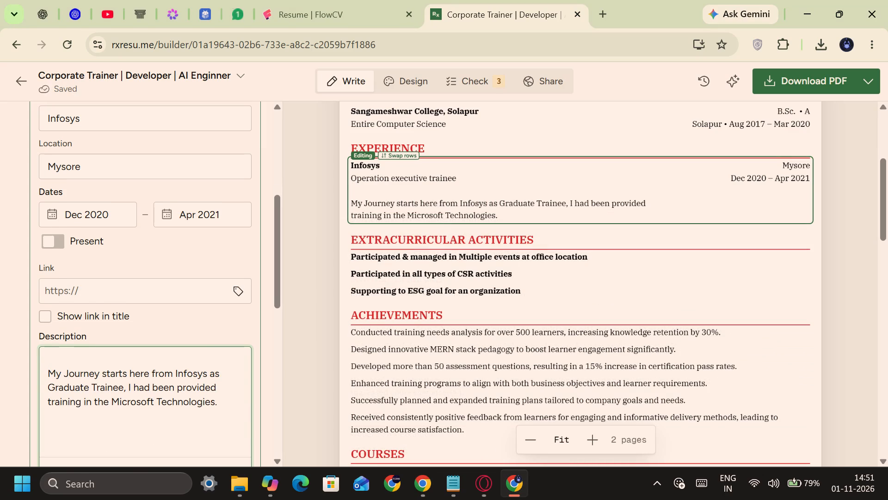
pyautogui.press('BackSpace')
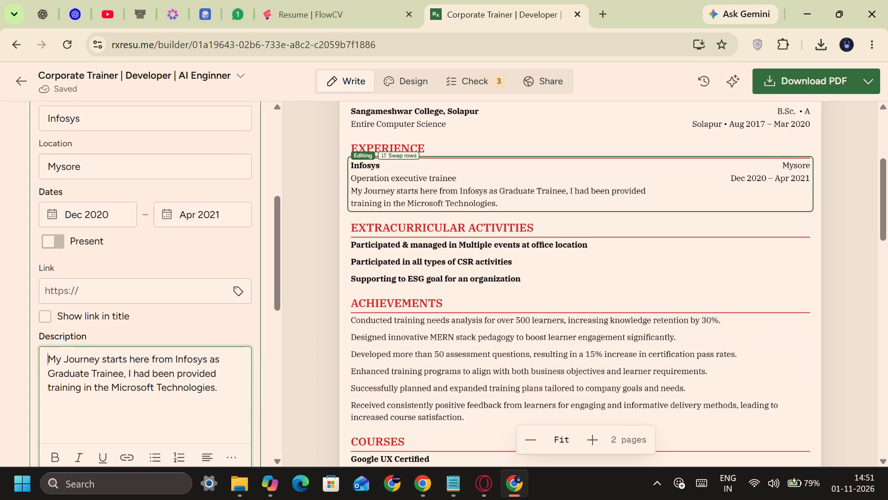
# Insert the label "Description - " before the Infosys entry's description text.
pyautogui.hotkey('alt', 'Tab')
pyautogui.hotkey('alt', 'Tab')
pyautogui.write('Description -')
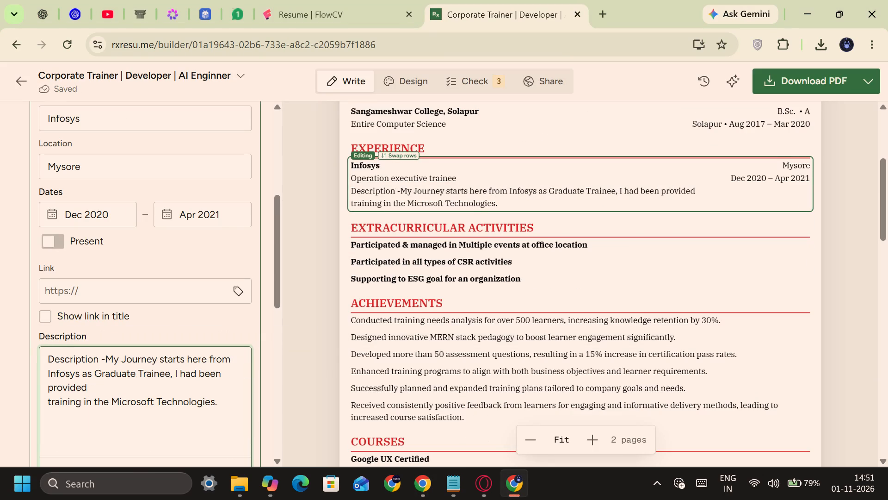
pyautogui.press('space')
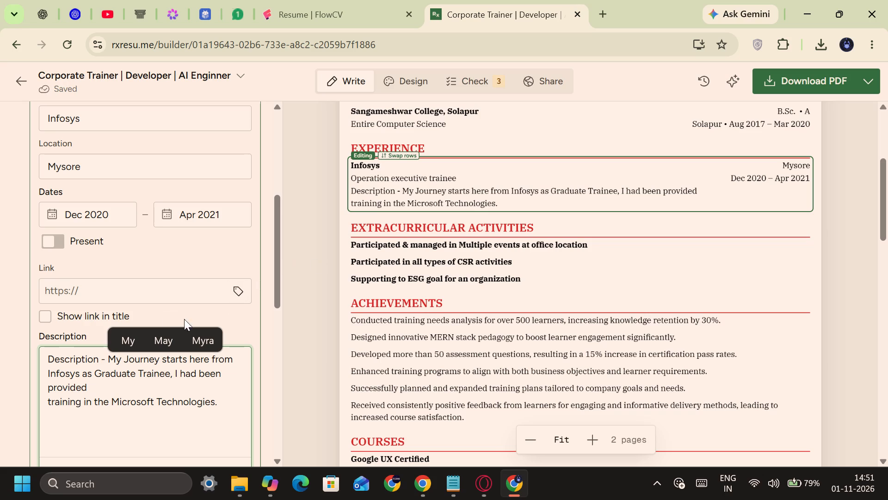
# Make the word "Description" at the start of the Infosys entry's description bold.
pyautogui.scroll(-1, 135, 278)
pyautogui.click(105, 381)
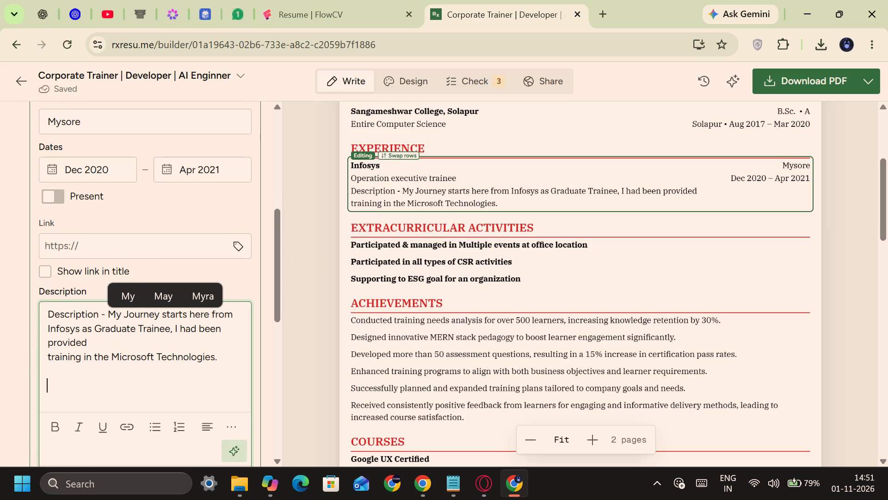
pyautogui.click(103, 316)
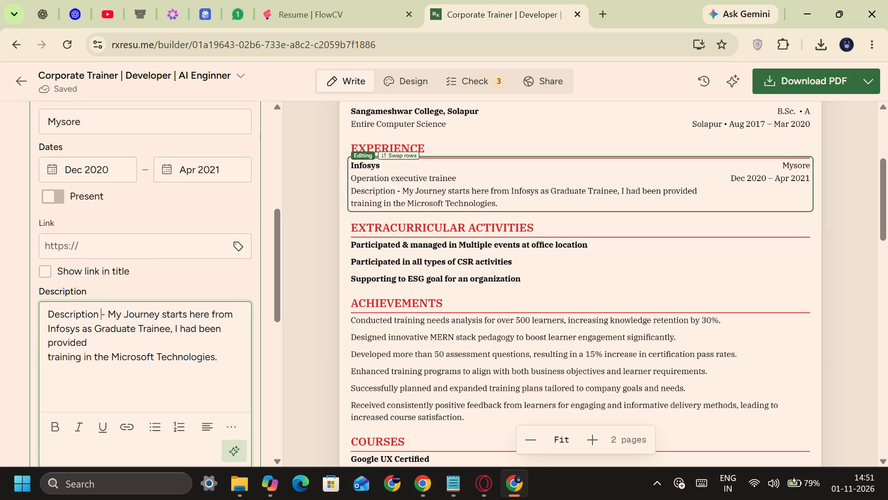
pyautogui.press('Left')
pyautogui.hotkey('shift', 'Left')
pyautogui.hotkey('shift', 'Left')
pyautogui.hotkey('shift', 'Left')
pyautogui.hotkey('shift', 'Left')
pyautogui.hotkey('shift', 'Left')
pyautogui.hotkey('shift', 'Left')
pyautogui.hotkey('shift', 'Left')
pyautogui.hotkey('shift', 'Left')
pyautogui.hotkey('shift', 'Left')
pyautogui.hotkey('shift', 'Left')
pyautogui.hotkey('shift', 'Left')
pyautogui.hotkey('shift', 'Left')
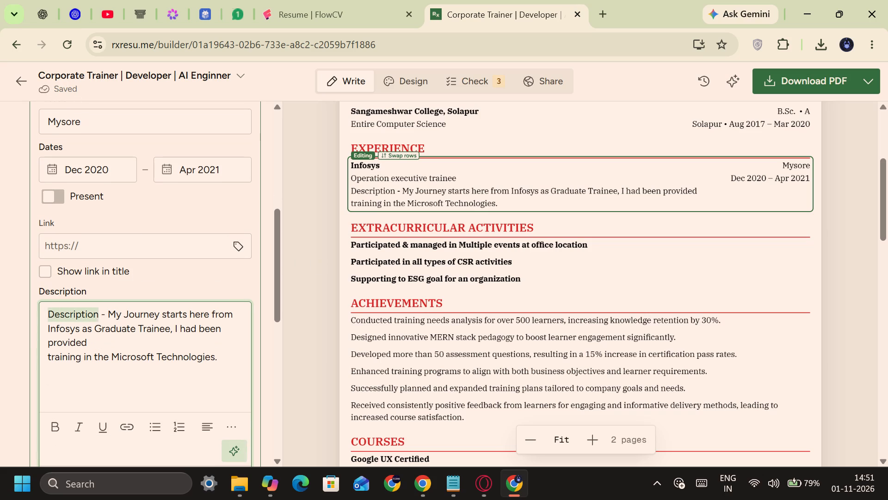
pyautogui.hotkey('ctrl', 'b')
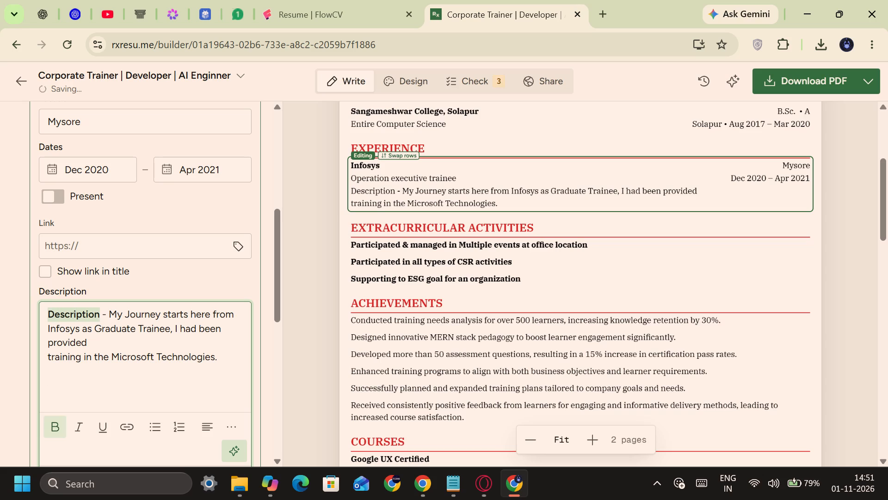
# Prefix the Infosys entry's position with "Designation - " so it reads "Designation - Operation executive trainee".
pyautogui.scroll(1, 56, 196)
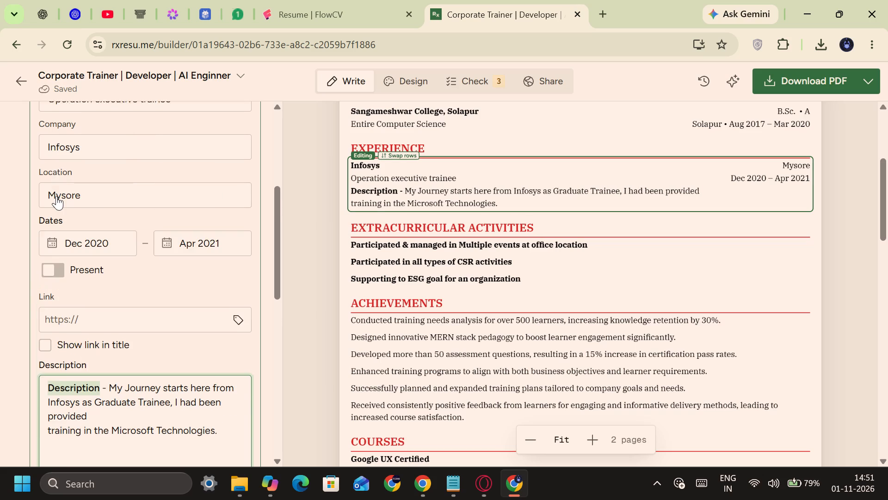
pyautogui.scroll(1, 56, 196)
pyautogui.click(47, 125)
pyautogui.write('Role')
pyautogui.press('BackSpace')
pyautogui.press('BackSpace')
pyautogui.press('BackSpace')
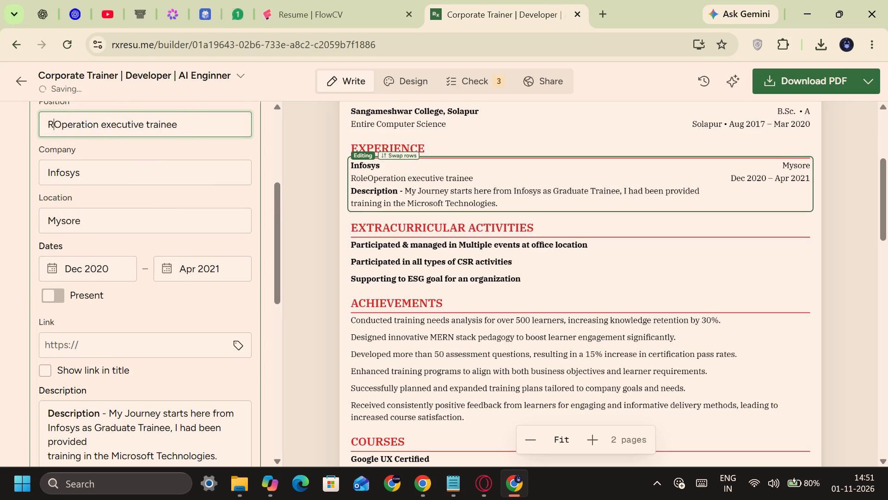
pyautogui.press('BackSpace')
pyautogui.write('Designation')
pyautogui.press('space')
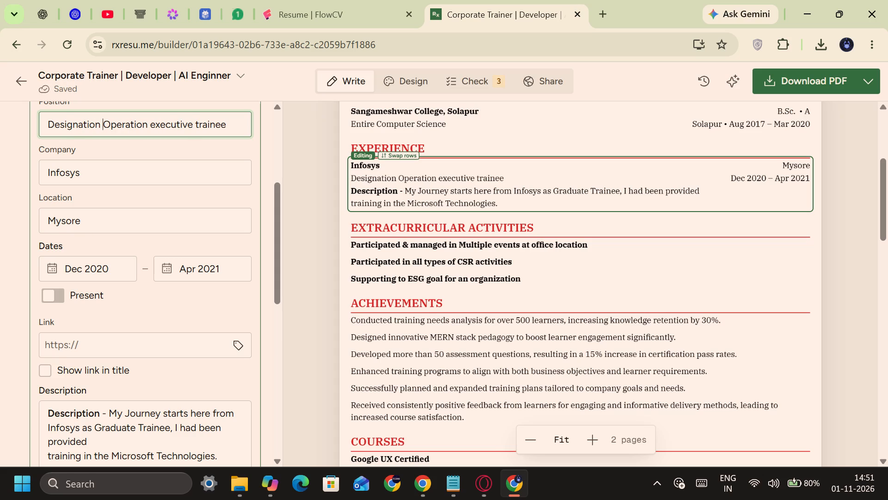
pyautogui.write('-')
pyautogui.press('space')
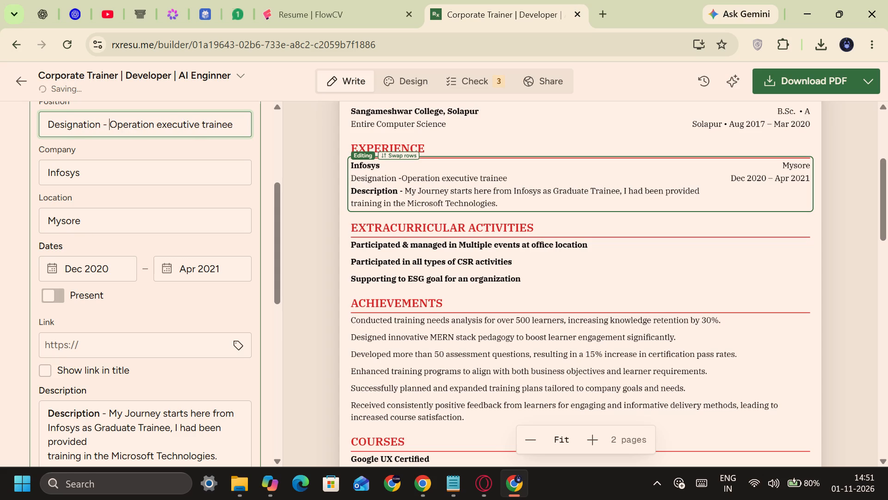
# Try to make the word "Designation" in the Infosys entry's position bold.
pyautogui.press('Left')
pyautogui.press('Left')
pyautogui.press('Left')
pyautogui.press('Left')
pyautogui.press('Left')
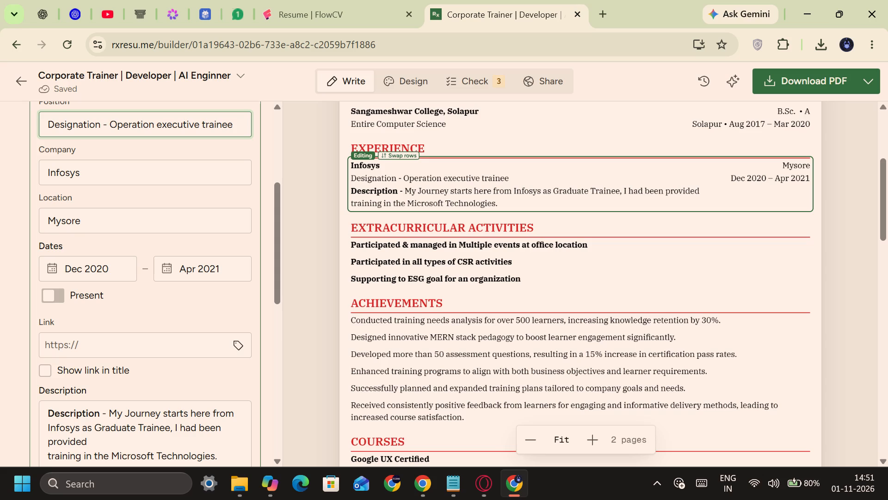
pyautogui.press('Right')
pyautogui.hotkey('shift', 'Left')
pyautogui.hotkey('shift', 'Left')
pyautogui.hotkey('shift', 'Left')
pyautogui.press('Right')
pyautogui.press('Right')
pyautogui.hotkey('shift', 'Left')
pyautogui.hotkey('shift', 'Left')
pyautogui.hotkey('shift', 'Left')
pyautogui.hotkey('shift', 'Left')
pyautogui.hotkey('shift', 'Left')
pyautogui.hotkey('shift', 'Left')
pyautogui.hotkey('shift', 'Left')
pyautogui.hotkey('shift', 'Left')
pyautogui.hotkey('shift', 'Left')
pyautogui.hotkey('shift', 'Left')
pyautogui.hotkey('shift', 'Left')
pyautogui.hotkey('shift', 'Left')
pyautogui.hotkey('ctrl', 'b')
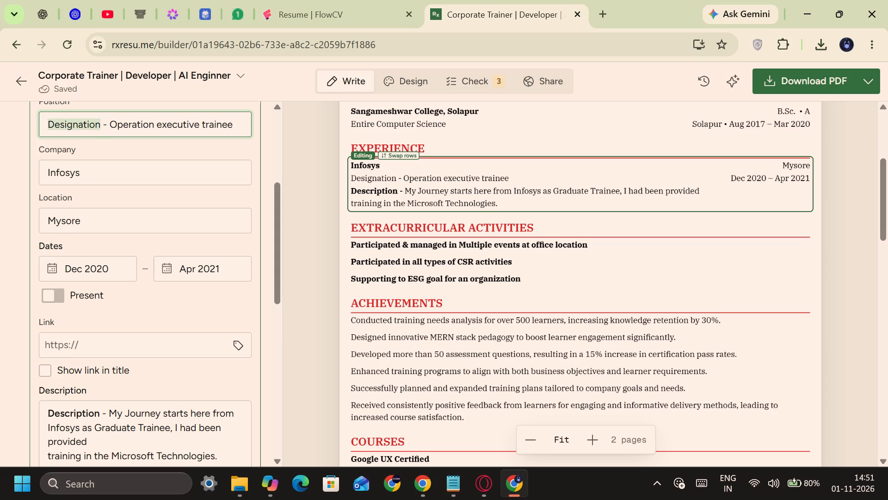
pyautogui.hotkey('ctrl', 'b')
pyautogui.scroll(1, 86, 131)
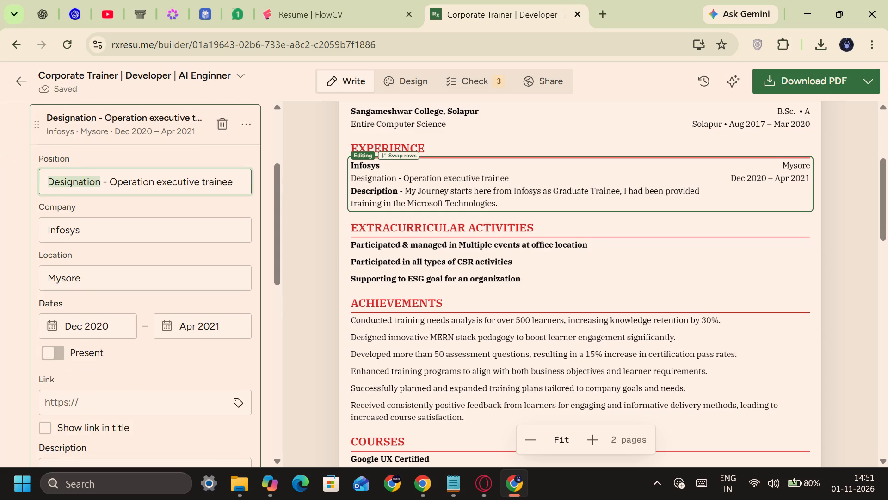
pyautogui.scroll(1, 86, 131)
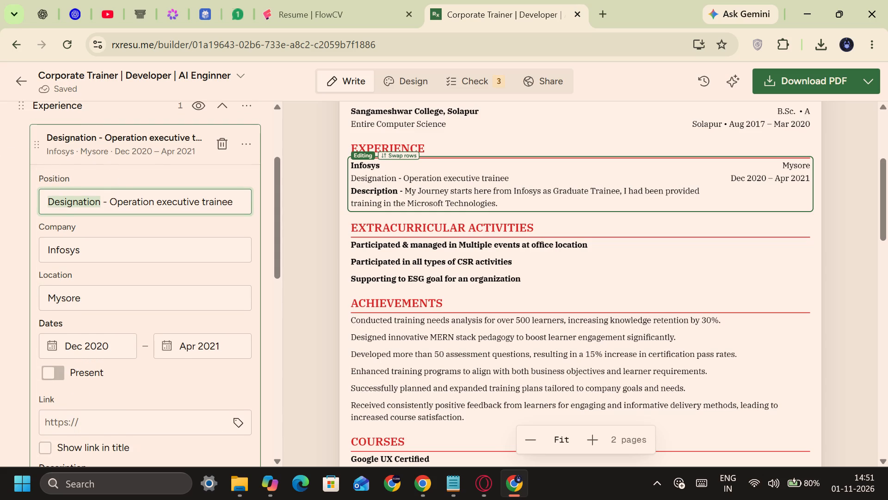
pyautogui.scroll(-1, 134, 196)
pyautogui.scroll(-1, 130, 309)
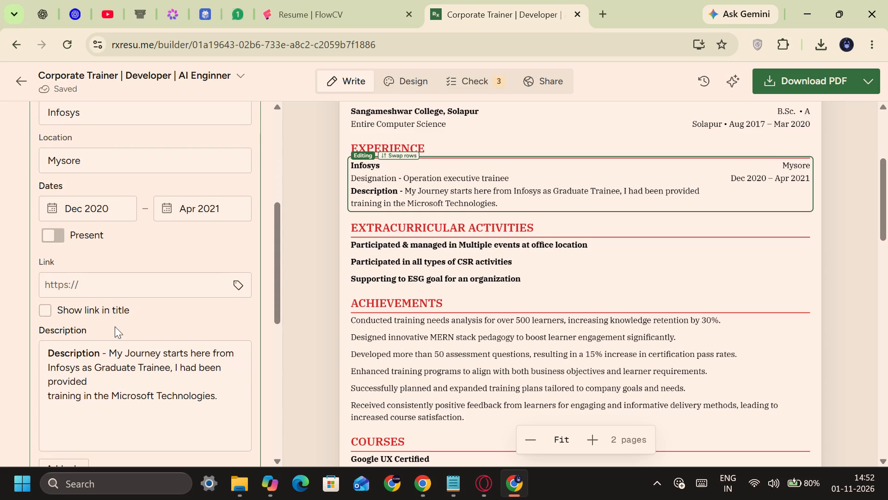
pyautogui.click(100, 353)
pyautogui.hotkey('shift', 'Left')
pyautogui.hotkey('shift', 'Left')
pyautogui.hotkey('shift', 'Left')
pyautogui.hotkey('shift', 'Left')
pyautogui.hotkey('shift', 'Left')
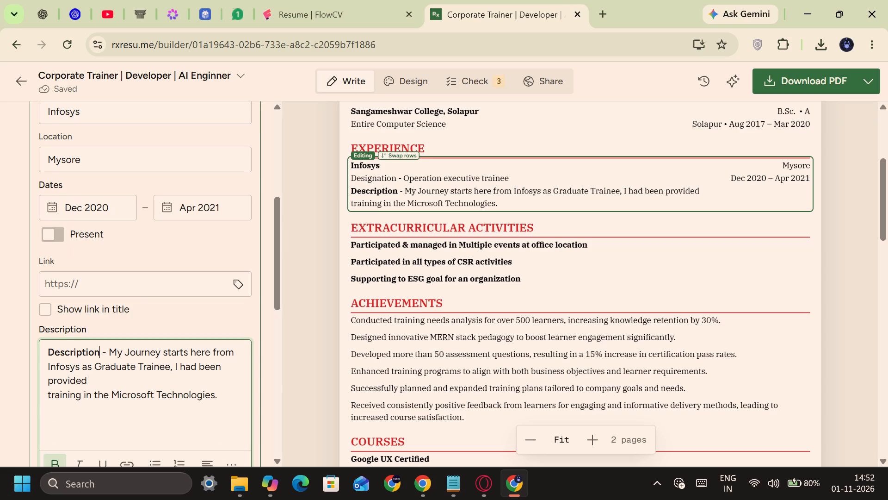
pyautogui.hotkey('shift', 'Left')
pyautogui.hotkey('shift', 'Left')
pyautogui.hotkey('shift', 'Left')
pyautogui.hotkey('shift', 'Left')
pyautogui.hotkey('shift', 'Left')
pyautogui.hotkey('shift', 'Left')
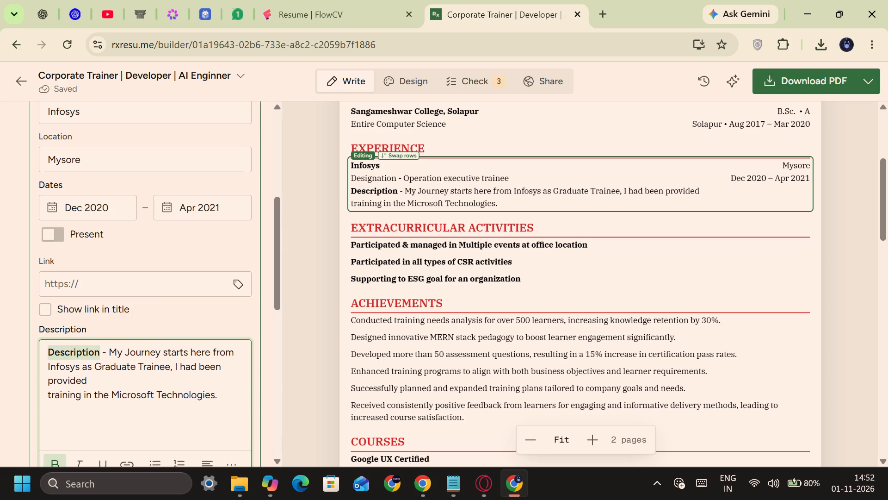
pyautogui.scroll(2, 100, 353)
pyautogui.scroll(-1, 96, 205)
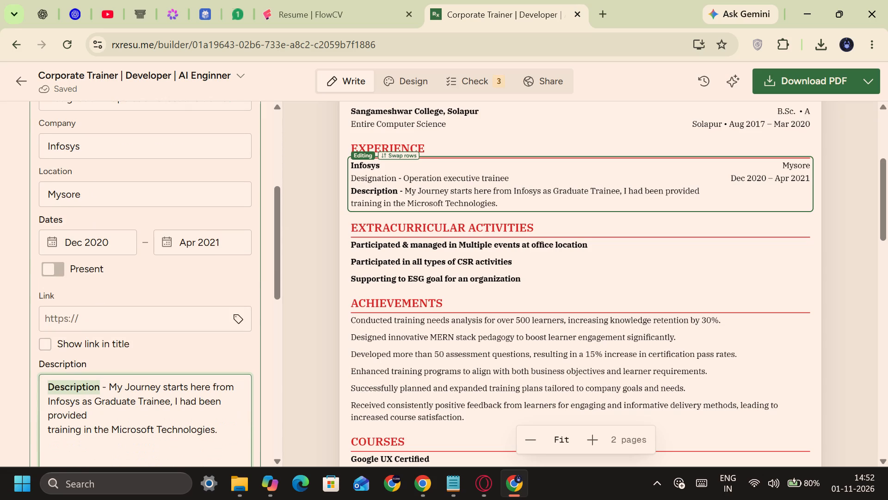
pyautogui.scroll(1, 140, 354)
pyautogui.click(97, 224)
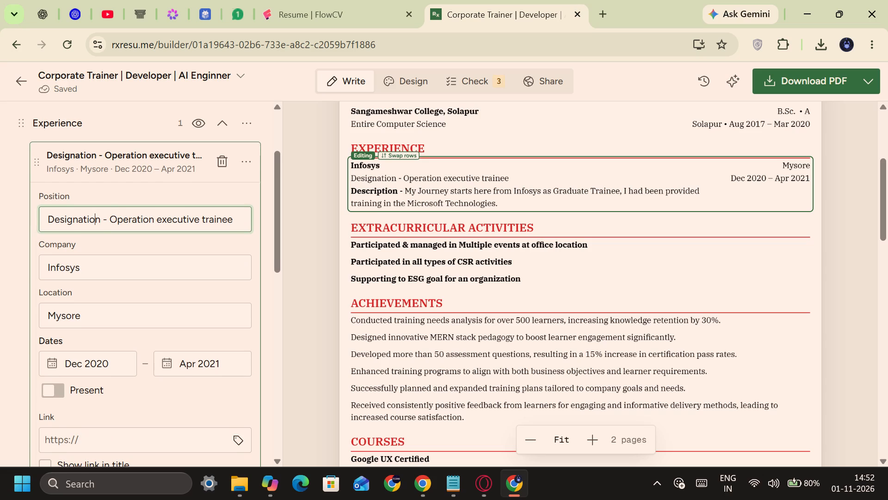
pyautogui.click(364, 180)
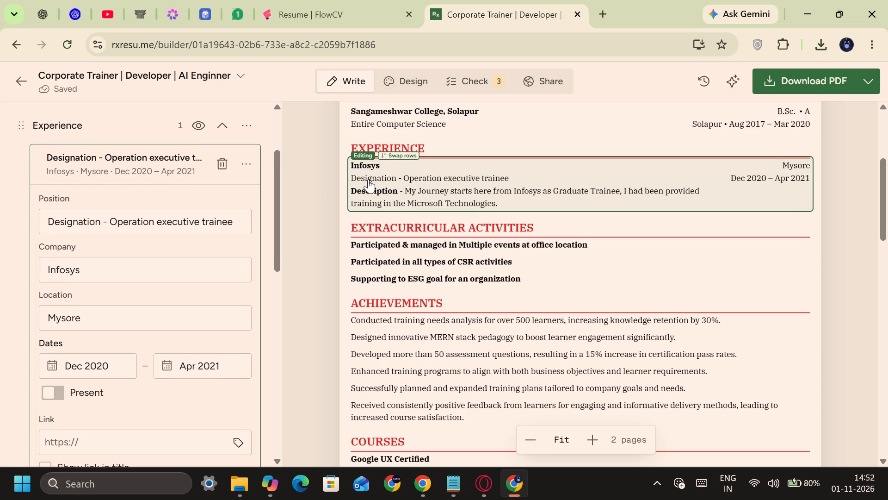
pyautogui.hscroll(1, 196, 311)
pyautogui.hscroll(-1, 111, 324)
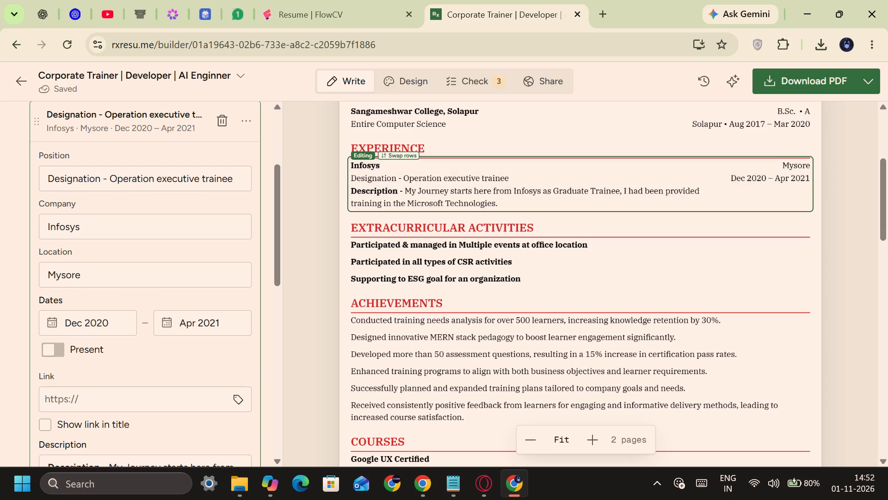
# Remove the bold formatting from the word "Description" at the start of the Infosys entry's description.
pyautogui.scroll(-2, 141, 283)
pyautogui.click(100, 335)
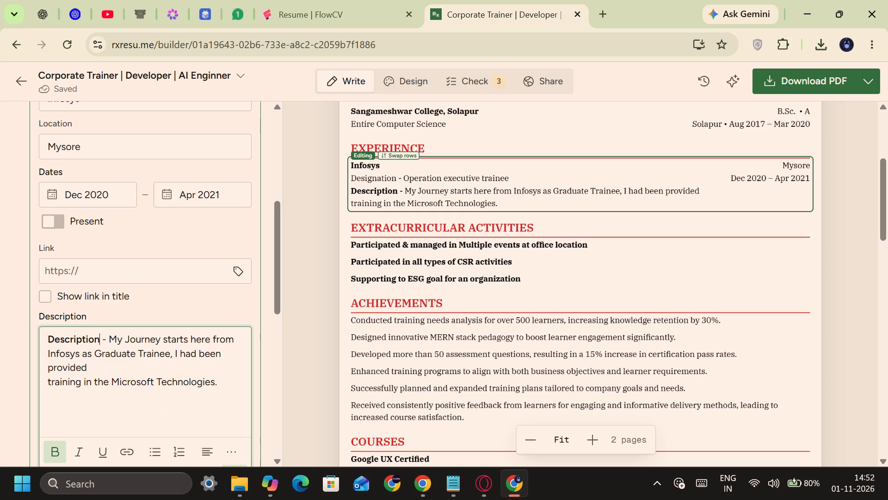
pyautogui.hotkey('shift', 'Left')
pyautogui.hotkey('shift', 'Left')
pyautogui.hotkey('shift', 'Left')
pyautogui.hotkey('shift', 'Left')
pyautogui.hotkey('shift', 'Left')
pyautogui.hotkey('shift', 'Left')
pyautogui.hotkey('shift', 'Left')
pyautogui.hotkey('shift', 'Left')
pyautogui.hotkey('shift', 'Left')
pyautogui.hotkey('shift', 'Left')
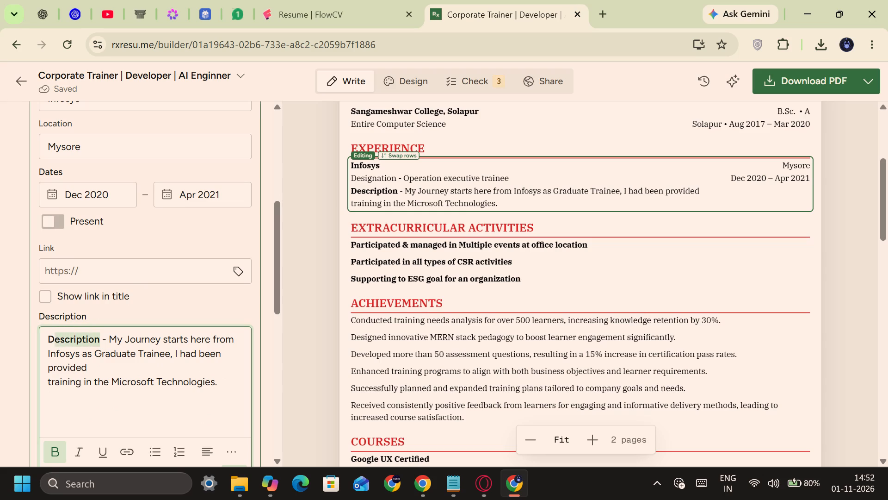
pyautogui.hotkey('shift', 'Left')
pyautogui.hotkey('ctrl', 'b')
# Add a new role to the Infosys experience entry, below its description.
pyautogui.scroll(-3, 123, 373)
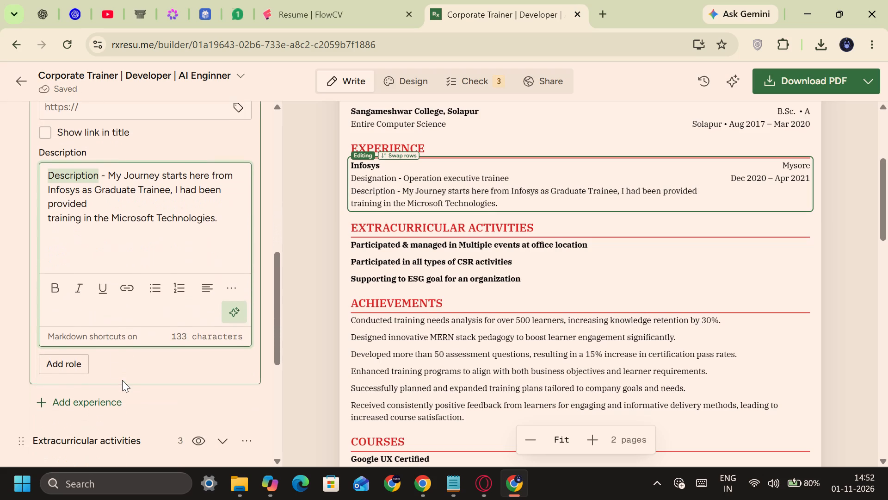
pyautogui.scroll(4, 121, 337)
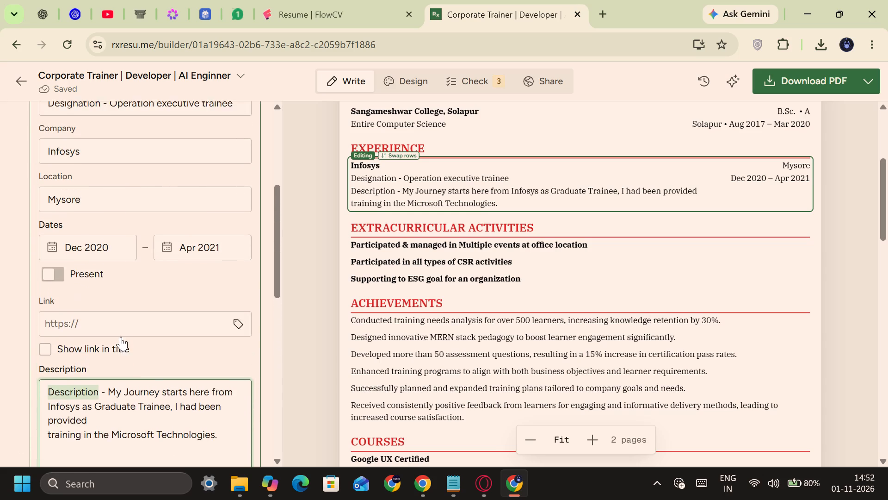
pyautogui.scroll(-1, 121, 337)
pyautogui.scroll(1, 94, 336)
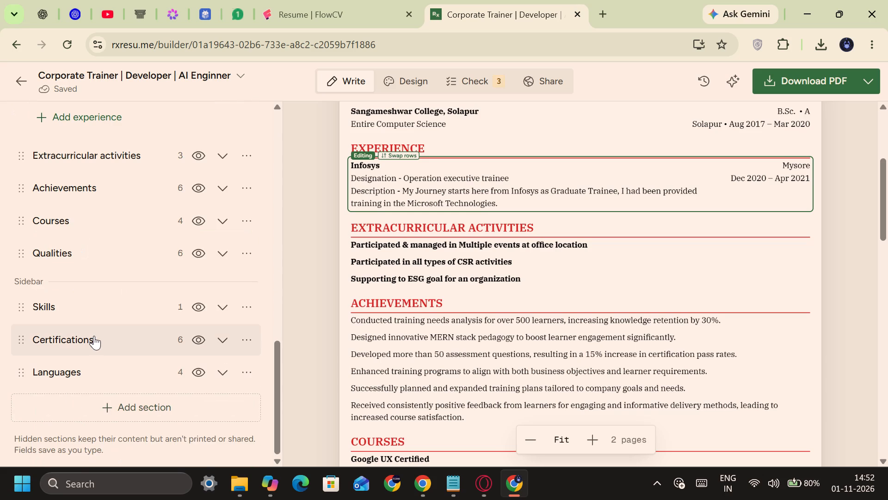
pyautogui.scroll(2, 94, 336)
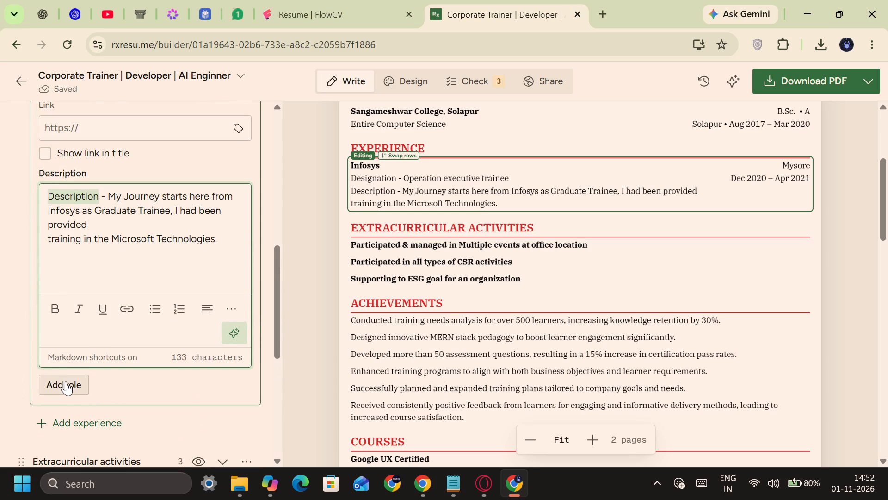
pyautogui.click(66, 381)
pyautogui.click(74, 313)
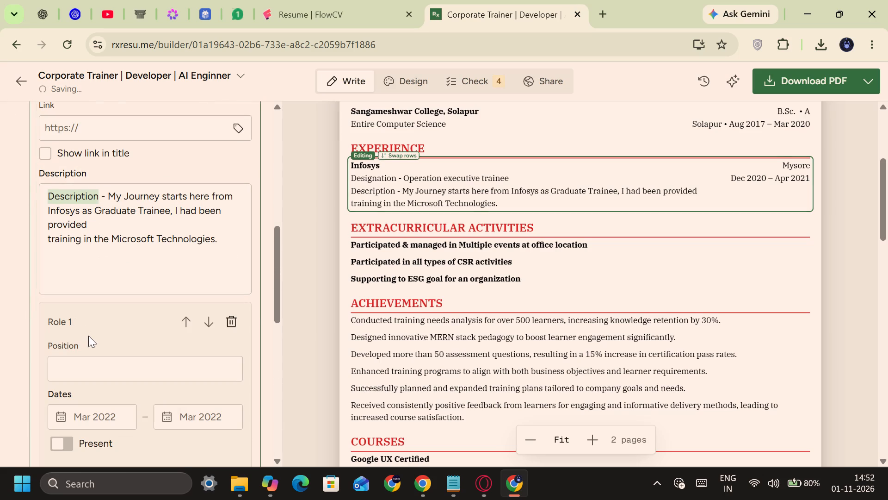
# Copy the title "Senior Operation Executive" from the profile PDF into the new Infosys role's position.
pyautogui.scroll(3, 90, 338)
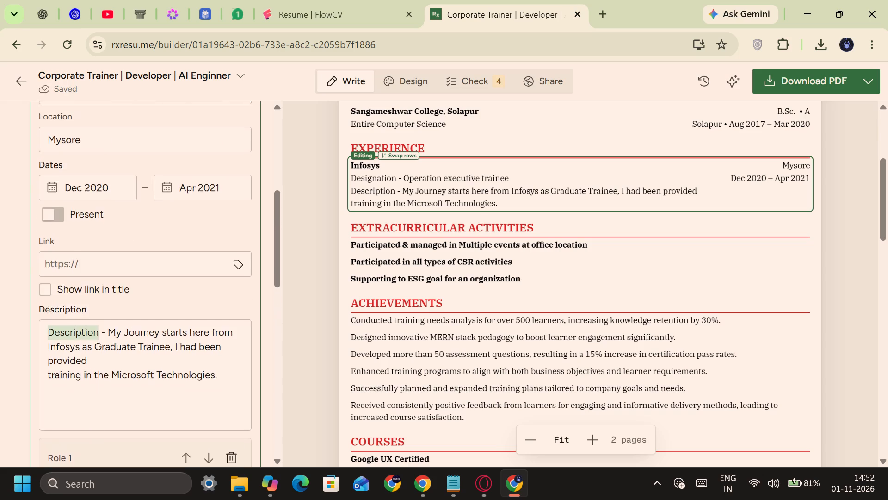
pyautogui.scroll(3, 90, 338)
pyautogui.scroll(-2, 90, 338)
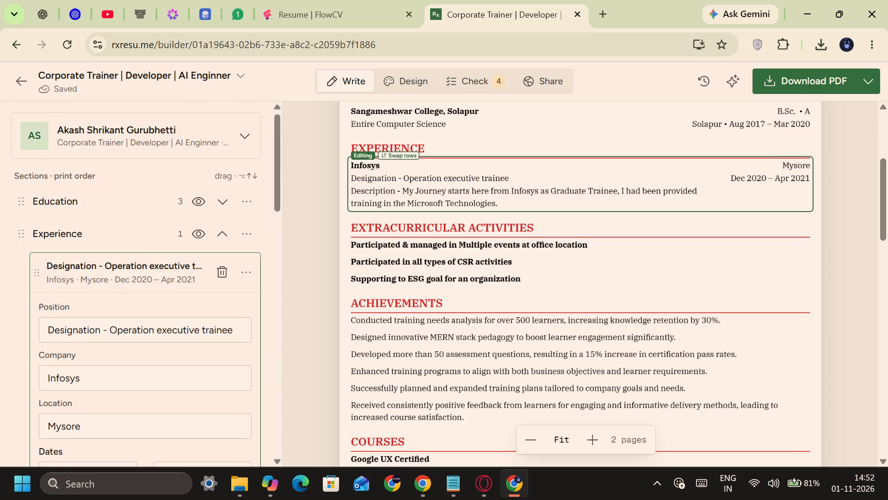
pyautogui.scroll(-4, 90, 338)
pyautogui.scroll(1, 90, 338)
pyautogui.hotkey('alt', 'Tab')
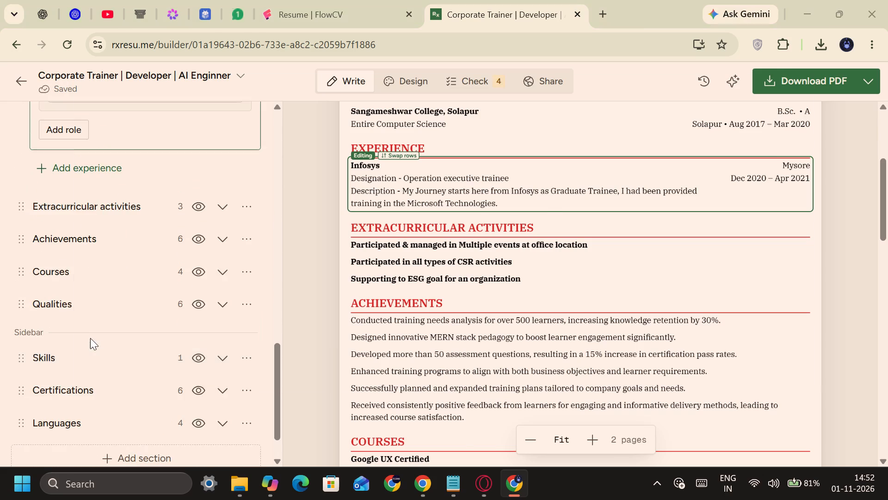
pyautogui.scroll(1, 444, 284)
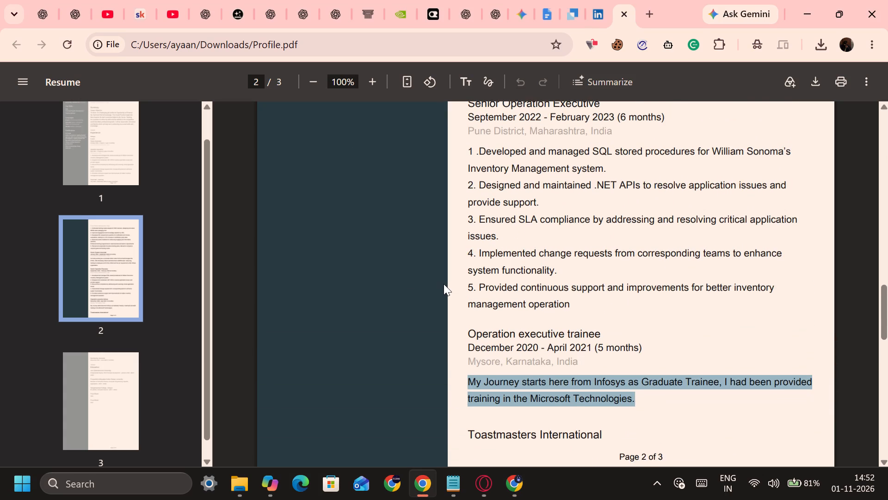
pyautogui.scroll(1, 444, 284)
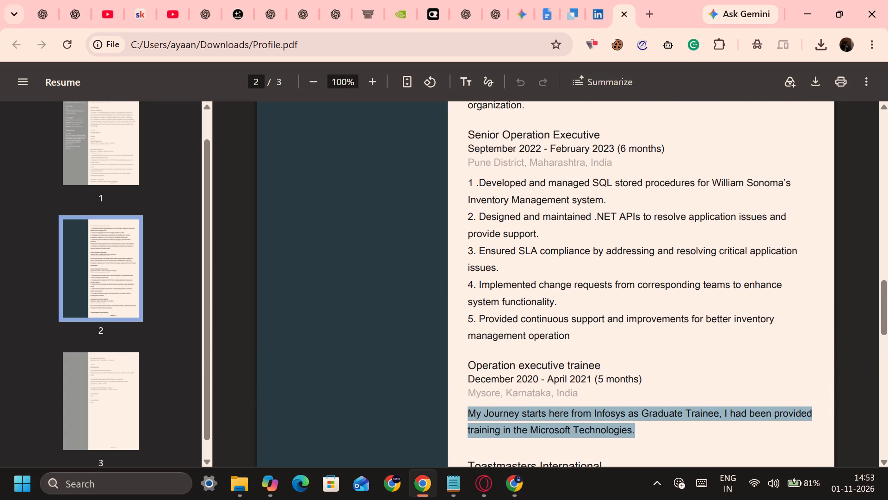
pyautogui.moveTo(468, 135); pyautogui.dragTo(639, 119)
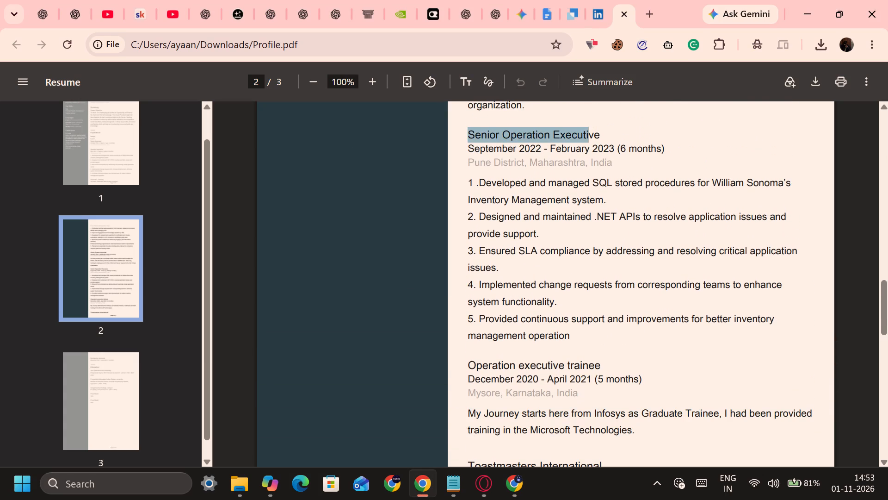
pyautogui.moveTo(639, 119); pyautogui.dragTo(605, 132)
pyautogui.hotkey('ctrl', 'c')
pyautogui.hotkey('alt', 'Tab')
pyautogui.scroll(1, 351, 233)
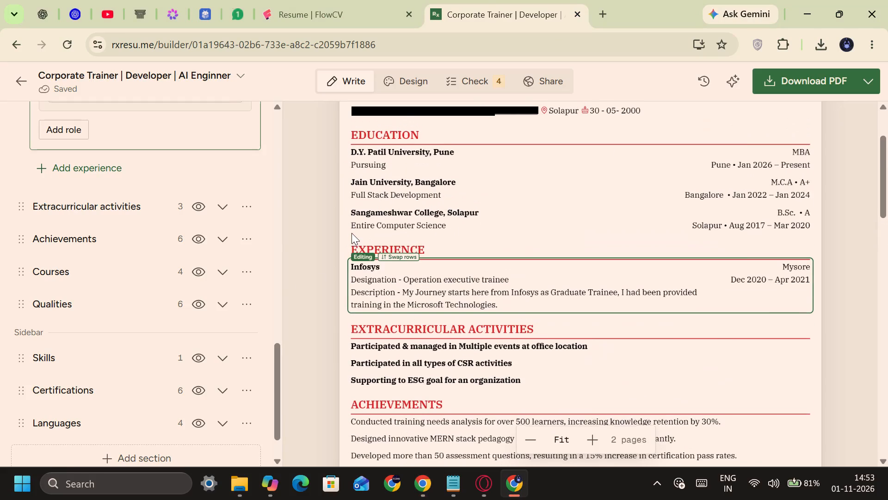
pyautogui.scroll(3, 156, 250)
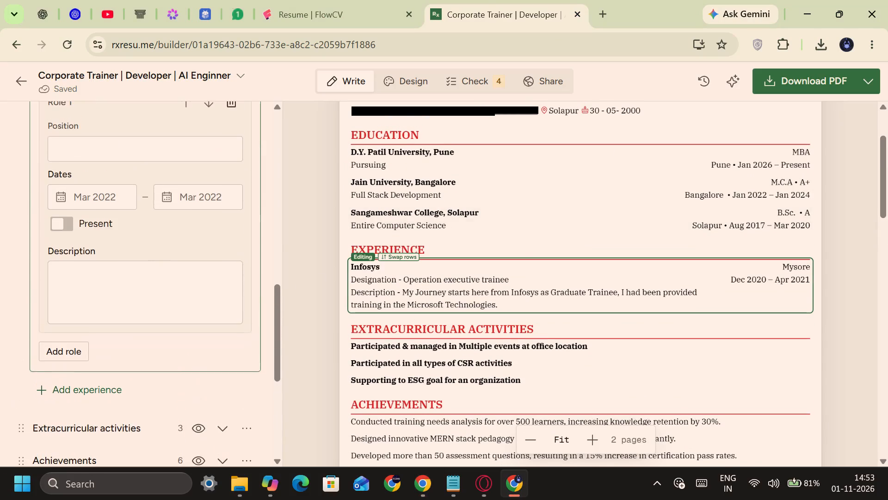
pyautogui.scroll(1, 138, 279)
pyautogui.click(113, 236)
pyautogui.hotkey('ctrl', 'v')
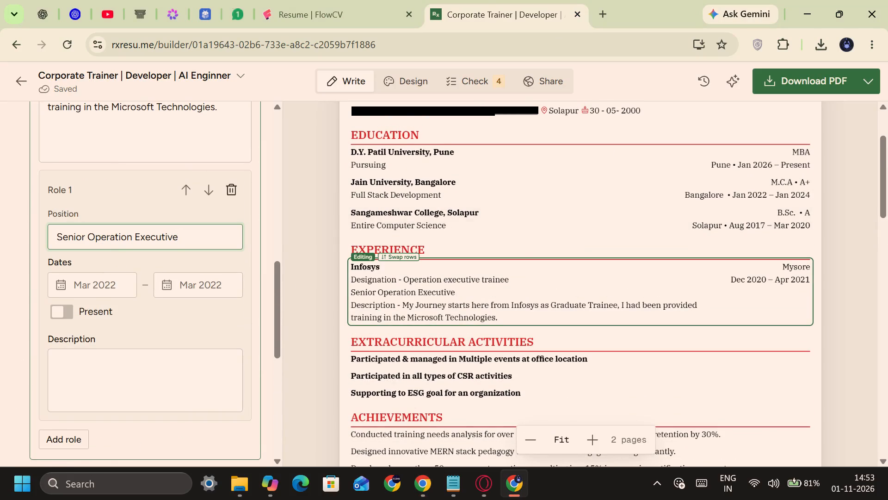
pyautogui.scroll(1, 109, 281)
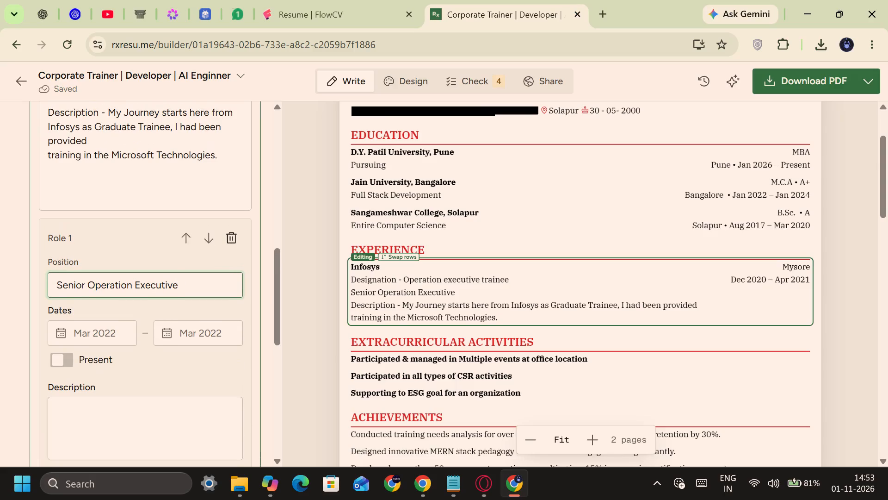
pyautogui.scroll(1, 109, 281)
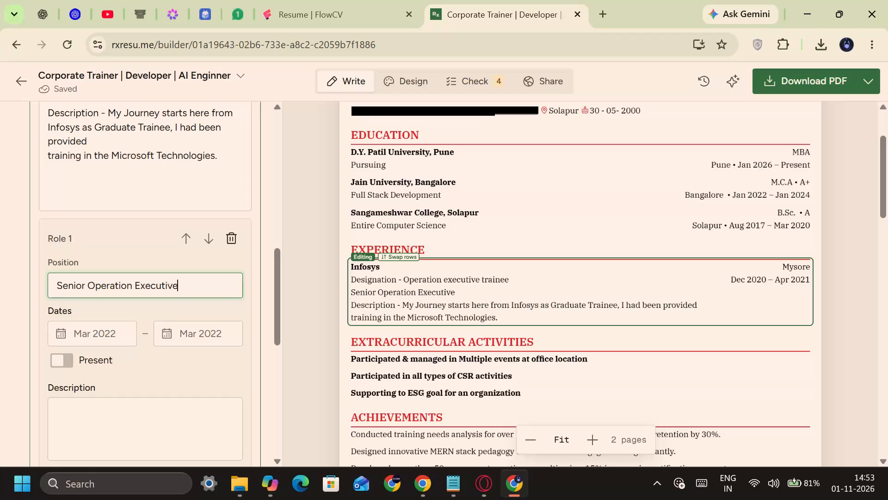
# Cut the title from the added role's position in the Infosys entry and delete that role.
pyautogui.scroll(1, 109, 281)
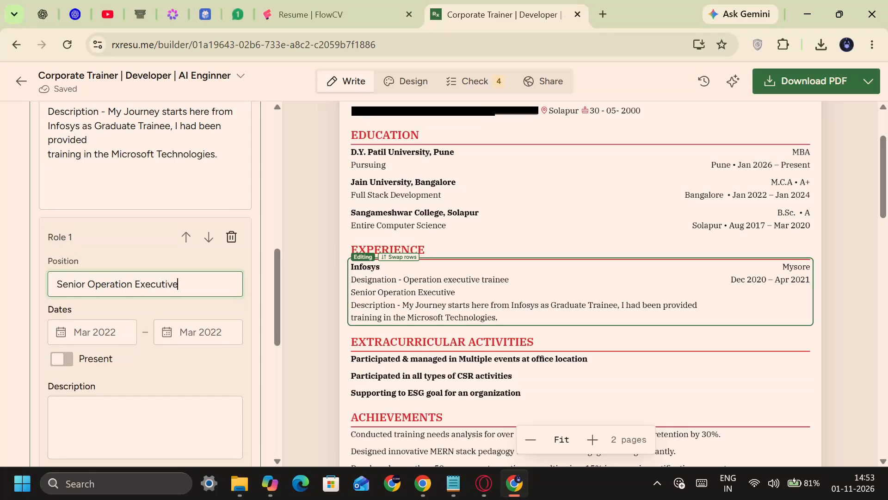
pyautogui.hotkey('ctrl', 'a')
pyautogui.hotkey('ctrl', 'x')
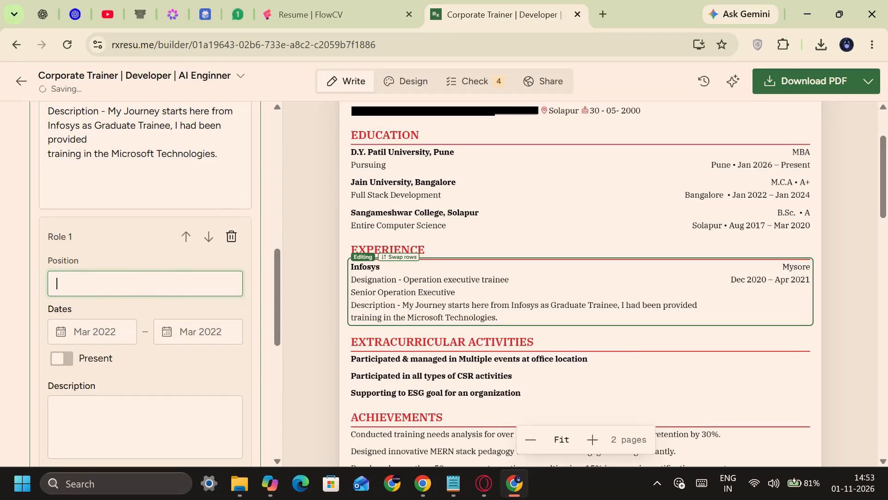
pyautogui.click(228, 247)
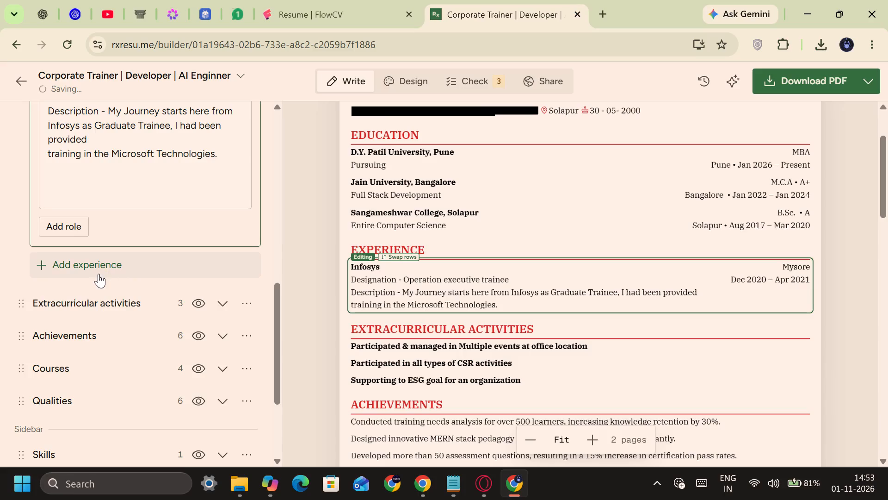
# Add a new experience entry with the position "Designation - Senior Operation Executive".
pyautogui.click(99, 274)
pyautogui.scroll(1, 139, 263)
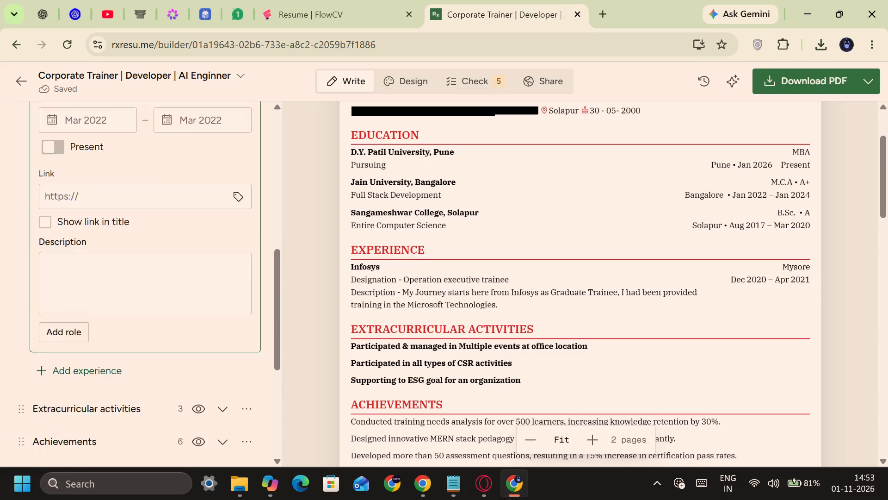
pyautogui.scroll(3, 139, 263)
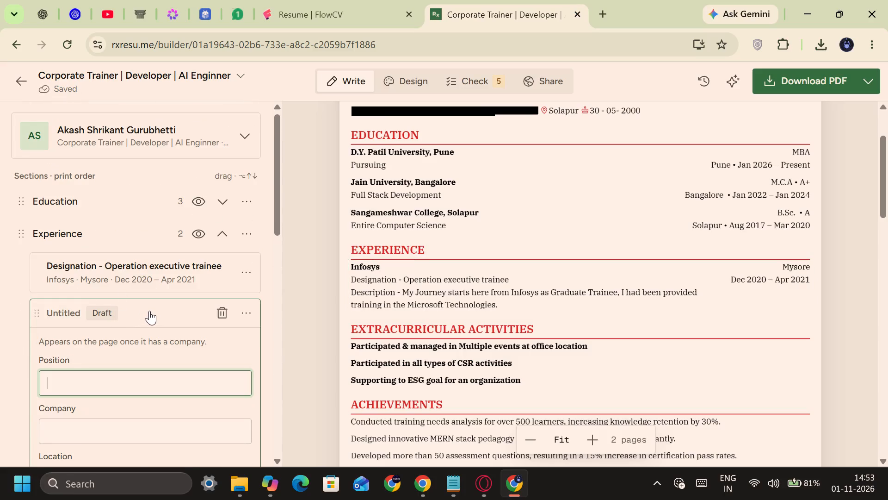
pyautogui.scroll(-1, 114, 378)
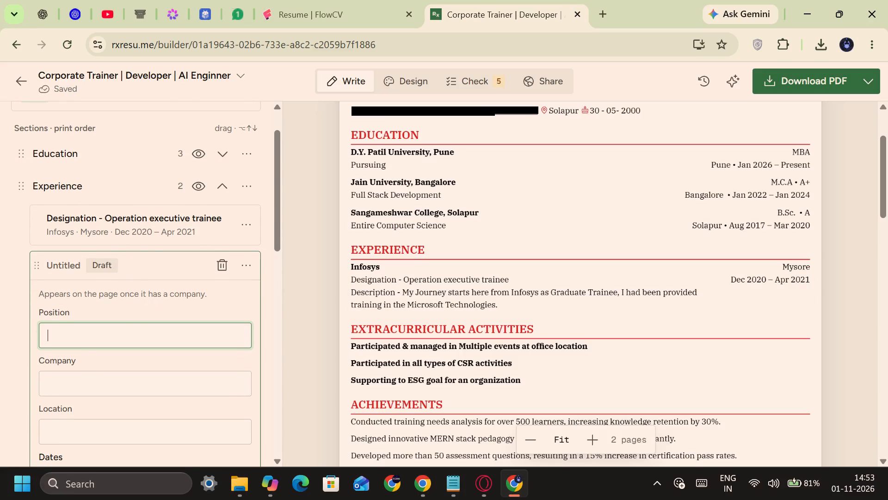
pyautogui.write('Desi')
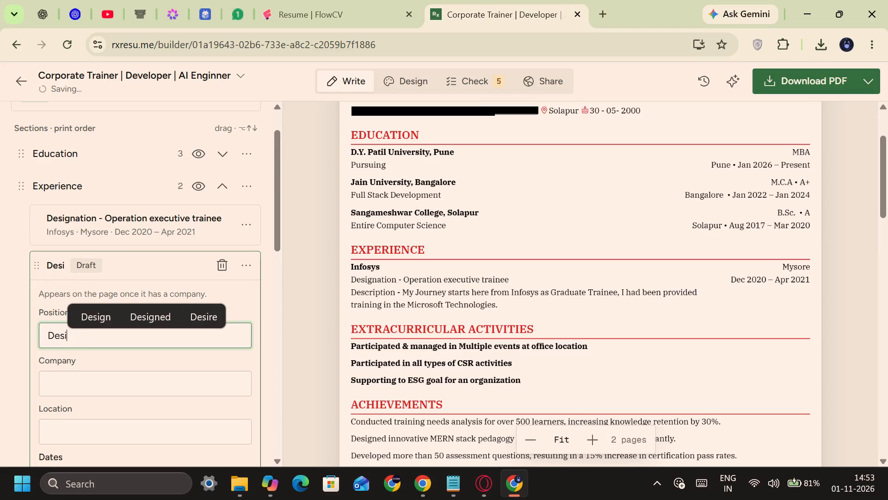
pyautogui.write('gnation -')
pyautogui.press('space')
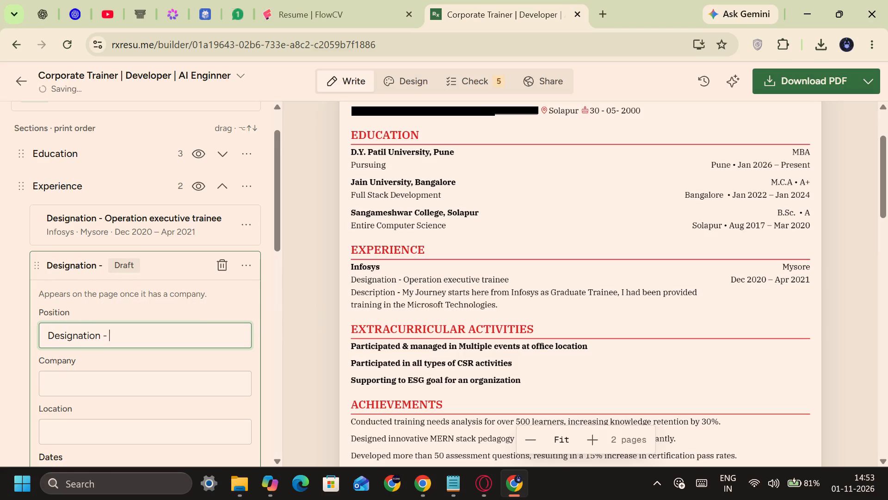
pyautogui.hotkey('ctrl', 'v')
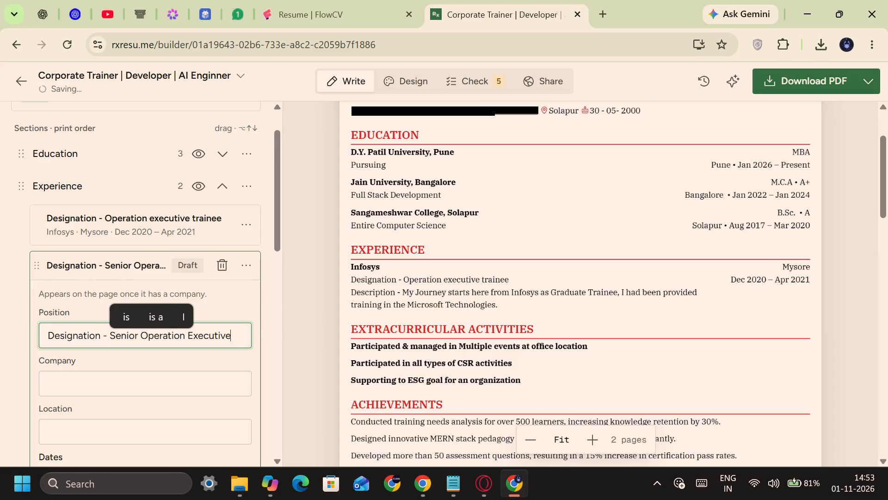
# Set the new experience entry's company to Infosys.
pyautogui.click(113, 381)
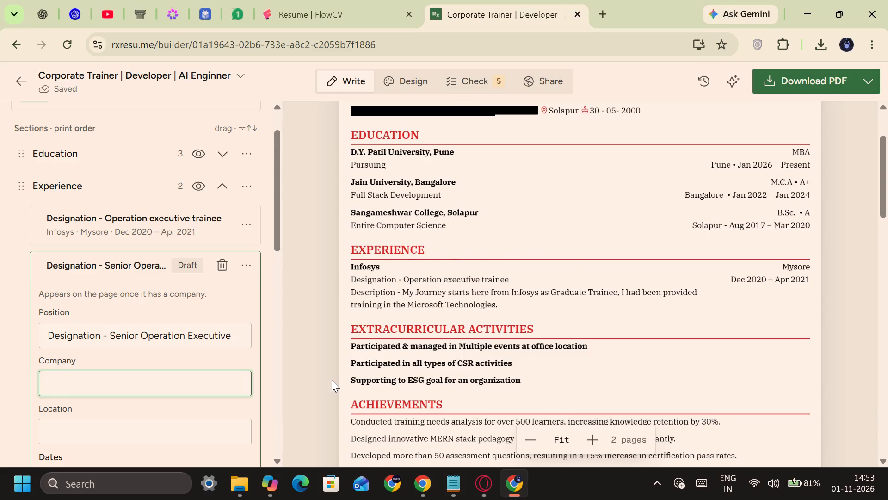
pyautogui.scroll(-2, 332, 380)
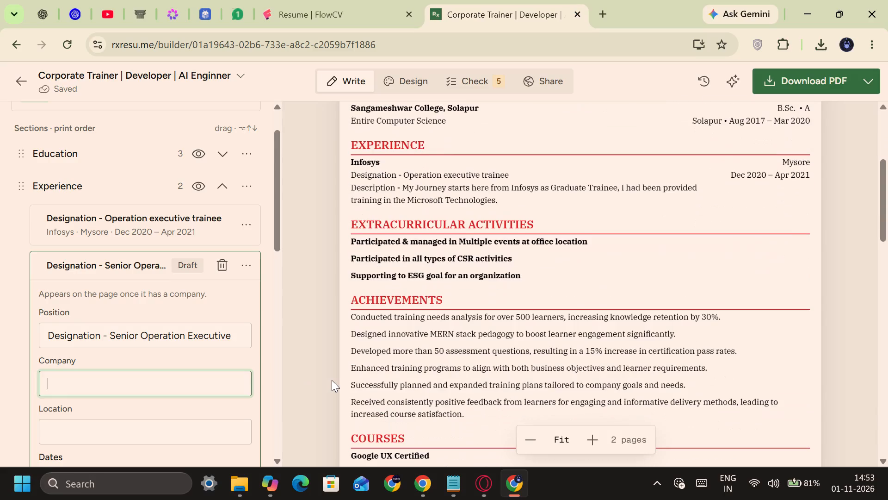
pyautogui.scroll(-2, 332, 380)
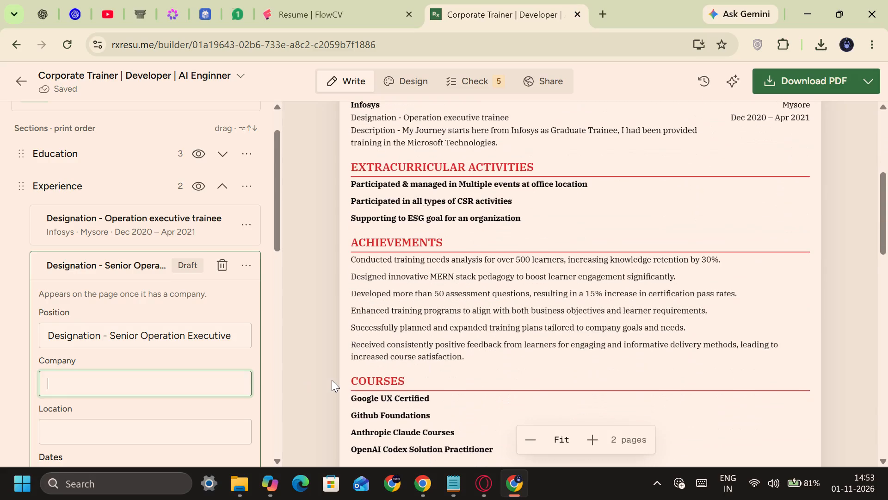
pyautogui.scroll(-4, 332, 380)
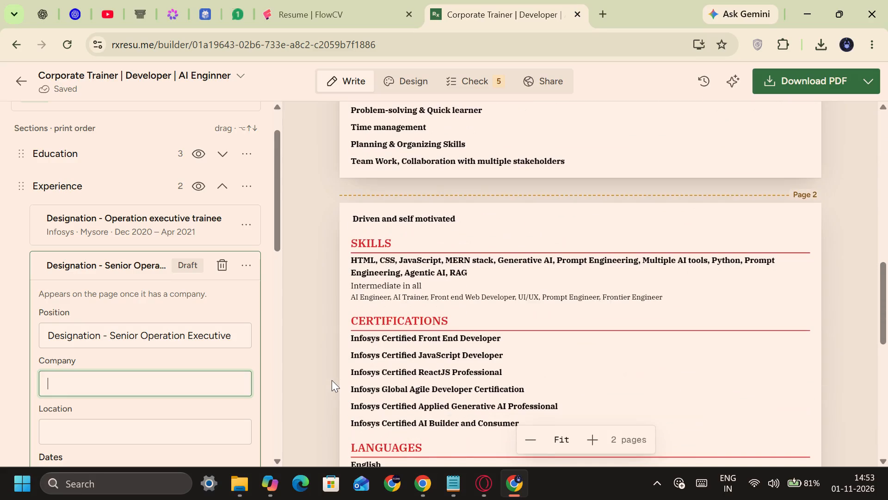
pyautogui.scroll(-3, 343, 349)
pyautogui.scroll(2, 343, 349)
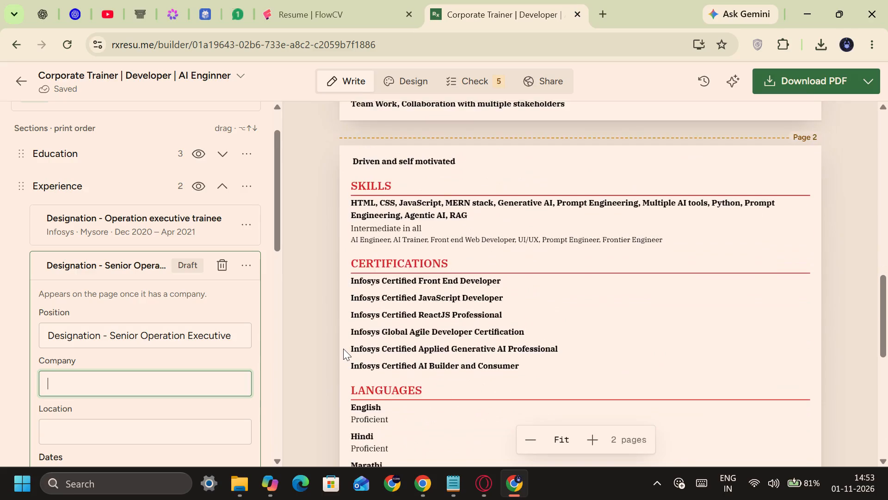
pyautogui.scroll(5, 343, 349)
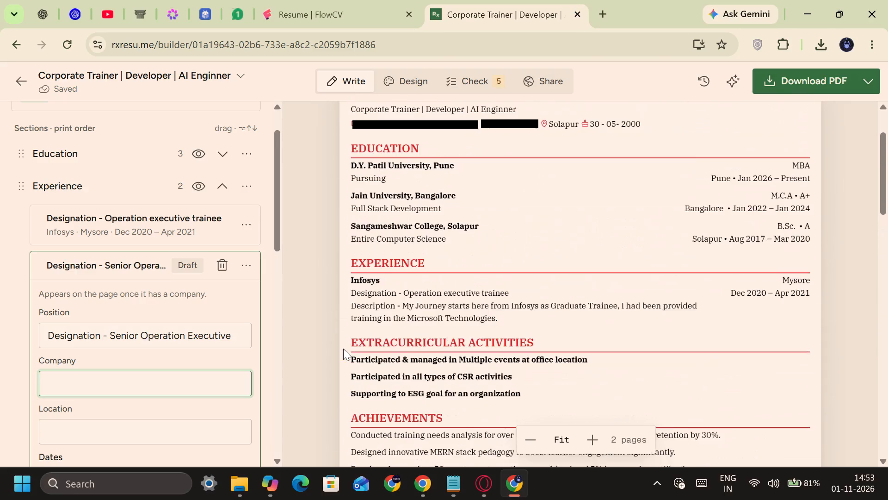
pyautogui.scroll(1, 343, 349)
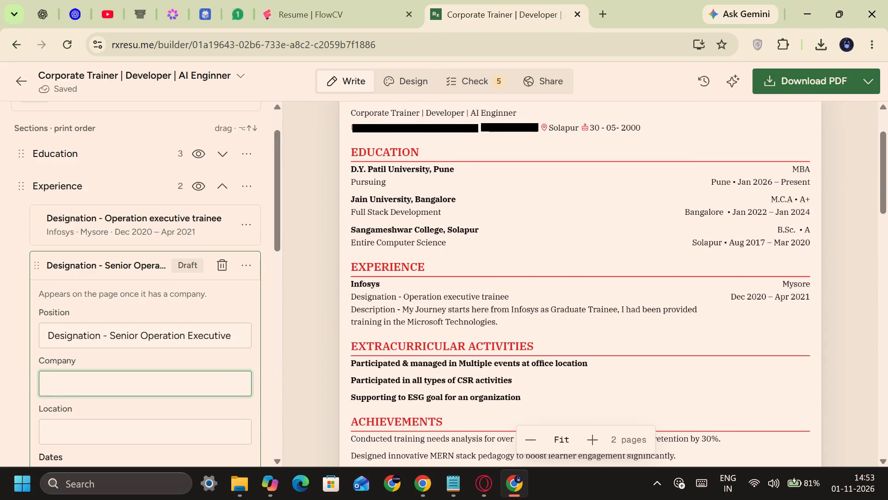
pyautogui.scroll(-1, 179, 375)
pyautogui.write('In')
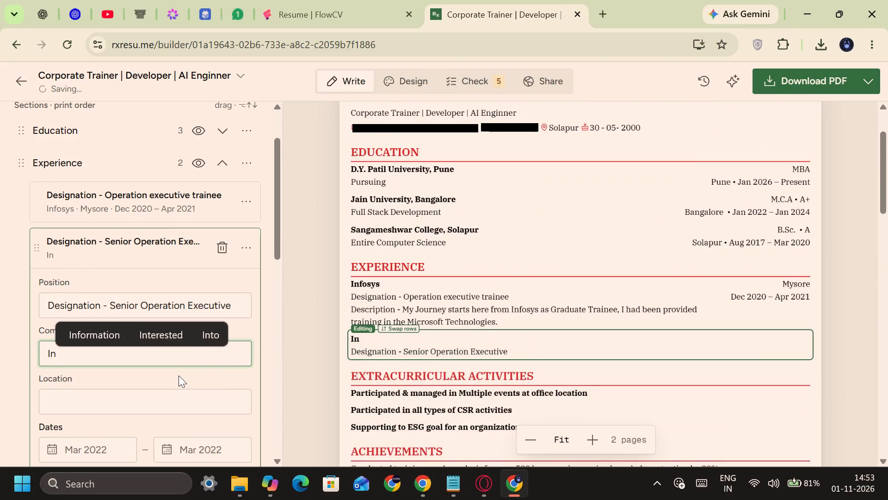
pyautogui.write('fosys')
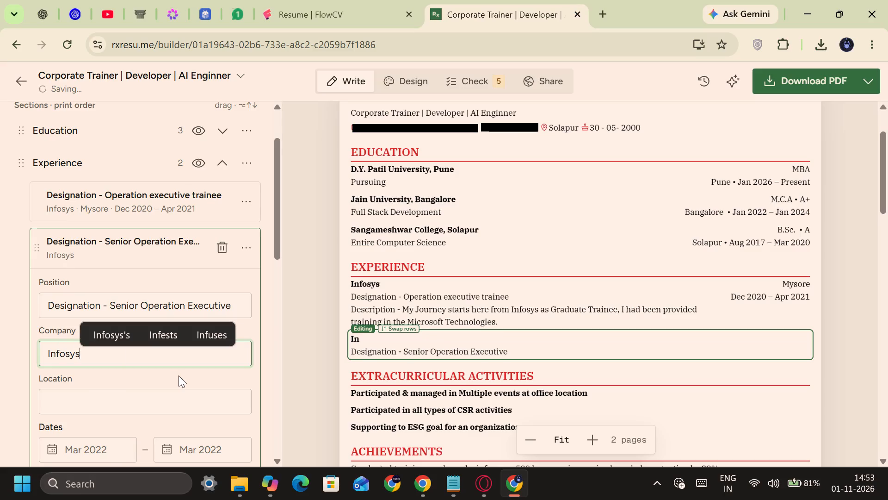
# Compare the Infosys roles, dates and locations in the profile PDF with the new experience entry.
pyautogui.hotkey('alt', 'Tab')
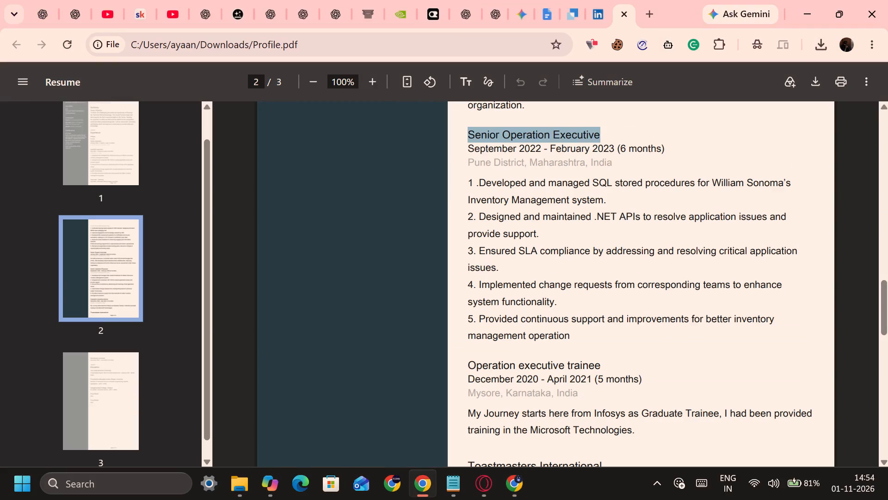
pyautogui.hotkey('alt', 'Tab')
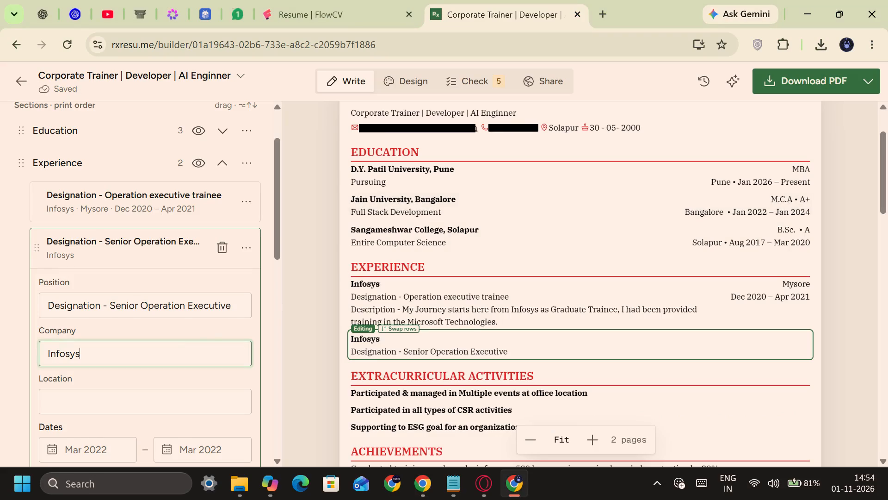
pyautogui.hotkey('alt', 'Tab')
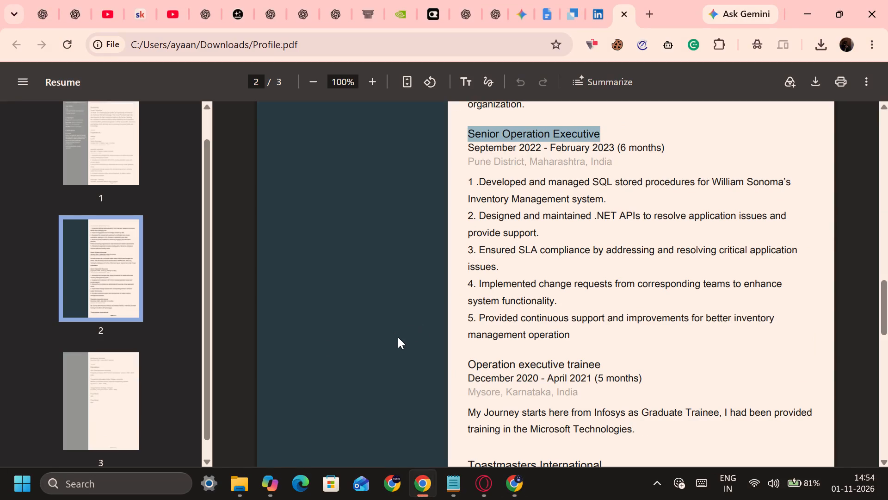
pyautogui.hotkey('alt', 'Tab')
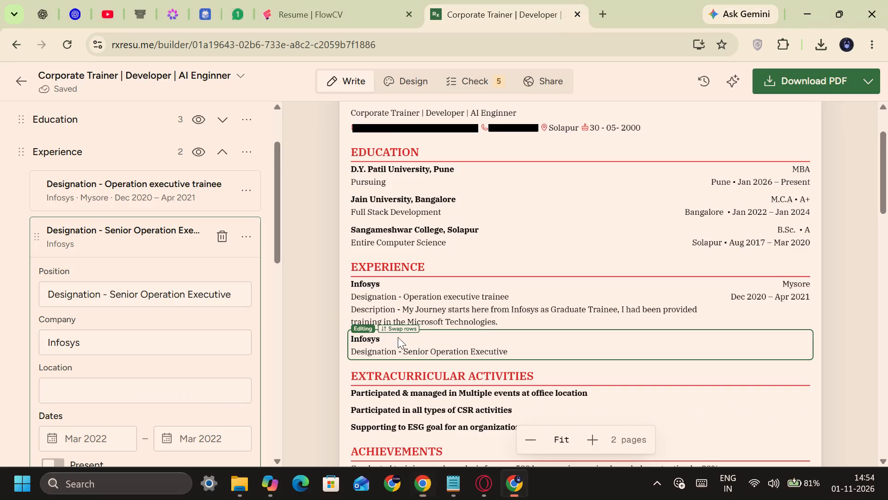
pyautogui.hotkey('alt', 'Tab')
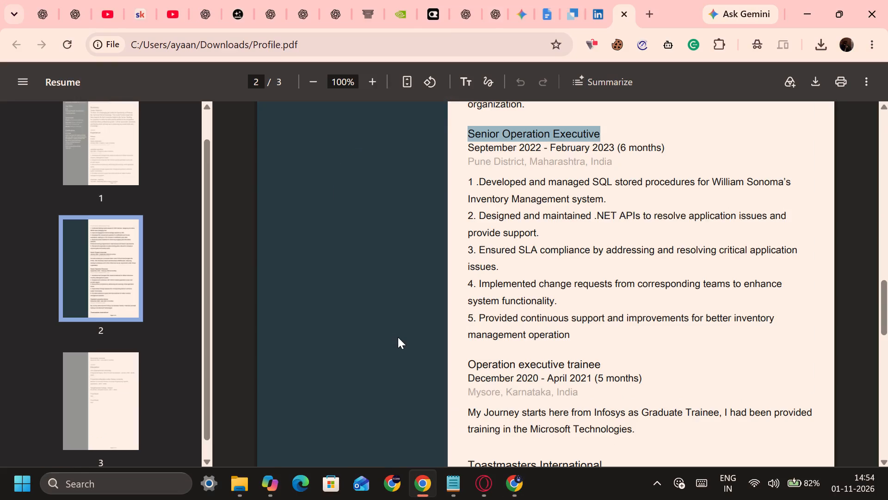
pyautogui.hotkey('alt', 'Tab')
pyautogui.hotkey('alt', 'Tab')
pyautogui.scroll(4, 482, 349)
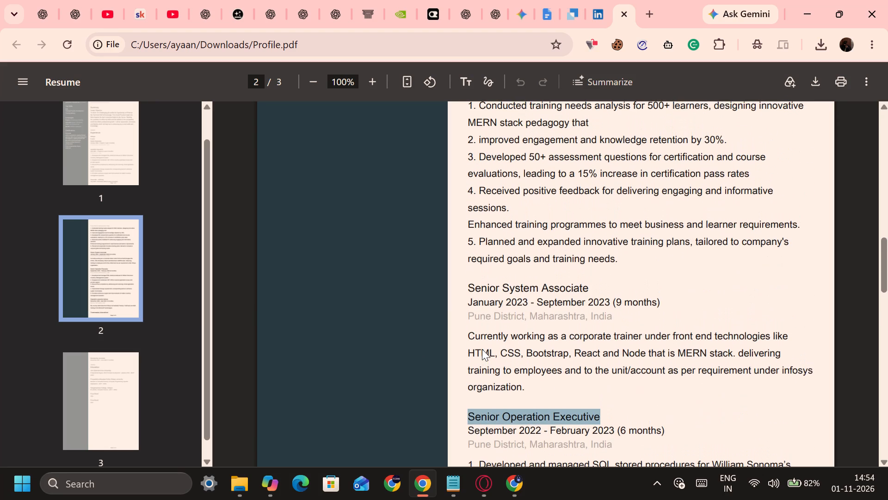
pyautogui.scroll(3, 482, 349)
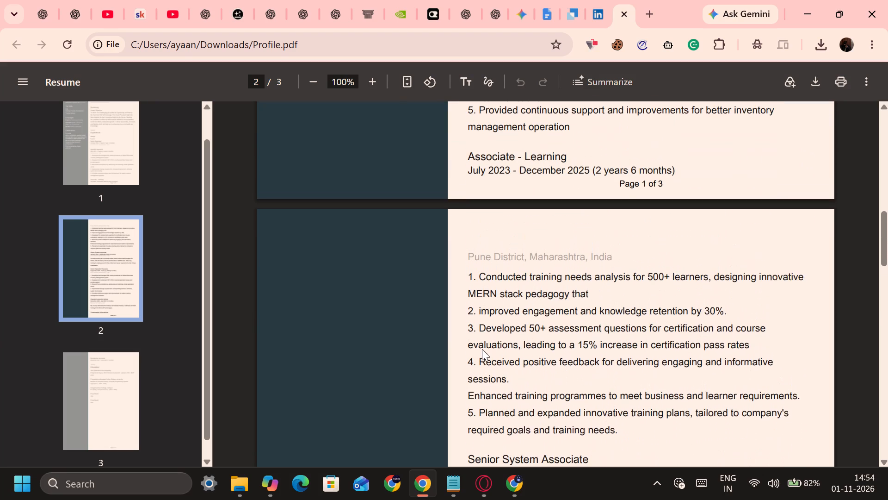
pyautogui.scroll(4, 482, 349)
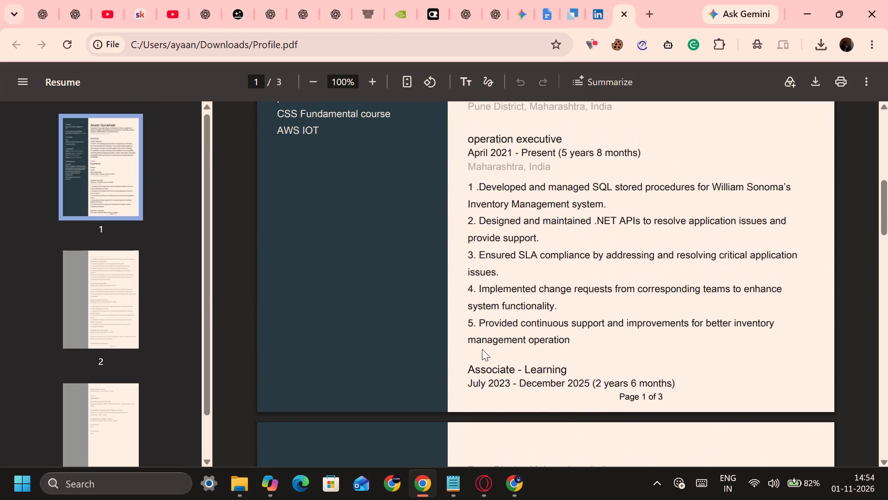
pyautogui.scroll(2, 482, 349)
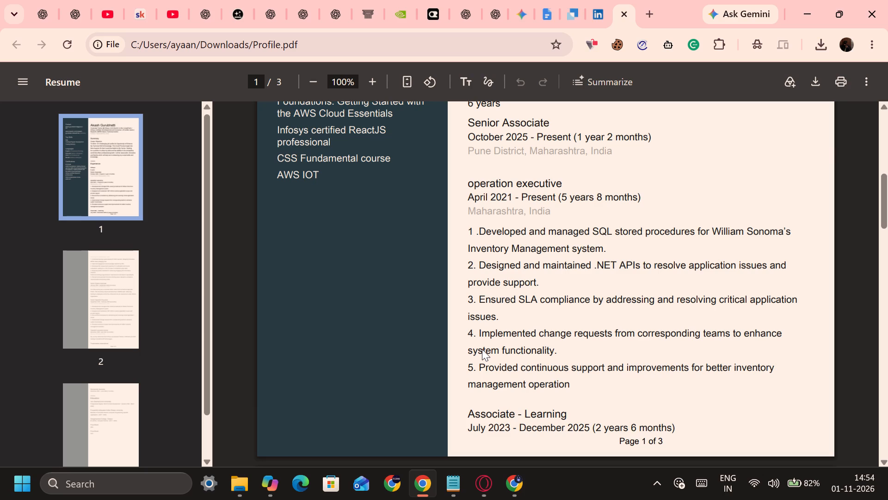
pyautogui.hotkey('alt', 'Tab')
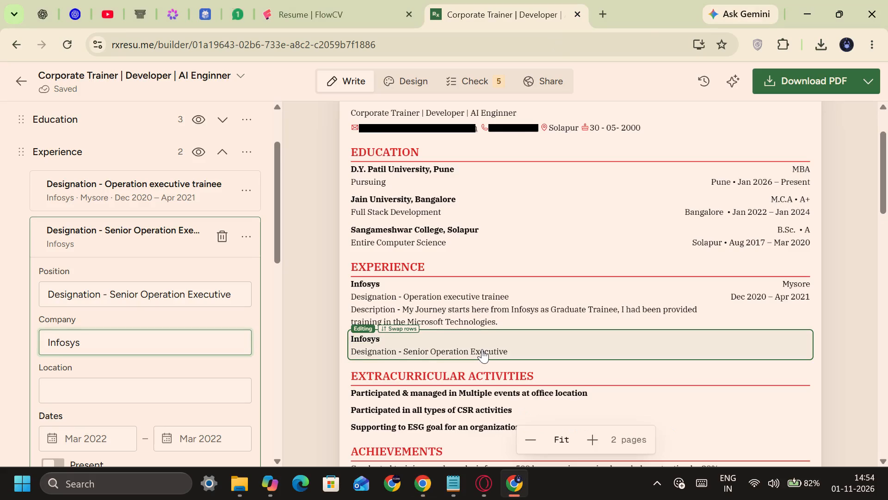
pyautogui.hotkey('alt', 'Tab')
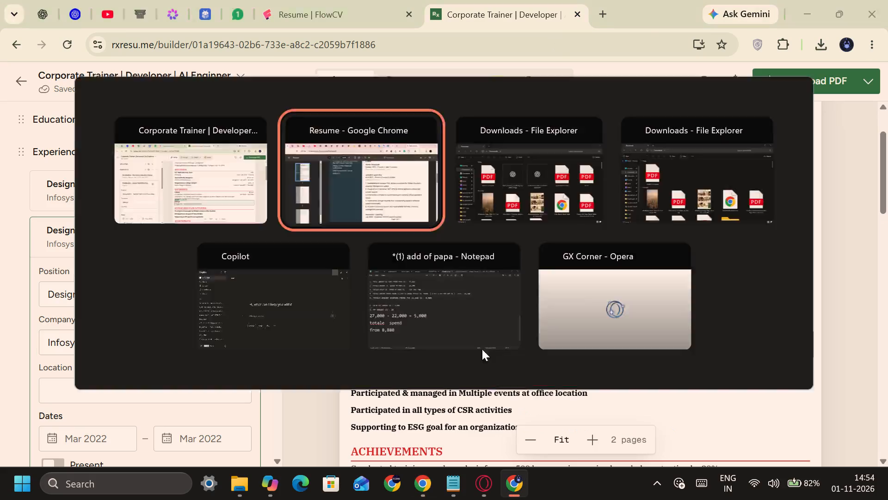
pyautogui.hotkey('alt', 'Tab')
pyautogui.hotkey('alt', 'Tab')
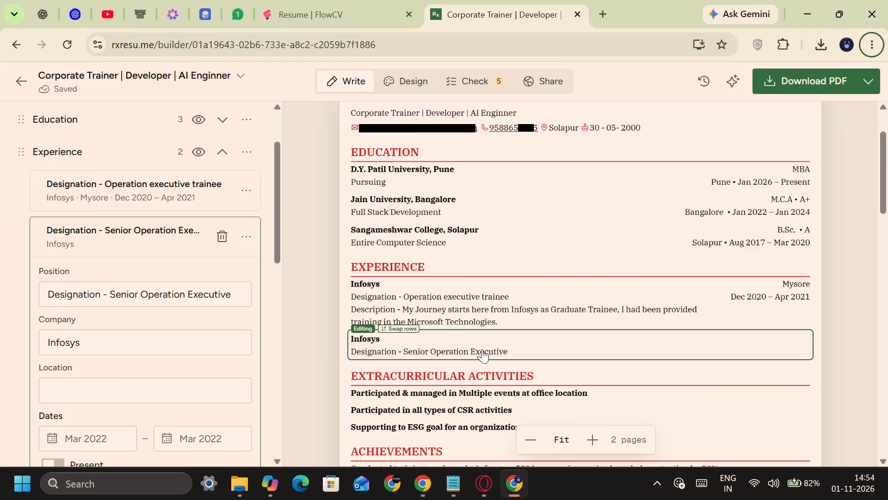
# Check the operation executive title in the profile PDF and shorten the new entry's position to "Designation - Operation Executive".
pyautogui.moveTo(468, 183); pyautogui.dragTo(534, 185)
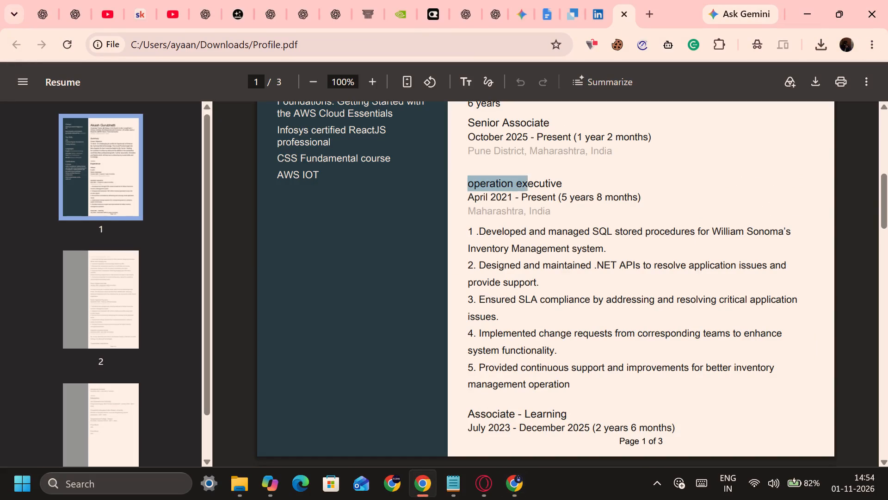
pyautogui.moveTo(534, 185); pyautogui.dragTo(559, 185)
pyautogui.hotkey('ctrl', 'c')
pyautogui.hotkey('alt', 'Tab')
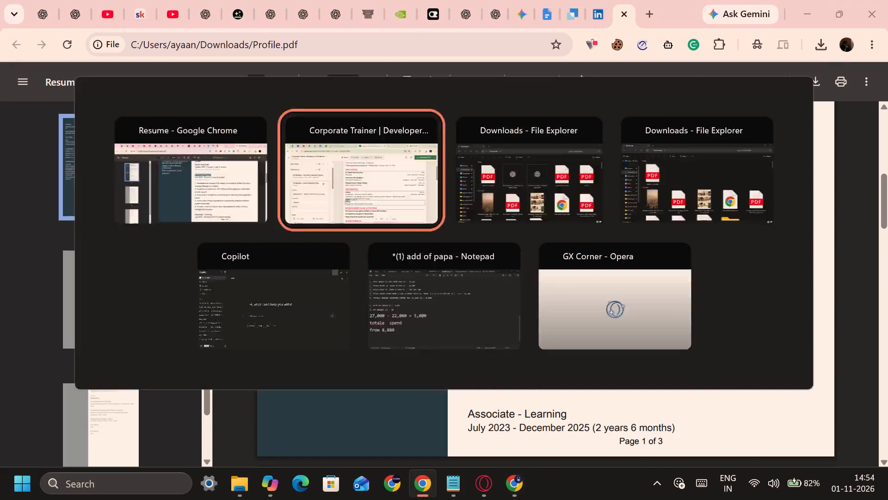
pyautogui.scroll(1, 173, 318)
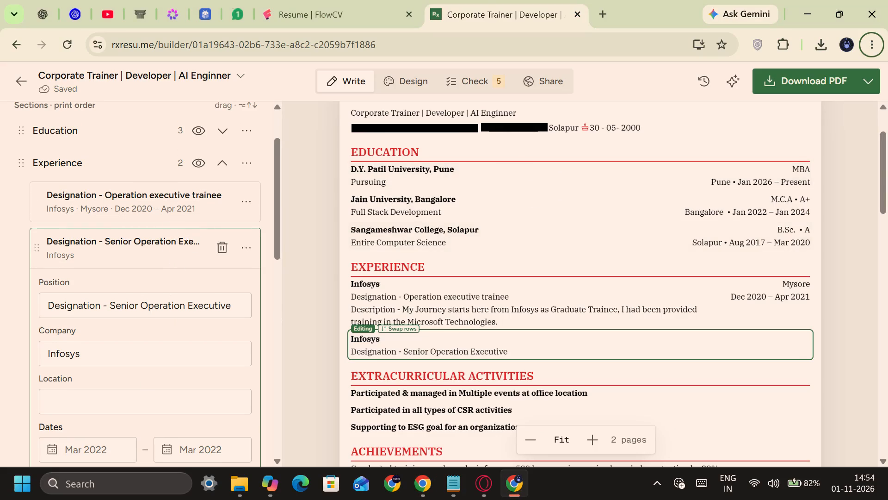
pyautogui.scroll(-1, 144, 306)
pyautogui.hotkey('alt', 'Tab')
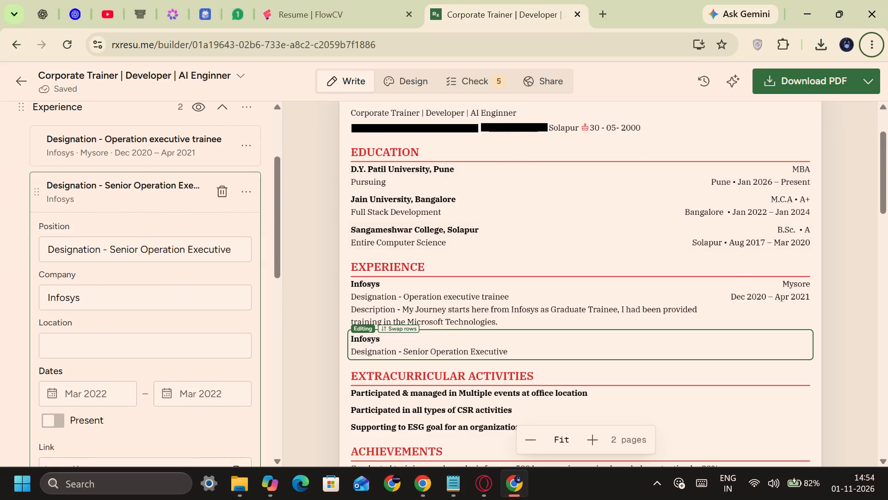
pyautogui.hotkey('alt', 'Tab')
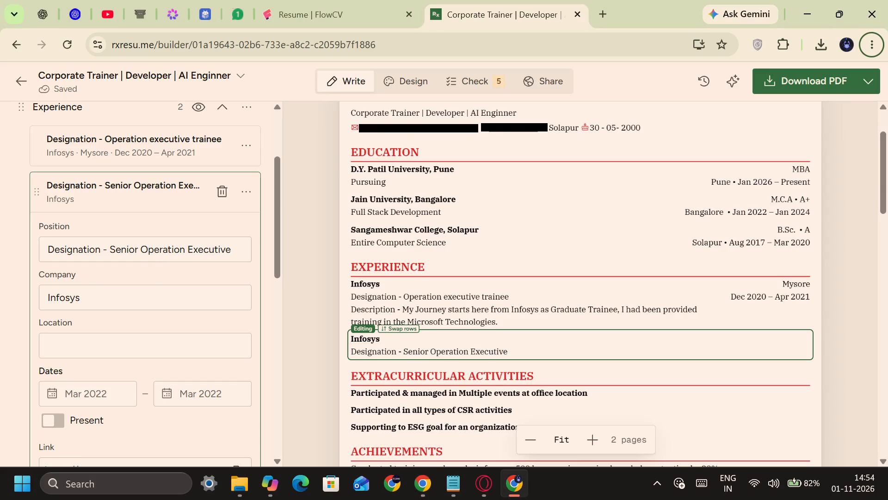
pyautogui.click(147, 250)
pyautogui.press('Left')
pyautogui.press('BackSpace')
pyautogui.press('BackSpace')
pyautogui.press('BackSpace')
pyautogui.press('BackSpace')
pyautogui.press('BackSpace')
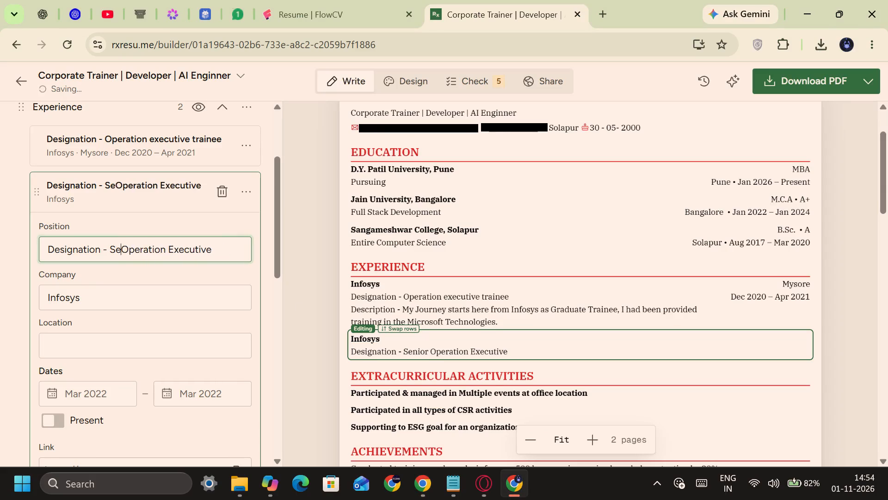
pyautogui.press('BackSpace')
pyautogui.press('BackSpace')
# Compare the operation executive role's dates and the roles following it in the profile PDF with the new experience entry.
pyautogui.hotkey('alt', 'Tab')
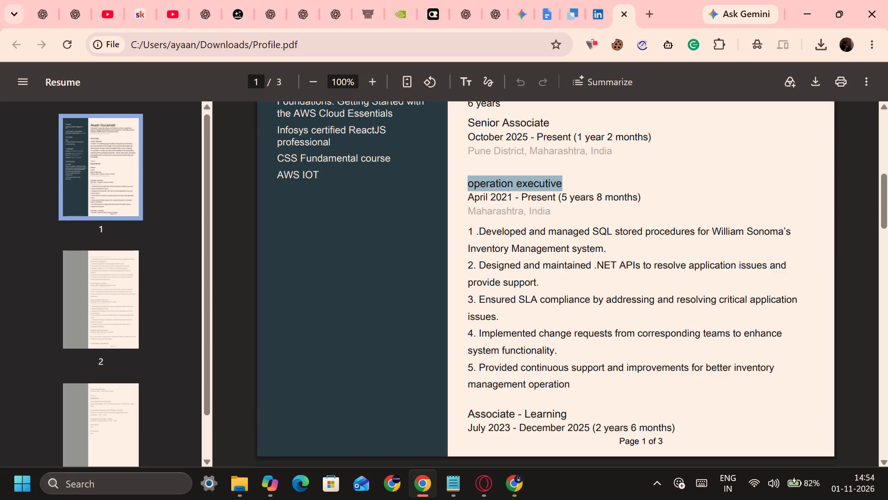
pyautogui.hotkey('alt', 'Tab')
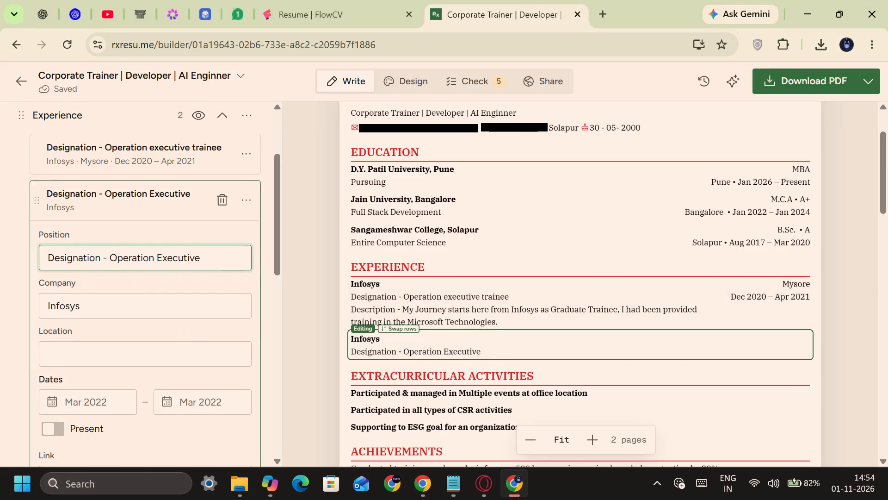
pyautogui.hotkey('alt', 'Tab')
pyautogui.hotkey('alt', 'Tab')
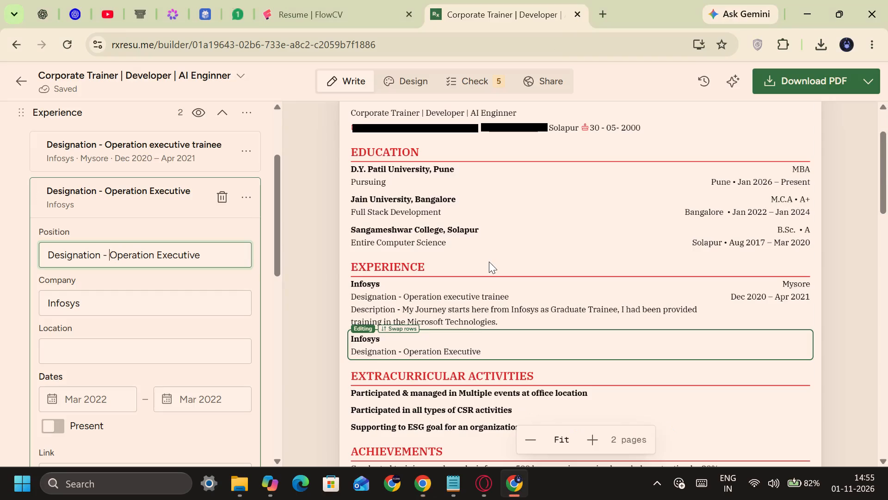
pyautogui.hotkey('alt', 'Tab')
pyautogui.hotkey('alt', 'Tab')
pyautogui.hotkey('alt', 'Tab')
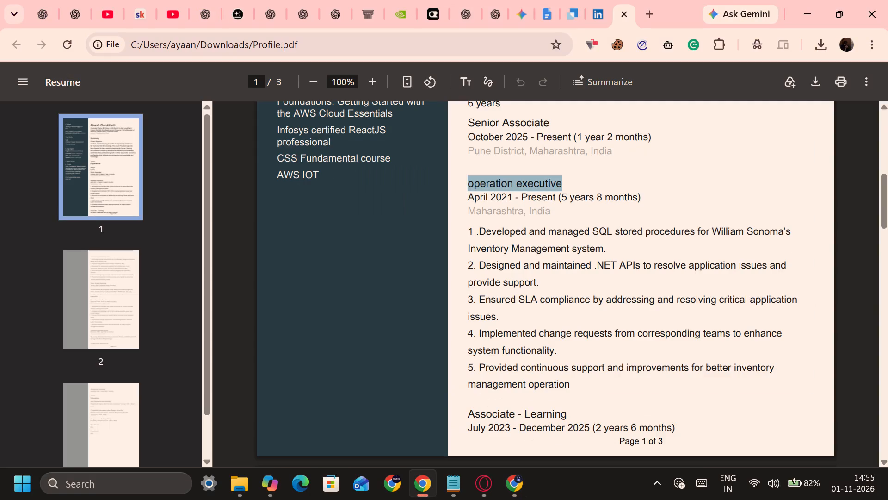
pyautogui.hotkey('alt', 'Tab')
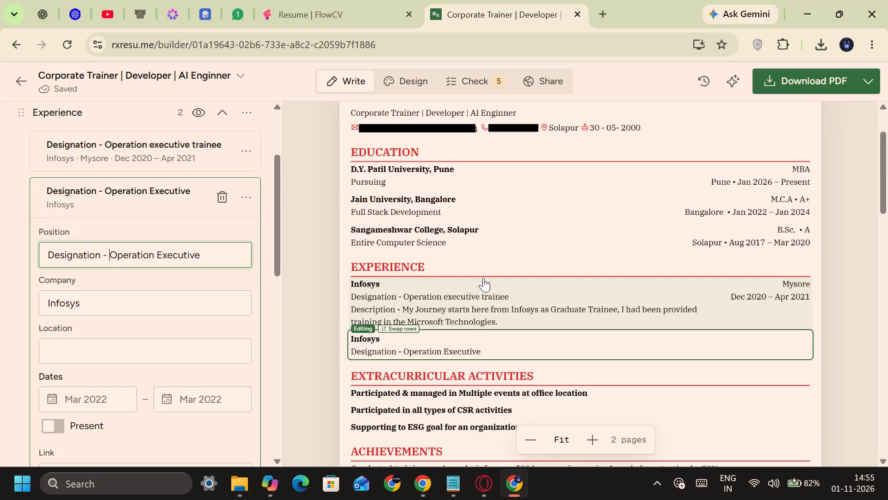
pyautogui.hotkey('alt', 'Tab')
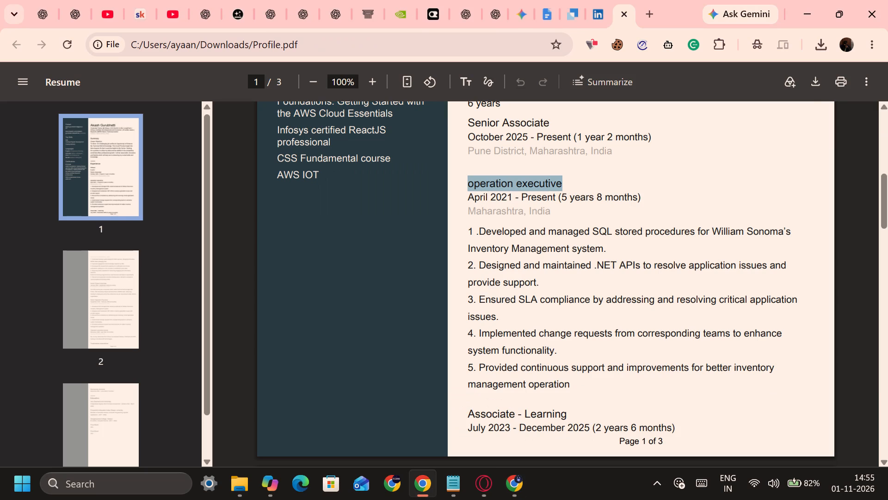
pyautogui.hotkey('alt', 'Tab')
pyautogui.hotkey('alt', 'Tab')
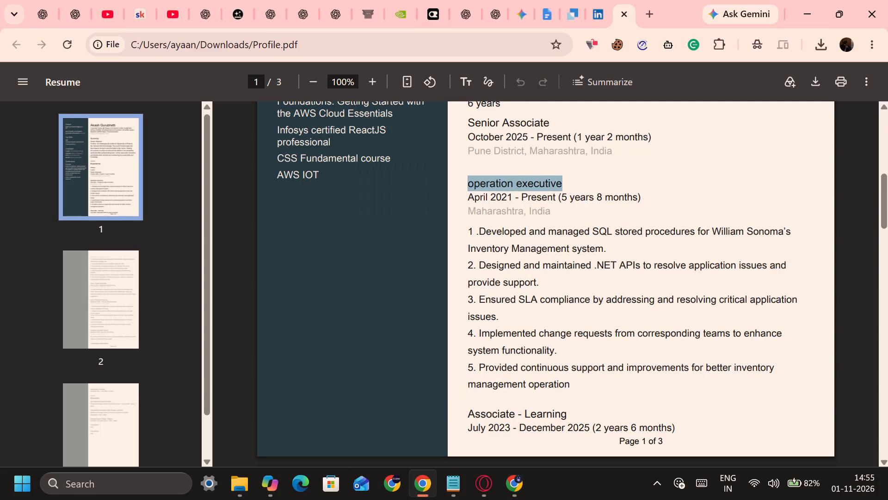
pyautogui.scroll(-4, 483, 278)
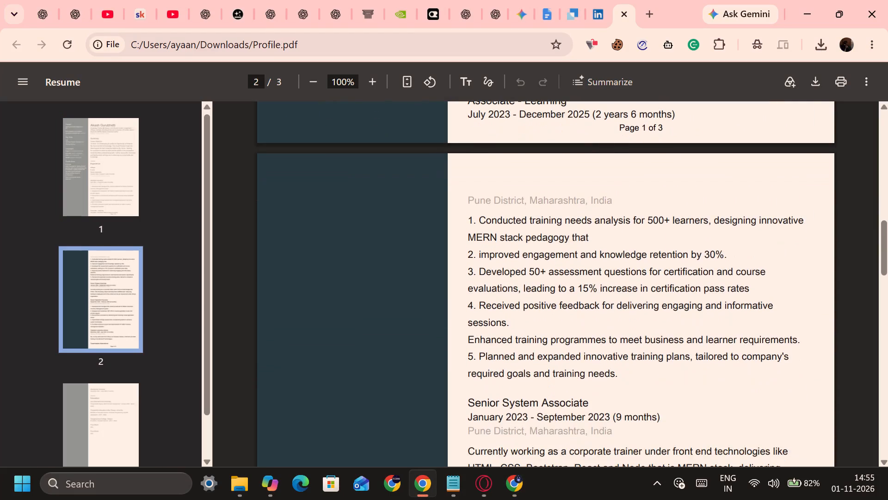
pyautogui.hotkey('alt', 'Tab')
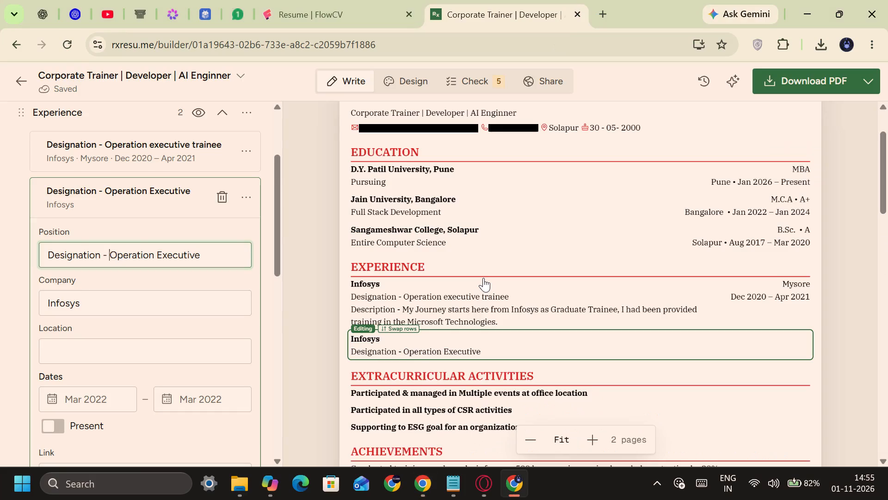
pyautogui.hotkey('alt', 'Tab')
pyautogui.hotkey('alt', 'Tab')
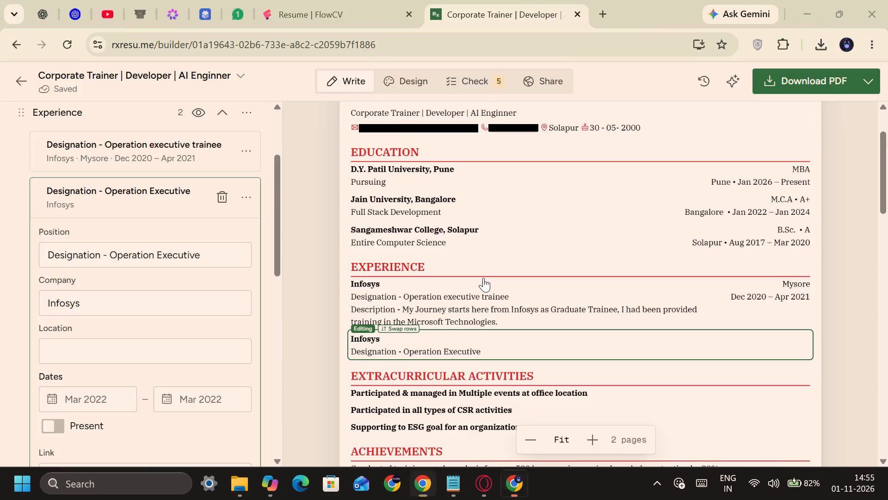
pyautogui.hotkey('alt', 'Tab')
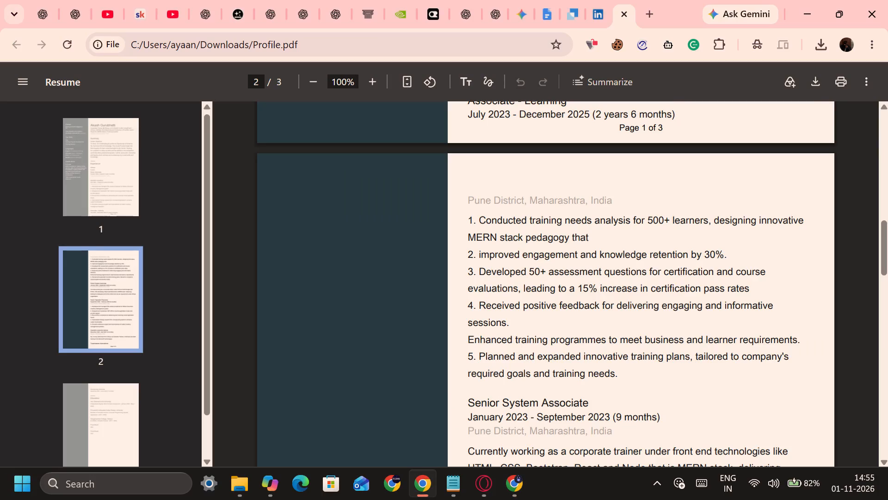
pyautogui.hotkey('alt', 'Tab')
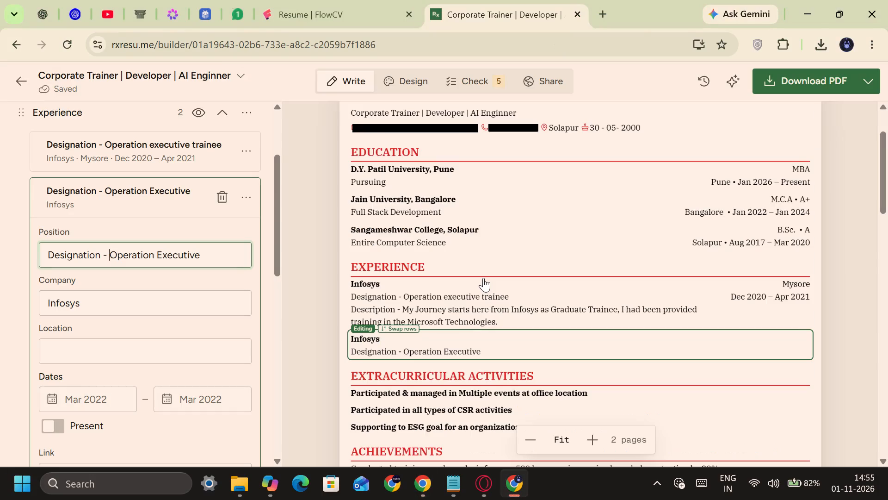
pyautogui.hotkey('alt', 'Tab')
pyautogui.scroll(3, 483, 278)
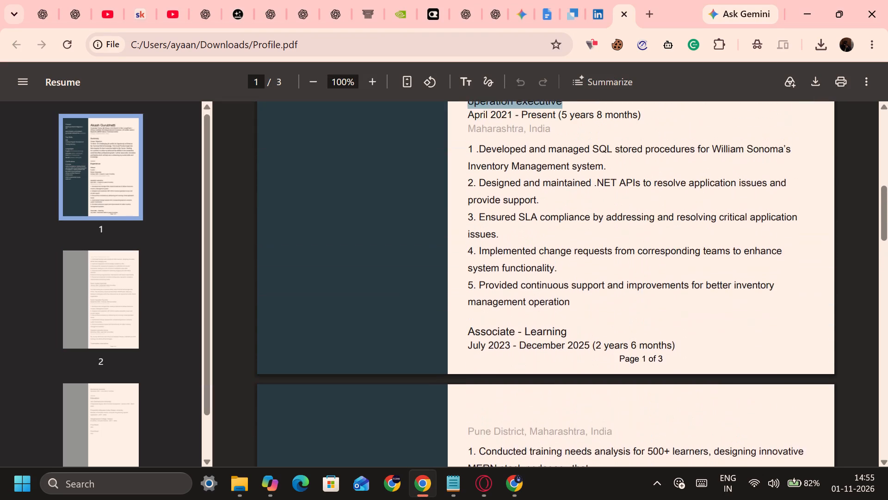
pyautogui.scroll(1, 483, 278)
pyautogui.hotkey('alt', 'Tab')
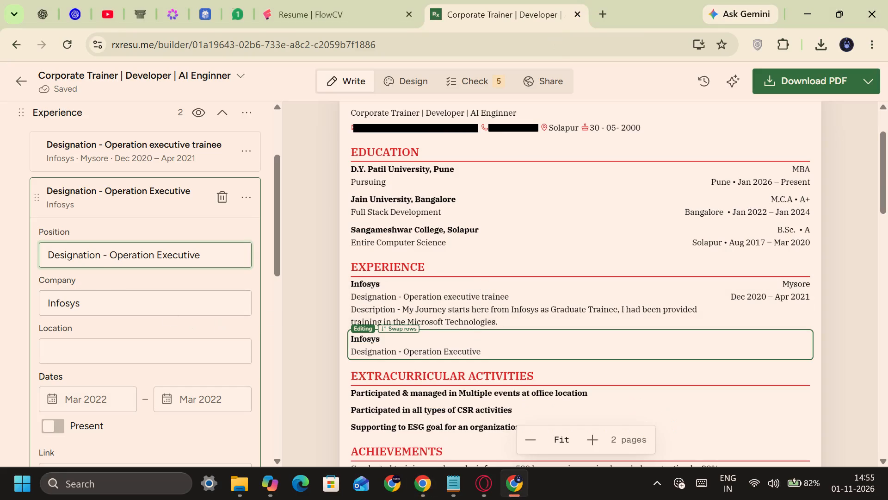
# Set the Operation Executive entry's dates to Apr 2021 – Apr 2023.
pyautogui.click(105, 393)
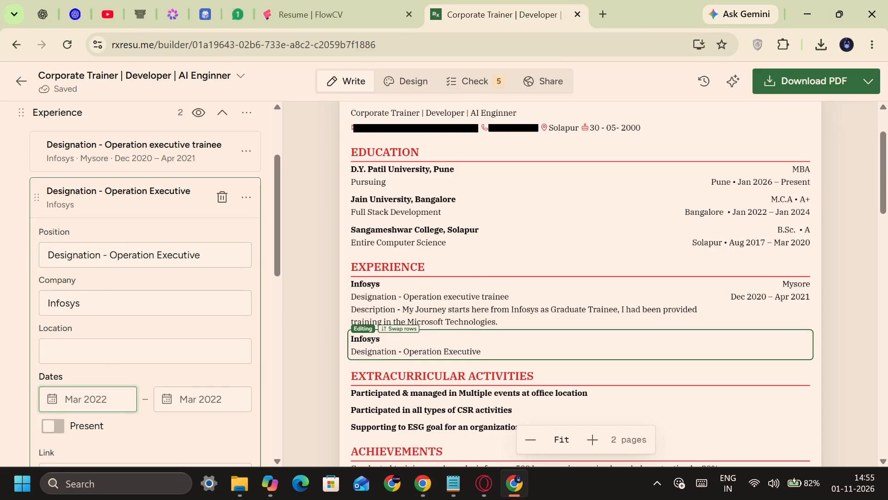
pyautogui.write('April 2021')
pyautogui.press('Tab')
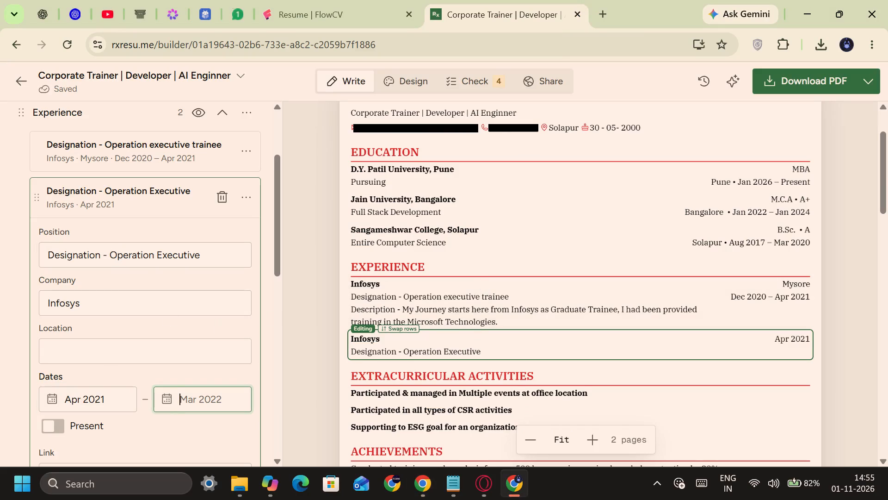
pyautogui.hotkey('alt', 'Tab')
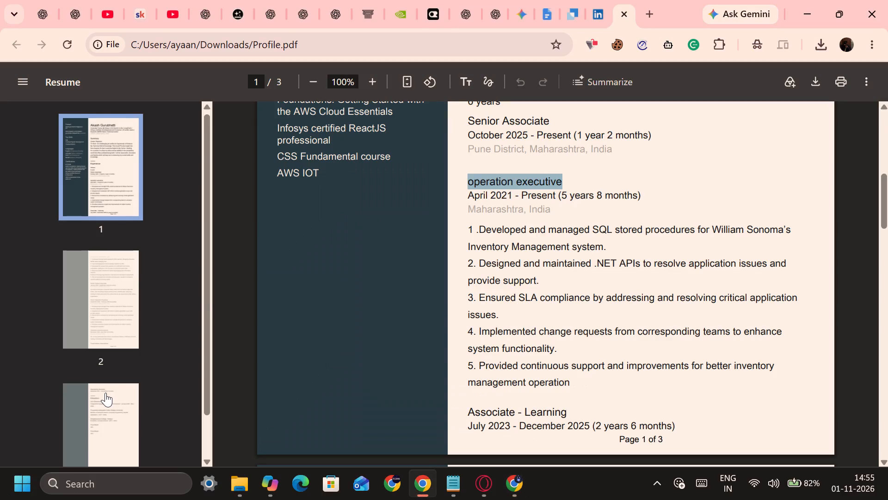
pyautogui.hotkey('alt', 'Tab')
pyautogui.write('Ao')
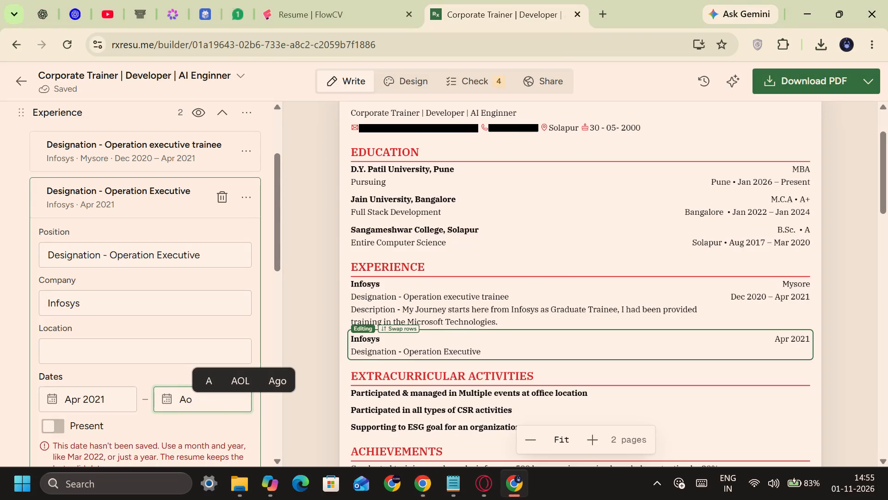
pyautogui.press('BackSpace')
pyautogui.write('pr 2023')
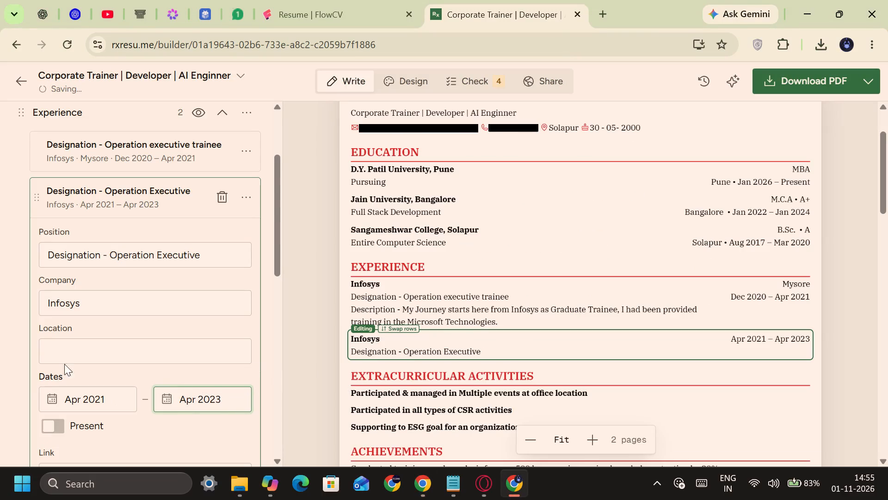
# Set the Operation Executive entry's location to Pune.
pyautogui.click(89, 352)
pyautogui.write('Pune')
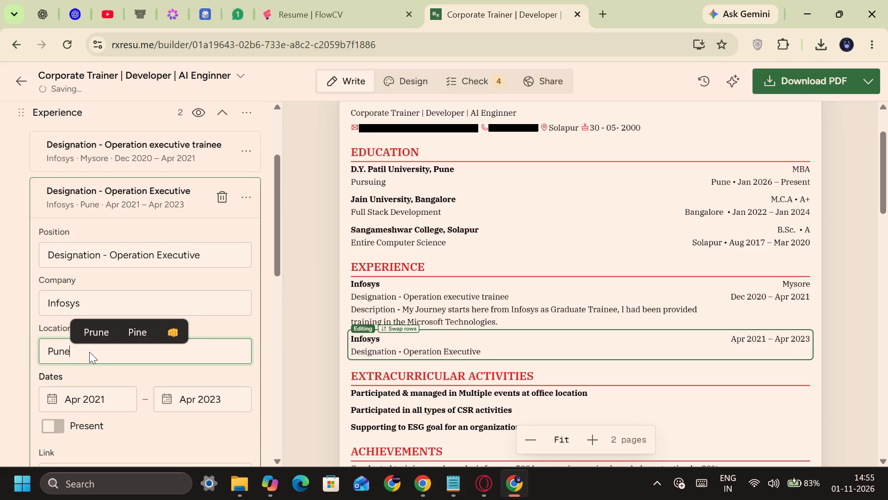
# Copy the five numbered duties under operation executive in the profile PDF into the Operation Executive entry's description.
pyautogui.scroll(-1, 89, 352)
pyautogui.scroll(-1, 106, 410)
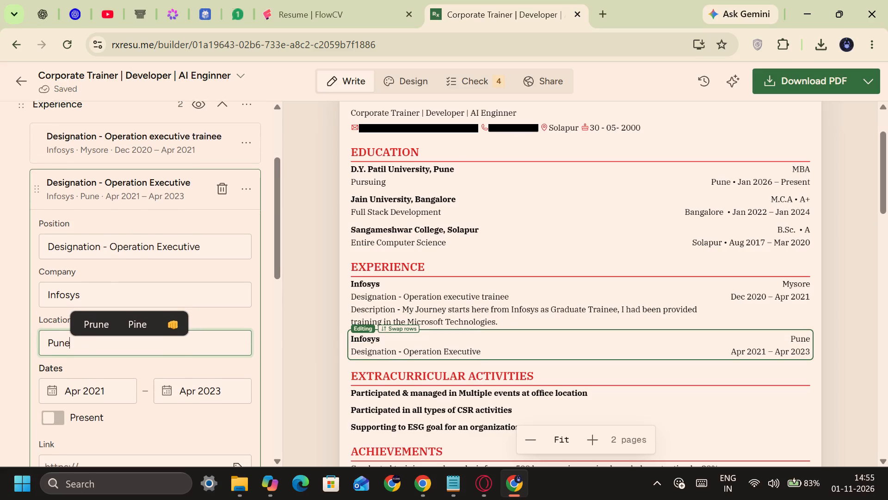
pyautogui.scroll(-2, 106, 410)
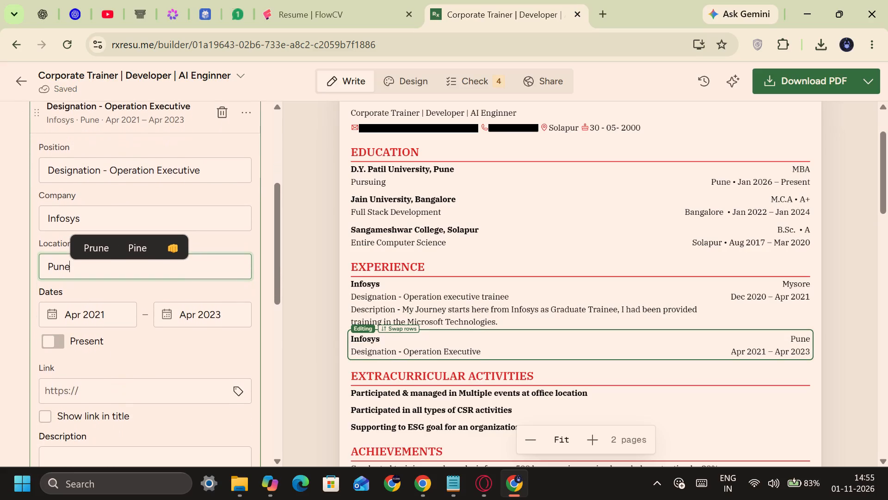
pyautogui.hotkey('alt', 'Tab')
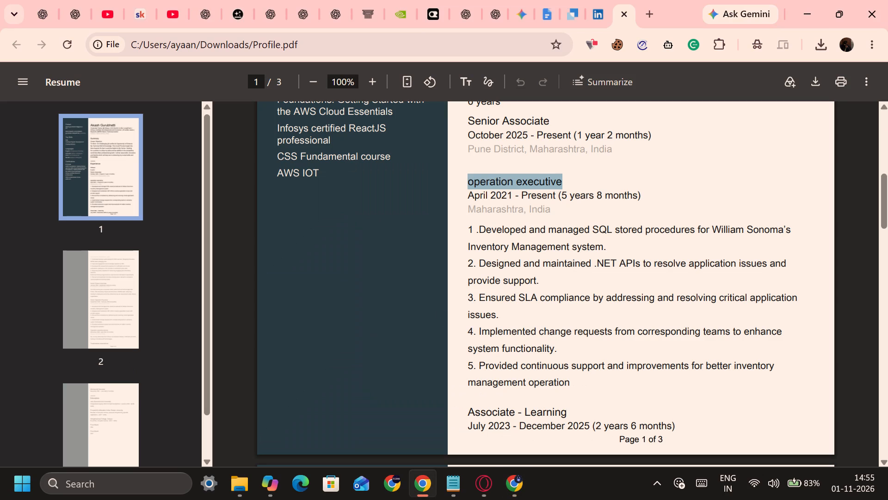
pyautogui.moveTo(465, 229); pyautogui.dragTo(594, 380)
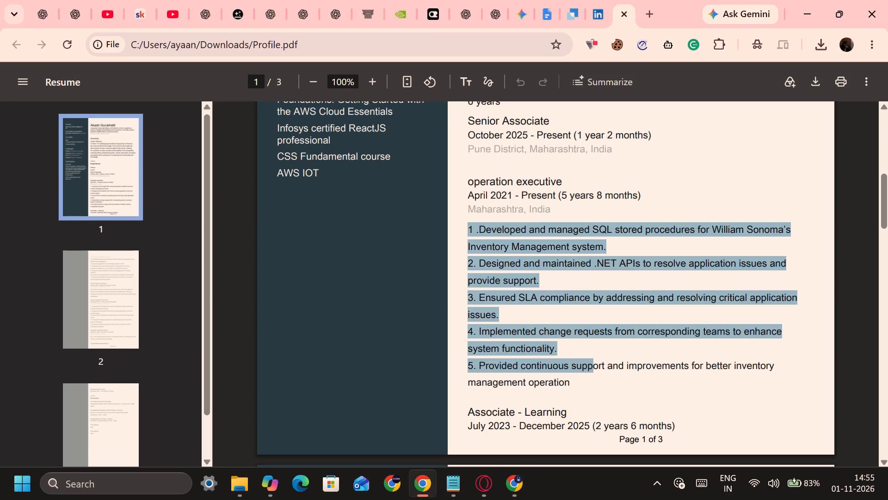
pyautogui.moveTo(594, 380); pyautogui.dragTo(572, 383)
pyautogui.hotkey('ctrl', 'c')
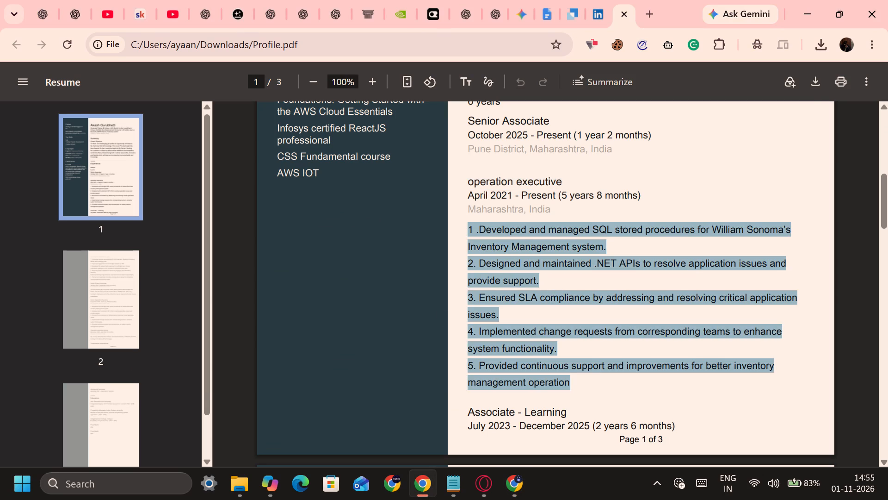
pyautogui.hotkey('alt', 'Tab')
pyautogui.scroll(-1, 185, 454)
pyautogui.click(112, 363)
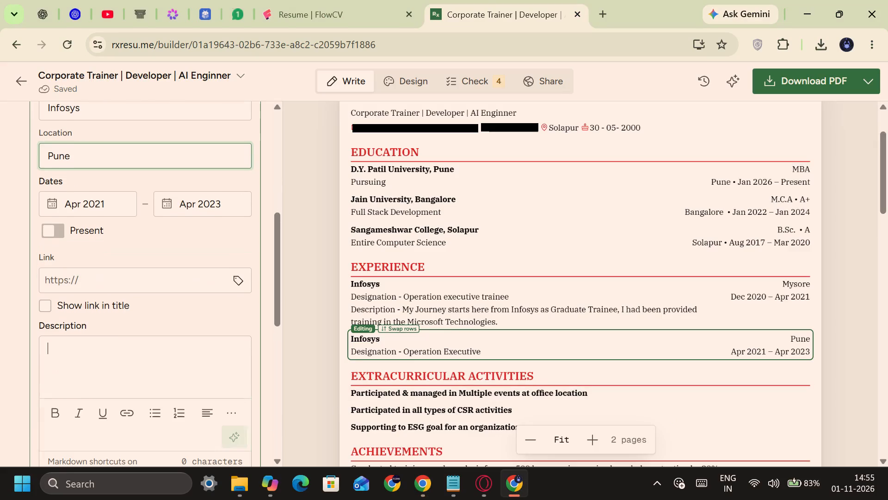
pyautogui.hotkey('ctrl', 'v')
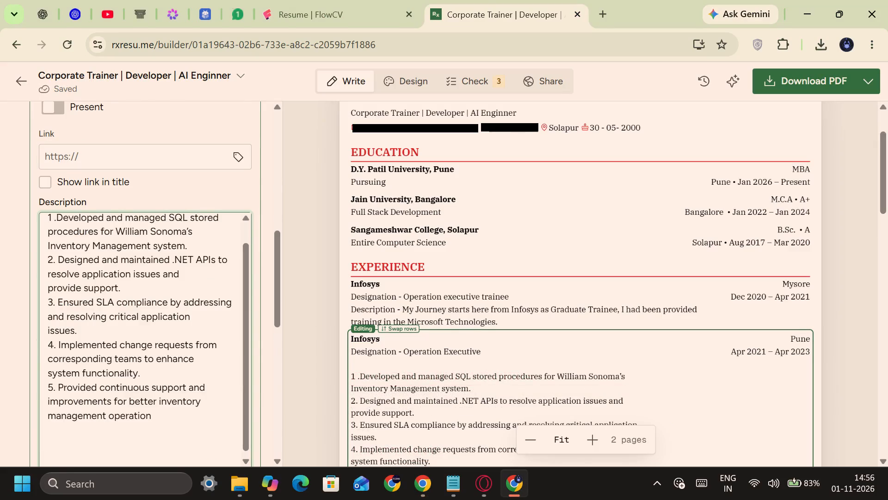
# Remove the blank lines after and before the five duties in the Operation Executive entry's description.
pyautogui.press('BackSpace')
pyautogui.press('BackSpace')
pyautogui.press('BackSpace')
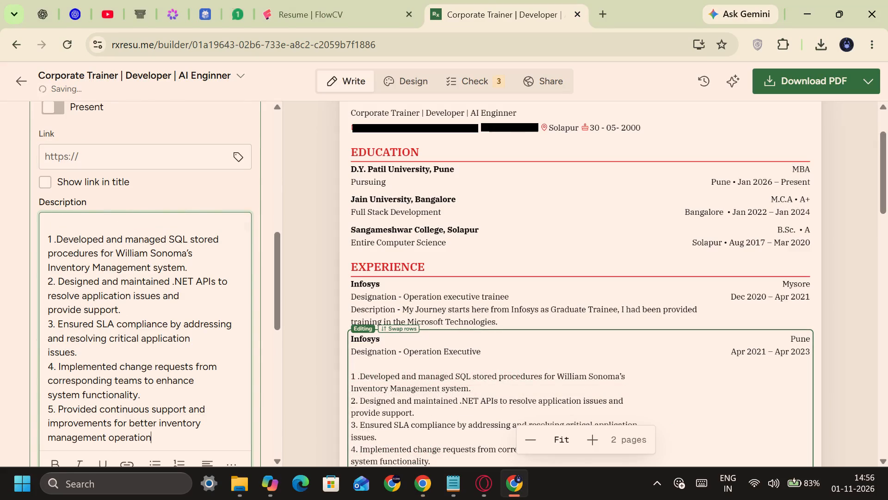
pyautogui.click(46, 240)
pyautogui.press('BackSpace')
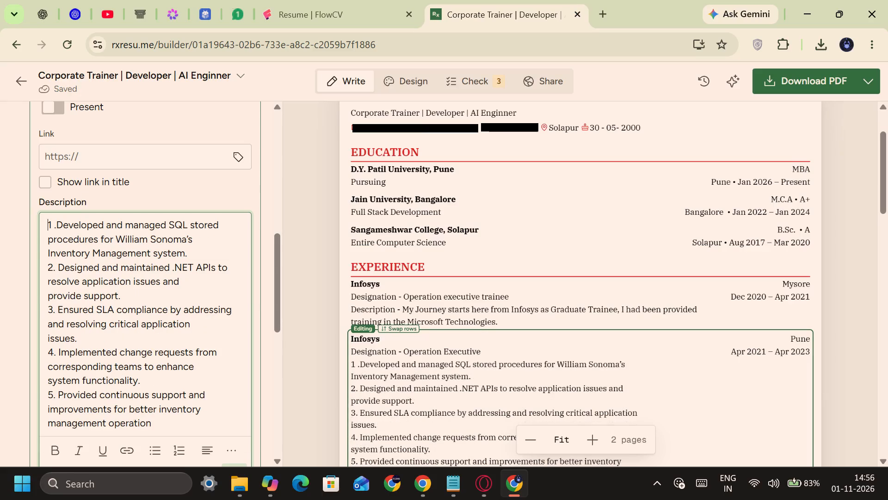
# Add the prefix "Description - " before the first duty in the Operation Executive entry's description.
pyautogui.write('Descitp')
pyautogui.press('BackSpace')
pyautogui.press('BackSpace')
pyautogui.press('BackSpace')
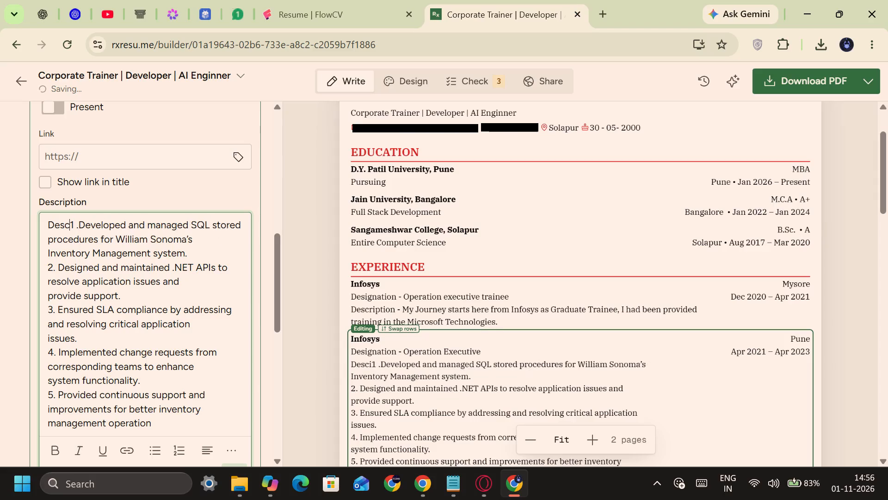
pyautogui.write('ription -')
pyautogui.press('space')
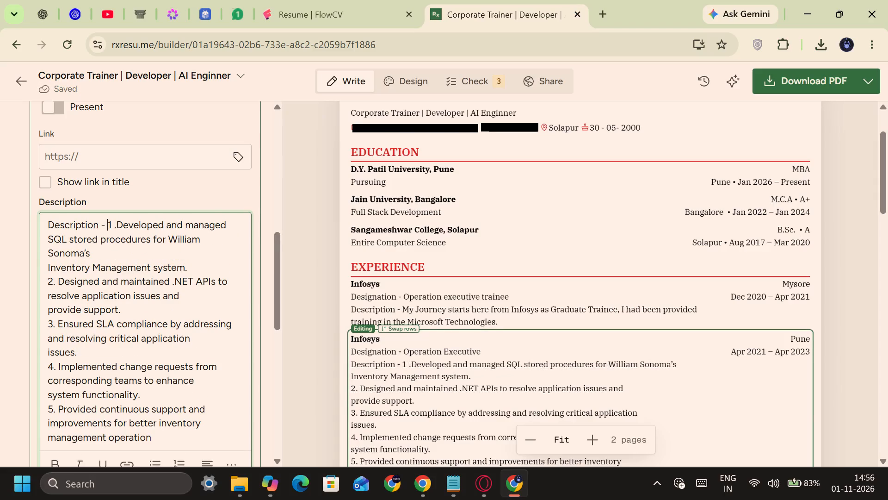
# Review the Infosys roles and their dates in the profile PDF against the Operation Executive entry in the resume builder.
pyautogui.scroll(2, 107, 263)
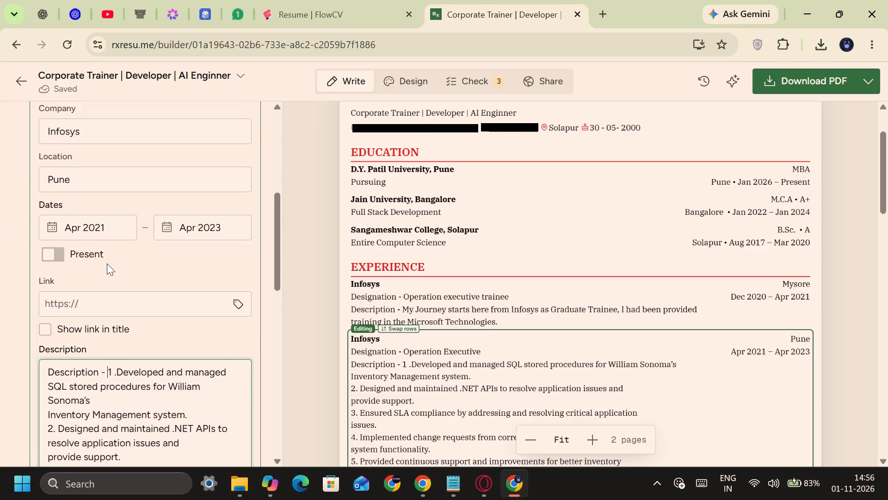
pyautogui.scroll(1, 107, 263)
pyautogui.scroll(-2, 107, 263)
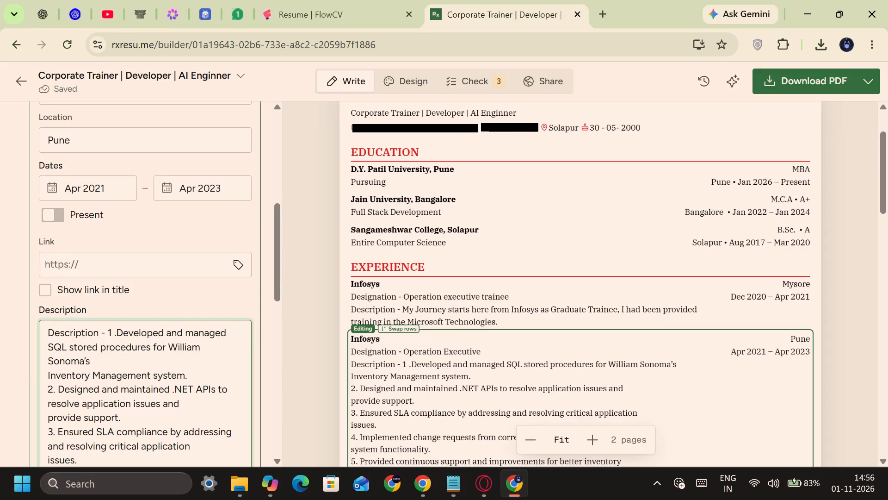
pyautogui.scroll(-1, 125, 370)
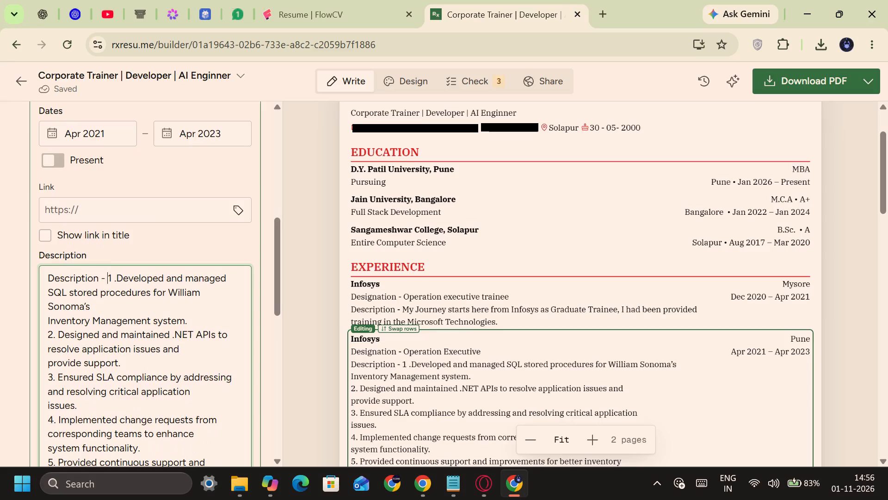
pyautogui.hotkey('alt', 'Tab')
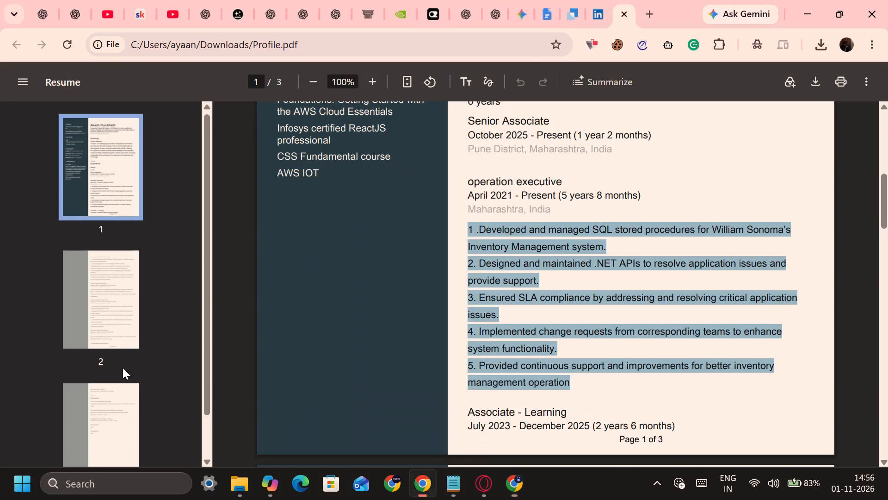
pyautogui.scroll(1, 381, 355)
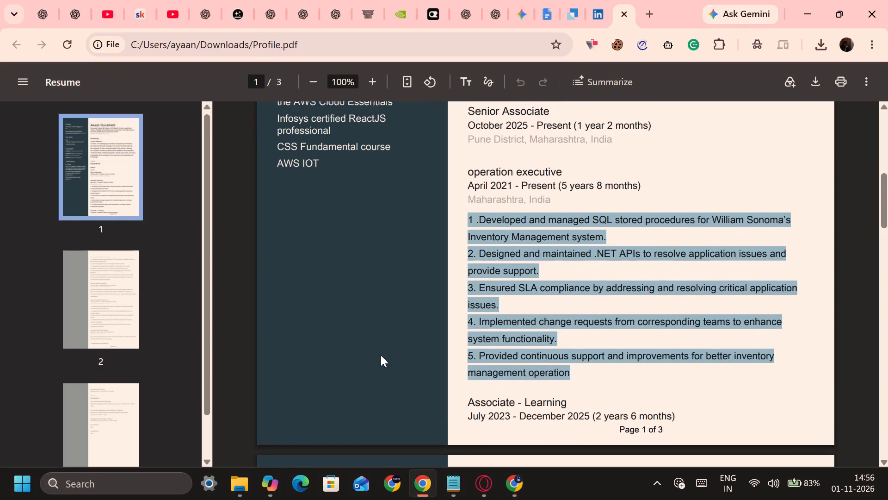
pyautogui.scroll(2, 381, 355)
pyautogui.scroll(-1, 381, 355)
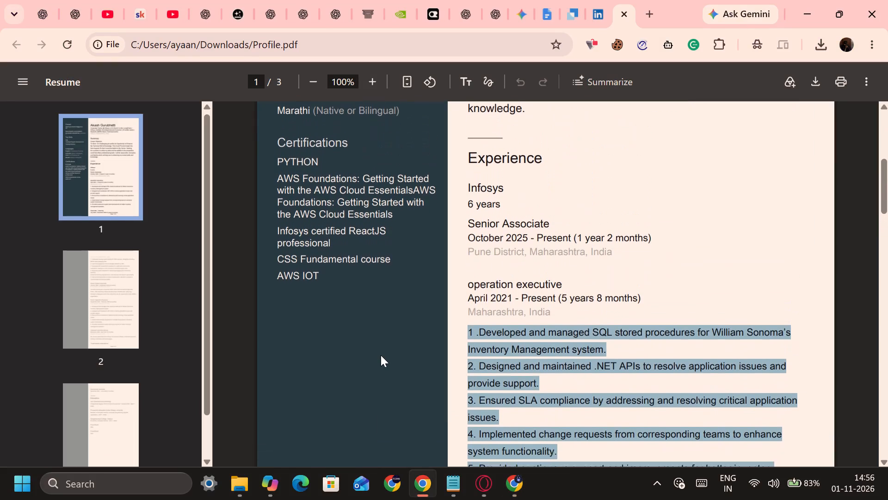
pyautogui.scroll(-3, 381, 355)
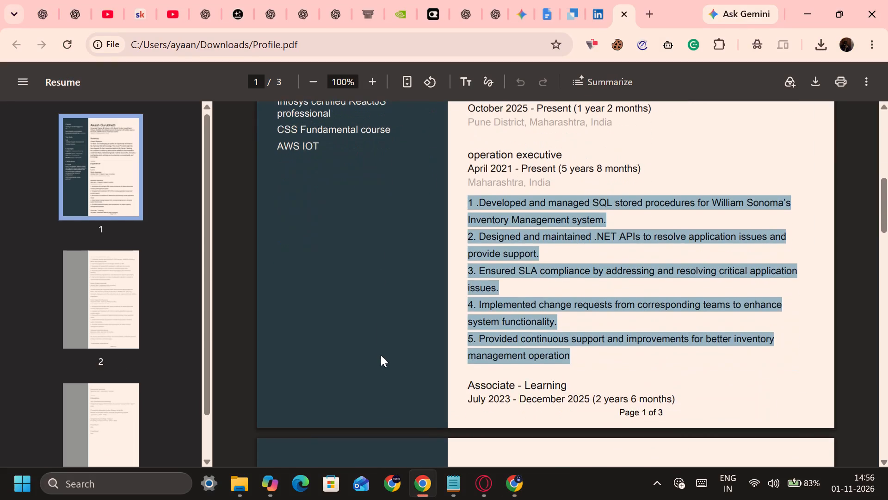
pyautogui.scroll(-4, 381, 355)
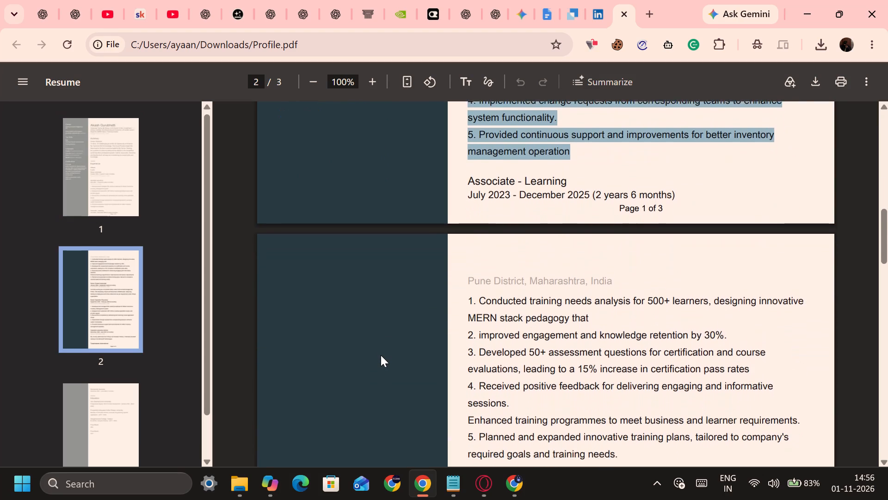
pyautogui.scroll(-2, 381, 355)
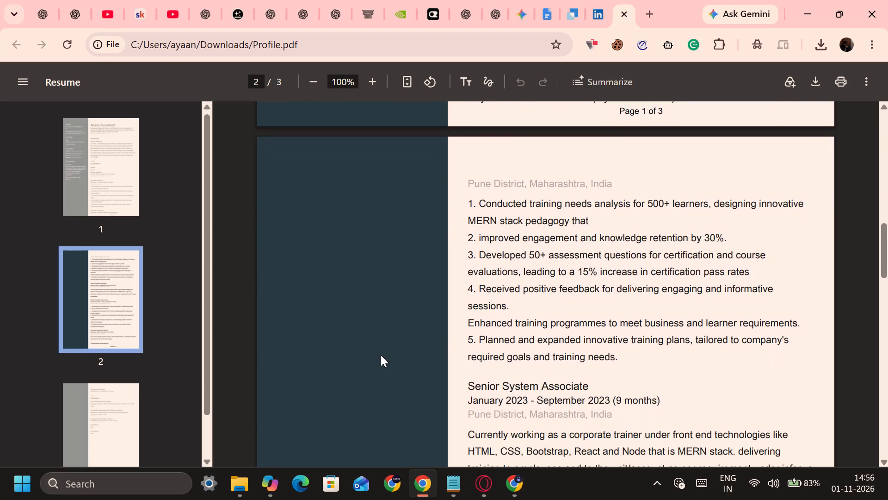
pyautogui.scroll(-2, 381, 355)
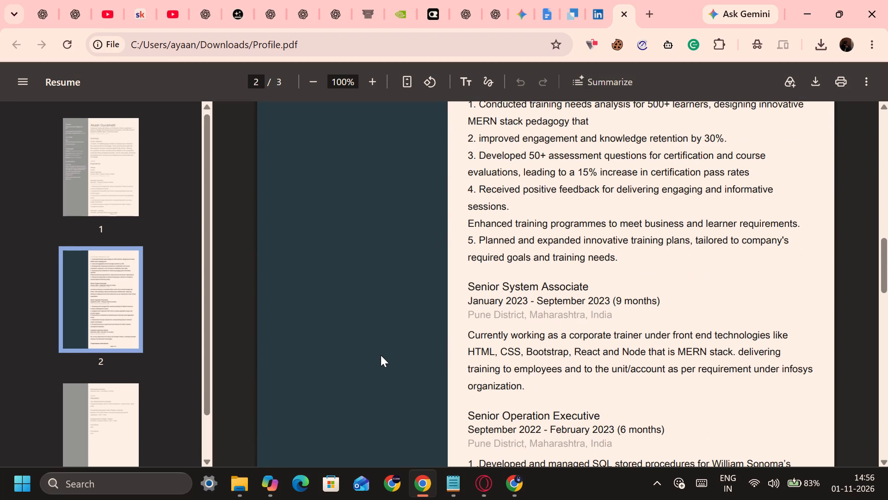
pyautogui.hotkey('alt', 'Tab')
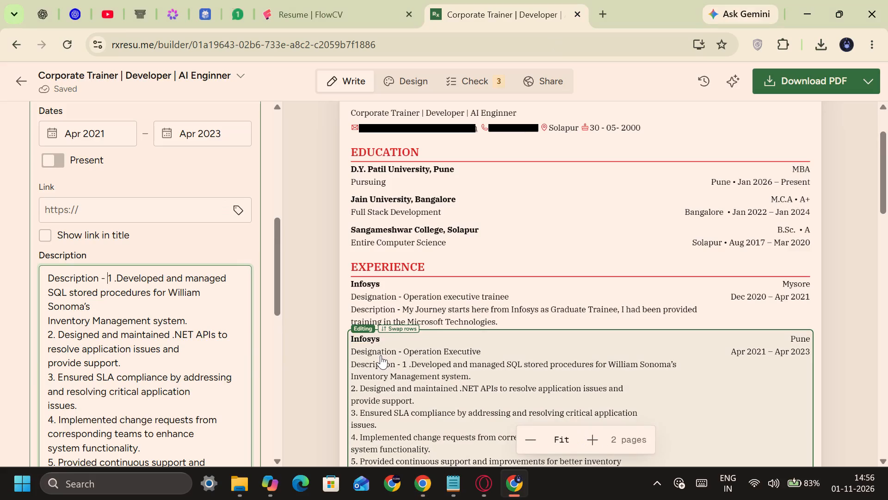
pyautogui.hotkey('alt', 'Tab')
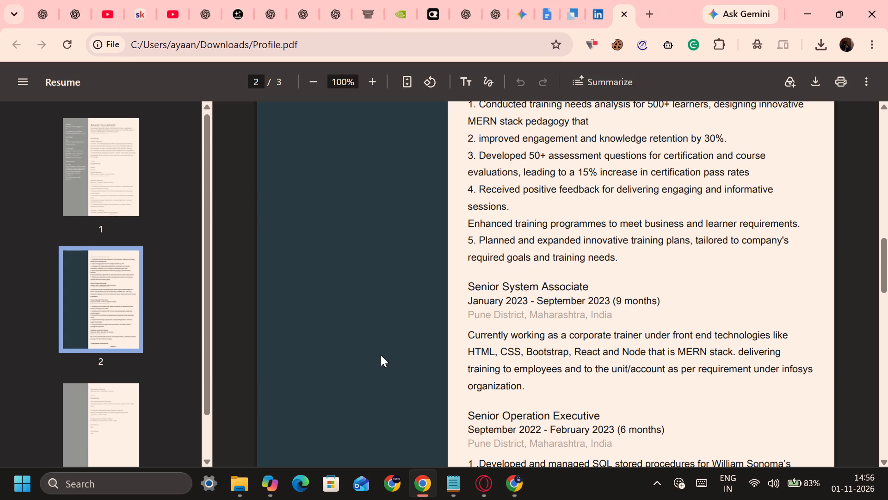
pyautogui.scroll(-4, 381, 355)
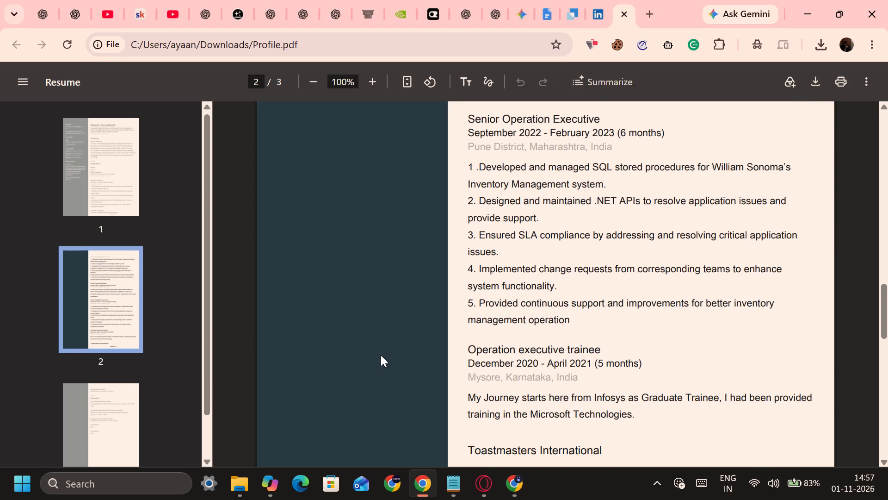
pyautogui.scroll(-1, 381, 355)
pyautogui.scroll(2, 381, 355)
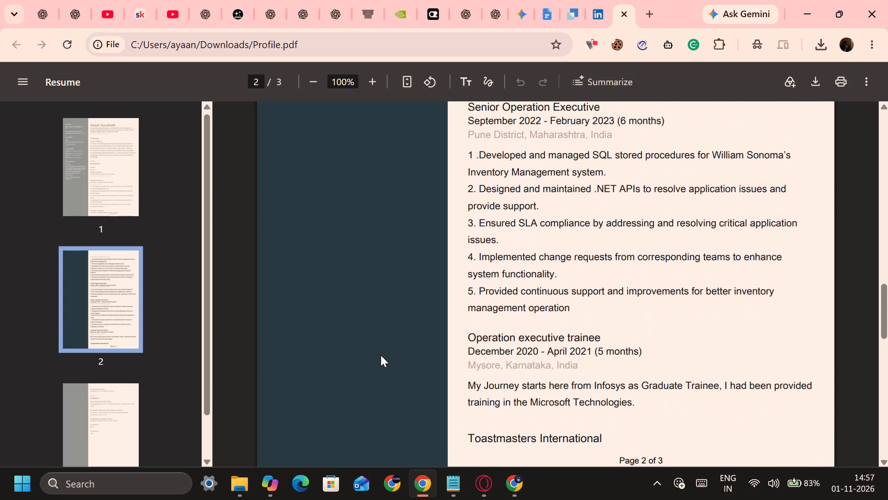
pyautogui.hotkey('alt', 'Tab')
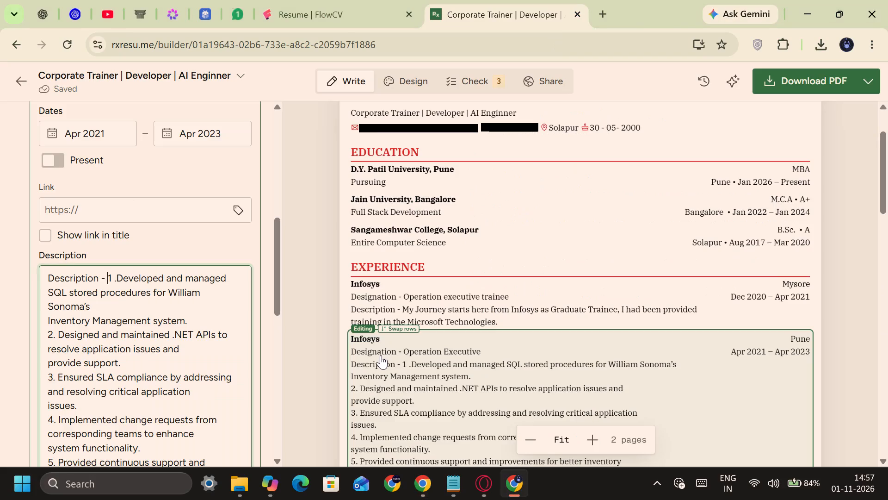
# Compare the Operation Executive entry's dates with the order and date ranges of the Infosys roles in the profile PDF.
pyautogui.scroll(2, 250, 280)
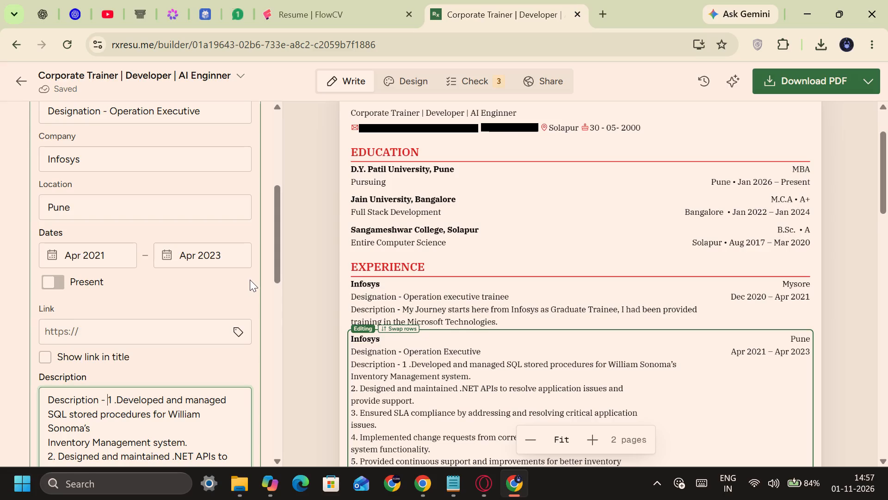
pyautogui.hotkey('alt', 'Tab')
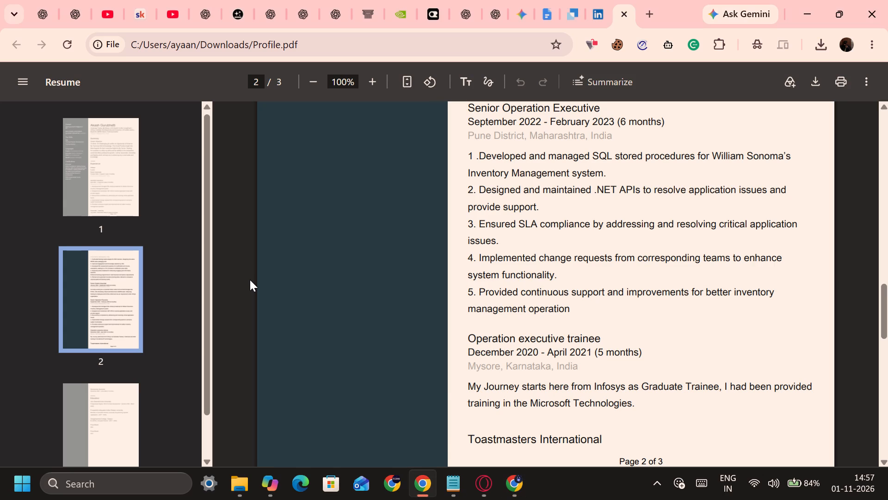
pyautogui.hotkey('alt', 'Tab')
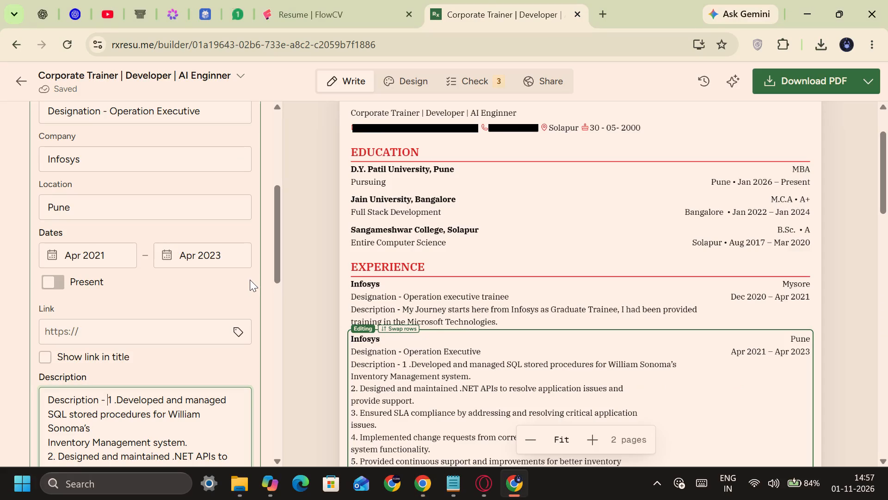
pyautogui.hotkey('alt', 'Tab')
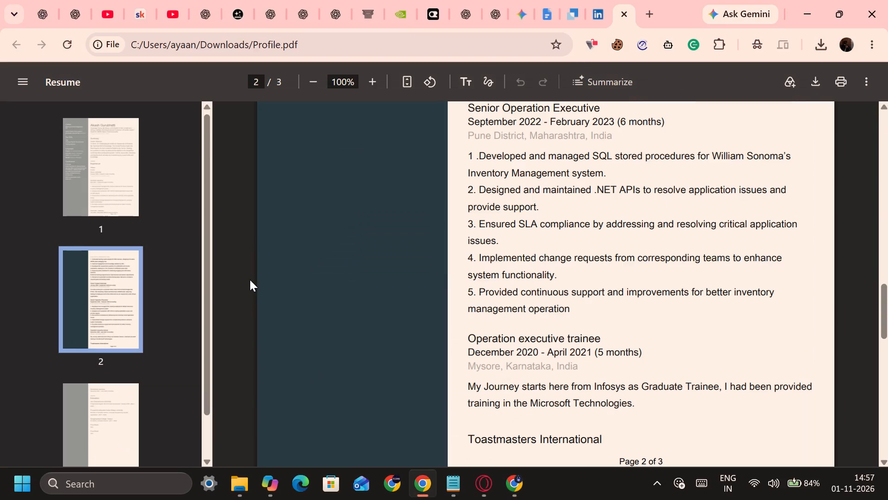
pyautogui.scroll(1, 461, 264)
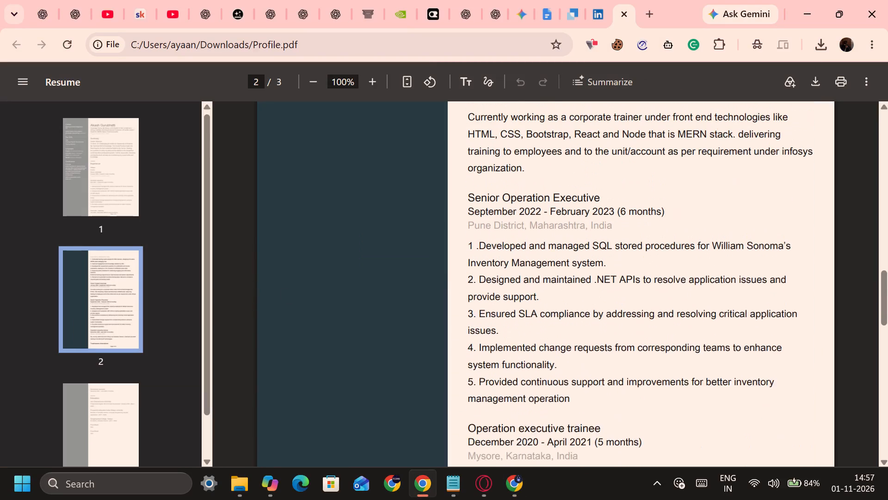
pyautogui.scroll(2, 461, 264)
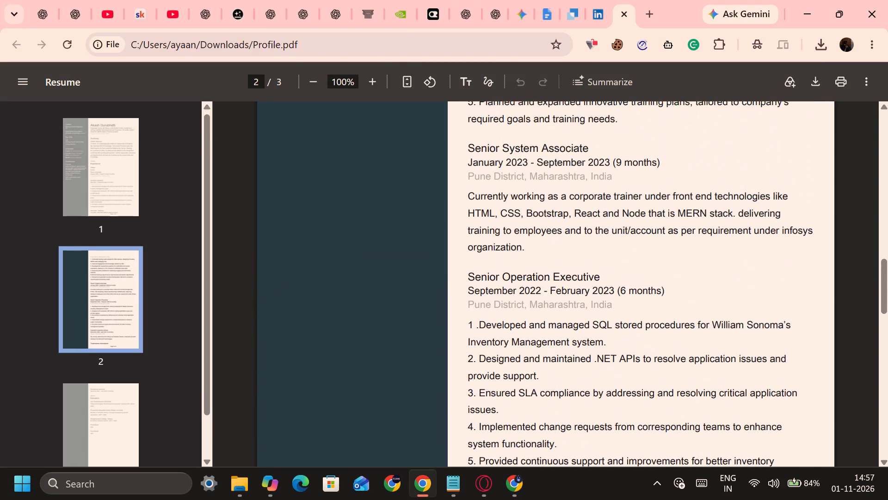
pyautogui.scroll(3, 461, 264)
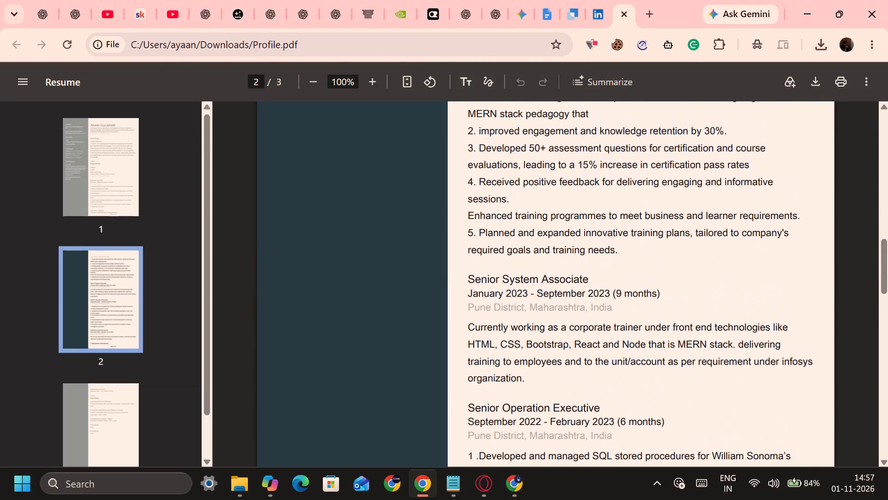
pyautogui.scroll(2, 461, 264)
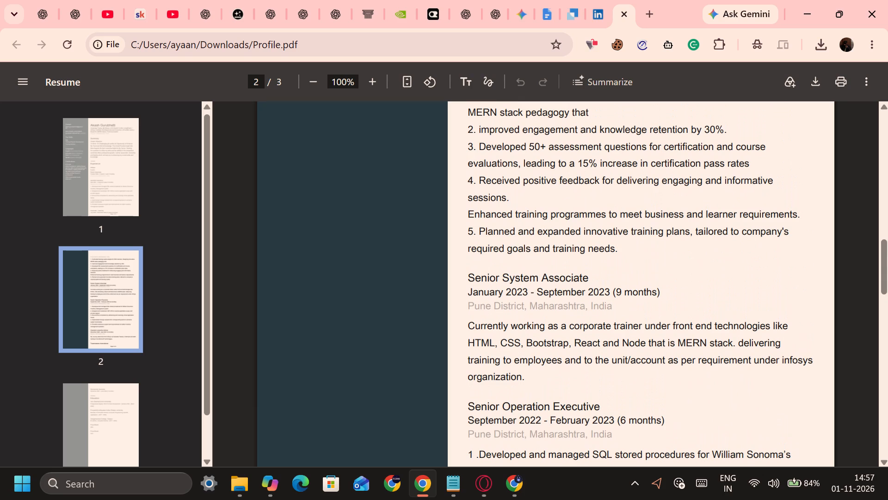
pyautogui.scroll(2, 461, 264)
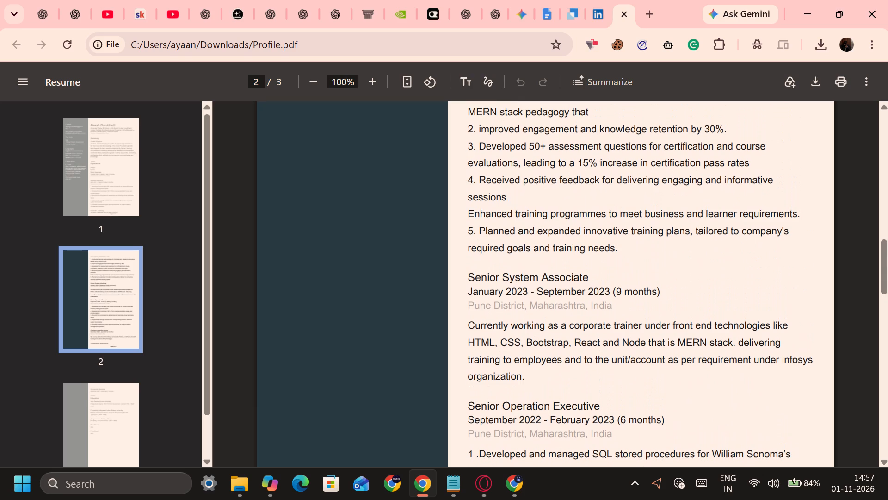
pyautogui.scroll(1, 461, 264)
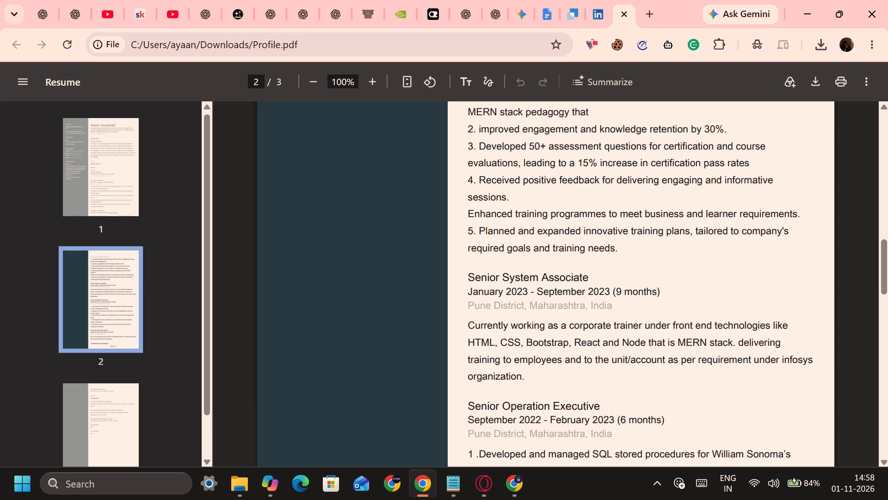
pyautogui.scroll(4, 461, 264)
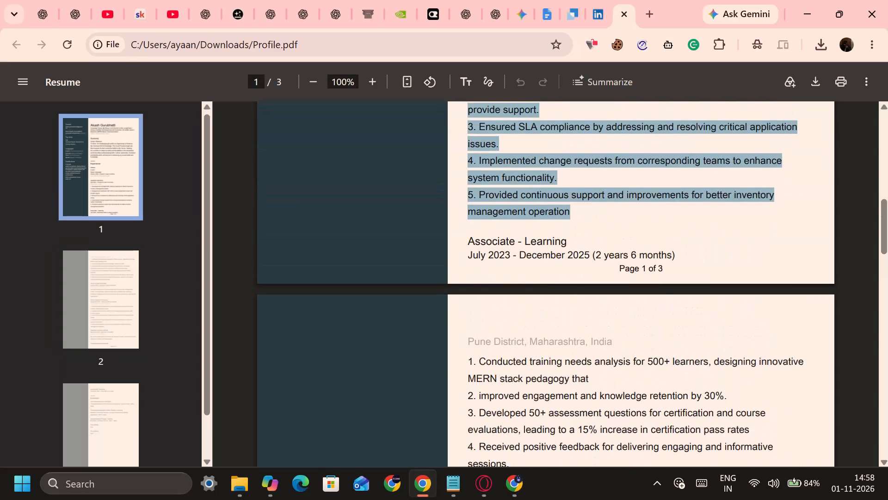
pyautogui.scroll(2, 461, 264)
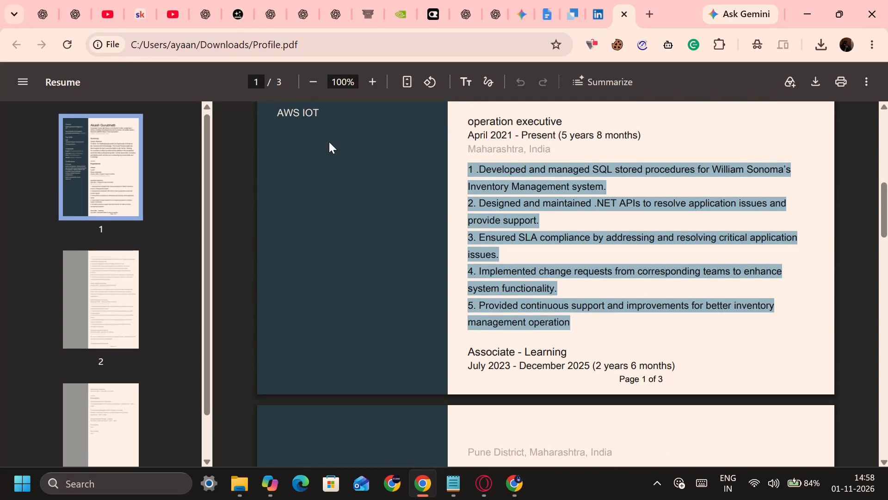
# View the profile PDF at 50% and examine the sequence of Infosys roles from Associate - Learning down to Operation executive trainee.
pyautogui.click(315, 89)
pyautogui.click(315, 89)
pyautogui.click(315, 89)
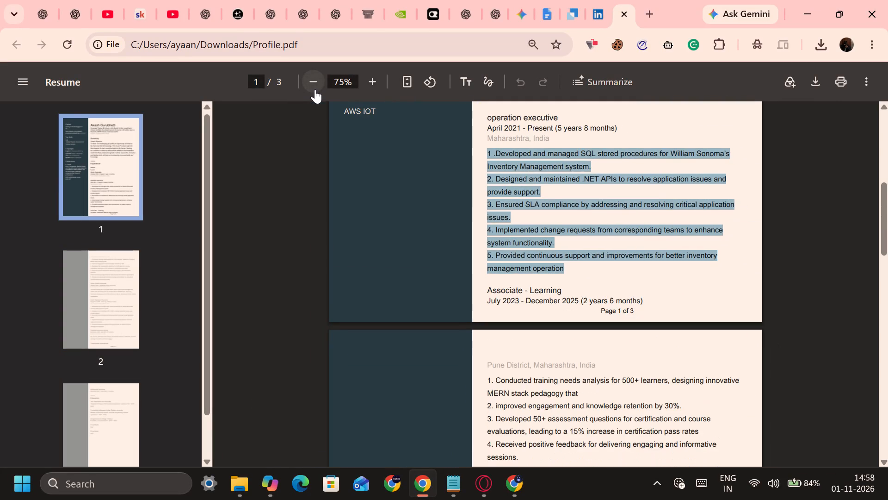
pyautogui.click(315, 89)
pyautogui.click(315, 89)
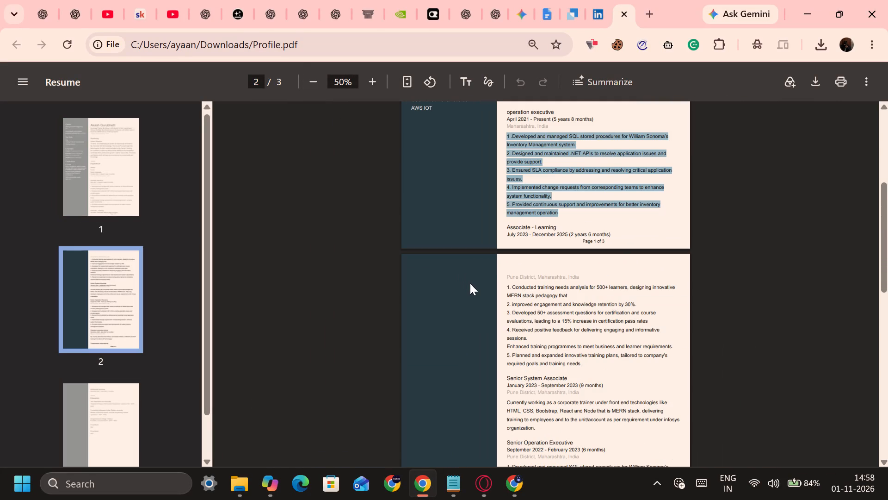
pyautogui.scroll(-1, 470, 283)
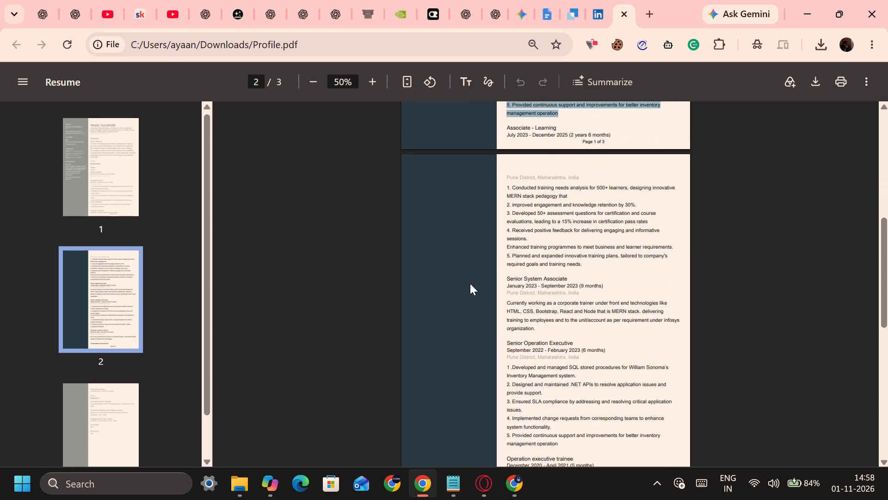
pyautogui.scroll(-3, 470, 283)
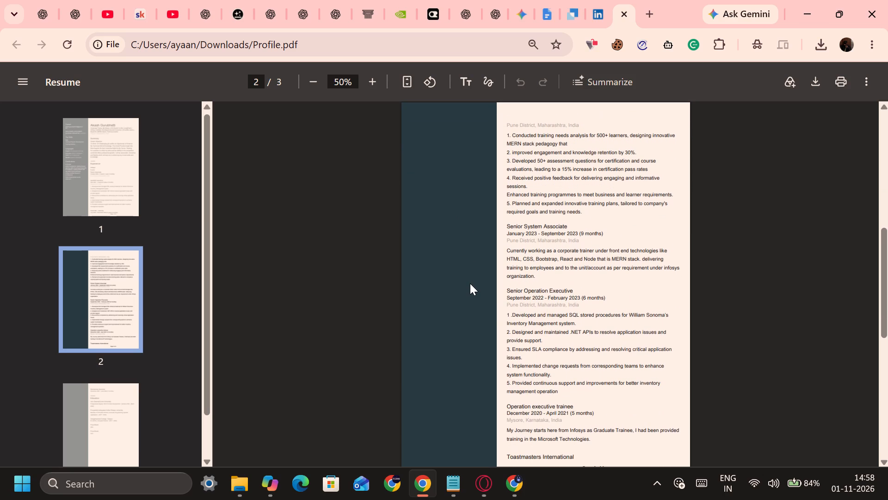
# Switch to Notepad and start a new note with "OE trainee" as its first line.
pyautogui.click(463, 486)
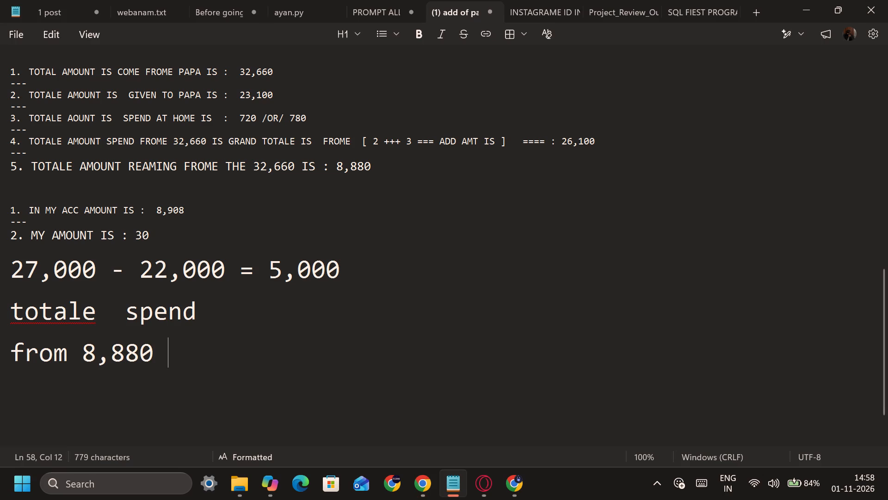
pyautogui.click(758, 16)
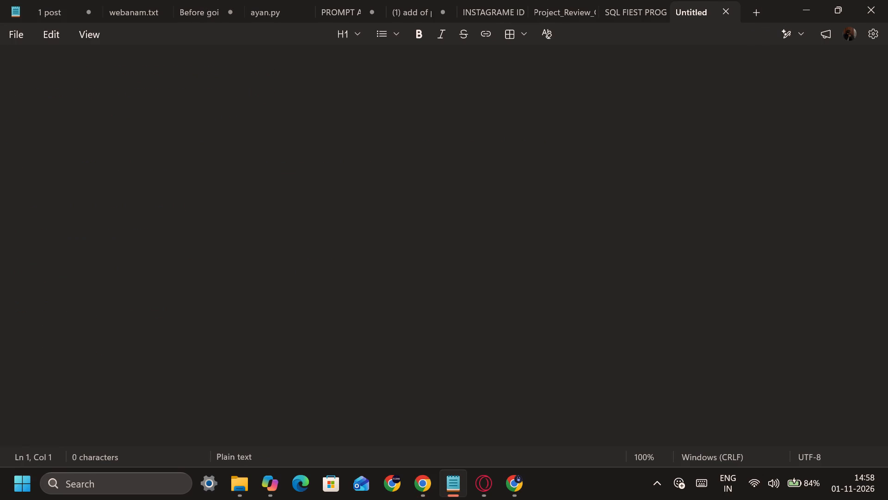
pyautogui.write('OE trinee')
pyautogui.press('BackSpace')
pyautogui.press('BackSpace')
pyautogui.press('BackSpace')
pyautogui.press('BackSpace')
pyautogui.press('BackSpace')
pyautogui.write('ainee')
pyautogui.press('space')
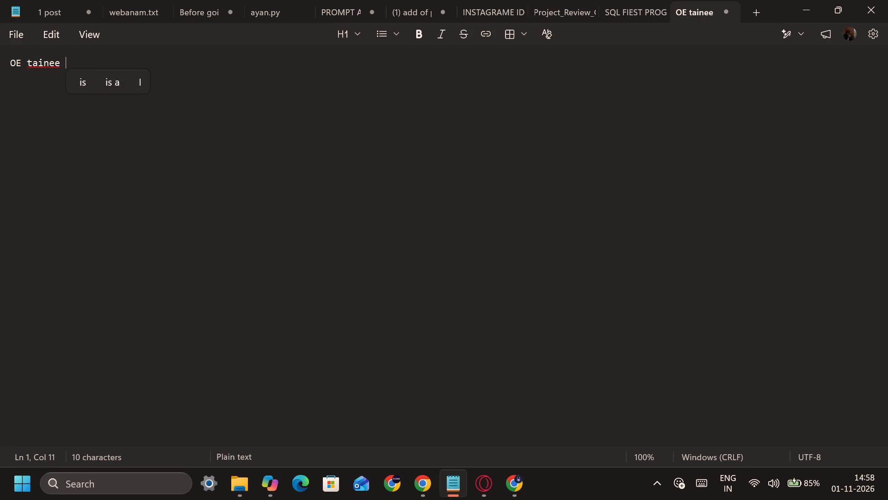
pyautogui.press('BackSpace')
pyautogui.press('BackSpace')
pyautogui.press('BackSpace')
pyautogui.press('BackSpace')
pyautogui.press('BackSpace')
pyautogui.press('BackSpace')
pyautogui.write('rainee')
pyautogui.press('Return')
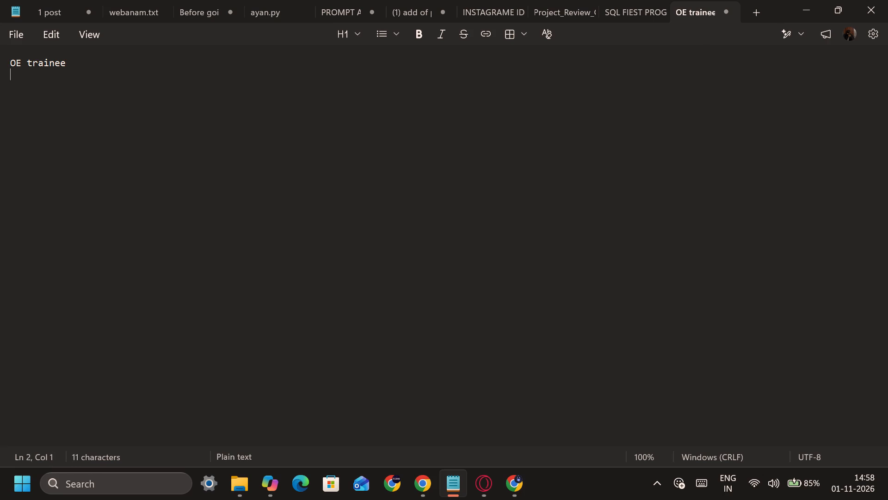
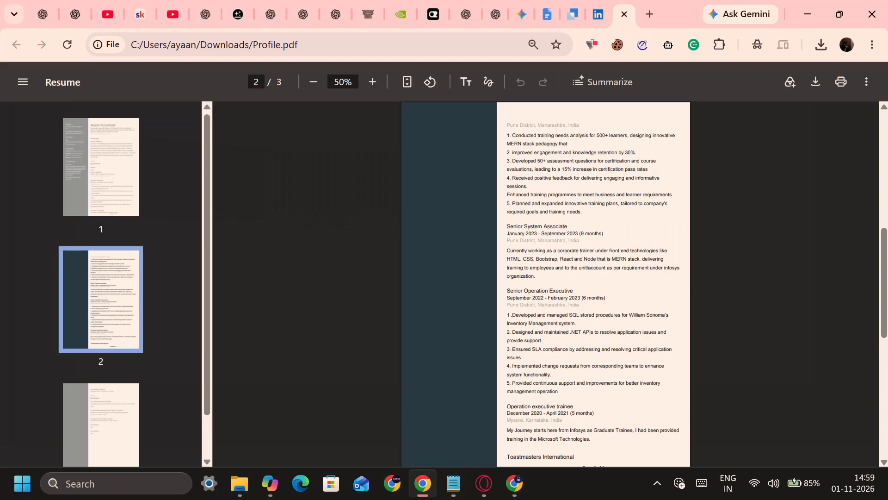
# Check the two Infosys entries in the resume builder's Experience section against the Notepad note.
pyautogui.hotkey('alt', 'Tab')
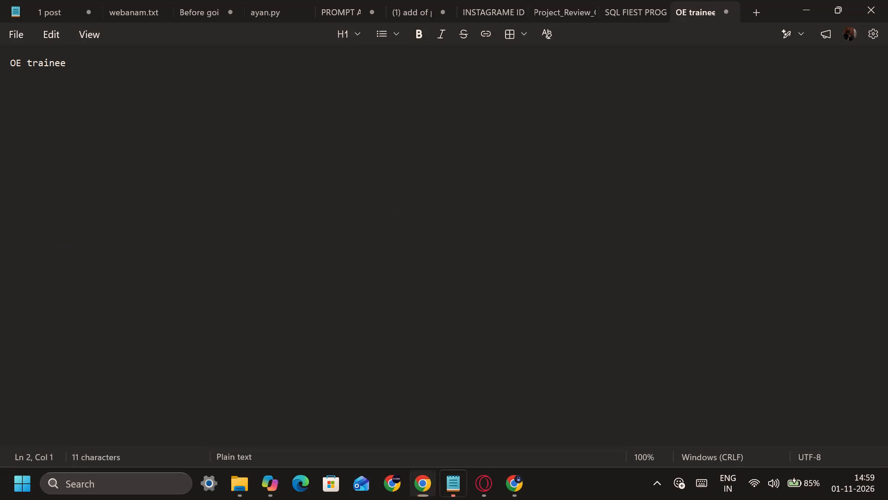
pyautogui.click(508, 481)
pyautogui.scroll(2, 155, 331)
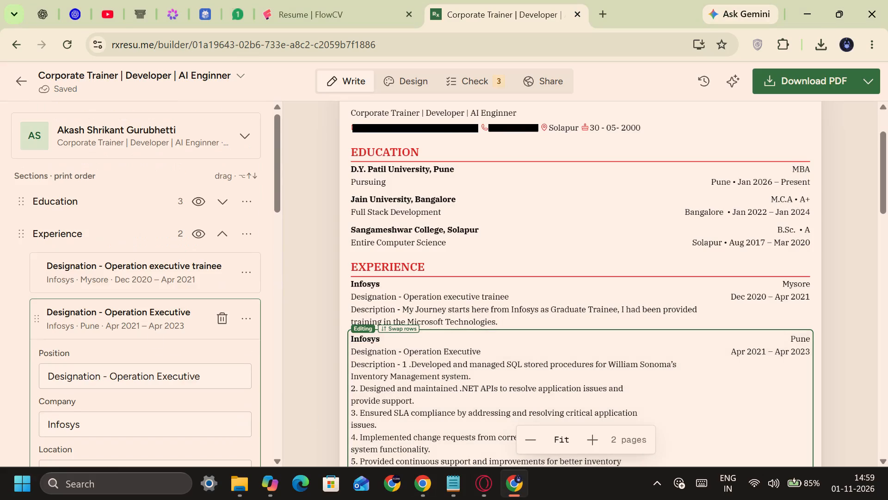
pyautogui.scroll(1, 155, 331)
pyautogui.scroll(-2, 168, 320)
pyautogui.hotkey('alt', 'Tab')
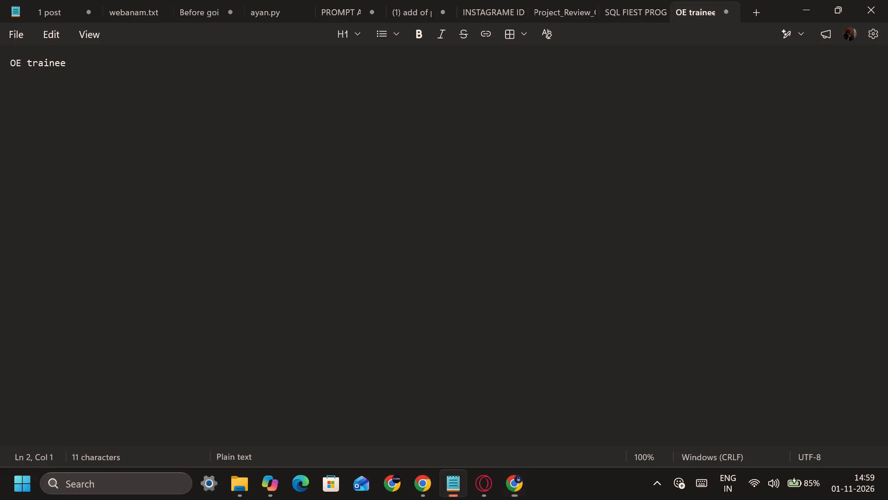
# Examine the Infosys roles and their date ranges in the profile PDF, from Senior Associate down to Senior Operation Executive.
pyautogui.click(425, 475)
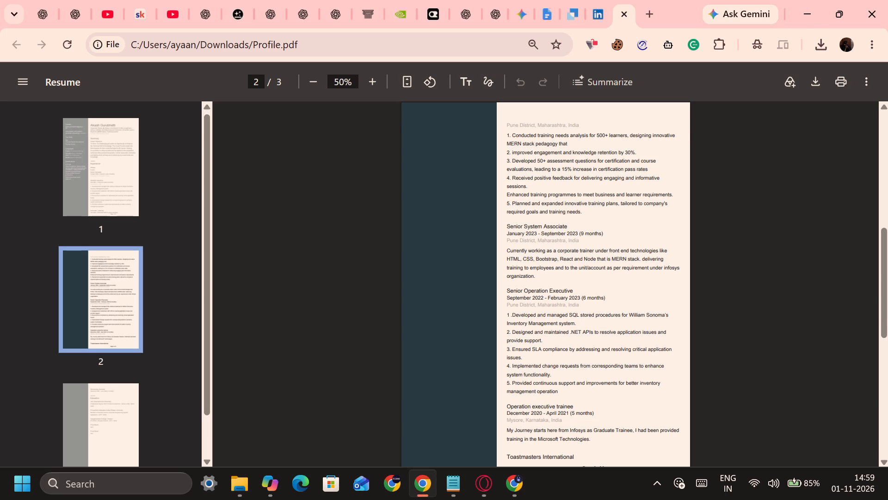
pyautogui.scroll(3, 519, 327)
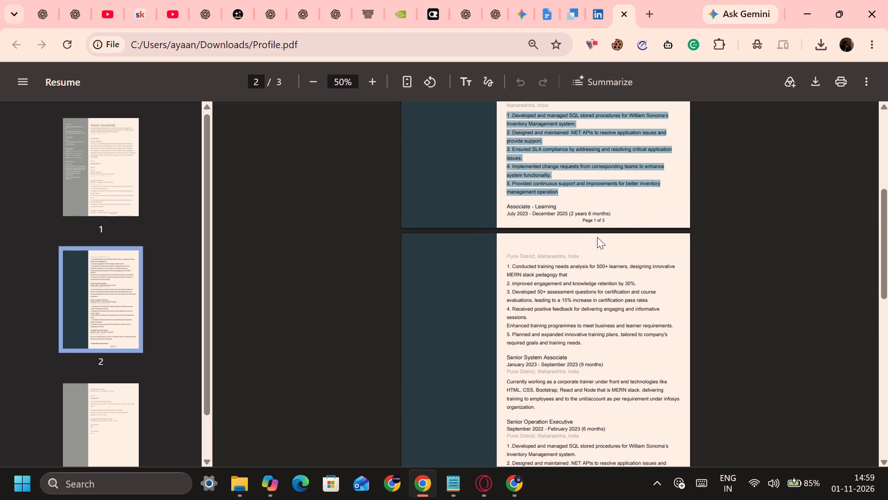
pyautogui.click(626, 196)
pyautogui.scroll(1, 626, 196)
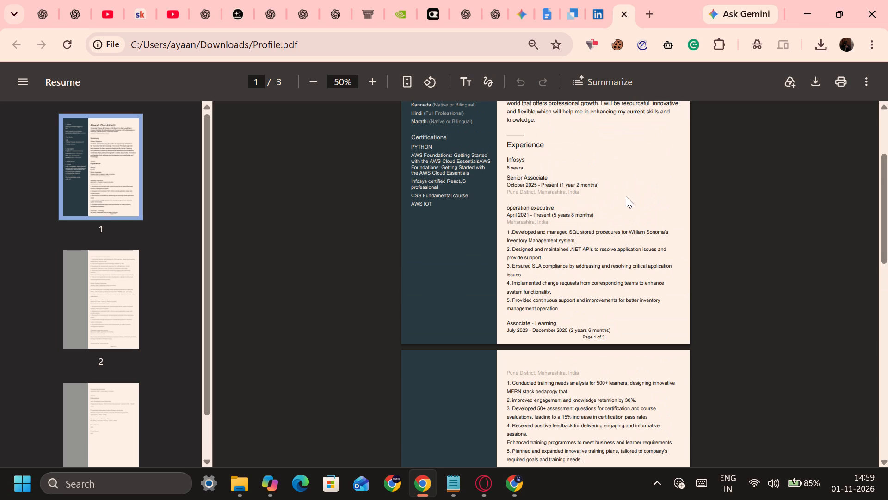
pyautogui.scroll(-1, 615, 149)
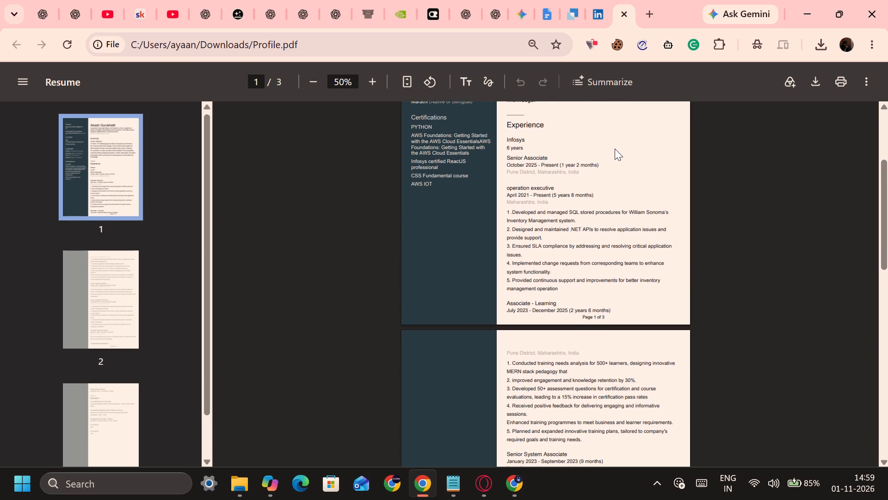
pyautogui.scroll(-1, 615, 149)
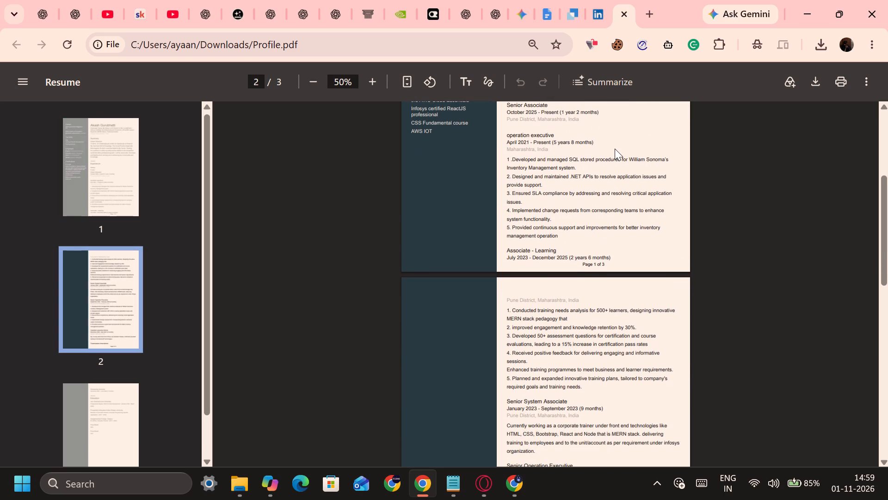
pyautogui.scroll(-3, 615, 149)
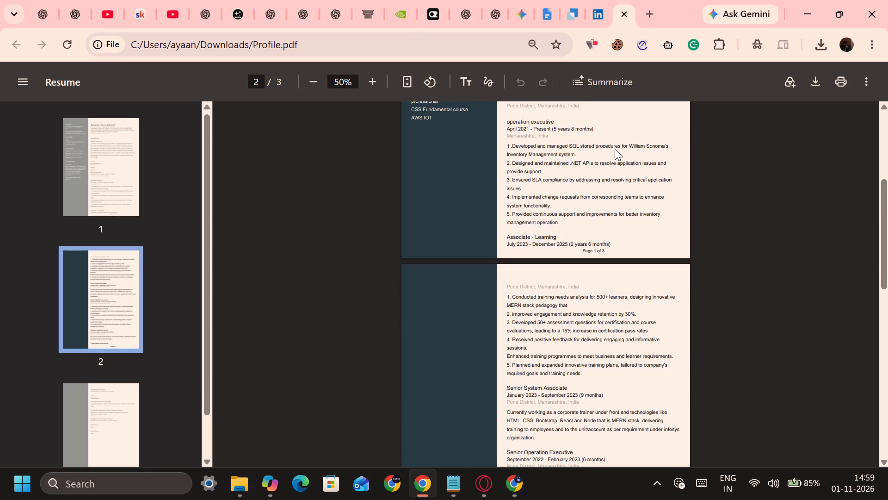
# Examine the Associate - Learning, Senior System Associate and Senior Operation Executive roles in the profile PDF alongside the Notepad note.
pyautogui.hotkey('alt', 'Tab')
pyautogui.hotkey('alt', 'Tab')
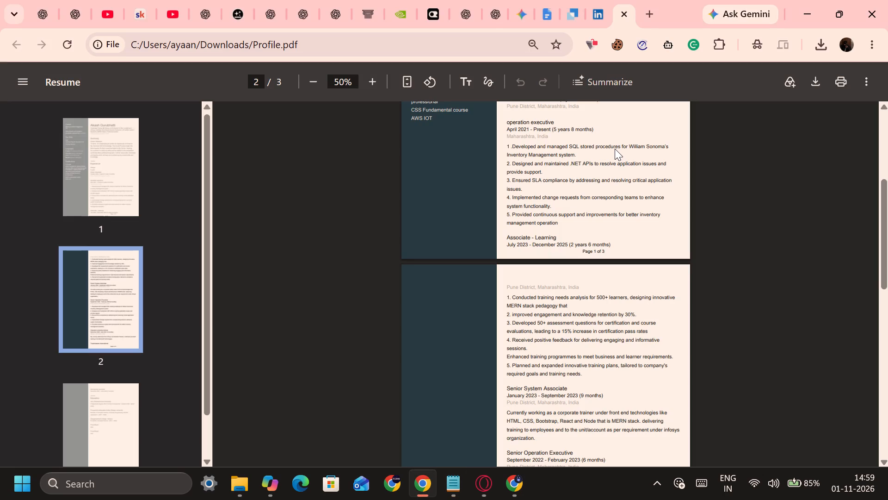
pyautogui.scroll(-1, 615, 149)
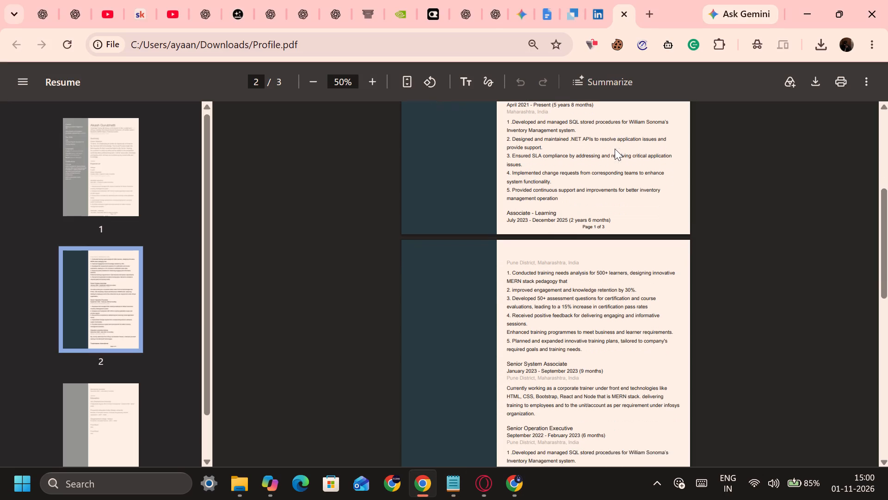
pyautogui.scroll(-2, 615, 149)
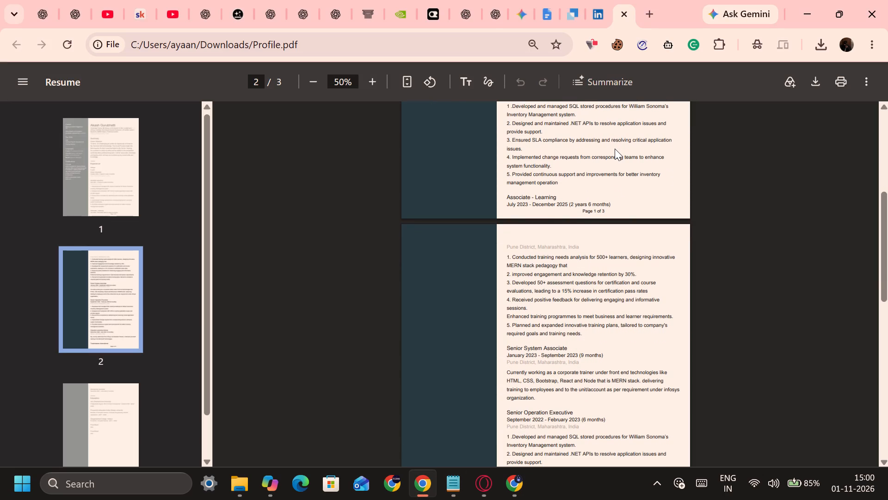
pyautogui.scroll(-2, 615, 149)
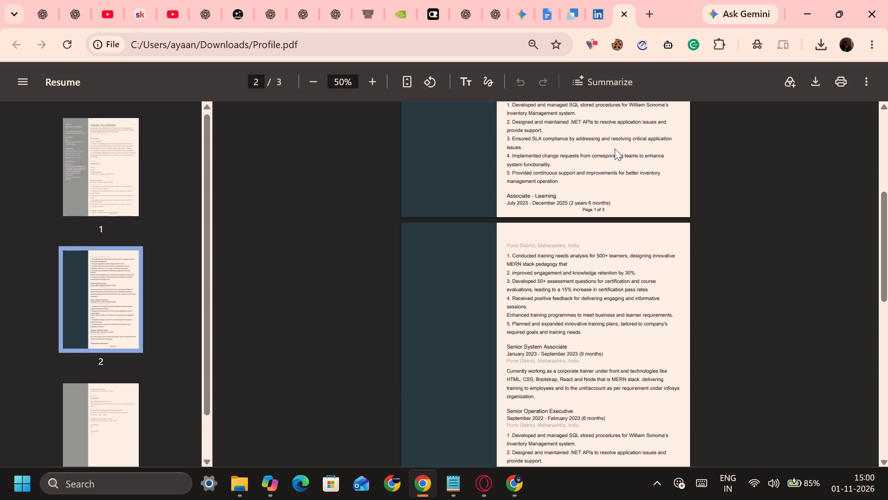
pyautogui.scroll(-1, 615, 149)
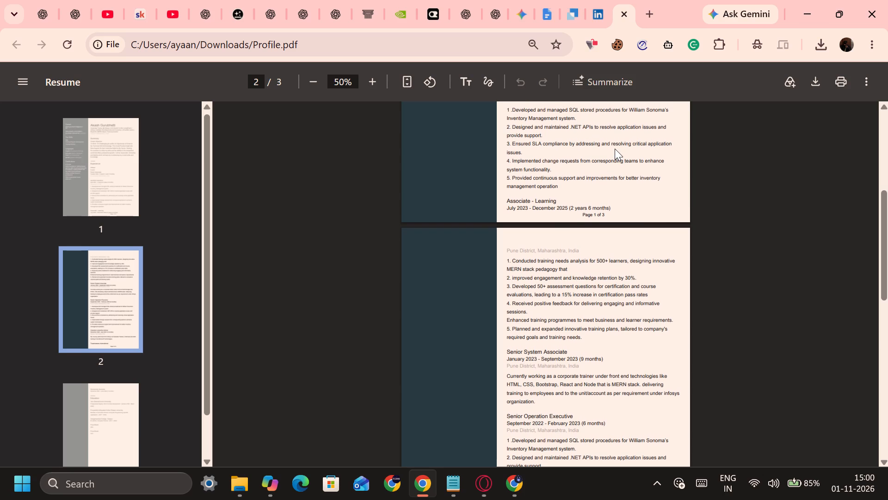
pyautogui.scroll(-1, 615, 149)
pyautogui.hotkey('alt', 'Tab')
pyautogui.hotkey('alt', 'Tab')
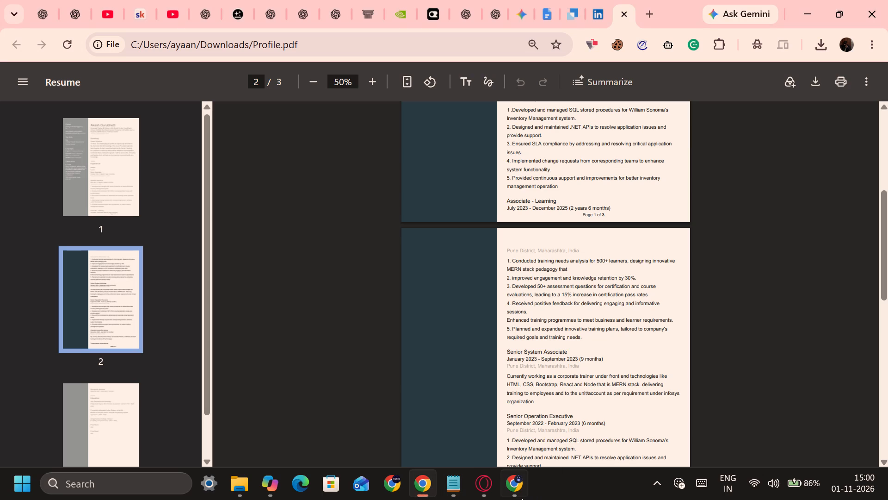
# Compare the Operation Executive entry's dates in the resume builder with the Infosys role dates in the profile PDF.
pyautogui.click(522, 498)
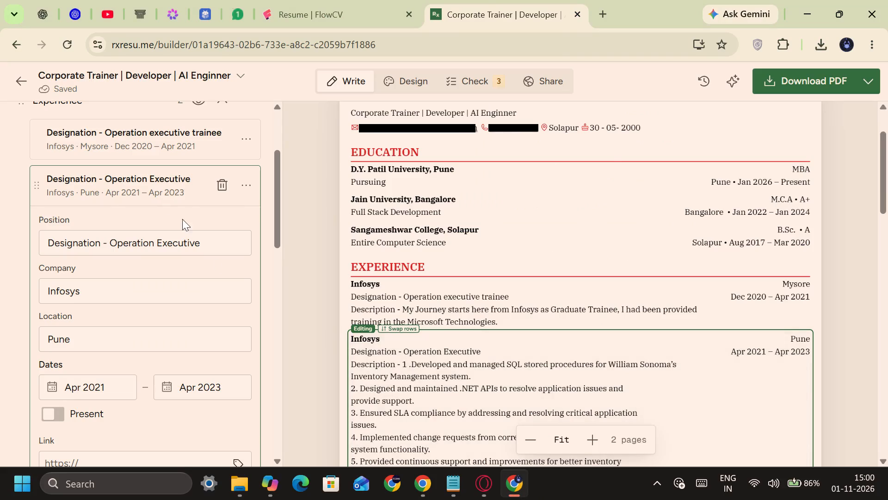
pyautogui.hotkey('alt', 'Tab')
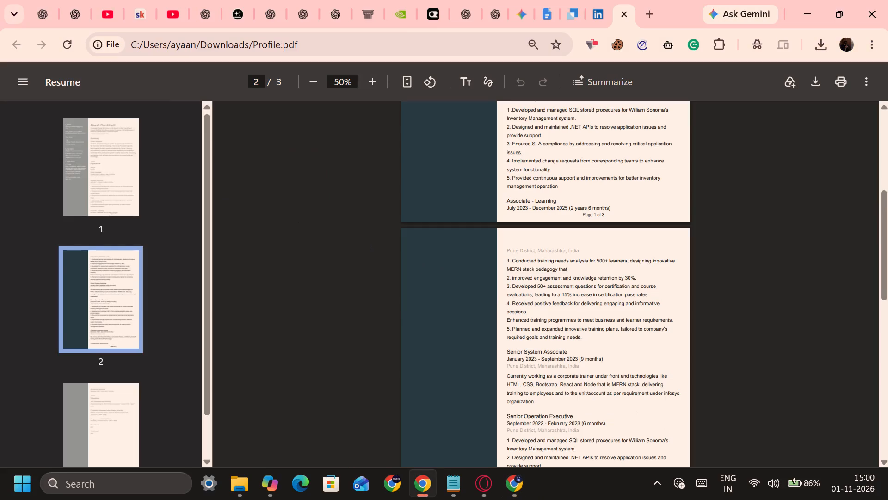
pyautogui.scroll(-1, 529, 309)
pyautogui.hotkey('alt', 'Tab')
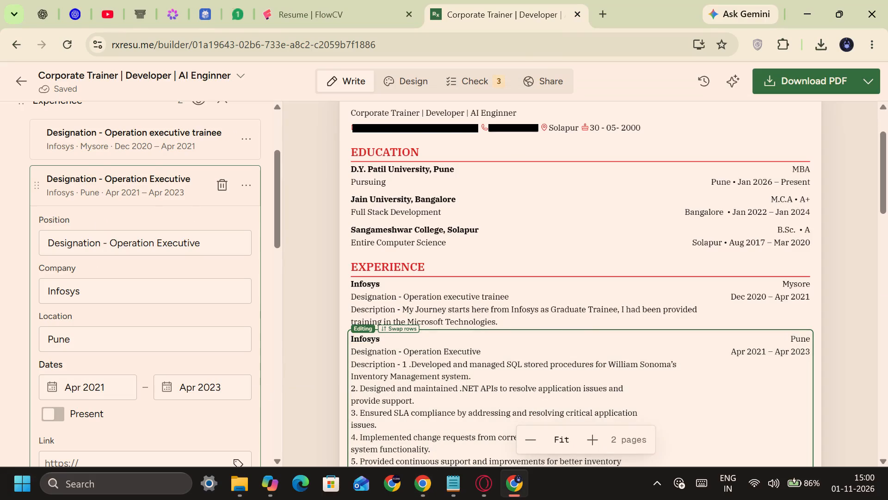
pyautogui.hotkey('alt', 'Tab')
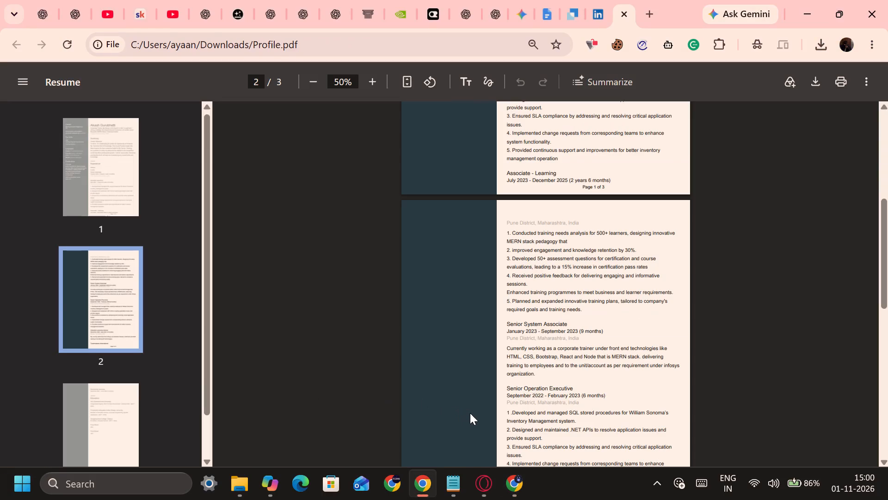
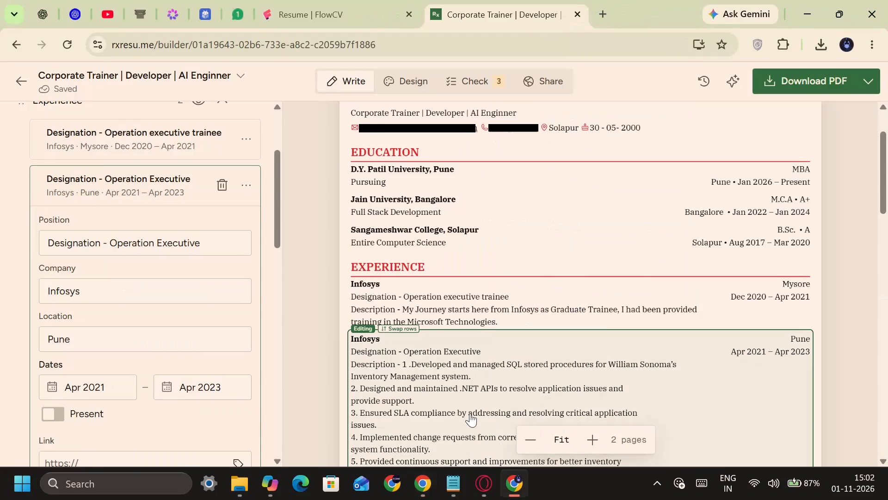
# Compare the Operation Executive entry in the resume builder with the Infosys roles in the profile PDF, down to Operation executive trainee.
pyautogui.hotkey('alt', 'Tab')
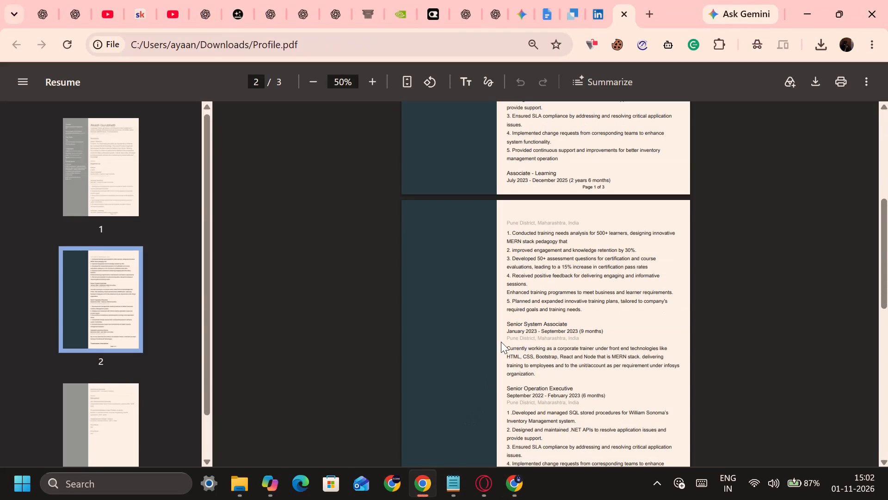
pyautogui.scroll(2, 501, 342)
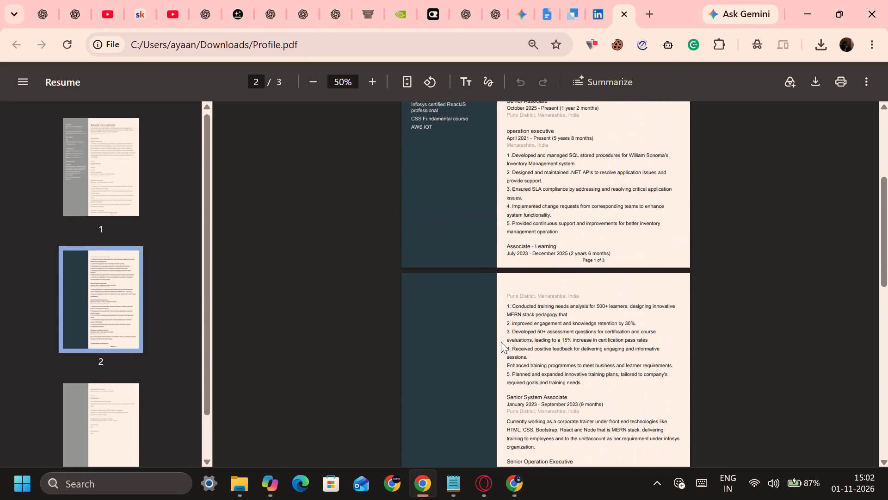
pyautogui.hotkey('alt', 'Tab')
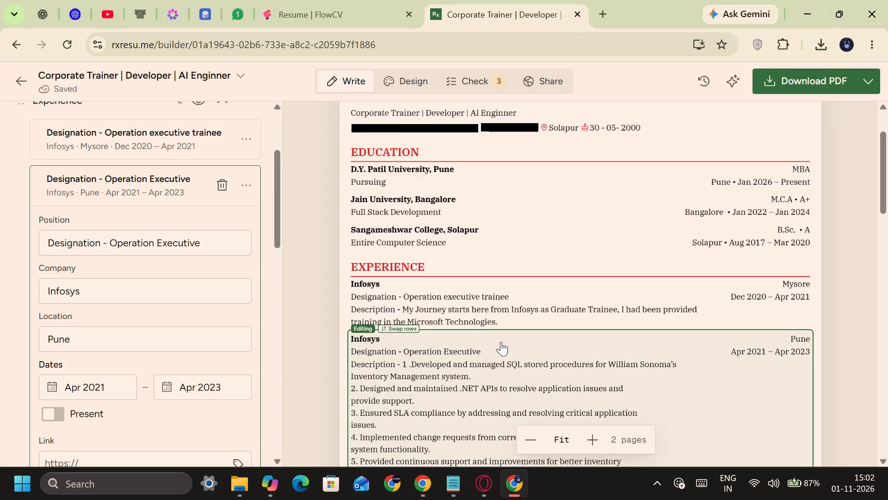
pyautogui.scroll(-2, 501, 342)
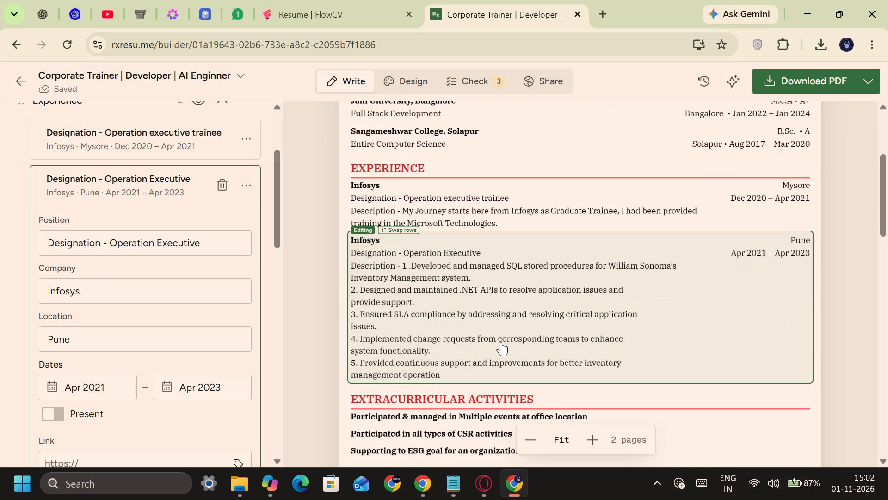
pyautogui.hotkey('alt', 'Tab')
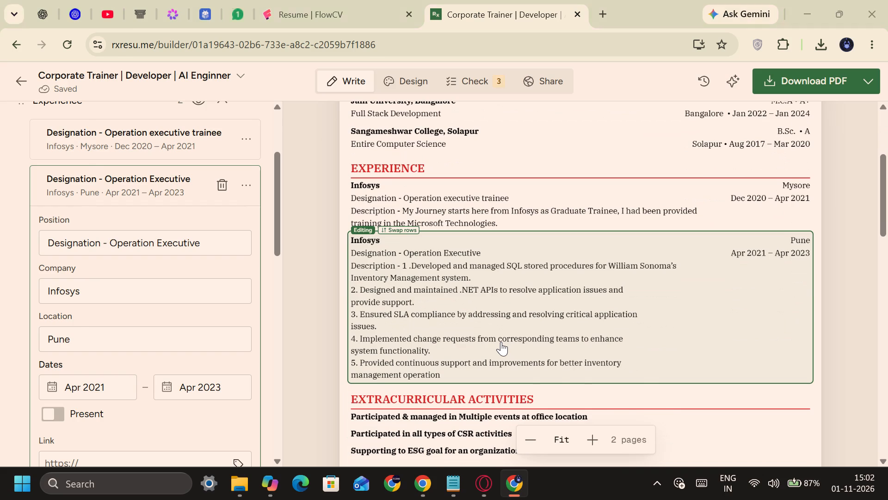
pyautogui.hotkey('alt', 'Tab')
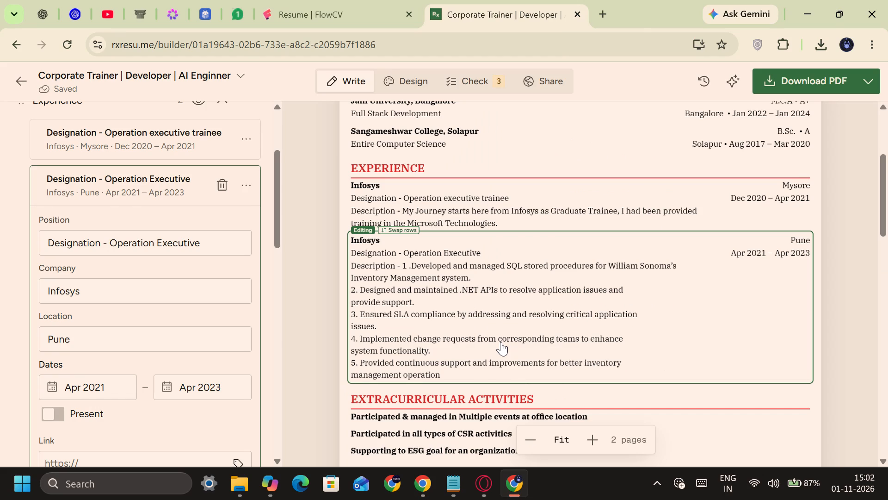
pyautogui.hotkey('alt', 'Tab')
pyautogui.hotkey('alt', 'Tab')
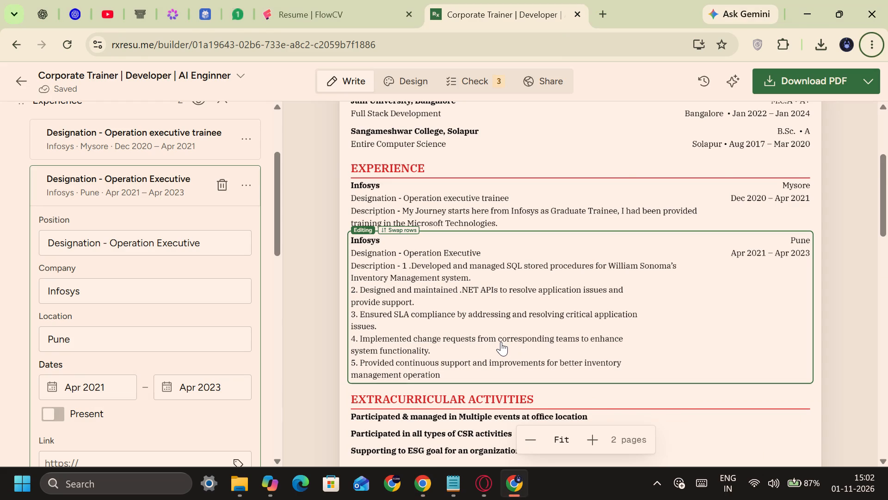
pyautogui.hotkey('alt', 'Tab')
pyautogui.hotkey('alt', 'Tab')
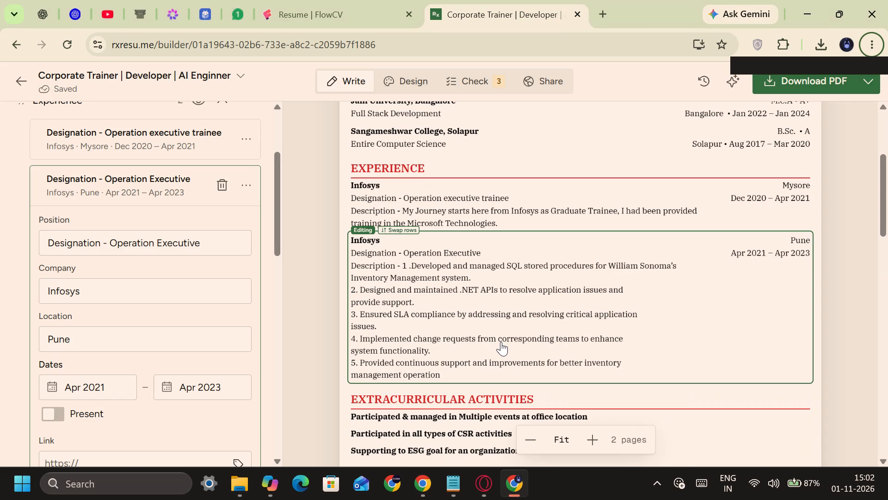
pyautogui.hotkey('alt', 'Tab')
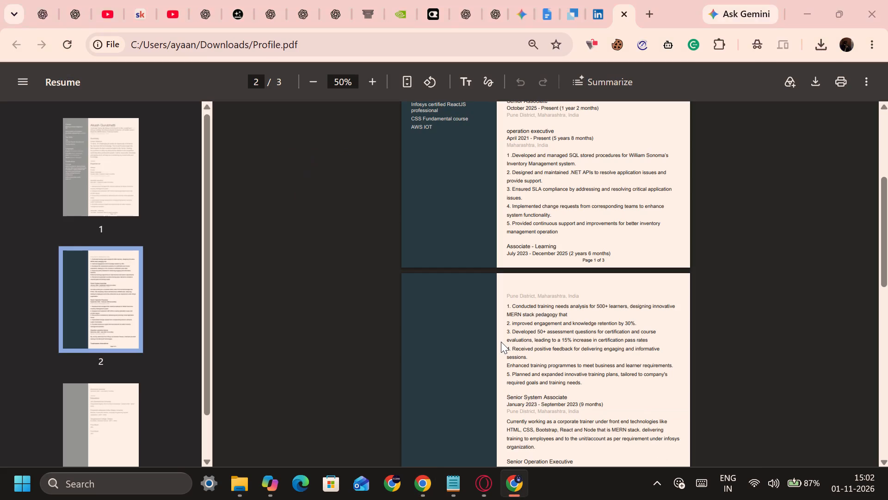
pyautogui.hotkey('alt', 'Tab')
pyautogui.hotkey('alt', 'Tab')
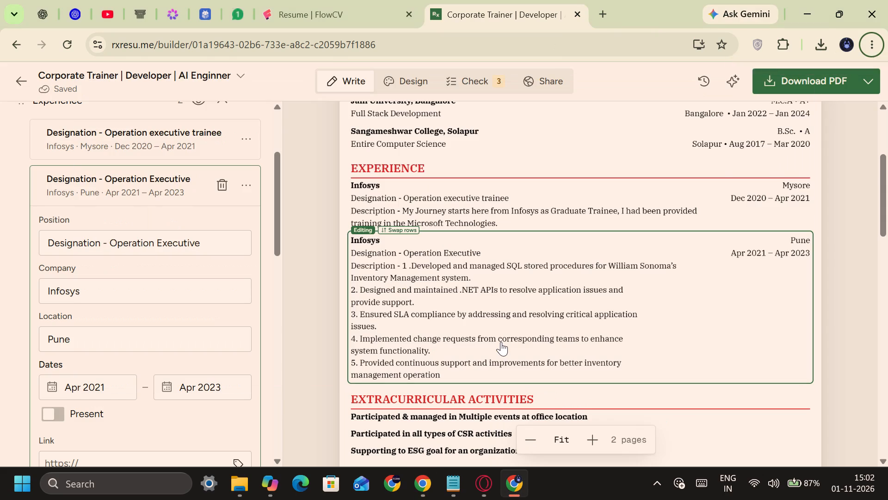
pyautogui.scroll(-1, 522, 366)
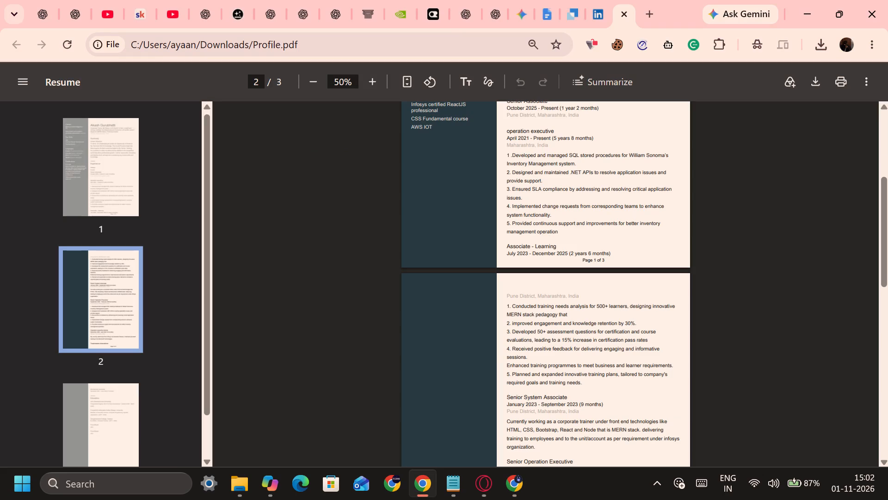
pyautogui.scroll(-1, 522, 366)
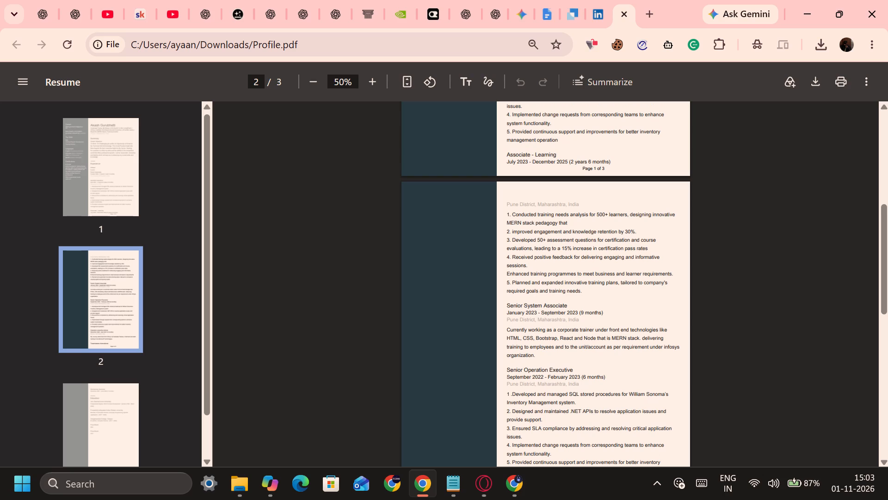
pyautogui.hotkey('alt', 'Tab')
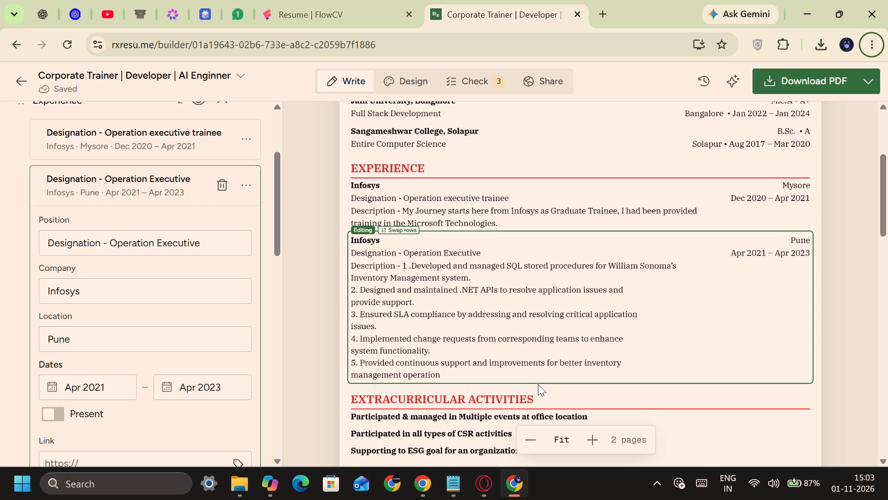
pyautogui.hotkey('alt', 'Tab')
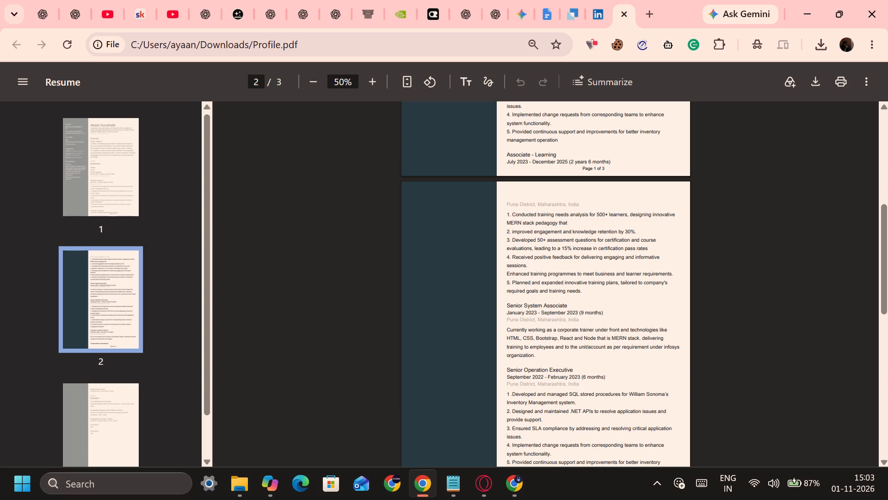
pyautogui.scroll(-1, 538, 384)
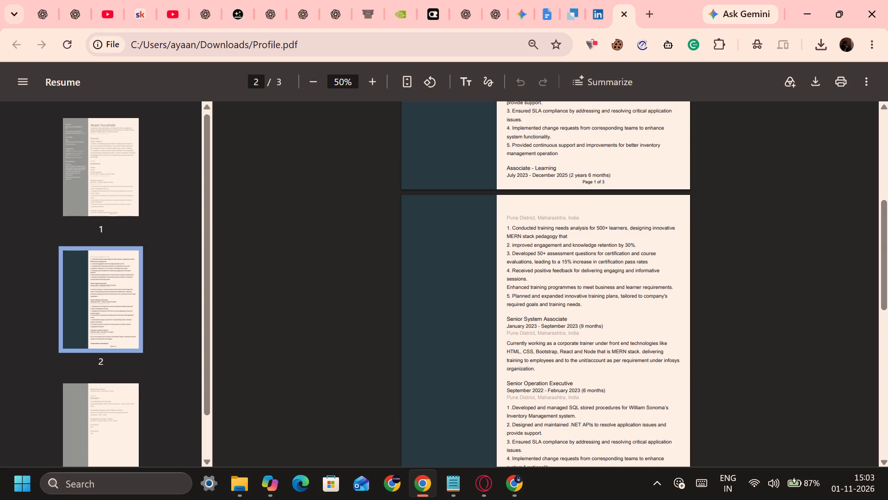
pyautogui.scroll(-1, 538, 384)
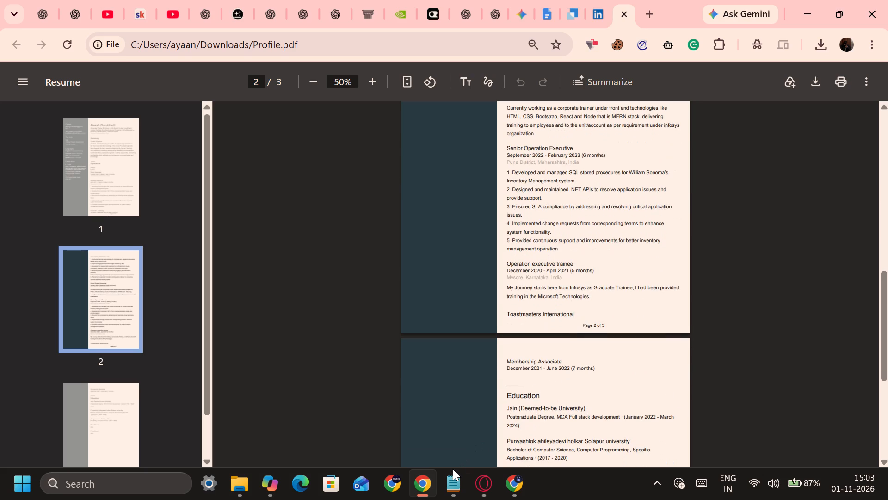
# Add OE as a new line below OE trainee in the Notepad note, checking the role order in the profile PDF.
pyautogui.click(451, 471)
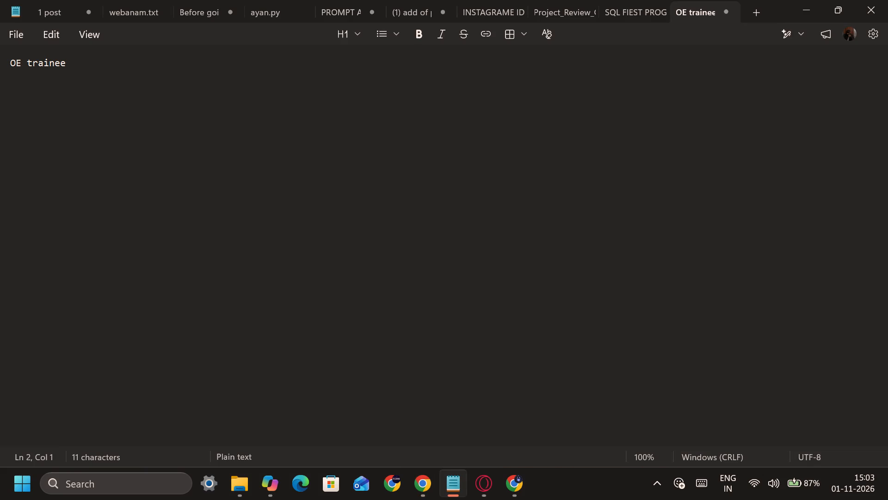
pyautogui.click(218, 160)
pyautogui.moveTo(276, 100); pyautogui.dragTo(215, 183)
pyautogui.scroll(4, 313, 203)
pyautogui.keyDown('ctrl'); pyautogui.scroll(16, 291, 259); pyautogui.keyUp('ctrl')
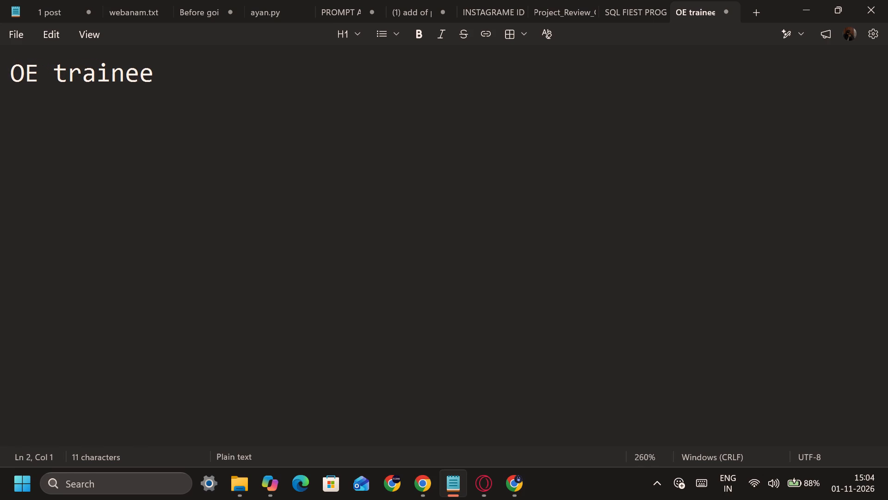
pyautogui.hotkey('alt', 'Tab')
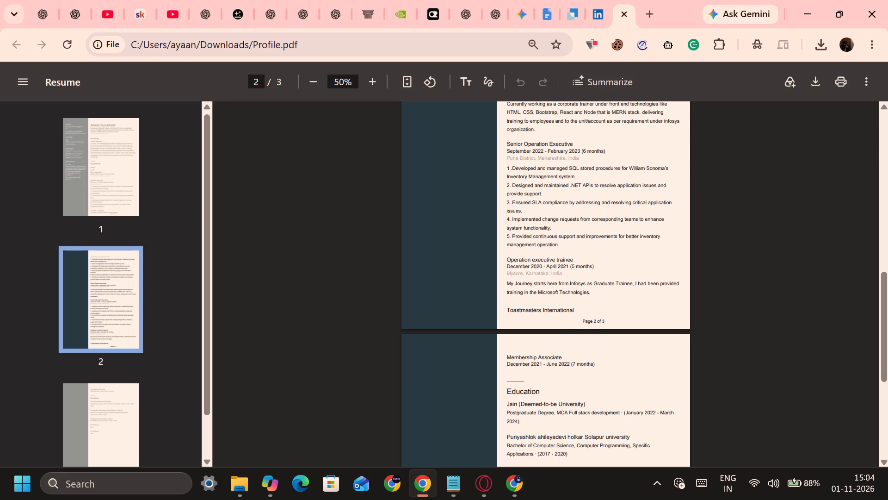
pyautogui.scroll(2, 542, 314)
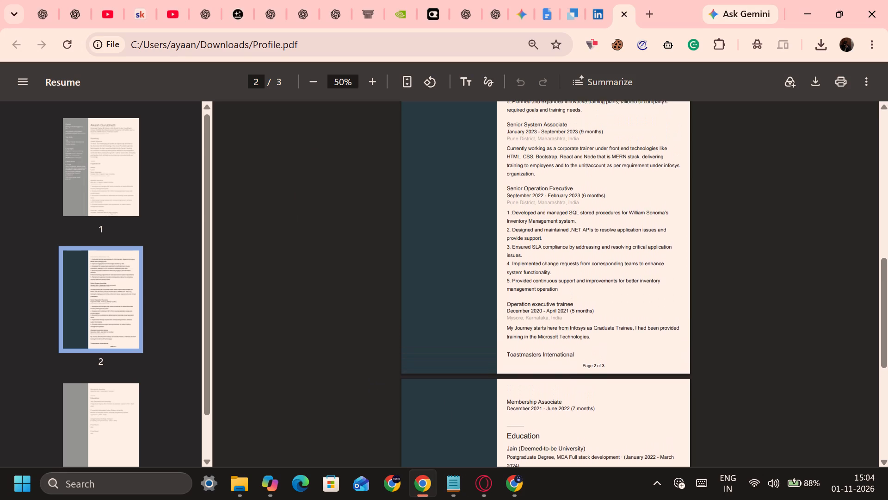
pyautogui.scroll(2, 542, 314)
pyautogui.hotkey('alt', 'Tab')
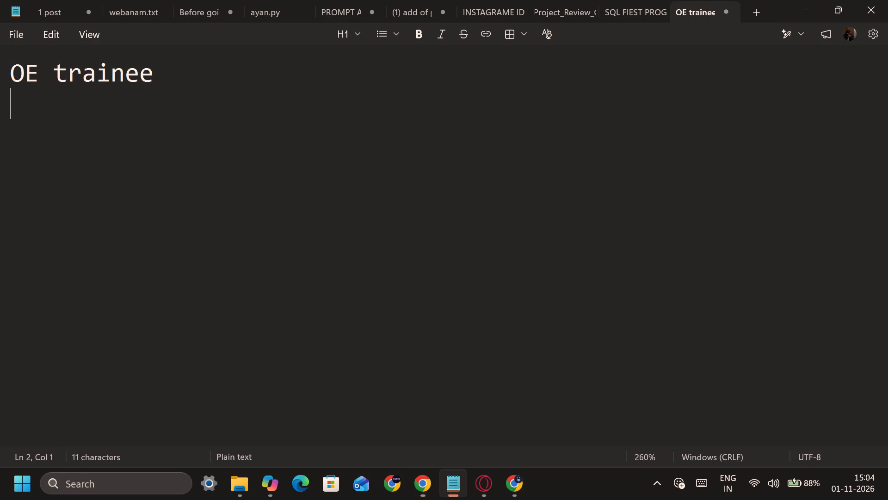
pyautogui.write('OE')
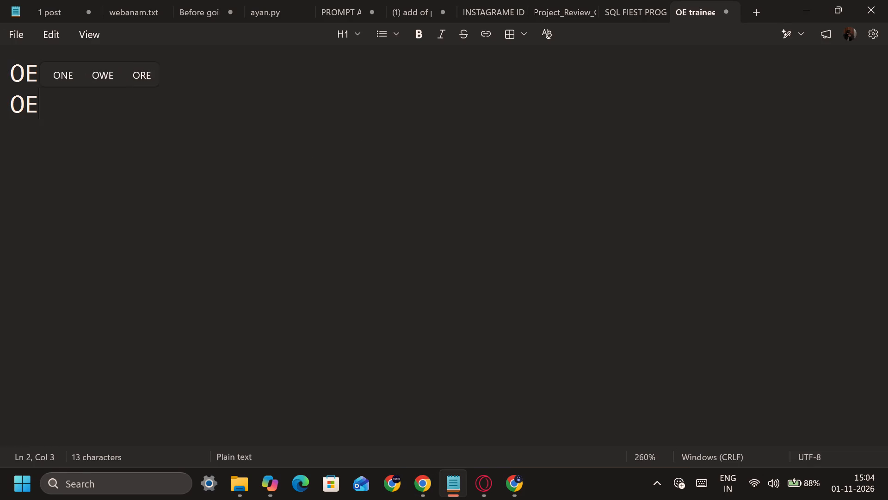
pyautogui.press('Return')
# Add Senior OE and Senior SA on separate lines to the Notepad role list, based on the Infosys roles in the profile PDF.
pyautogui.hotkey('alt', 'Tab')
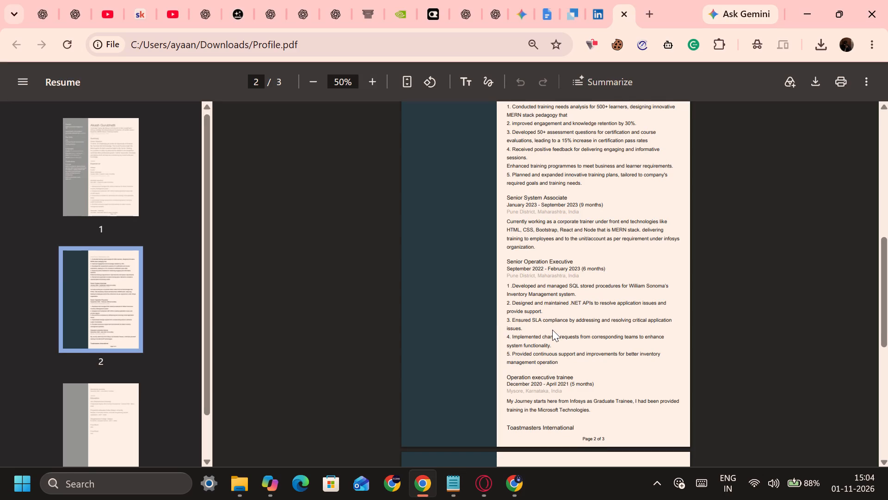
pyautogui.scroll(2, 552, 330)
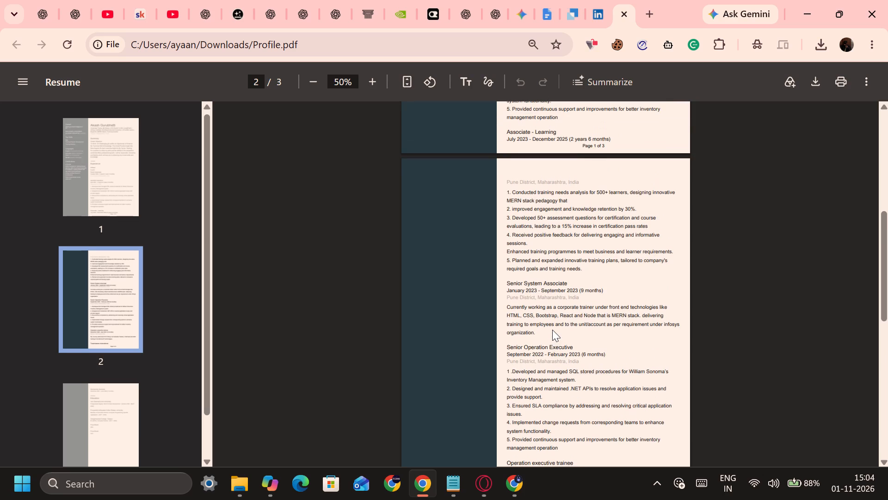
pyautogui.scroll(1, 552, 330)
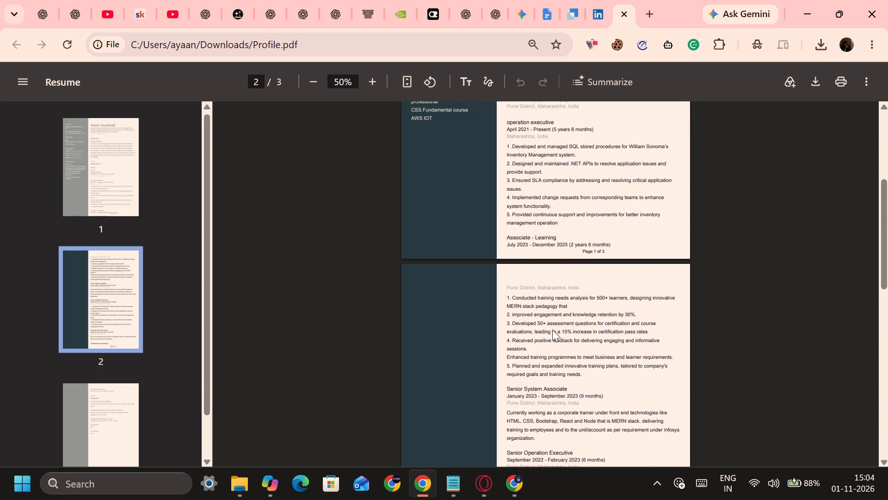
pyautogui.scroll(4, 552, 330)
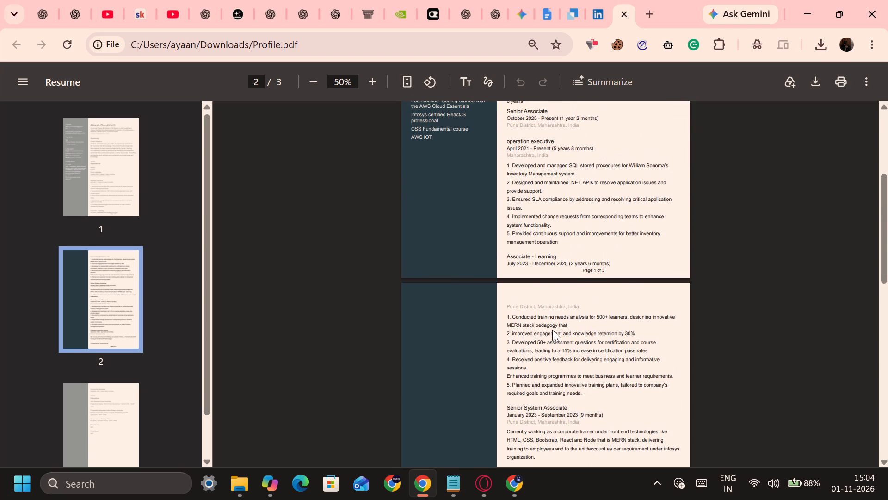
pyautogui.scroll(-2, 552, 330)
pyautogui.hotkey('alt', 'Tab')
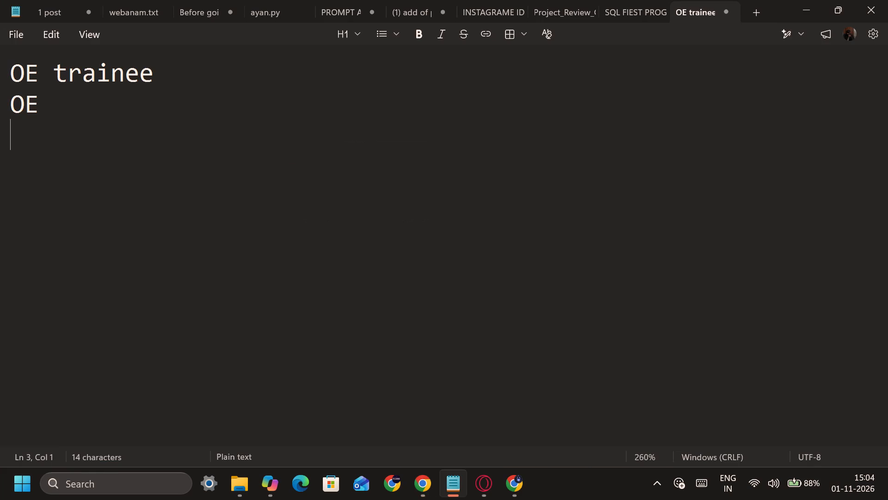
pyautogui.write('Senior OE')
pyautogui.press('Return')
pyautogui.write('Senir')
pyautogui.press('BackSpace')
pyautogui.write('or SA')
pyautogui.press('Return')
# Add Associate - Learning as a new line below Senior SA in the Notepad role list, checking the role order in the profile PDF.
pyautogui.hotkey('alt', 'Tab')
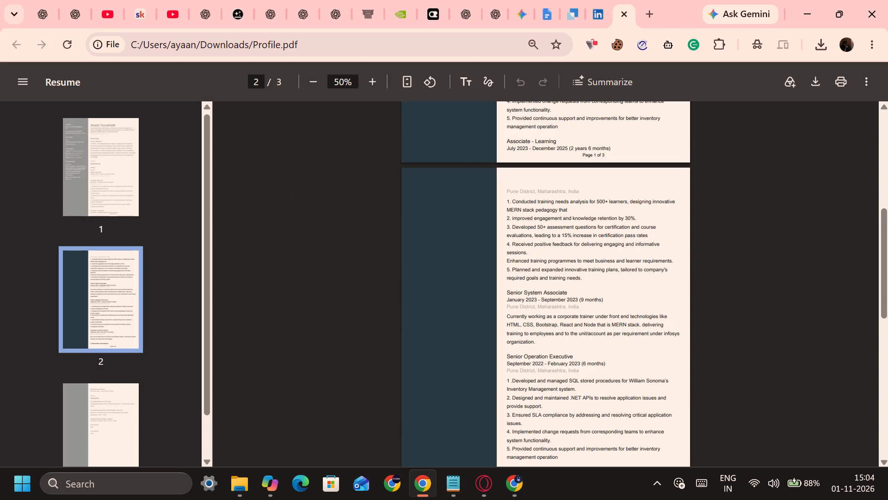
pyautogui.scroll(-1, 583, 363)
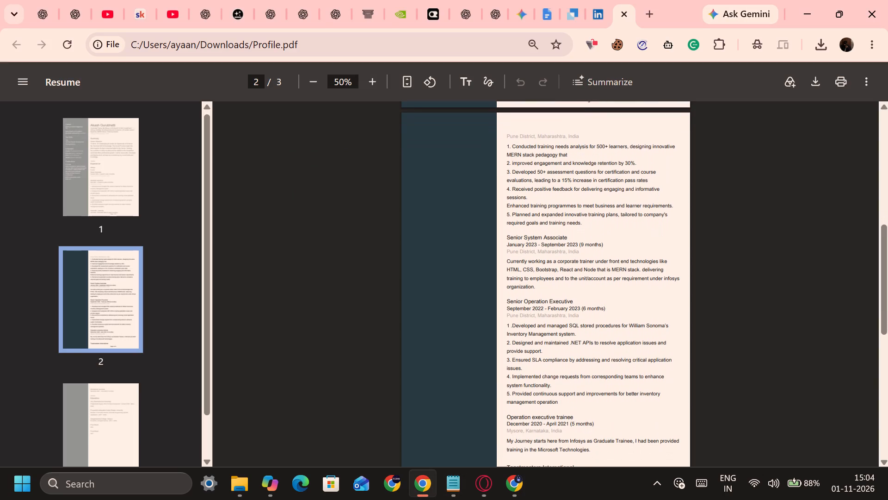
pyautogui.hotkey('alt', 'Tab')
pyautogui.hotkey('alt', 'Tab')
pyautogui.scroll(2, 583, 363)
pyautogui.hotkey('alt', 'Tab')
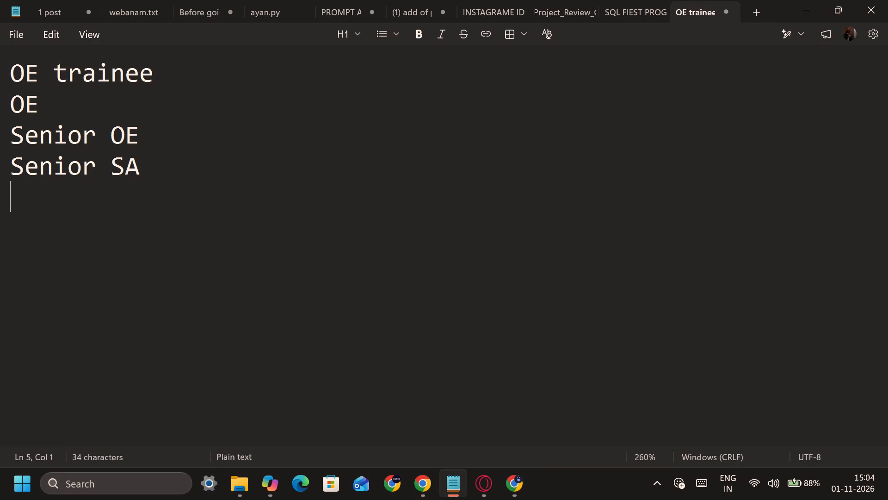
pyautogui.write('Associate - Learning')
pyautogui.press('Return')
# Add Senior Associate - Learning as the last line of the Notepad role list, checking the most recent Infosys roles in the profile PDF.
pyautogui.hotkey('alt', 'Tab')
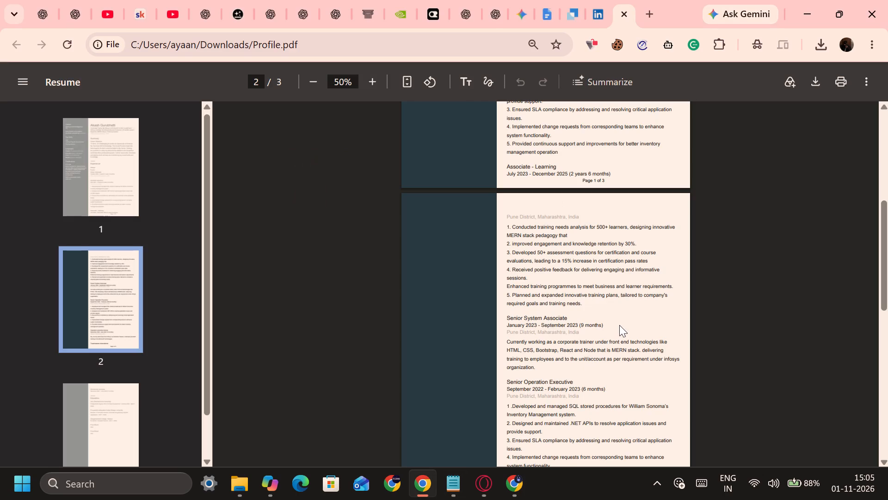
pyautogui.scroll(1, 619, 325)
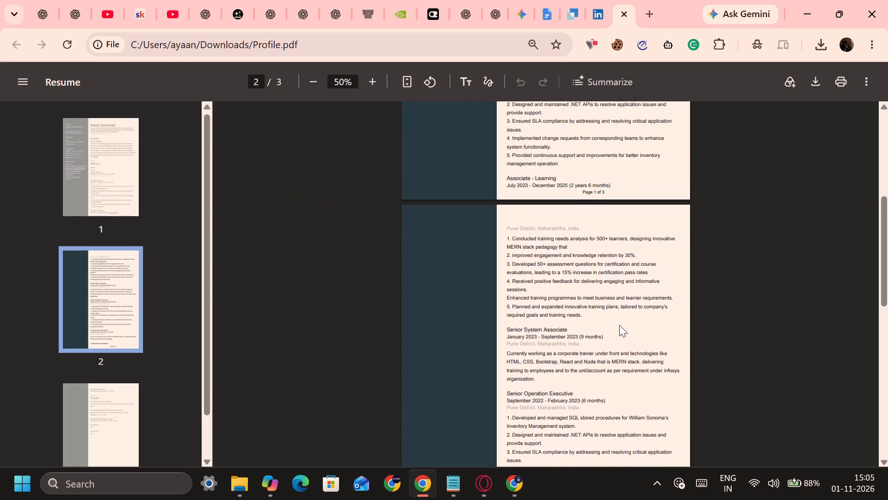
pyautogui.scroll(1, 619, 325)
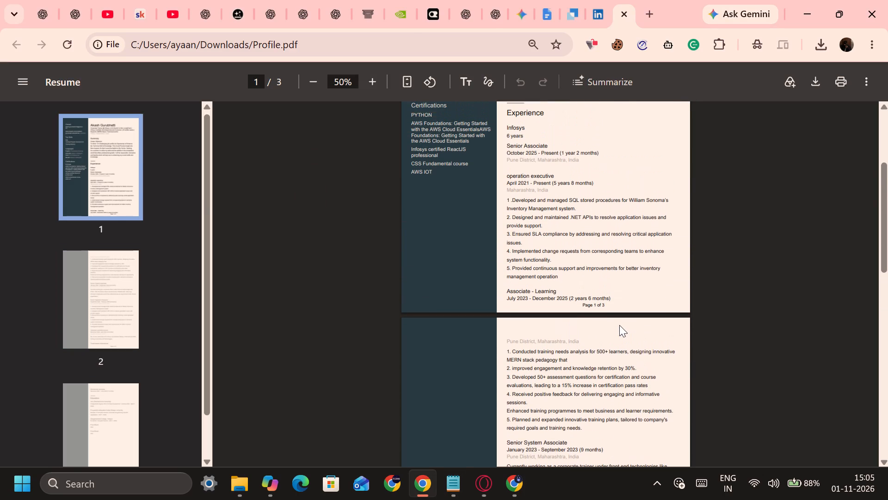
pyautogui.scroll(1, 619, 325)
pyautogui.hotkey('alt', 'Tab')
pyautogui.write('Senir')
pyautogui.press('BackSpace')
pyautogui.write('or')
pyautogui.press('space')
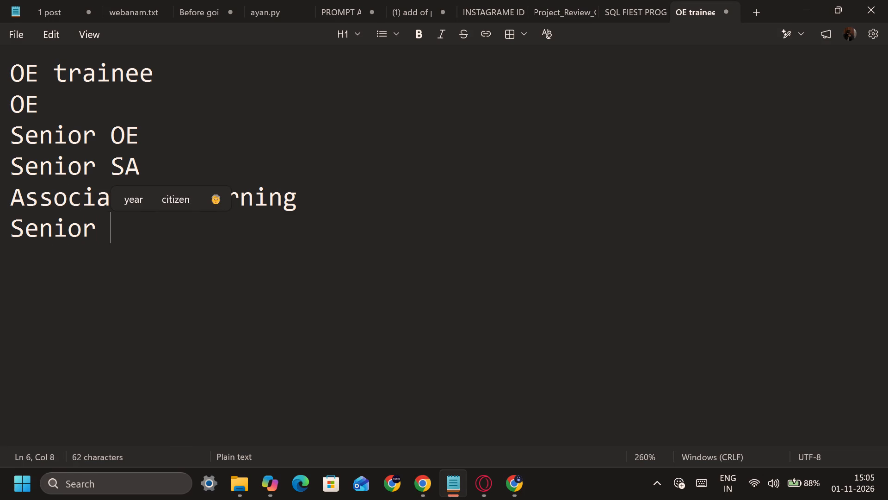
pyautogui.write('Associate - kea')
pyautogui.press('BackSpace')
pyautogui.press('BackSpace')
pyautogui.press('BackSpace')
pyautogui.write('Learning')
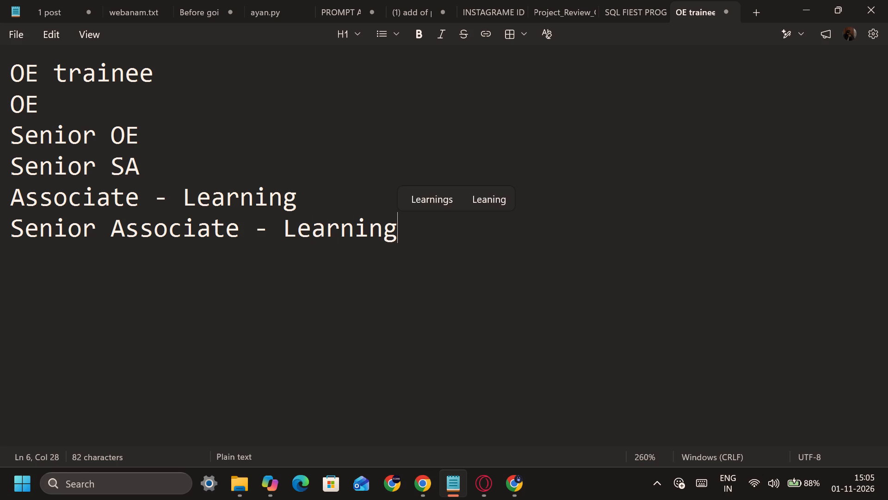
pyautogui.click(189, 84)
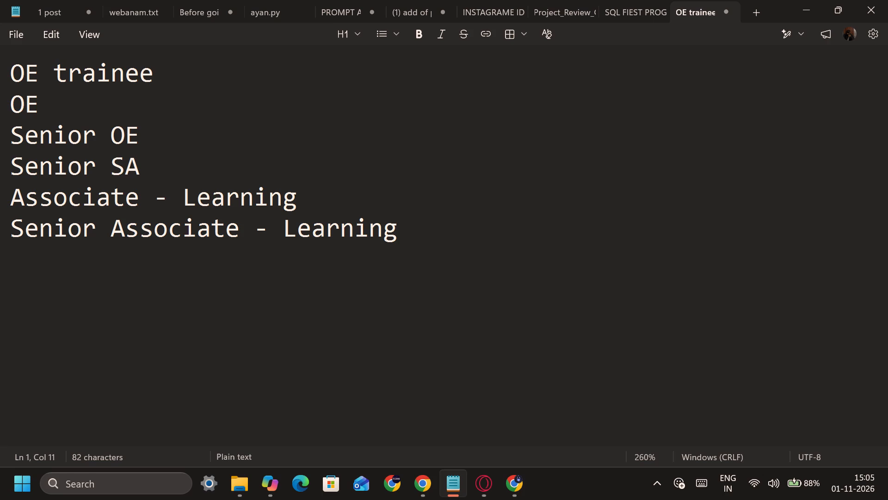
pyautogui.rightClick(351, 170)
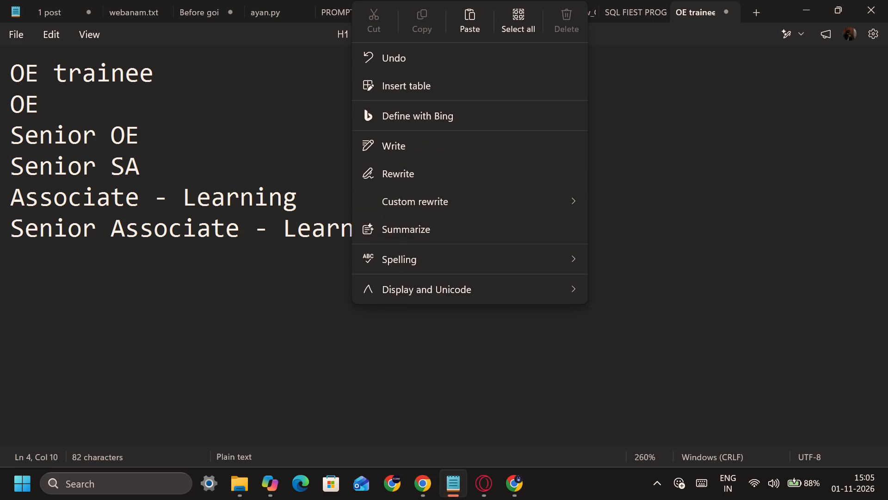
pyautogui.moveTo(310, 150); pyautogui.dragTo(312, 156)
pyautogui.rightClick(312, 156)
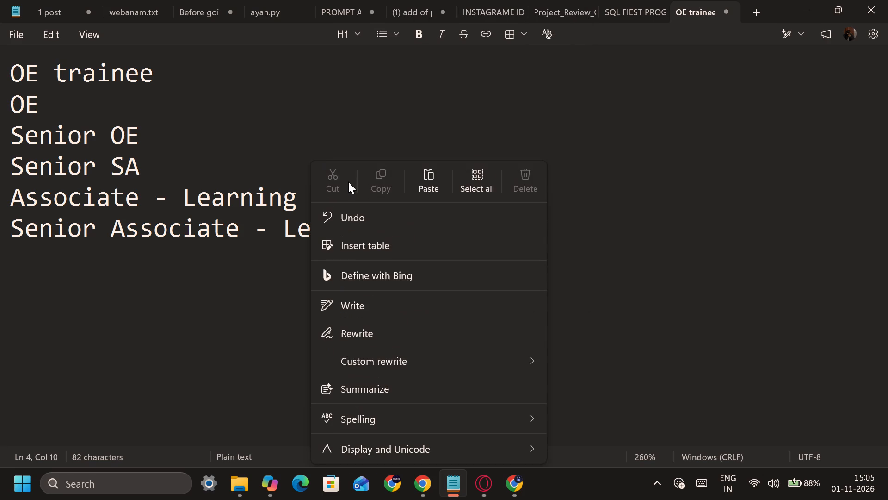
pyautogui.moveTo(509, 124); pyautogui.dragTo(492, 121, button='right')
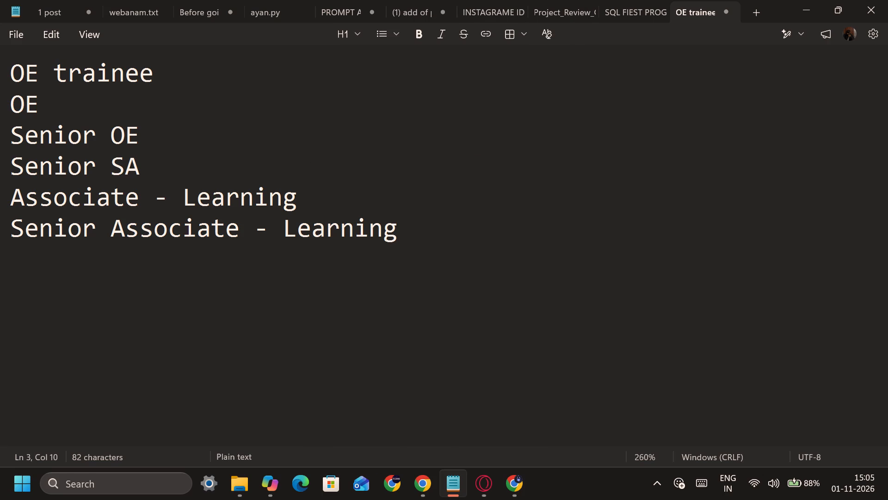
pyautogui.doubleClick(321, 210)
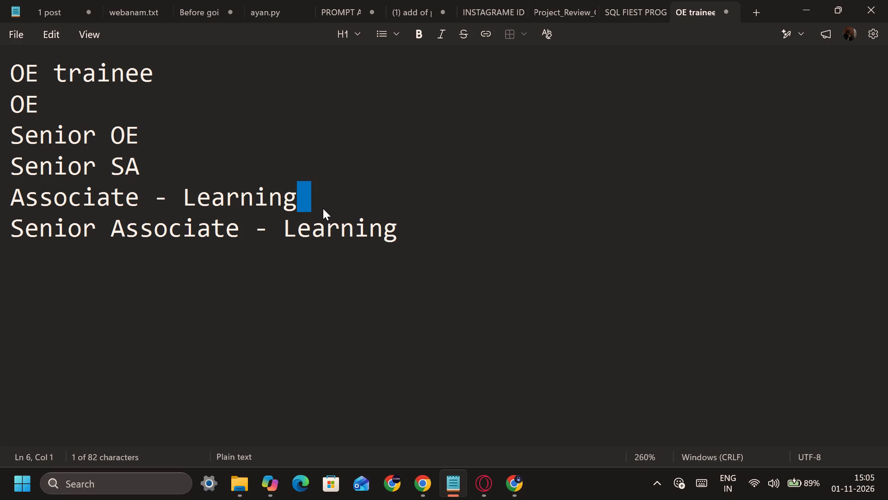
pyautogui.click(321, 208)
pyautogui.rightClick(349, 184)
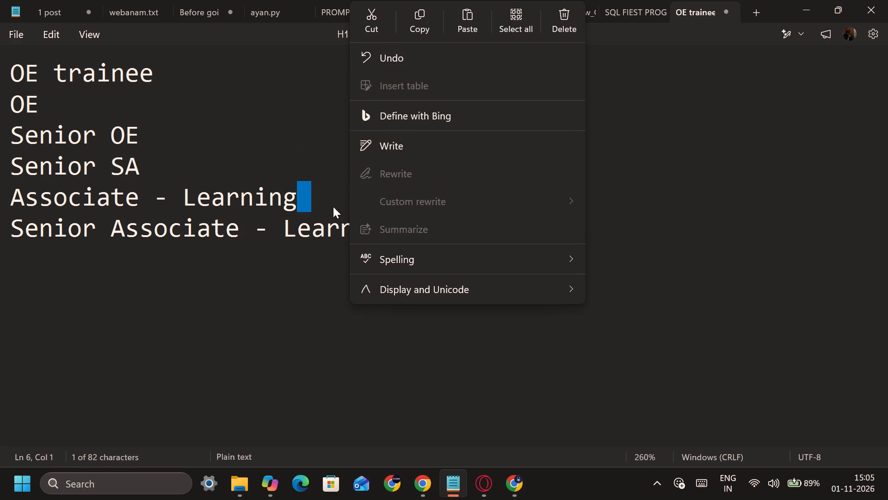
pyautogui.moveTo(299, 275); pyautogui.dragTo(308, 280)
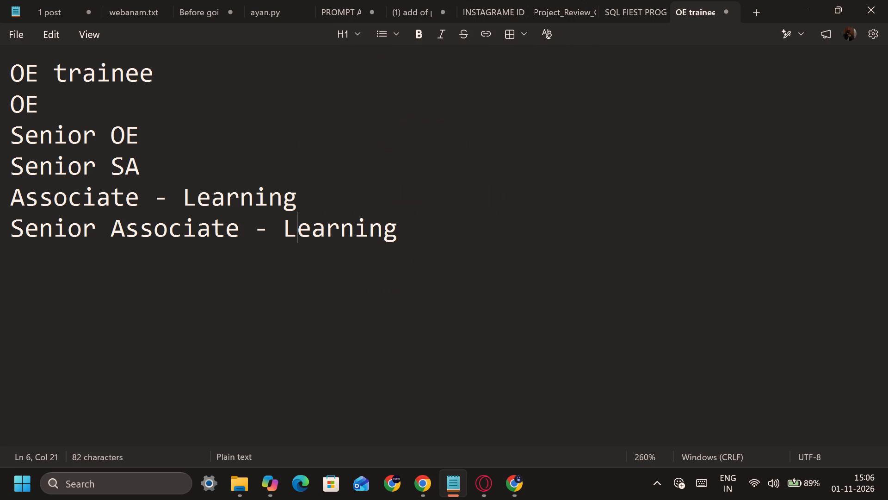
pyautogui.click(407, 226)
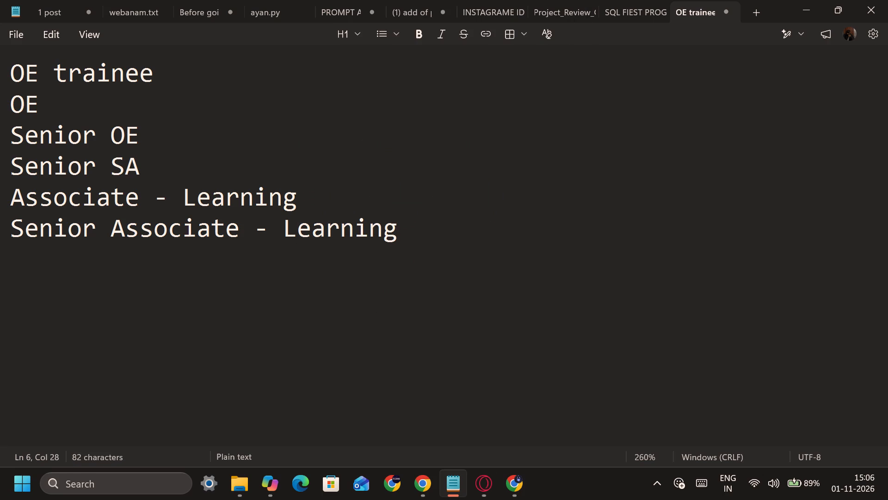
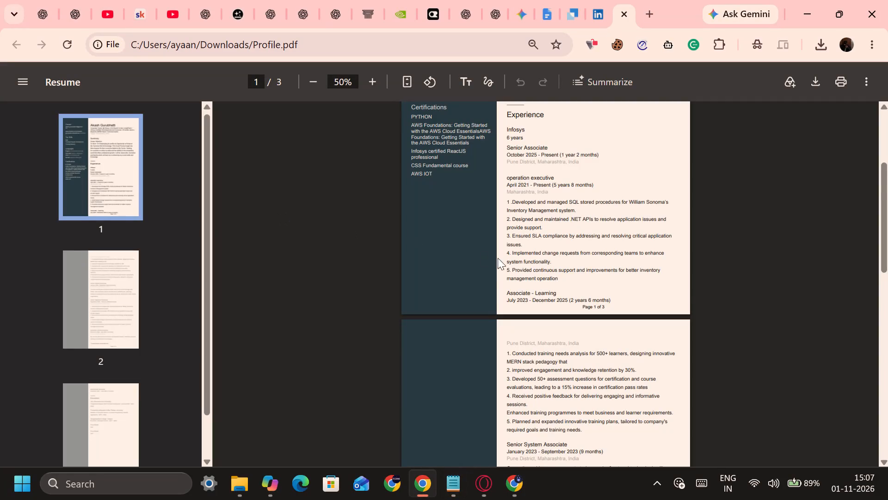
# Append the trainee role's dates, December 2020 - April 2021, from the profile PDF to the OE trainee line in Notepad.
pyautogui.scroll(-4, 503, 260)
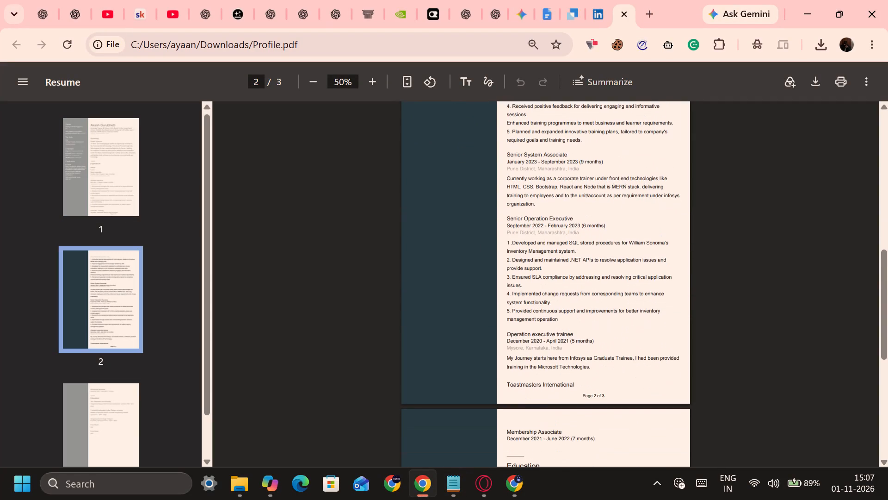
pyautogui.scroll(-2, 503, 260)
pyautogui.hotkey('alt', 'Tab')
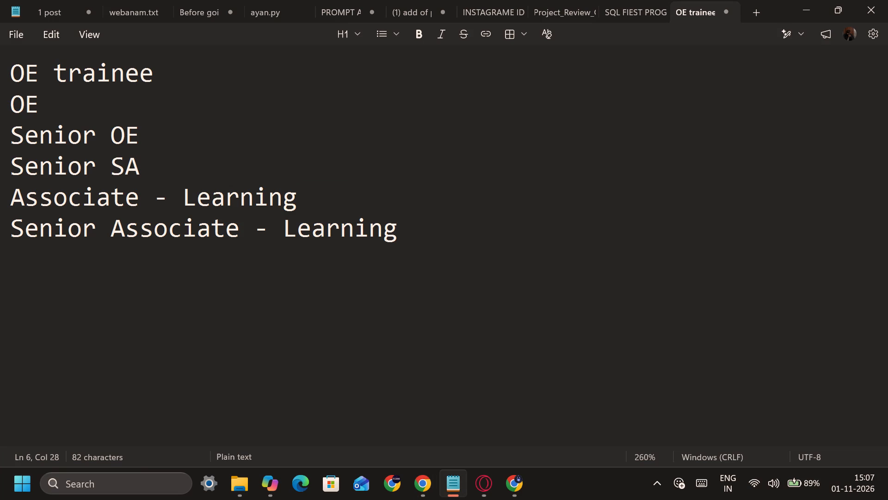
pyautogui.hotkey('alt', 'Tab')
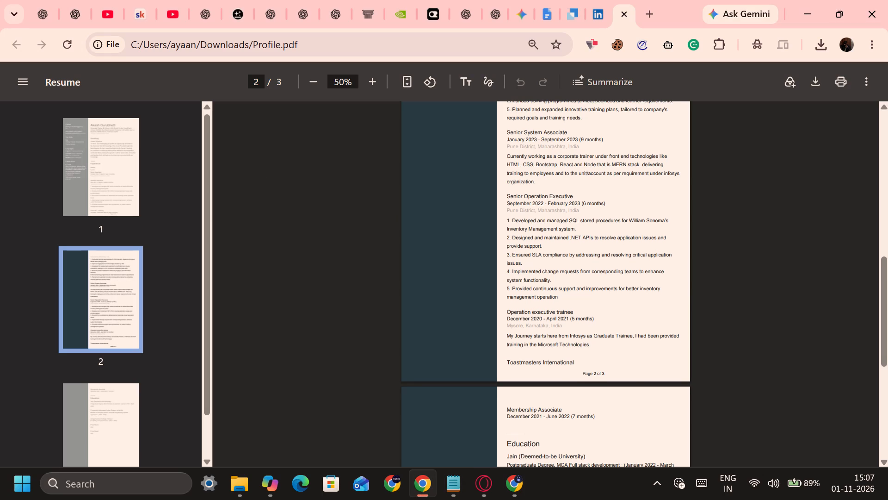
pyautogui.moveTo(568, 317); pyautogui.dragTo(504, 318)
pyautogui.hotkey('ctrl', 'c')
pyautogui.hotkey('alt', 'Tab')
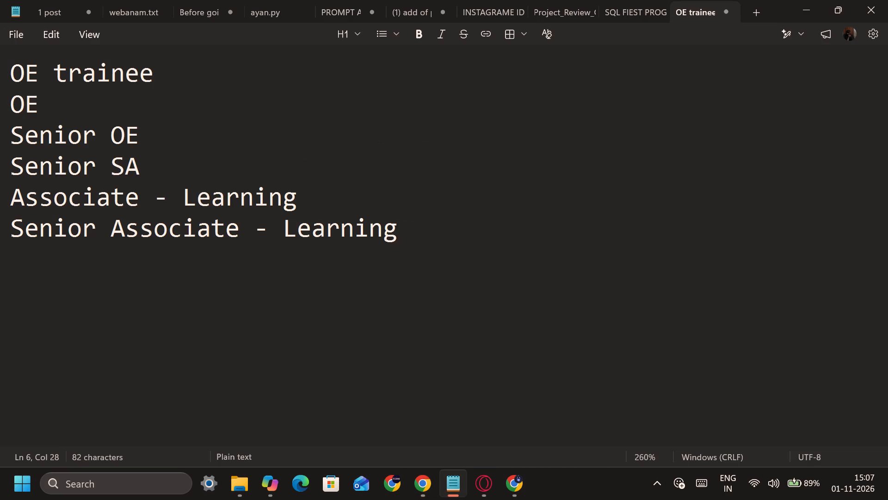
pyautogui.click(215, 74)
pyautogui.press('space')
pyautogui.write('-')
pyautogui.press('space')
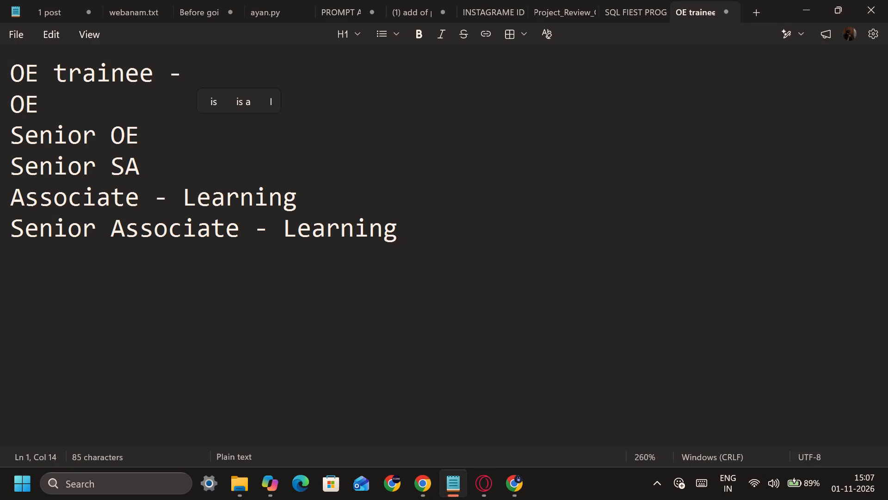
pyautogui.hotkey('ctrl', 'v')
# Append the operation executive dates, April 2021 - Present (5 years 8 months), from the profile PDF to the OE line in Notepad.
pyautogui.hotkey('alt', 'Tab')
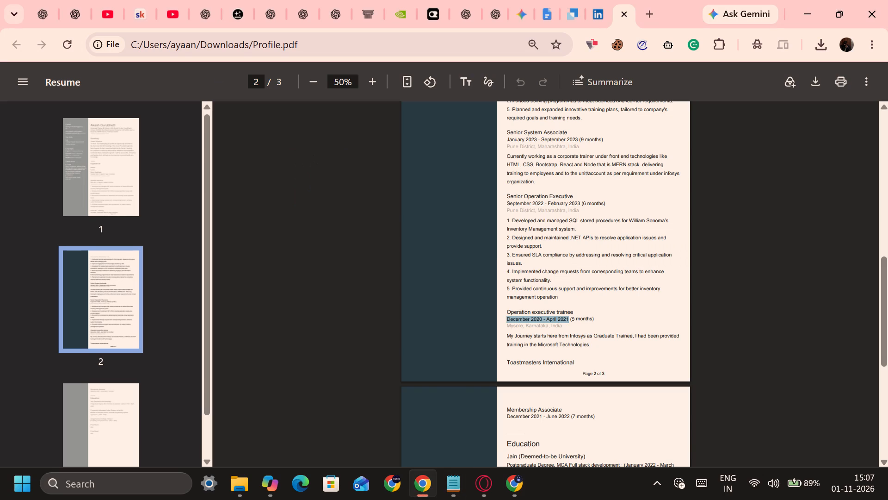
pyautogui.scroll(4, 538, 260)
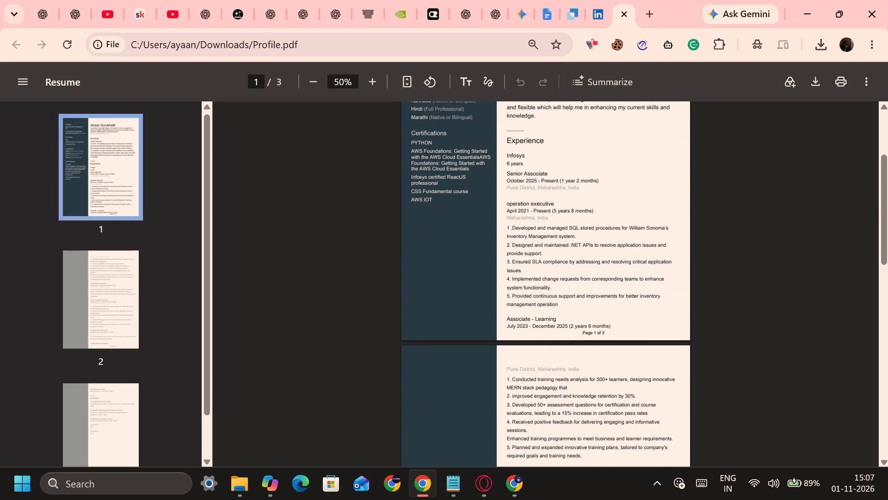
pyautogui.hotkey('alt', 'Tab')
pyautogui.hotkey('alt', 'Tab')
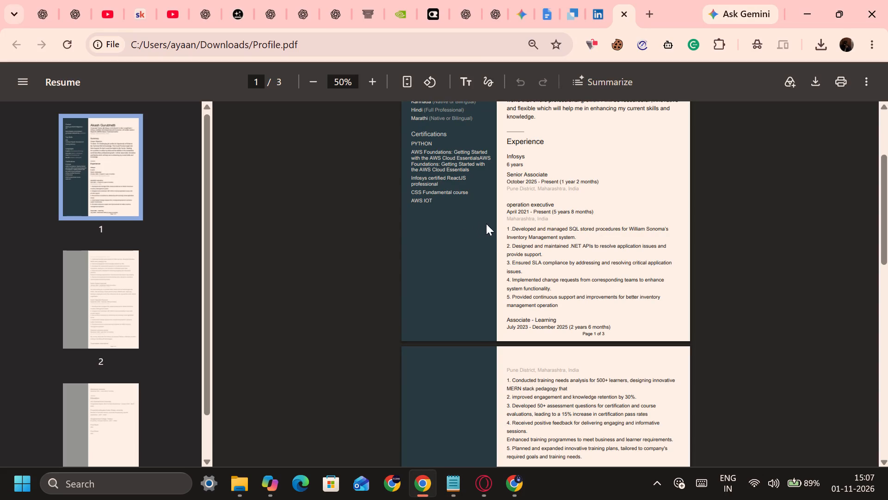
pyautogui.moveTo(507, 212); pyautogui.dragTo(585, 213)
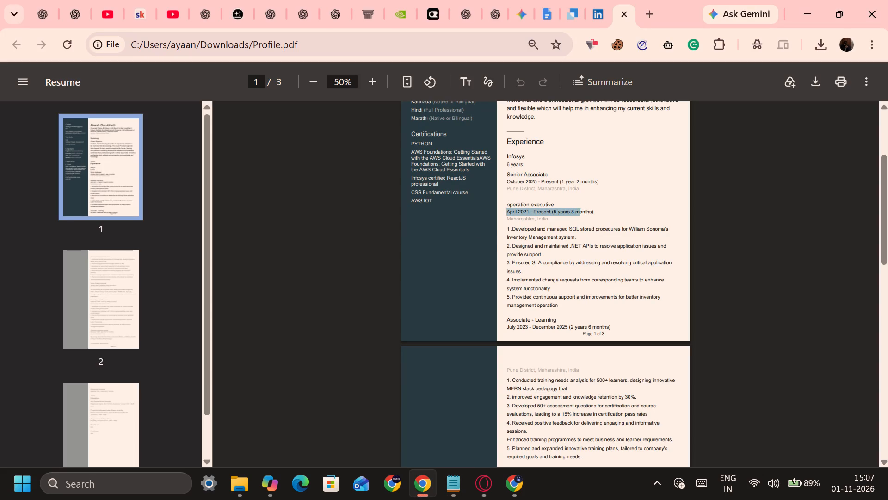
pyautogui.moveTo(585, 213); pyautogui.dragTo(603, 213)
pyautogui.hotkey('ctrl', 'c')
pyautogui.hotkey('alt', 'Tab')
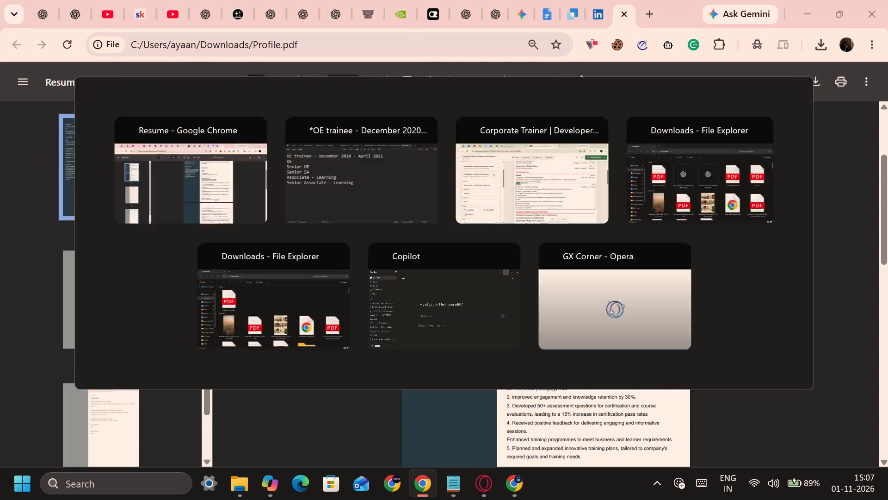
pyautogui.click(69, 113)
pyautogui.press('space')
pyautogui.write('-')
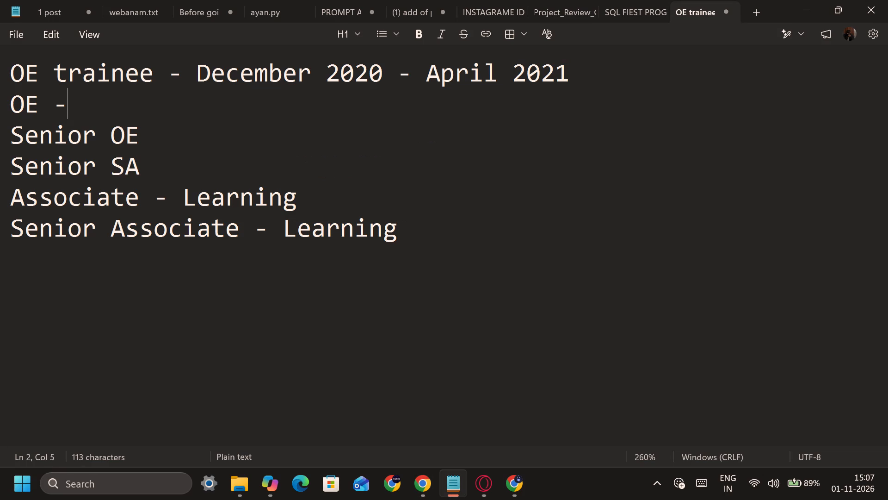
pyautogui.press('space')
pyautogui.hotkey('ctrl', 'v')
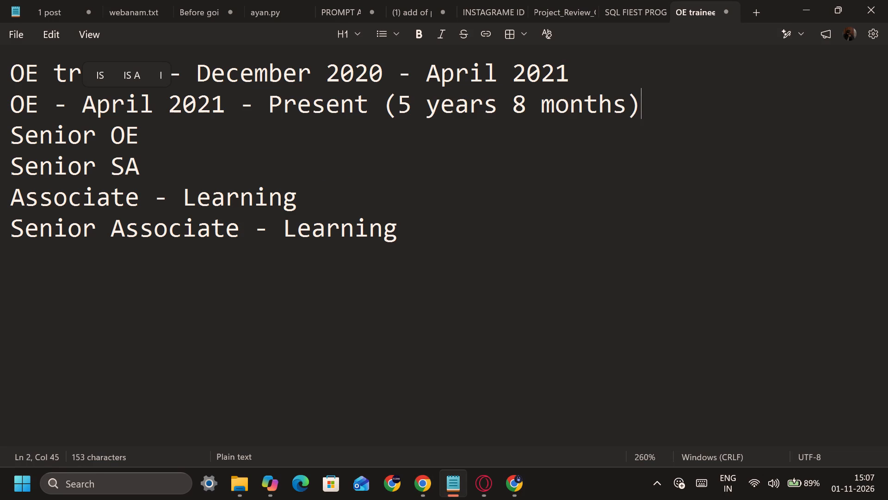
# Append the Senior Operation Executive dates, September 2022 - February 2023 (6 months), from the profile PDF to the Senior OE line in Notepad.
pyautogui.click(154, 139)
pyautogui.press('space')
pyautogui.write('-')
pyautogui.press('space')
pyautogui.hotkey('alt', 'Tab')
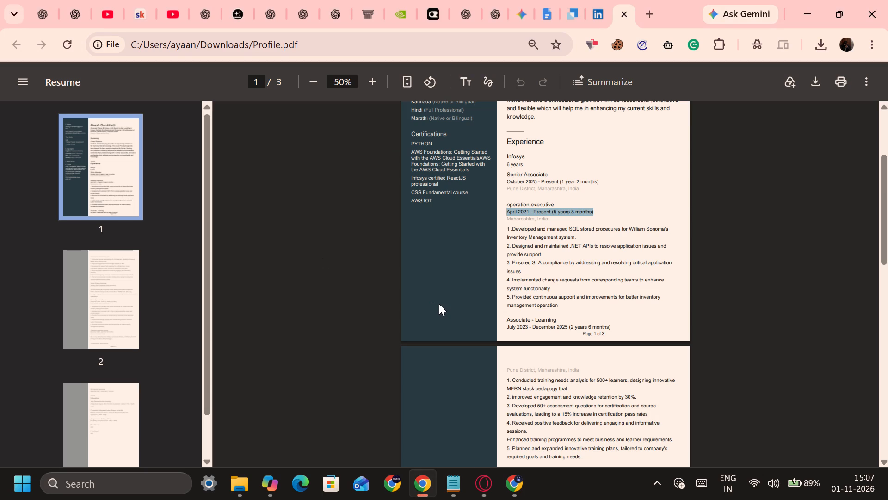
pyautogui.scroll(-3, 439, 304)
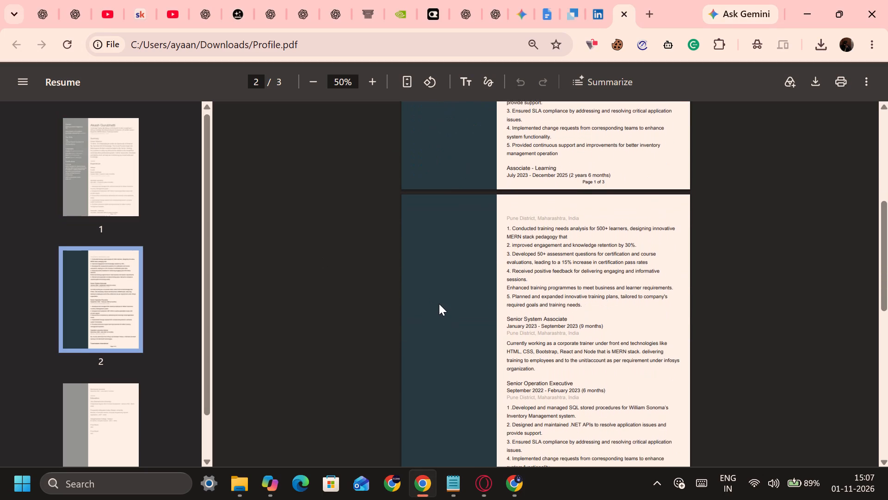
pyautogui.scroll(-1, 439, 304)
pyautogui.moveTo(608, 369); pyautogui.dragTo(494, 371)
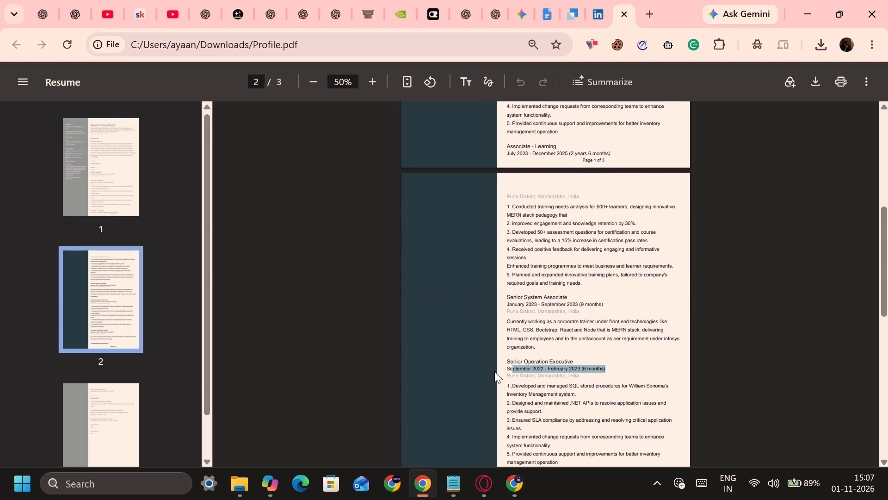
pyautogui.hotkey('ctrl', 'c')
pyautogui.hotkey('alt', 'Tab')
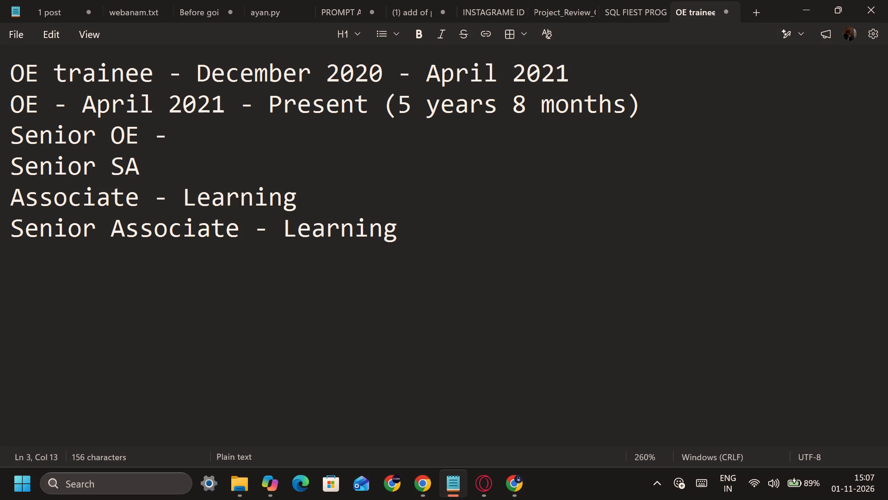
pyautogui.hotkey('ctrl', 'v')
pyautogui.hotkey('ctrl', 'v')
# Append the Senior System Associate dates, January 2023 - September 2023 (9 months), from the profile PDF to the Senior SA line in Notepad.
pyautogui.click(155, 169)
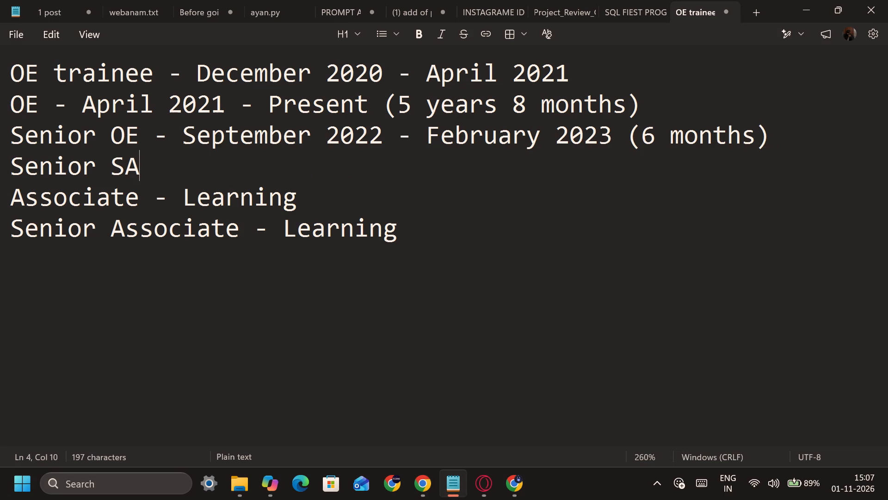
pyautogui.press('space')
pyautogui.write('-')
pyautogui.press('space')
pyautogui.hotkey('alt', 'Tab')
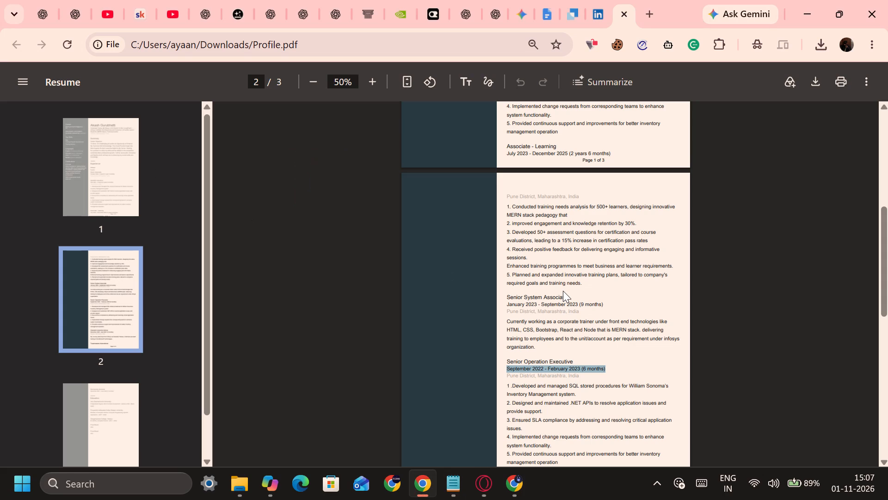
pyautogui.moveTo(502, 304); pyautogui.dragTo(605, 303)
pyautogui.moveTo(603, 303); pyautogui.dragTo(504, 305)
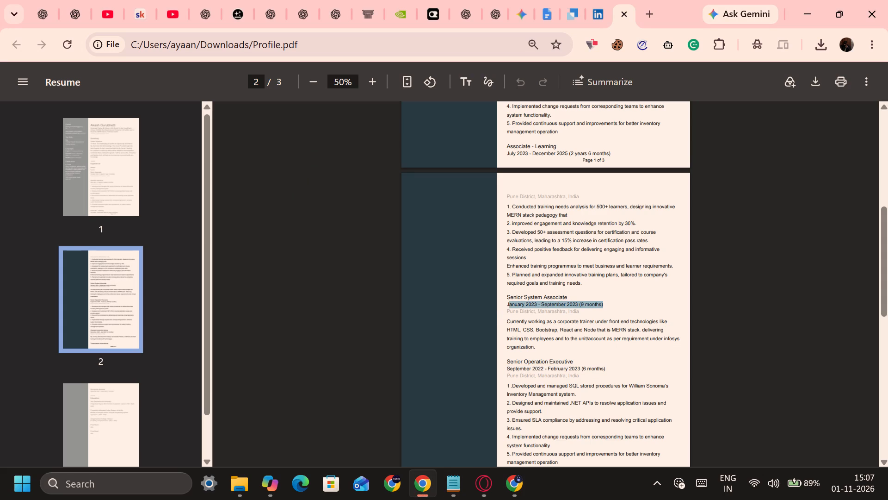
pyautogui.hotkey('ctrl', 'c')
pyautogui.hotkey('alt', 'Tab')
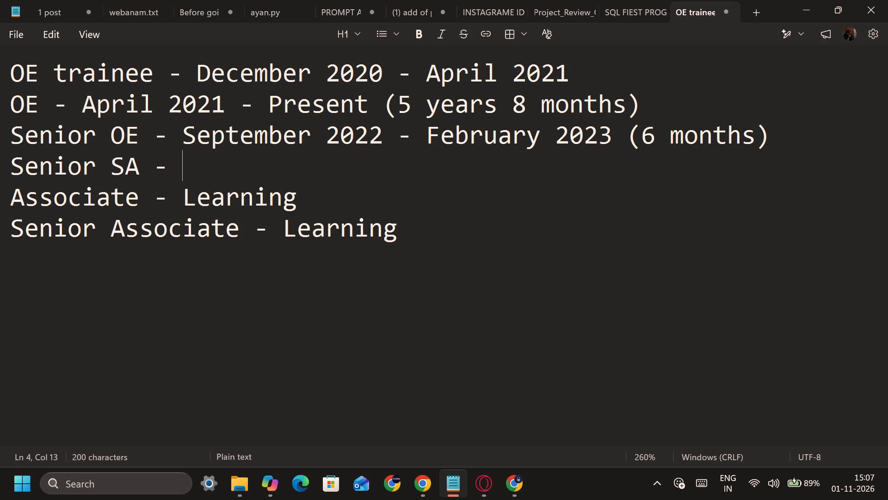
pyautogui.hotkey('ctrl', 'v')
pyautogui.hotkey('ctrl', 'v')
# Add a dash separator at the end of the Associate - Learning line in the Notepad role list.
pyautogui.click(370, 204)
pyautogui.hotkey('alt', 'Tab')
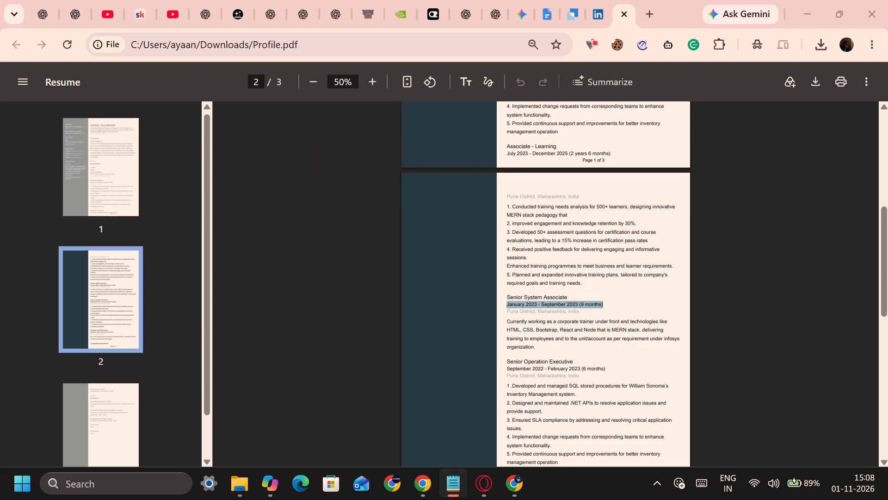
pyautogui.scroll(2, 529, 285)
pyautogui.hotkey('alt', 'Tab')
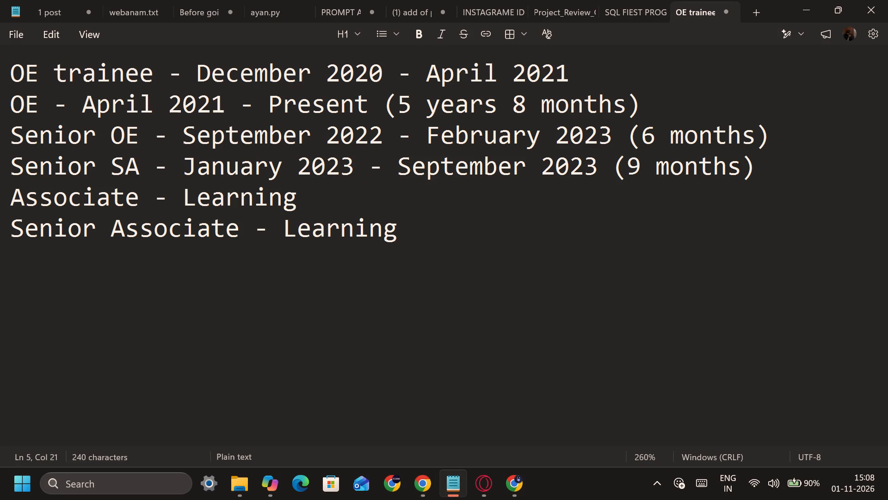
pyautogui.hotkey('alt', 'Tab')
pyautogui.hotkey('alt', 'Tab')
pyautogui.hotkey('alt', 'Tab')
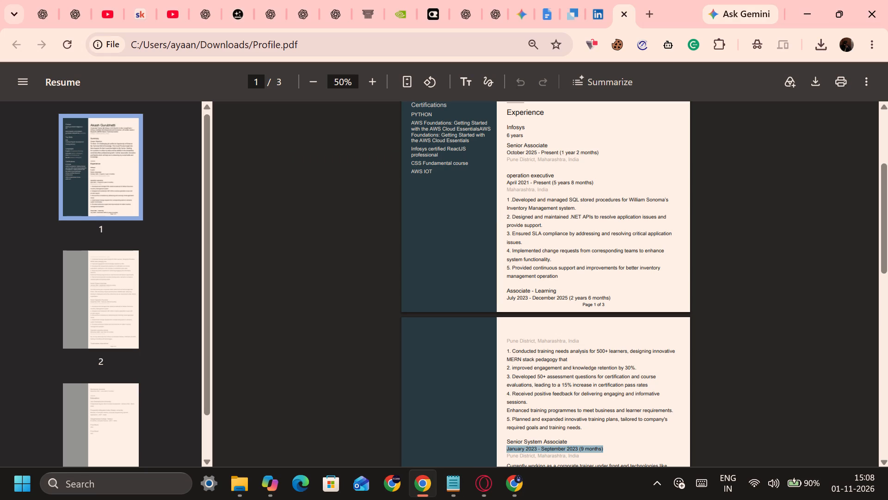
pyautogui.hotkey('alt', 'Tab')
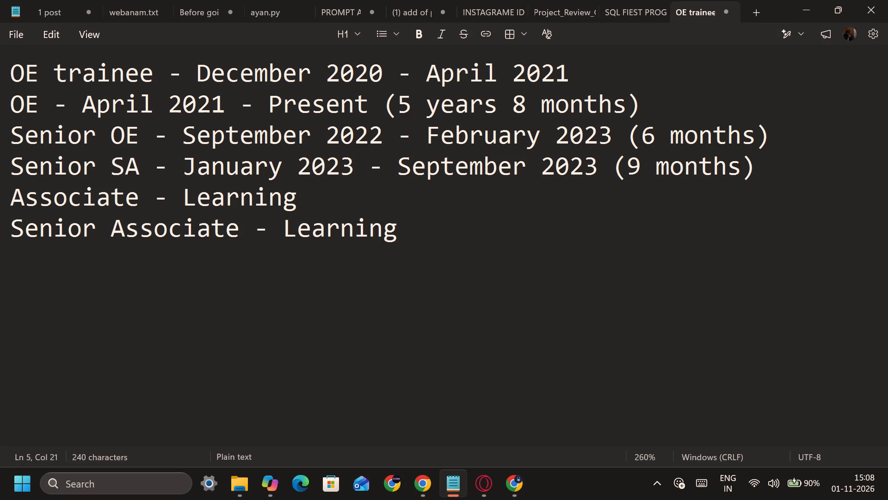
pyautogui.press('space')
pyautogui.write('-')
pyautogui.press('space')
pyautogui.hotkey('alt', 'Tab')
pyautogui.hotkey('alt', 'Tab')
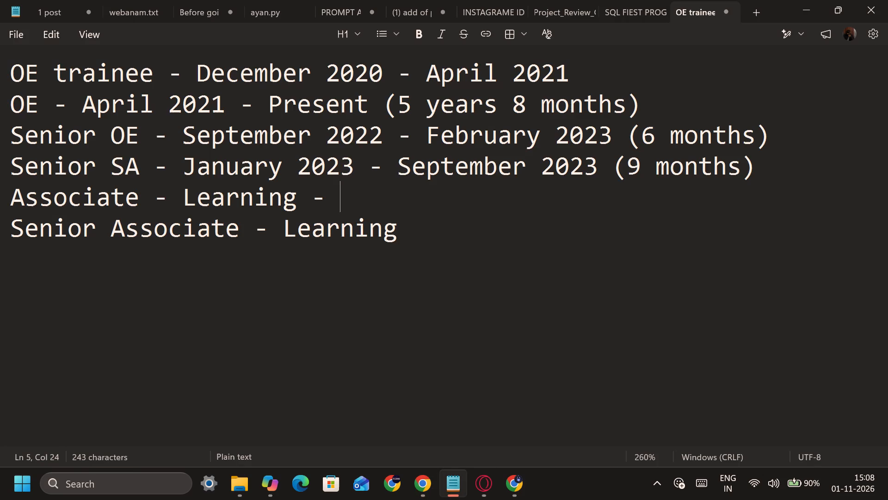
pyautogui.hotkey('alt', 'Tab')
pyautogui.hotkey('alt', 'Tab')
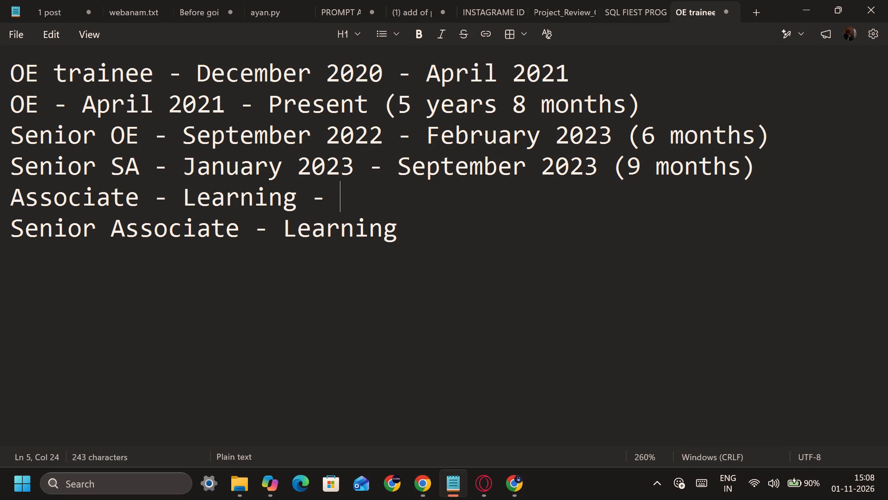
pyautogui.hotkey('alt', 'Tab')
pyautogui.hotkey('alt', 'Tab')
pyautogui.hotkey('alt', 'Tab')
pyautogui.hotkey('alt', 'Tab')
# Append the Associate - Learning dates, July 2023 - December 2025, from the profile PDF to that role's line in Notepad.
pyautogui.hotkey('alt', 'Tab')
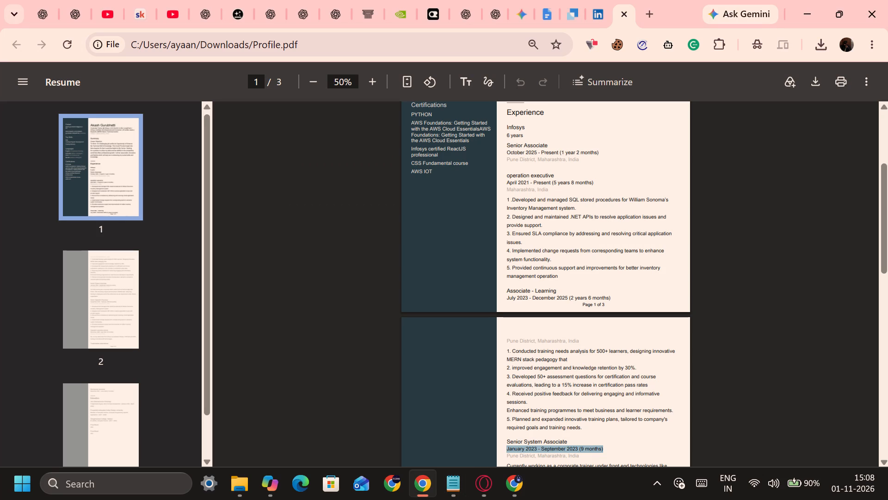
pyautogui.moveTo(507, 303); pyautogui.dragTo(569, 297)
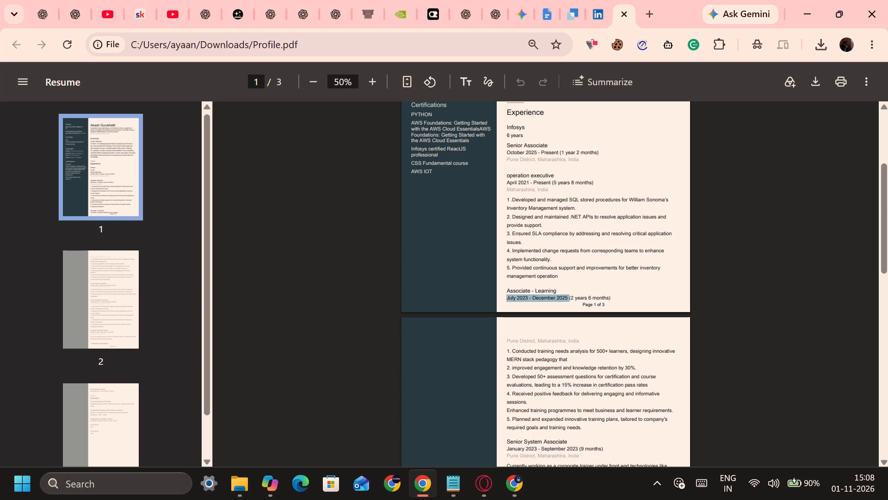
pyautogui.hotkey('ctrl', 'c')
pyautogui.hotkey('alt', 'Tab')
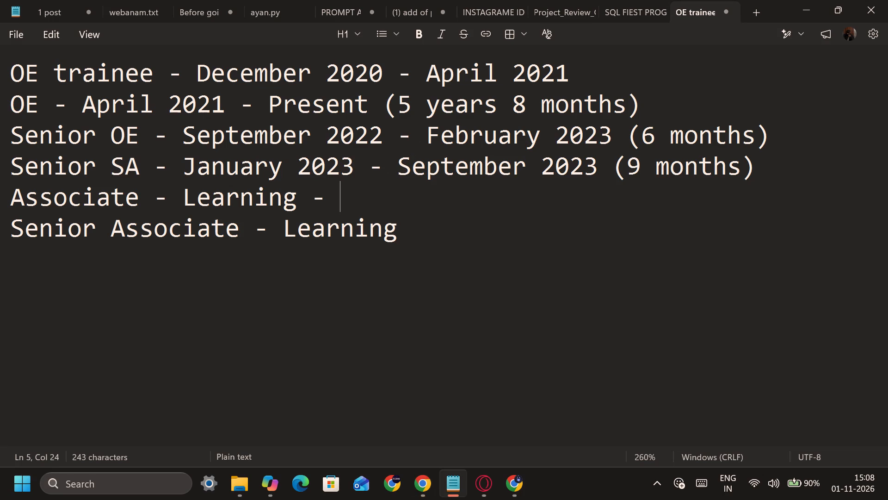
pyautogui.hotkey('ctrl', 'v')
# Append the Associate - Learning duration, (2 years 6 months), from the profile PDF after that role's dates in Notepad.
pyautogui.hotkey('alt', 'Tab')
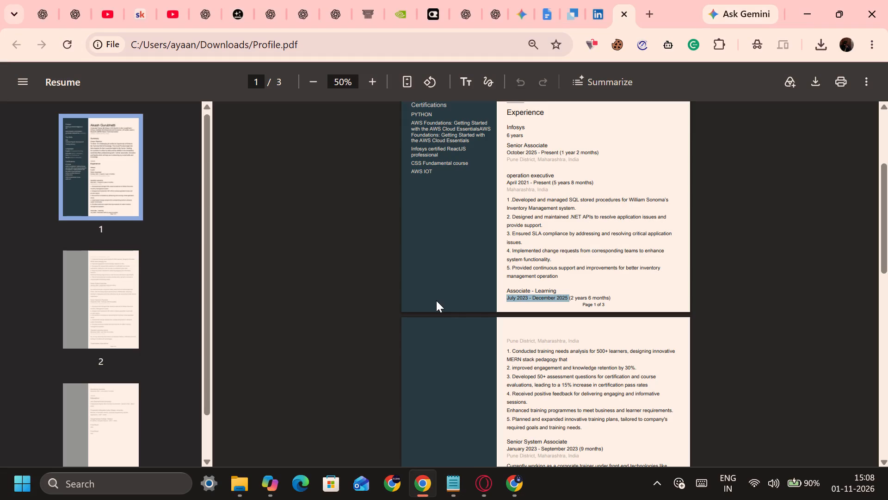
pyautogui.click(573, 298)
pyautogui.press('Left')
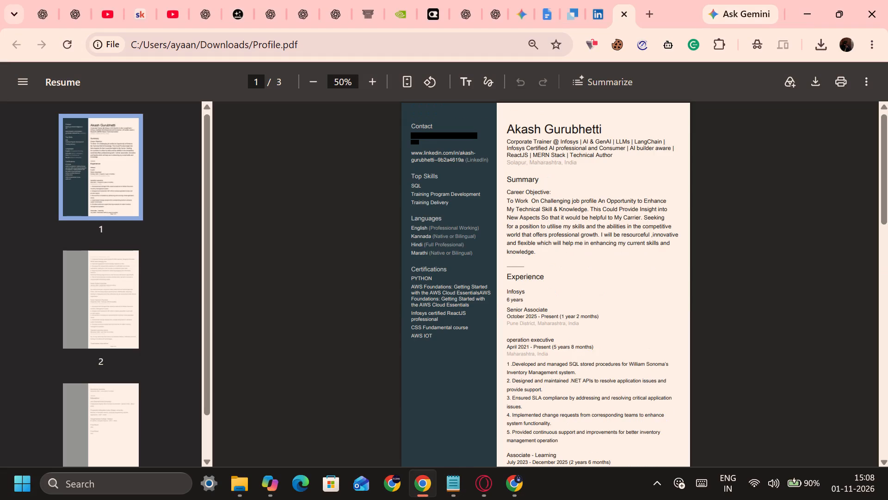
pyautogui.hotkey('alt', 'Tab')
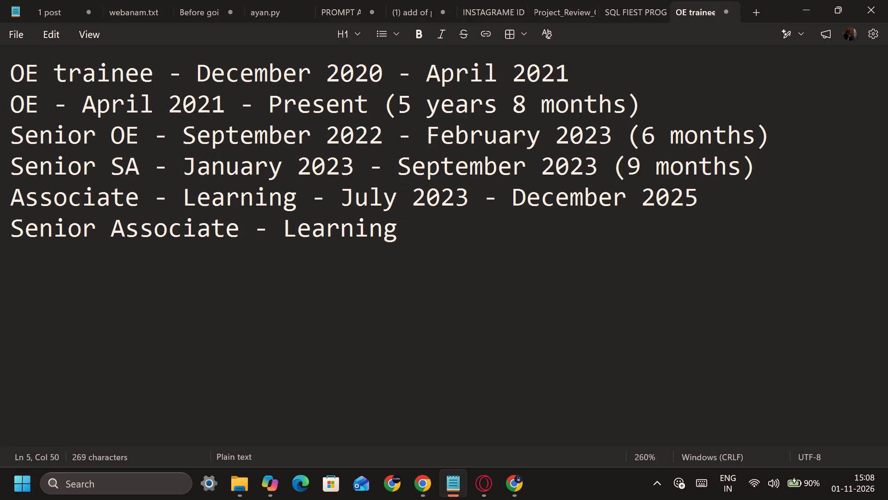
pyautogui.hotkey('alt', 'Tab')
pyautogui.scroll(-1, 573, 298)
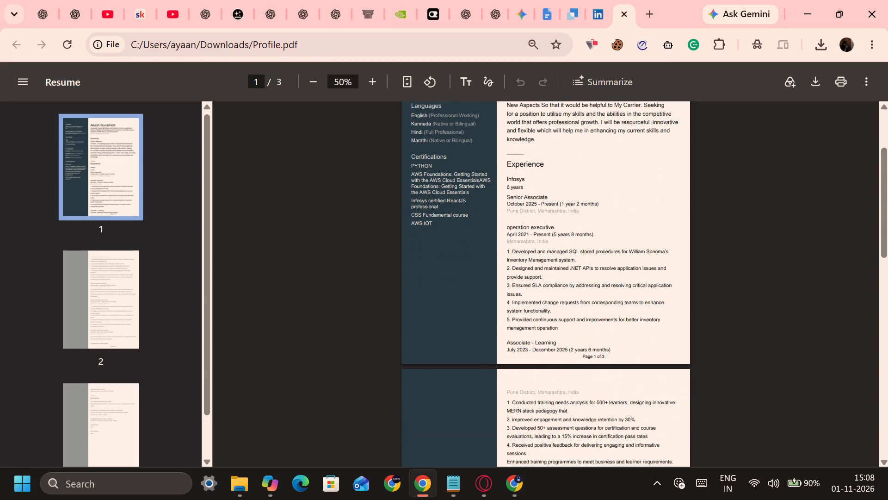
pyautogui.moveTo(567, 348); pyautogui.dragTo(614, 352)
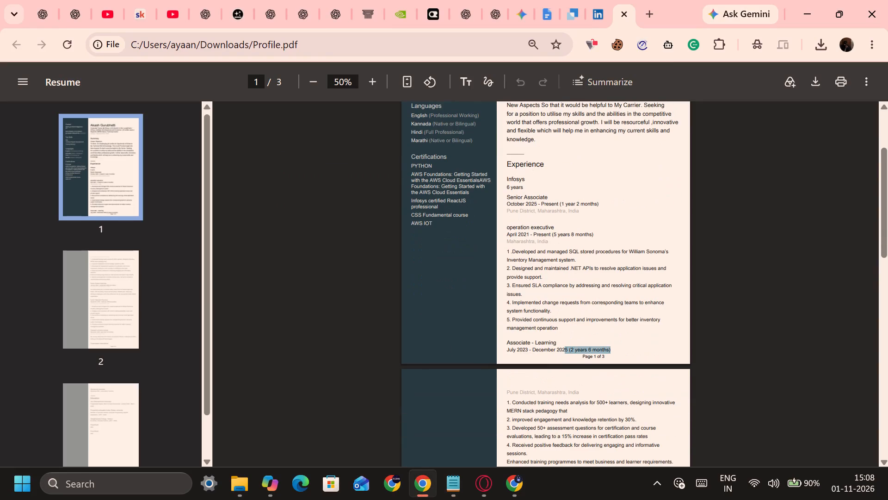
pyautogui.hotkey('ctrl', 'c')
pyautogui.hotkey('alt', 'Tab')
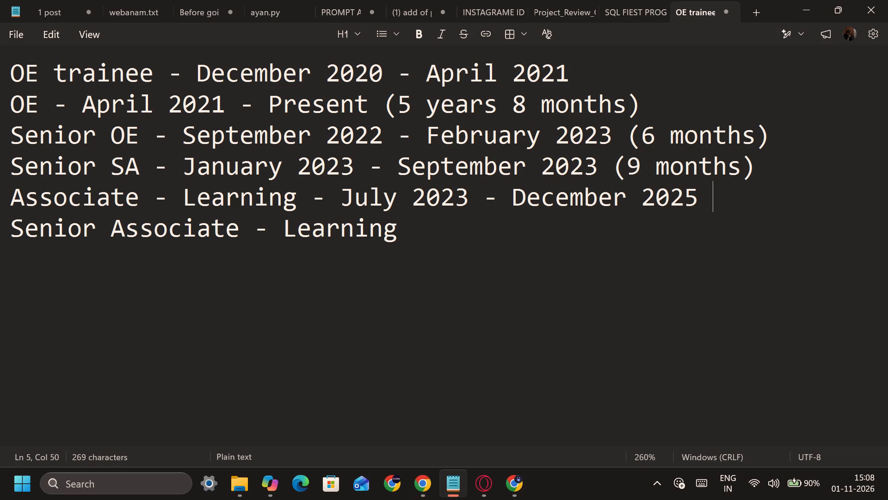
pyautogui.press('BackSpace')
pyautogui.hotkey('ctrl', 'v')
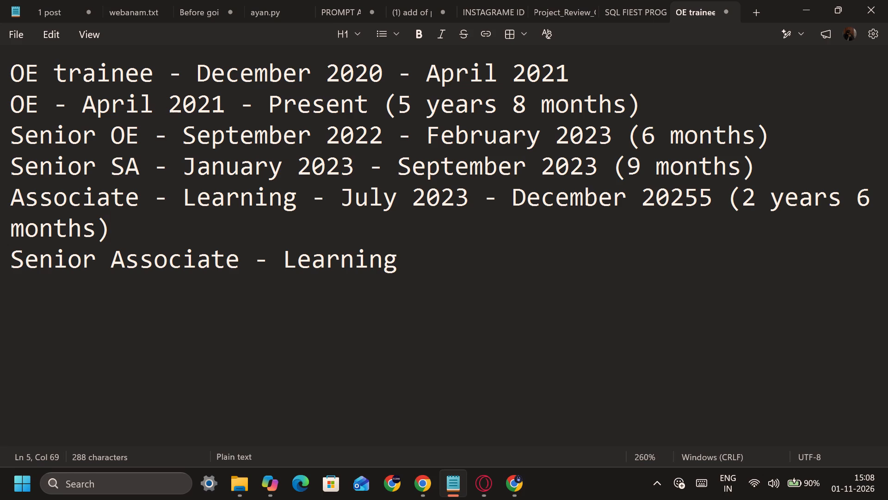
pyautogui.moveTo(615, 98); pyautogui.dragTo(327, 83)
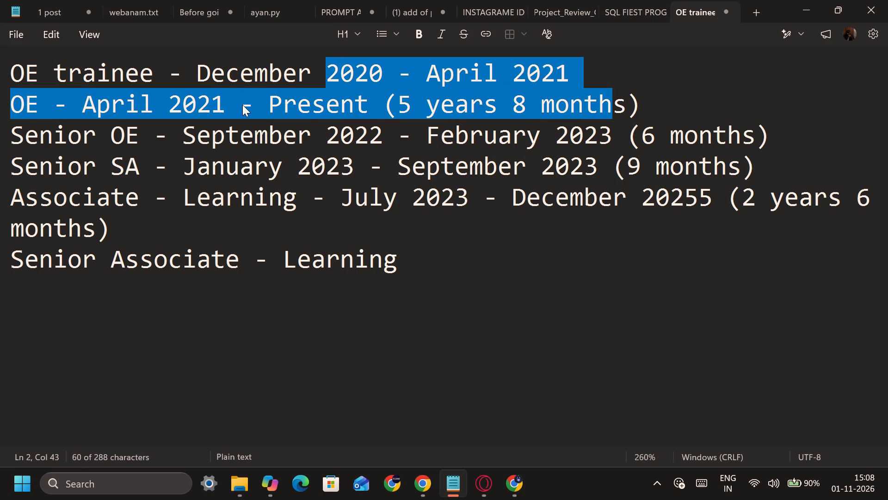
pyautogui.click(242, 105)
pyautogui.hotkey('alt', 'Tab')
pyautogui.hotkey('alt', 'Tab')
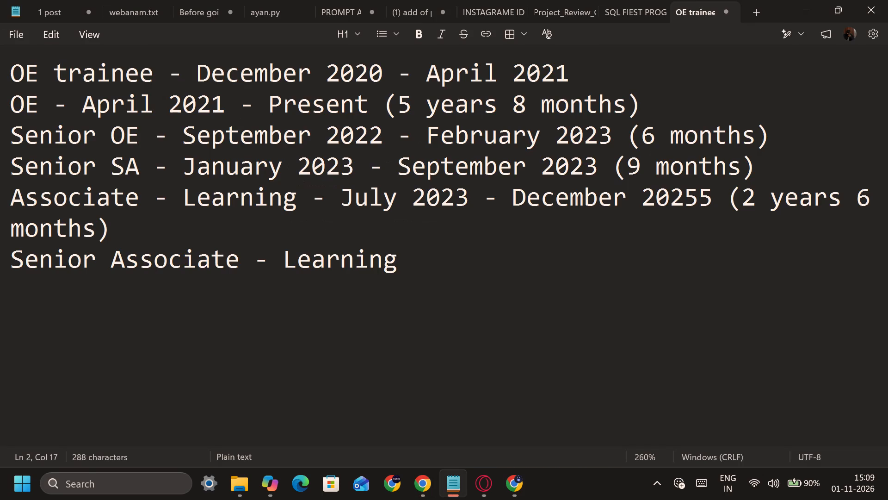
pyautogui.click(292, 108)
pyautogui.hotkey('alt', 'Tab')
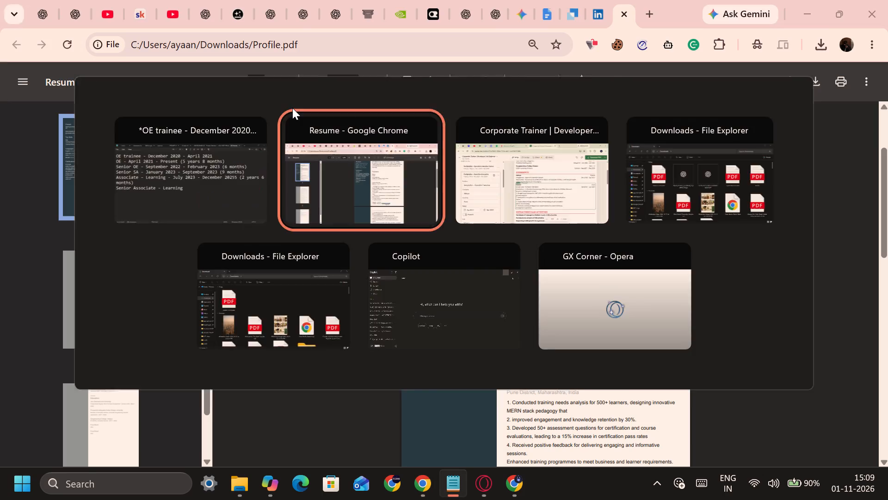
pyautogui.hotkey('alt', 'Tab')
# Append a dash and the Senior Associate dates, October 2025 - Present (1 year 2 months), from the profile PDF to the Senior Associate - Learning line in Notepad.
pyautogui.hotkey('alt', 'Tab')
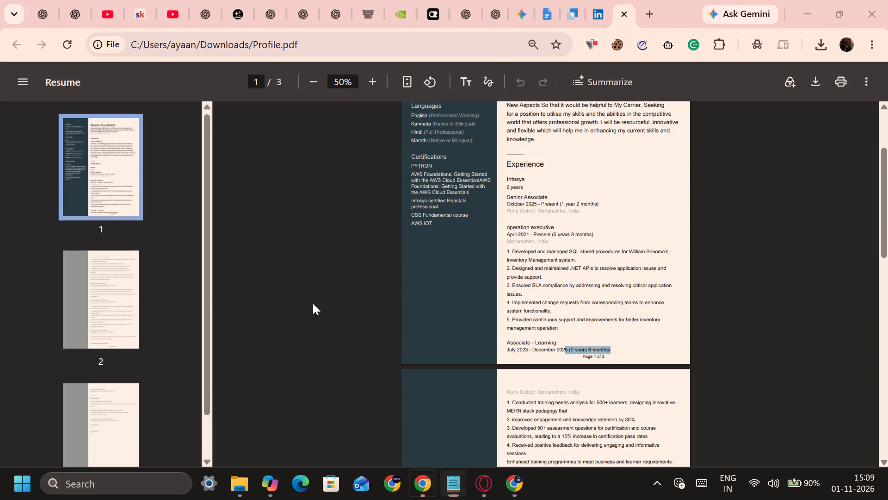
pyautogui.moveTo(507, 204); pyautogui.dragTo(606, 204)
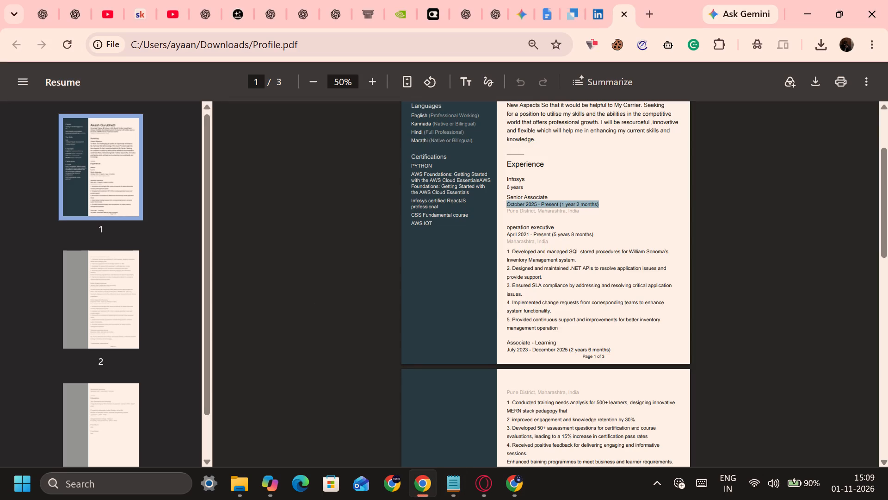
pyautogui.moveTo(606, 204); pyautogui.dragTo(609, 204)
pyautogui.hotkey('ctrl', 'c')
pyautogui.hotkey('alt', 'Tab')
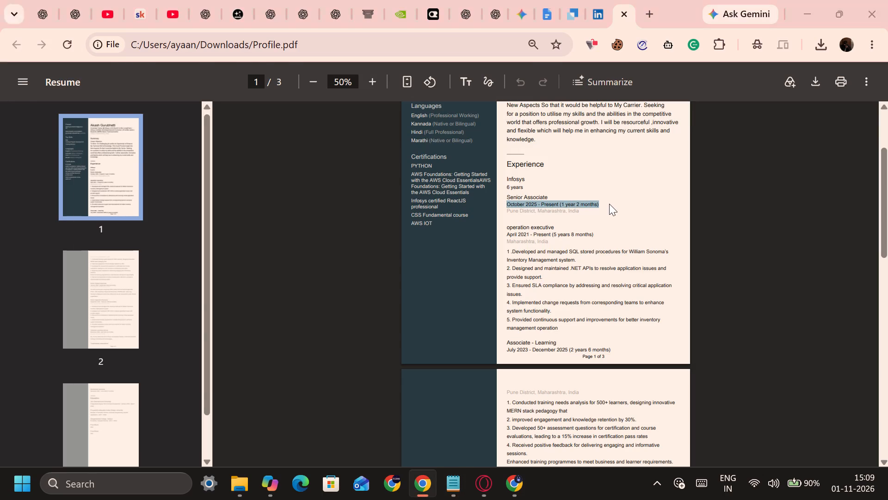
pyautogui.click(426, 256)
pyautogui.press('space')
pyautogui.write('-')
pyautogui.press('space')
pyautogui.hotkey('ctrl', 'v')
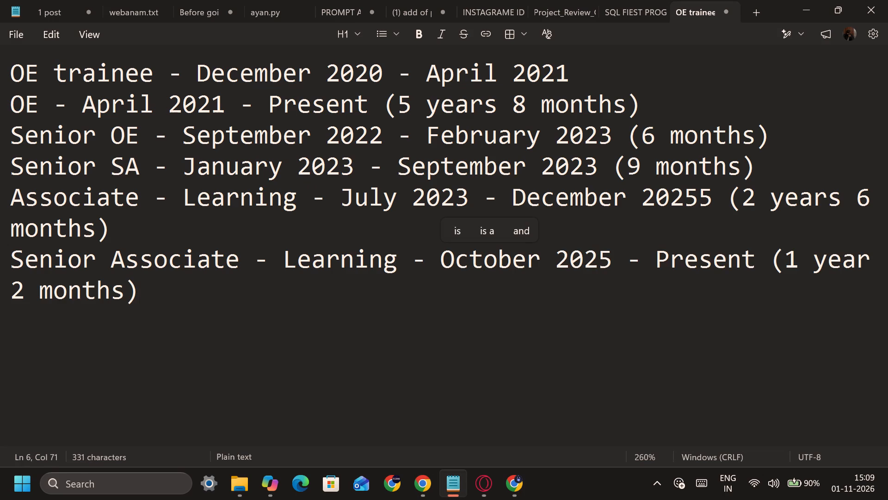
# Review the Infosys roles, dates and descriptions in the profile PDF's Experience section, from Senior Associate through Operation executive trainee.
pyautogui.click(373, 241)
pyautogui.hotkey('alt', 'Tab')
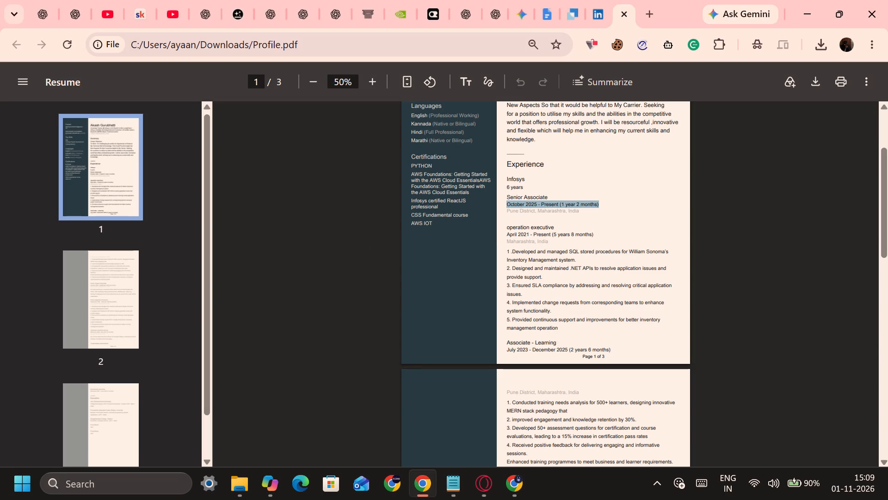
pyautogui.click(532, 198)
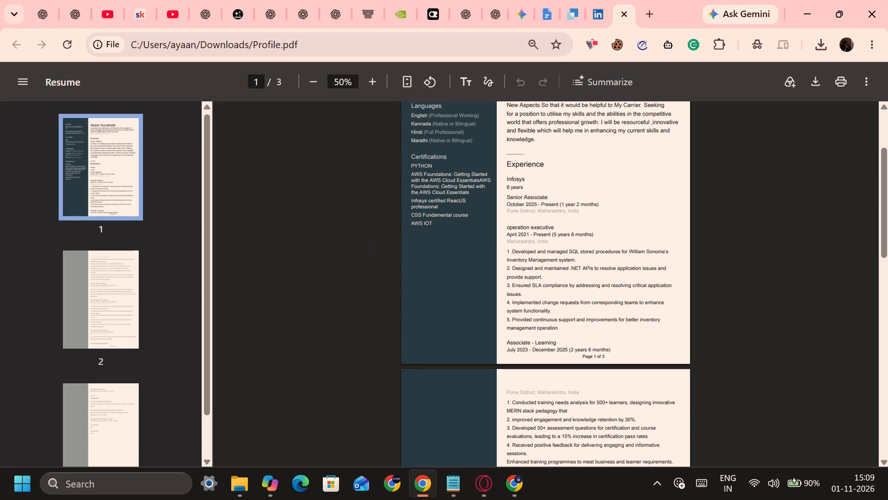
pyautogui.scroll(-1, 514, 349)
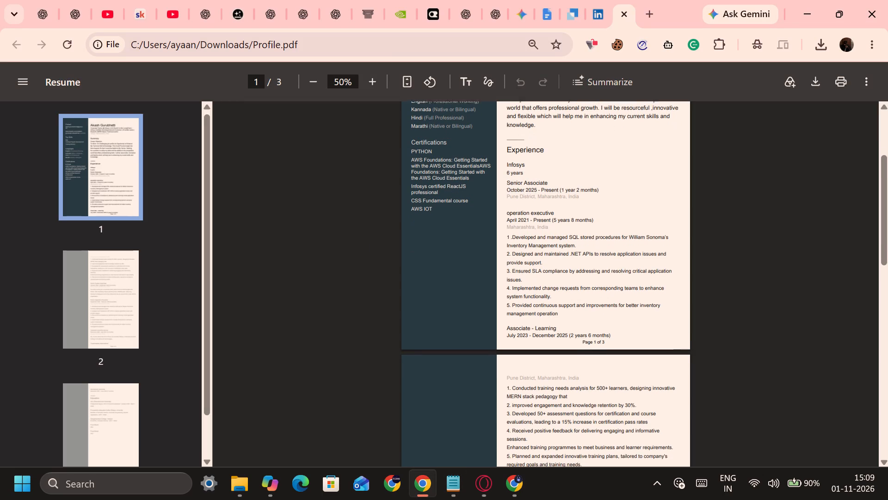
pyautogui.scroll(-1, 514, 349)
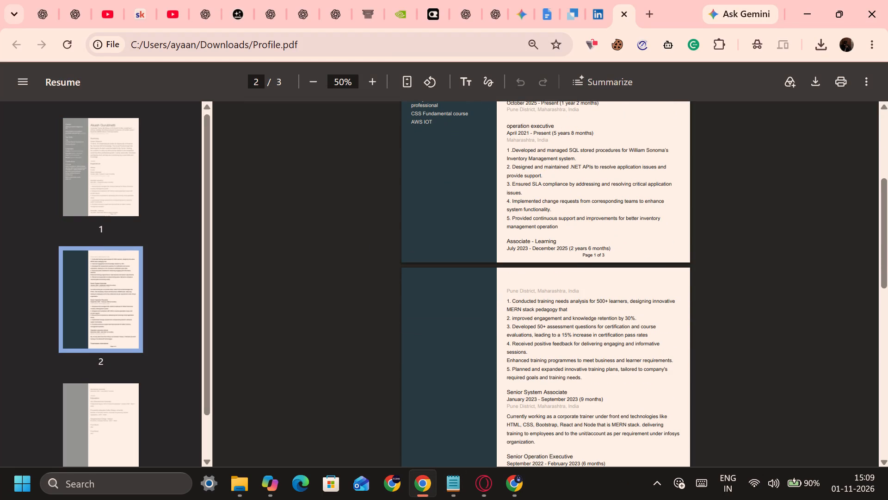
pyautogui.scroll(-3, 518, 389)
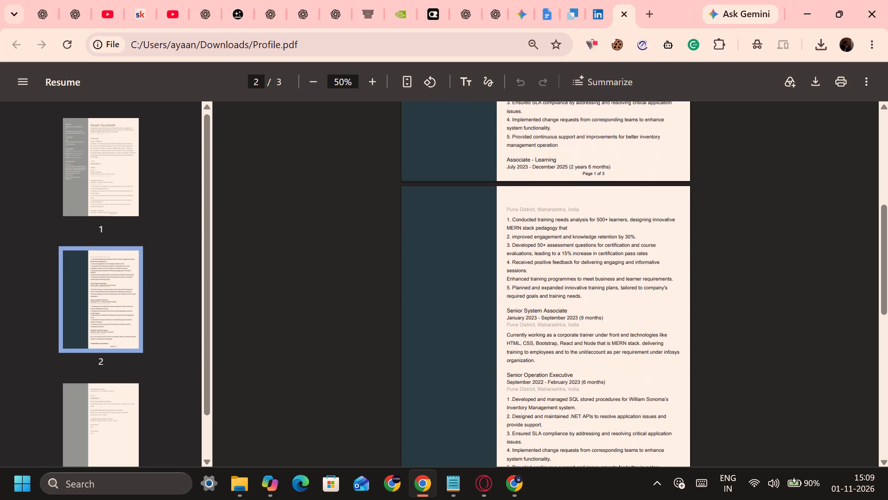
pyautogui.scroll(-1, 518, 412)
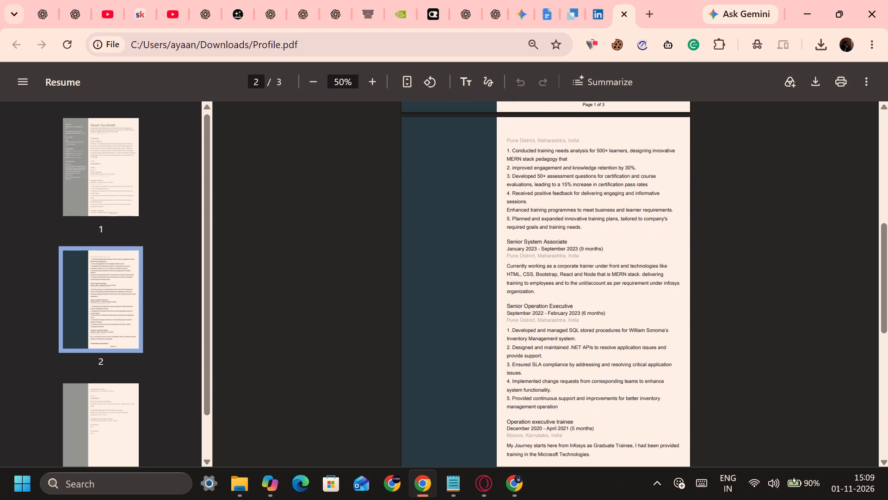
# Change the start month on the Senior SA line of the Notepad role list to February.
pyautogui.click(458, 487)
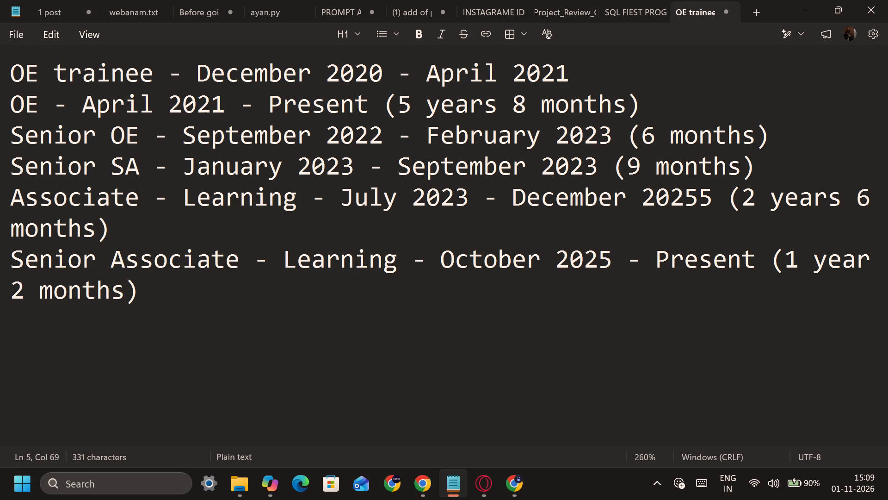
pyautogui.click(282, 155)
pyautogui.press('BackSpace')
pyautogui.press('BackSpace')
pyautogui.press('BackSpace')
pyautogui.press('BackSpace')
pyautogui.press('BackSpace')
pyautogui.press('BackSpace')
pyautogui.press('BackSpace')
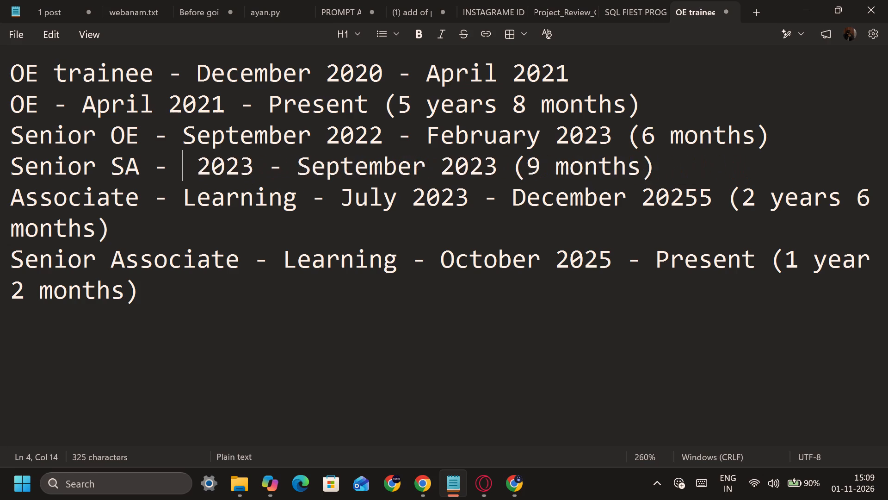
pyautogui.write('Febr')
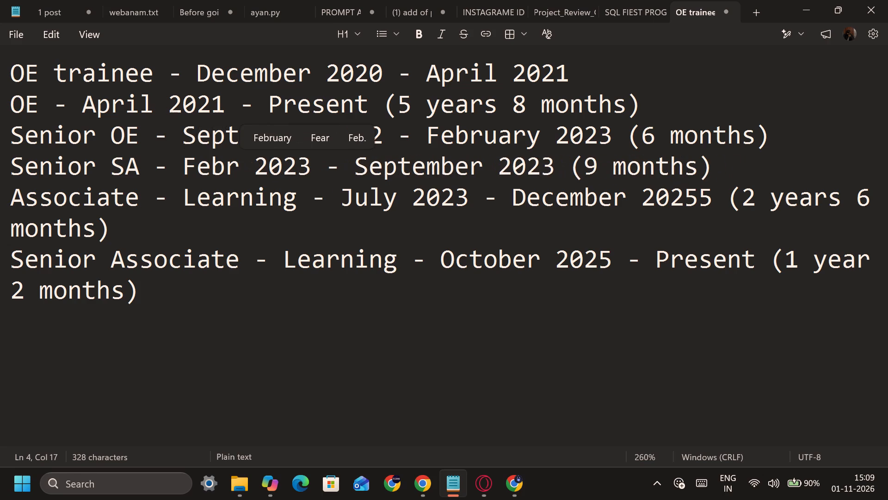
pyautogui.press('r')
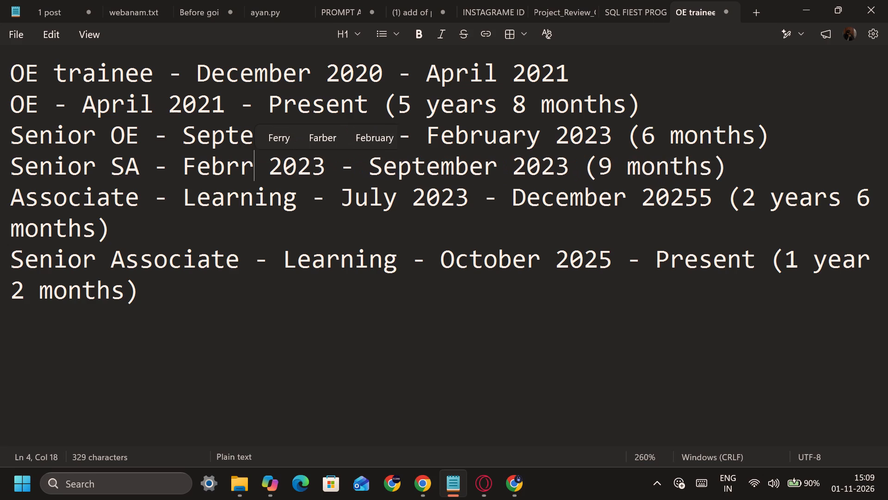
pyautogui.press('BackSpace')
pyautogui.write('uary')
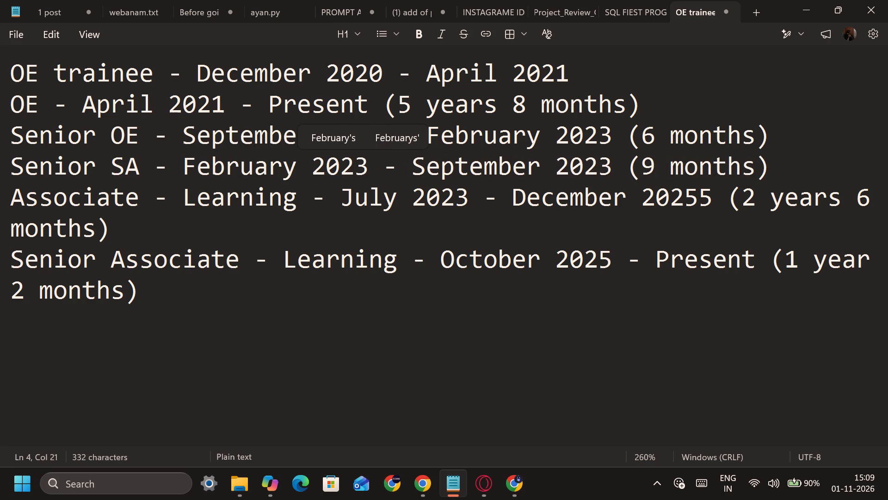
# Check the Notepad role dates against the profile PDF and the resume's Experience section in Chrome.
pyautogui.click(512, 167)
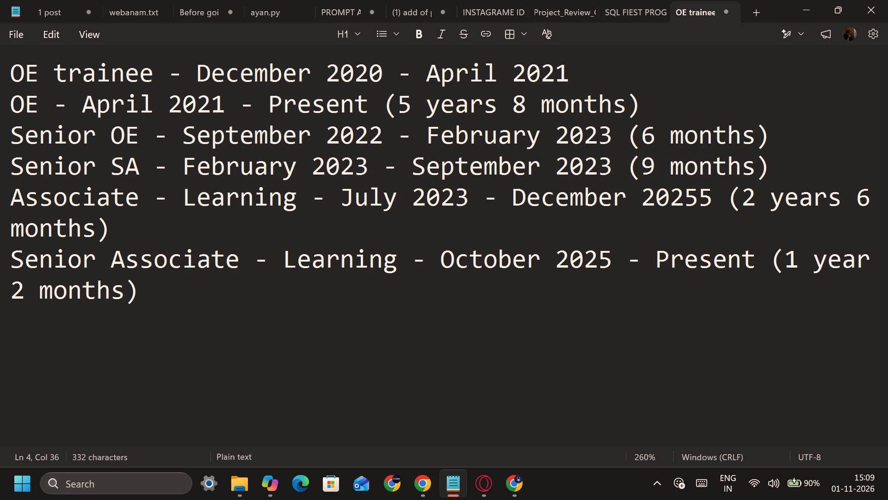
pyautogui.click(653, 178)
pyautogui.hotkey('alt', 'Tab')
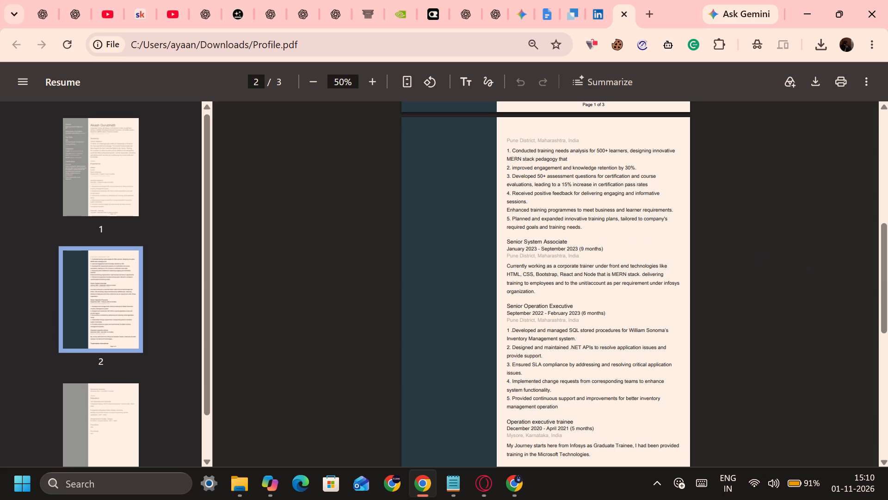
pyautogui.click(509, 490)
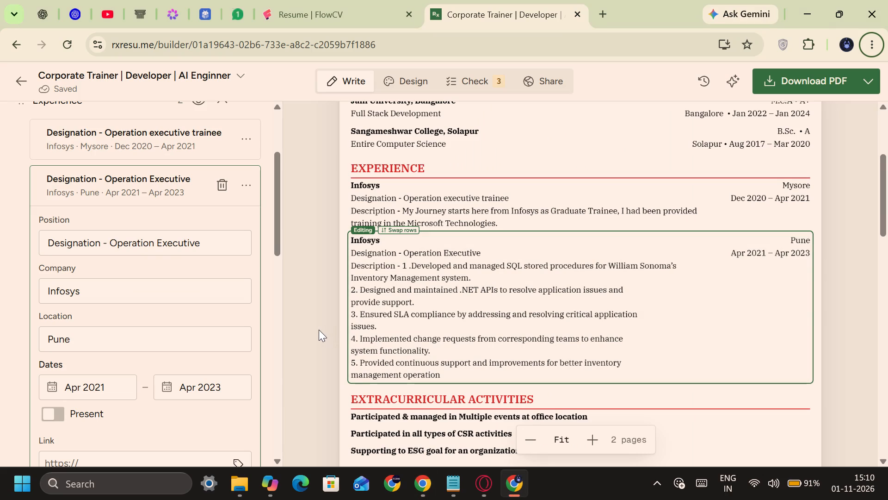
pyautogui.click(460, 482)
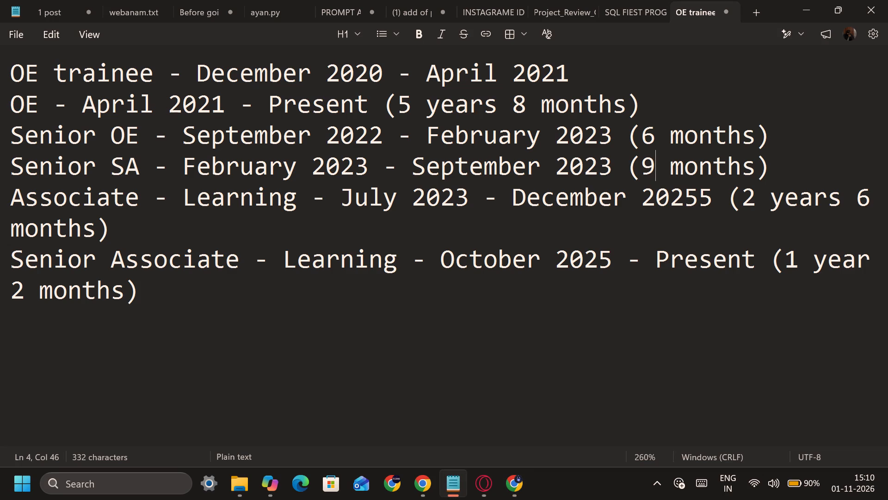
# Add two spaces after the OE trainee dates in the Notepad role list.
pyautogui.click(590, 62)
pyautogui.press('space')
pyautogui.press('space')
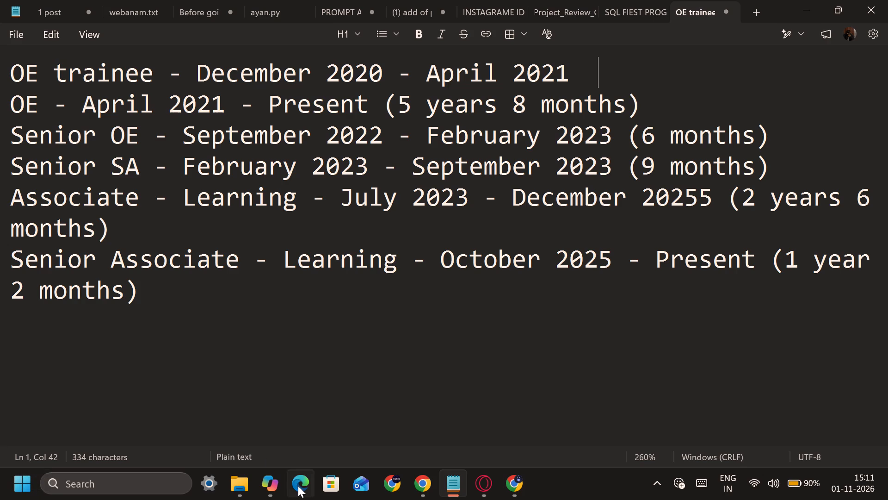
# Switch to the Opera GX browser and maximize its window.
pyautogui.click(476, 494)
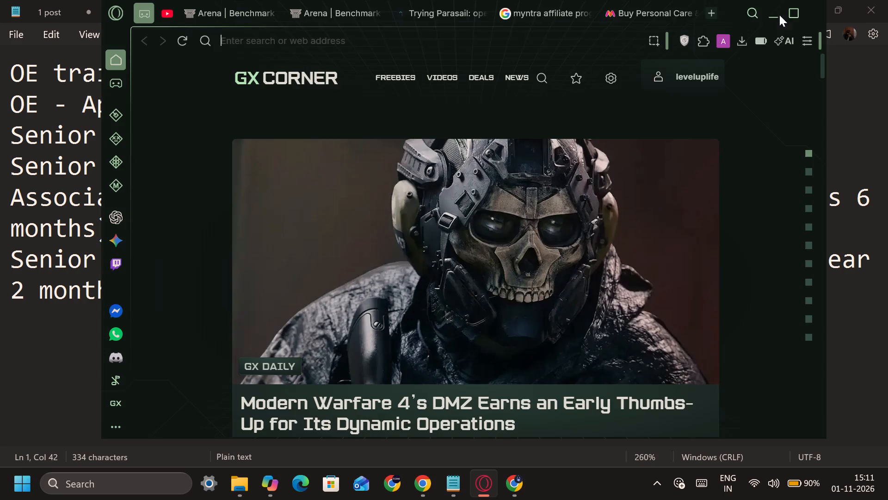
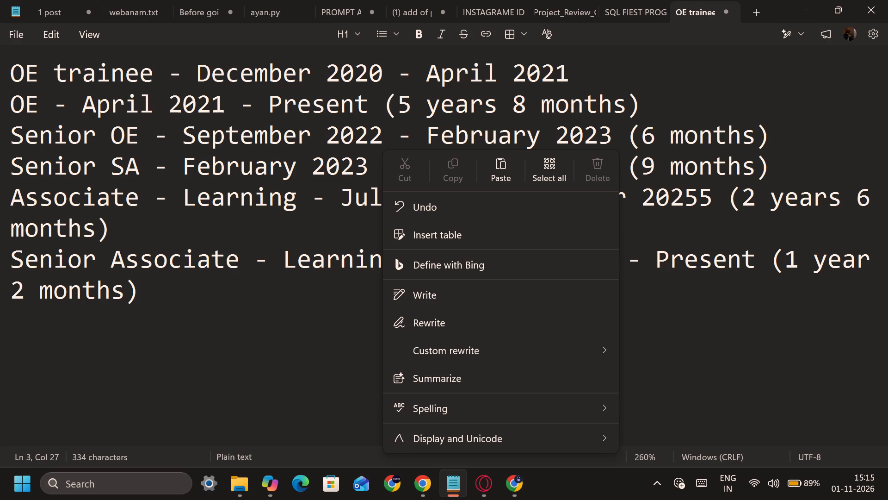
pyautogui.click(679, 330)
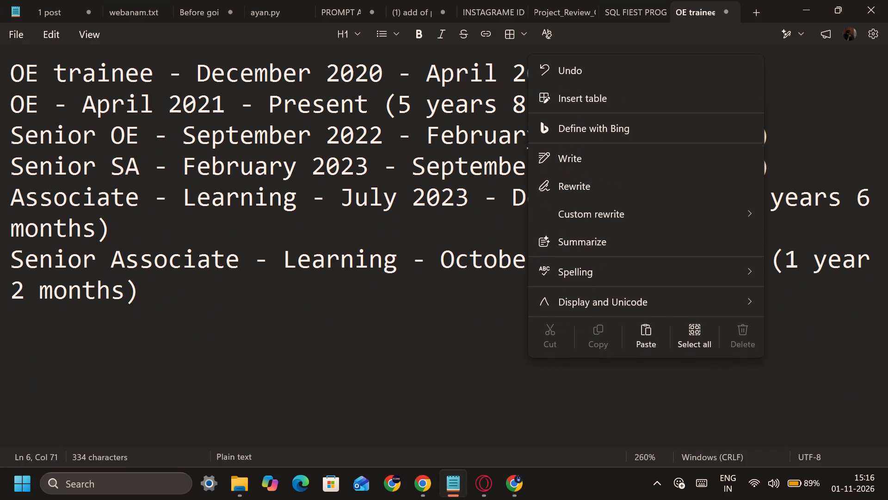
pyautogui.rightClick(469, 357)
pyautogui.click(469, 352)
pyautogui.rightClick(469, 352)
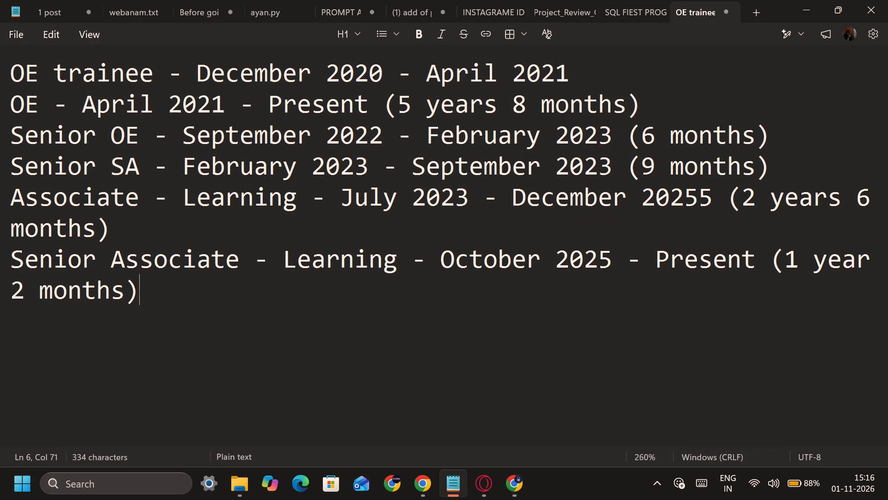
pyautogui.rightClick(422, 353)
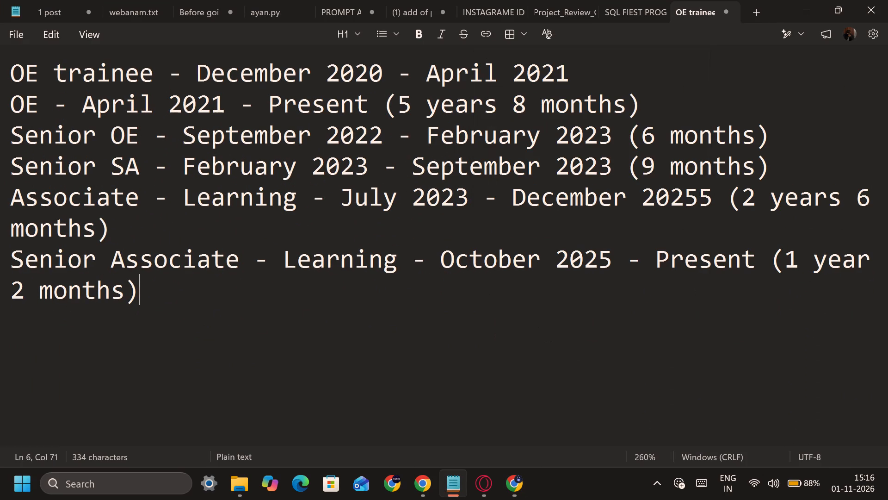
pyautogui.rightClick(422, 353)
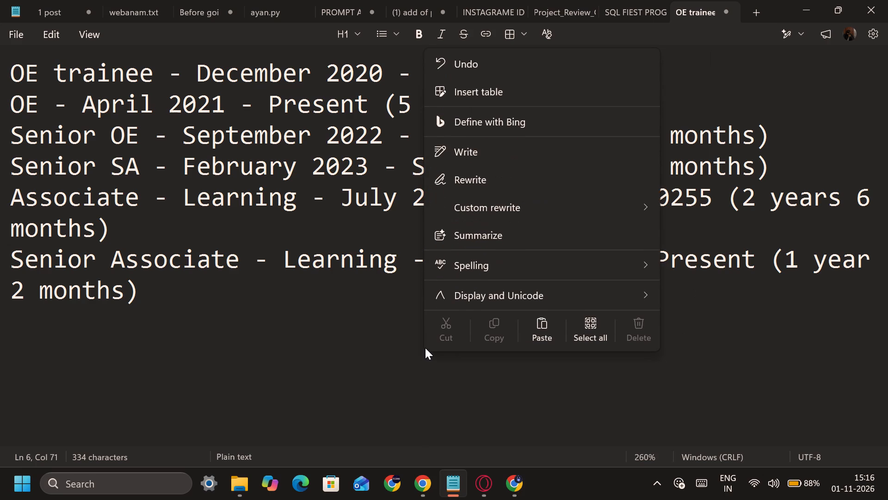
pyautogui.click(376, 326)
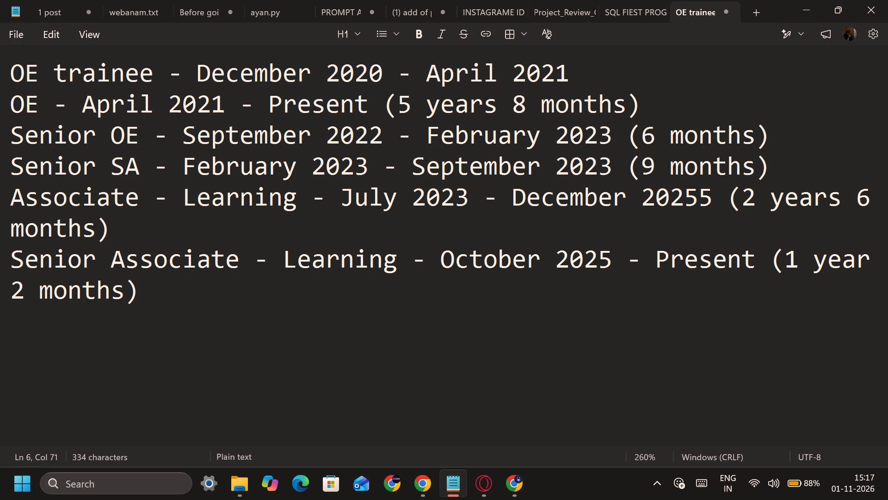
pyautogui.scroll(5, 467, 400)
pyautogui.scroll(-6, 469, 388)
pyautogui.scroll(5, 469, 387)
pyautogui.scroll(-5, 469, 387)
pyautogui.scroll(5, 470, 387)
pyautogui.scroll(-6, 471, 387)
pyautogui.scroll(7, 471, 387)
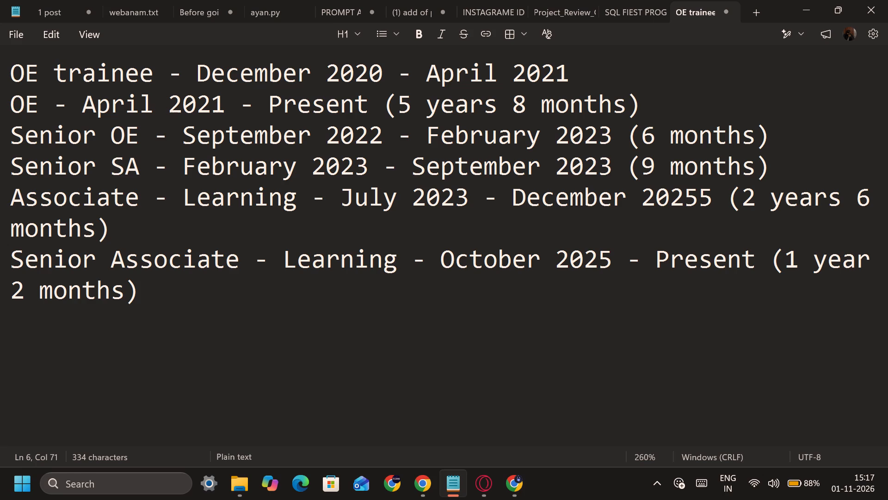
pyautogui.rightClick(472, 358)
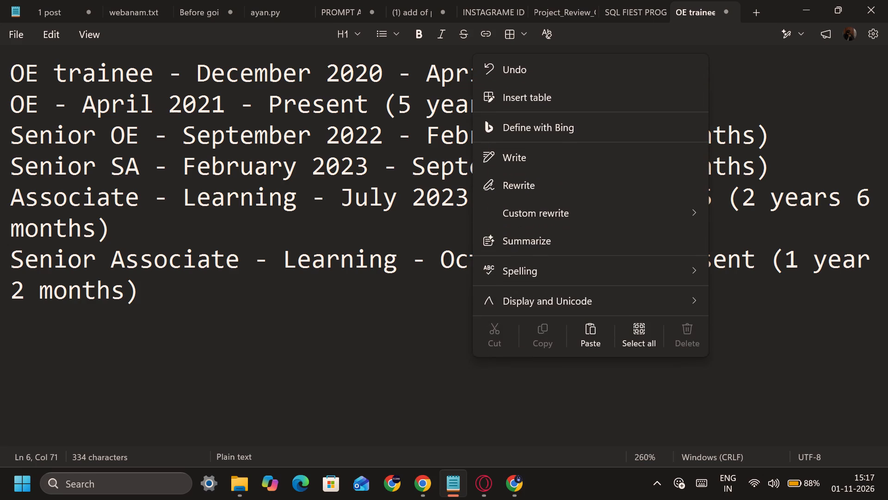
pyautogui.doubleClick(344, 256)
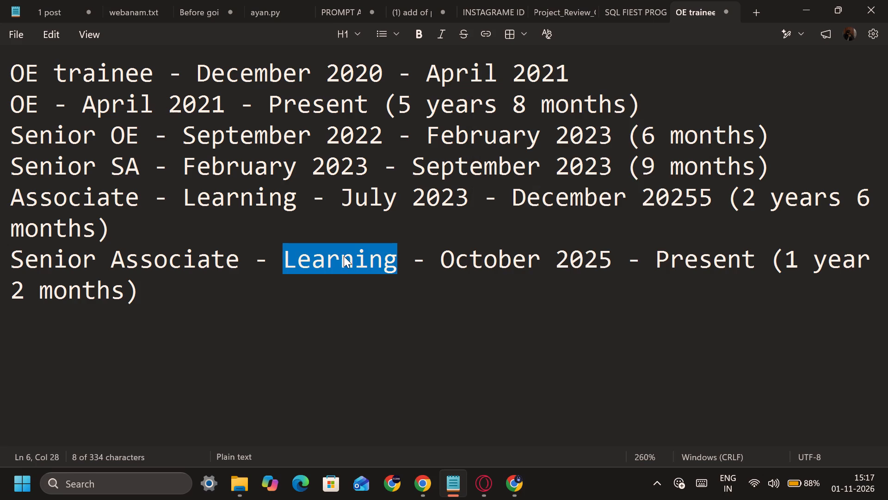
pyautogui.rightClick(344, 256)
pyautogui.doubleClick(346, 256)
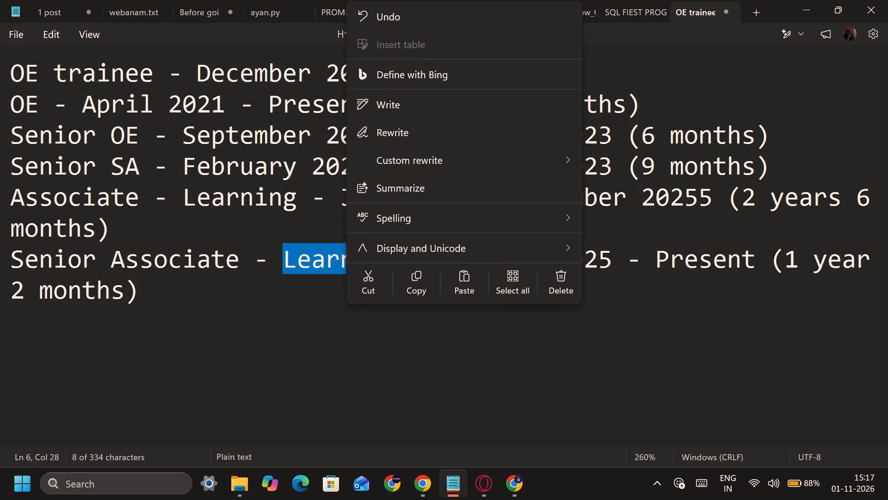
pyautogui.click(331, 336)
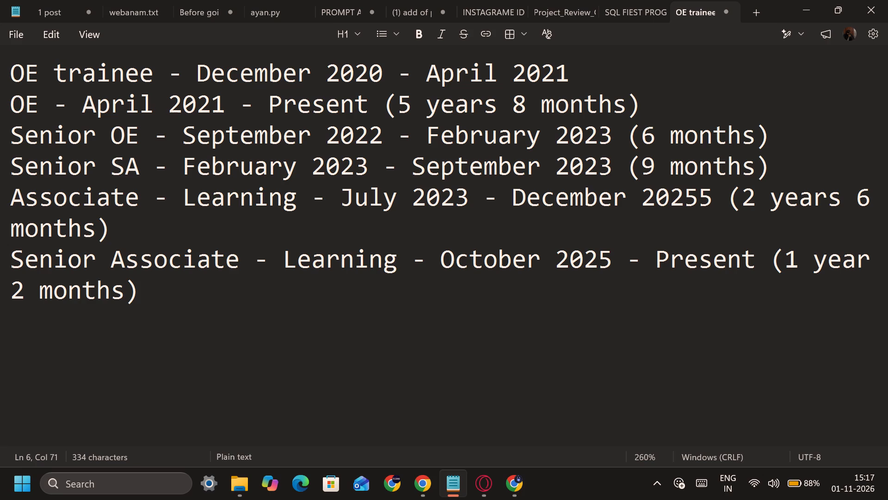
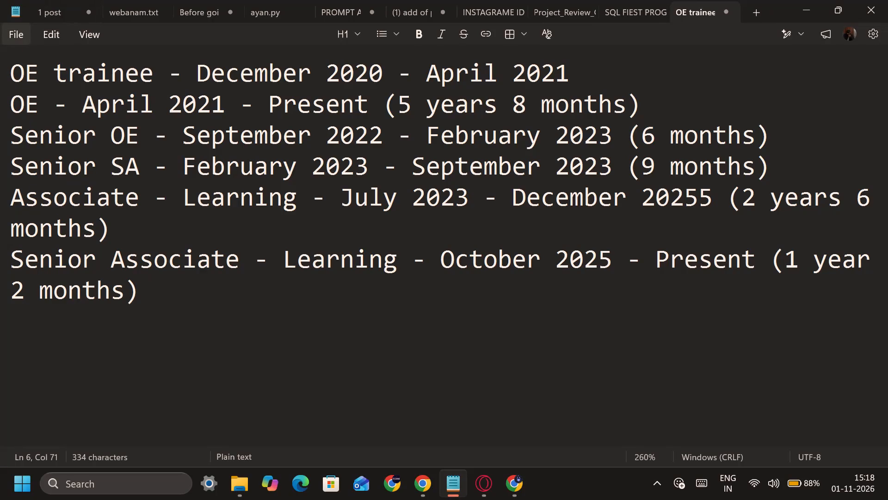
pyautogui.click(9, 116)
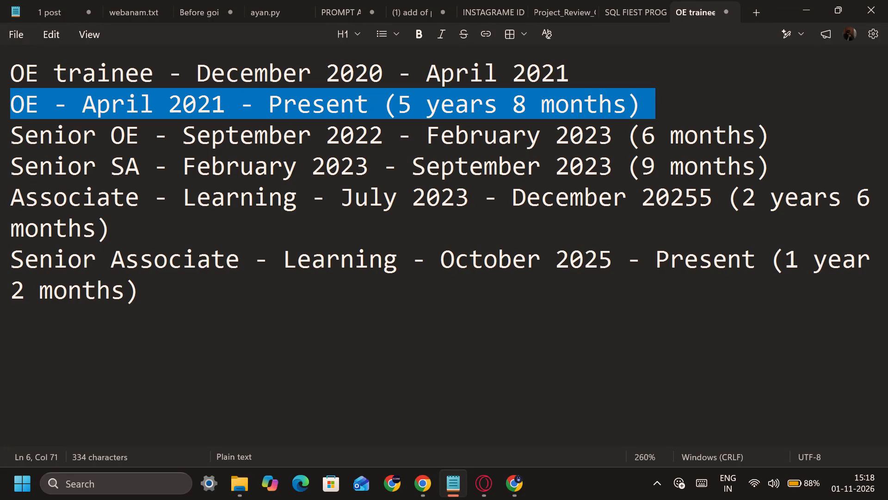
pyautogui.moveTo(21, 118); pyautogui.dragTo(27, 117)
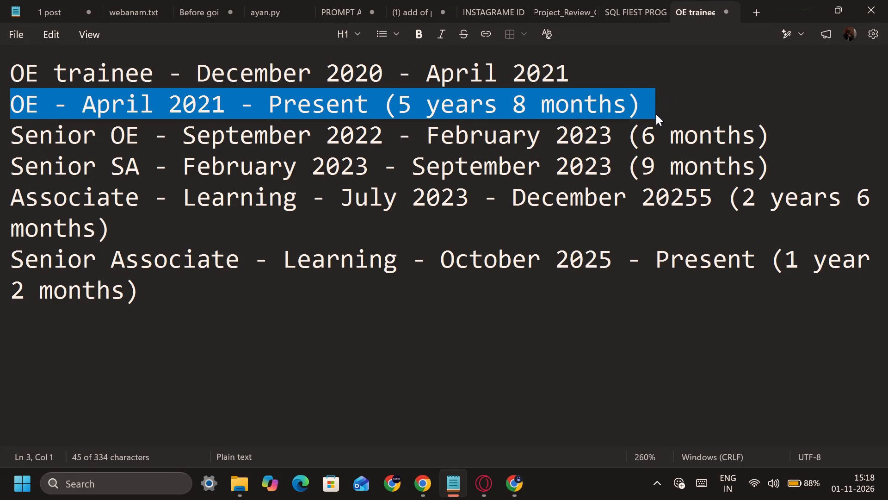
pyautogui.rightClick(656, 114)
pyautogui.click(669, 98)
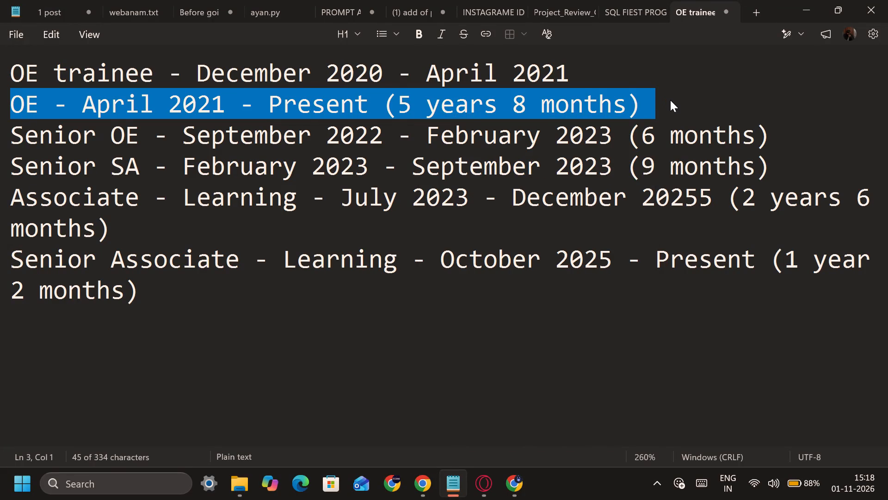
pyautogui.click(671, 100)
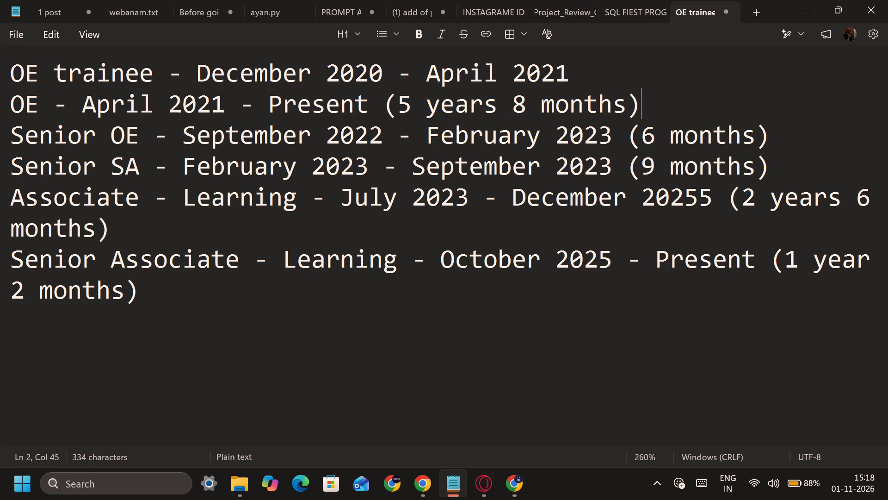
# Copy the entire list of roles and dates, from OE trainee to Senior Associate - Learning.
pyautogui.moveTo(13, 72); pyautogui.dragTo(48, 356)
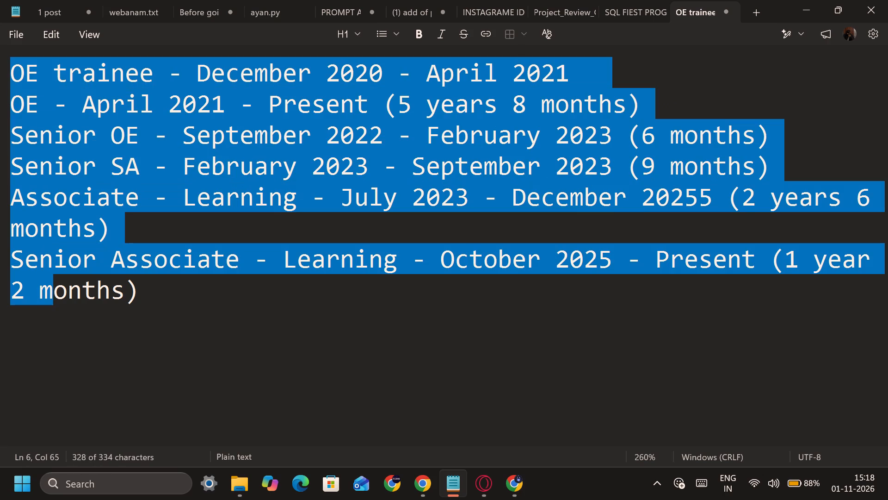
pyautogui.moveTo(48, 356); pyautogui.dragTo(148, 320)
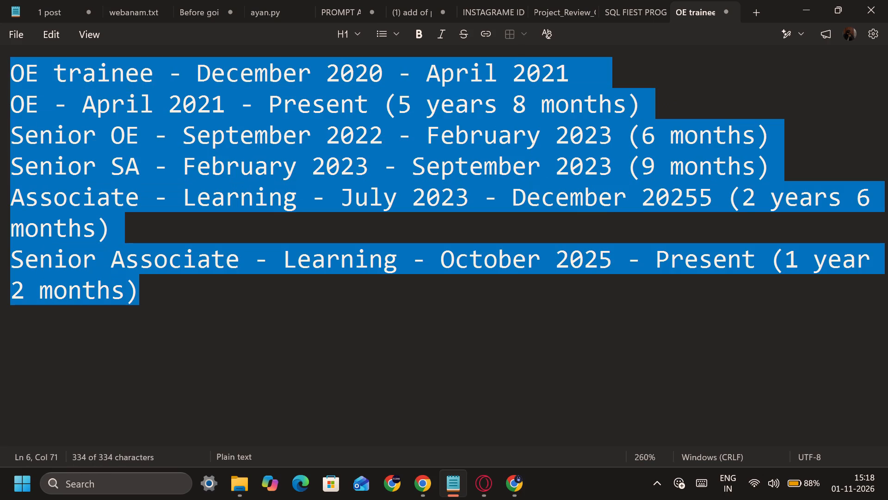
pyautogui.hotkey('ctrl', 'c')
pyautogui.click(225, 390)
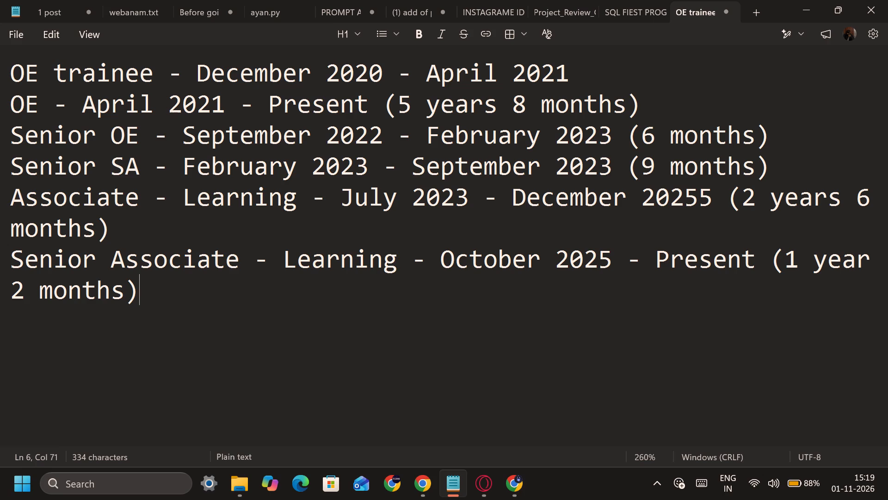
# Change the end month of the Associate - Learning role to october.
pyautogui.click(583, 205)
pyautogui.press('BackSpace')
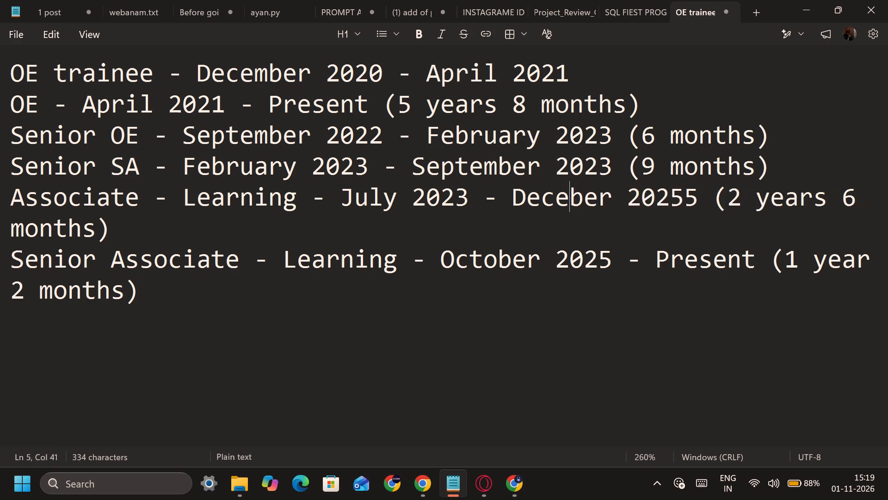
pyautogui.press('BackSpace')
pyautogui.press('BackSpace')
pyautogui.press('BackSpace')
pyautogui.press('BackSpace')
pyautogui.write('oc')
pyautogui.write('to')
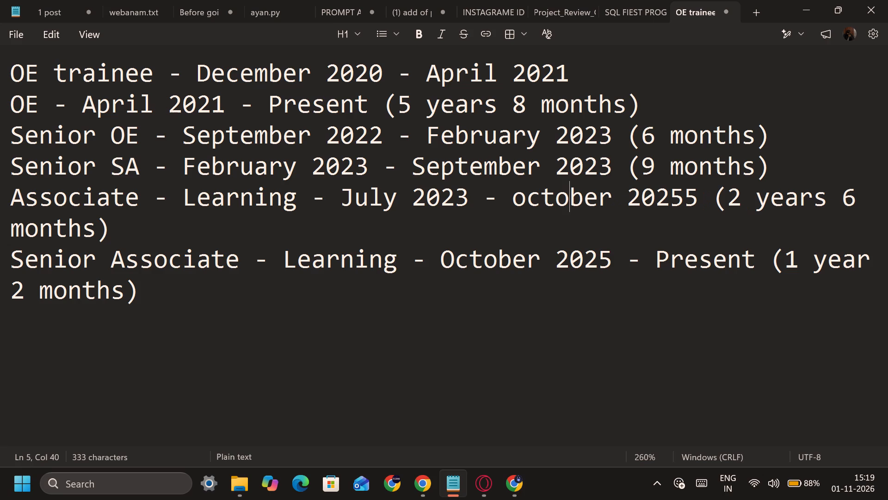
# Insert a blank line above the Associate - Learning entry to separate it from the Senior SA role.
pyautogui.click(12, 206)
pyautogui.press('Return')
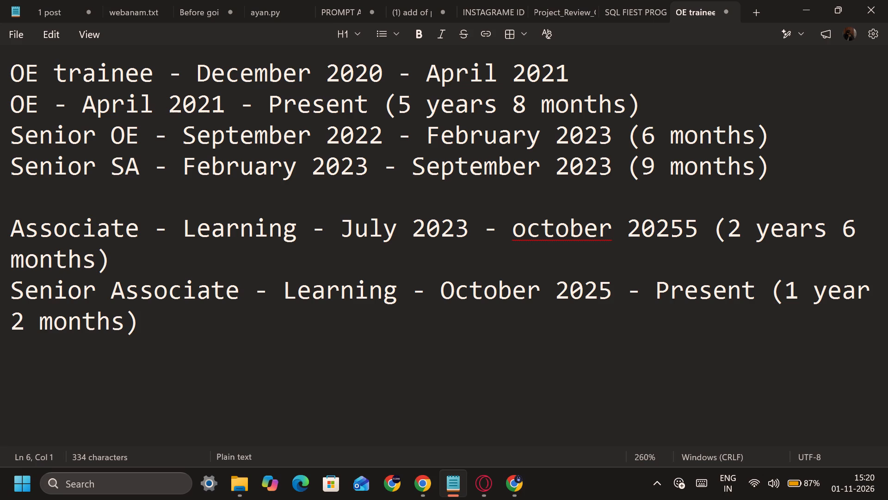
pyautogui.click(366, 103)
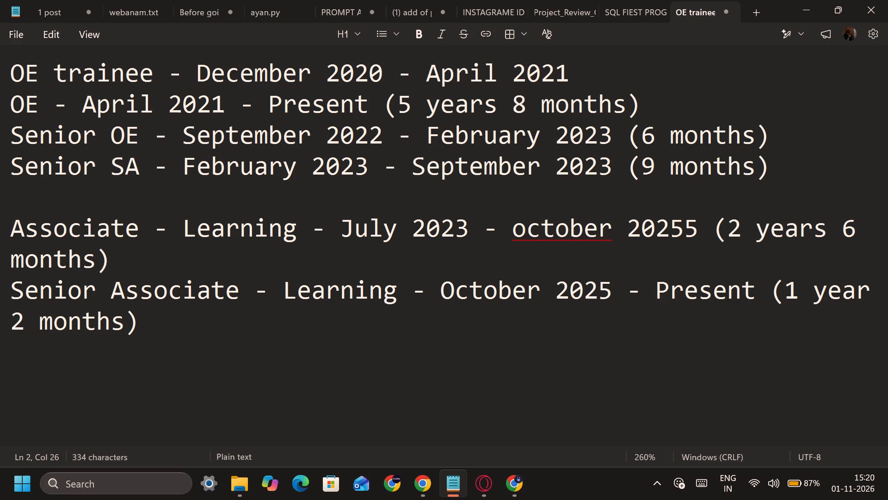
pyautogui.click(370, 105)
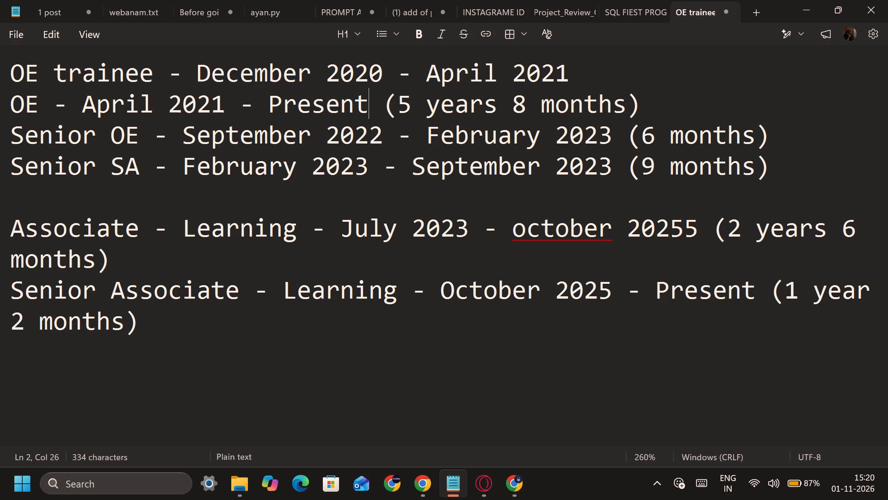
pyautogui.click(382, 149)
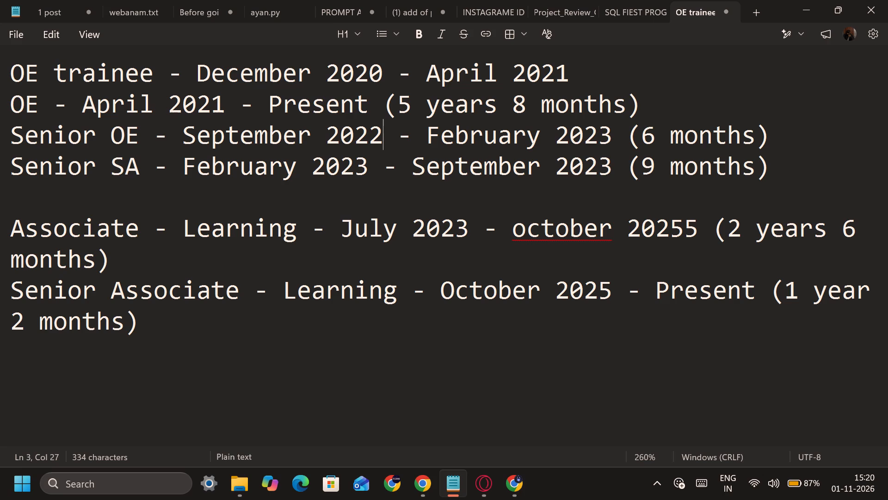
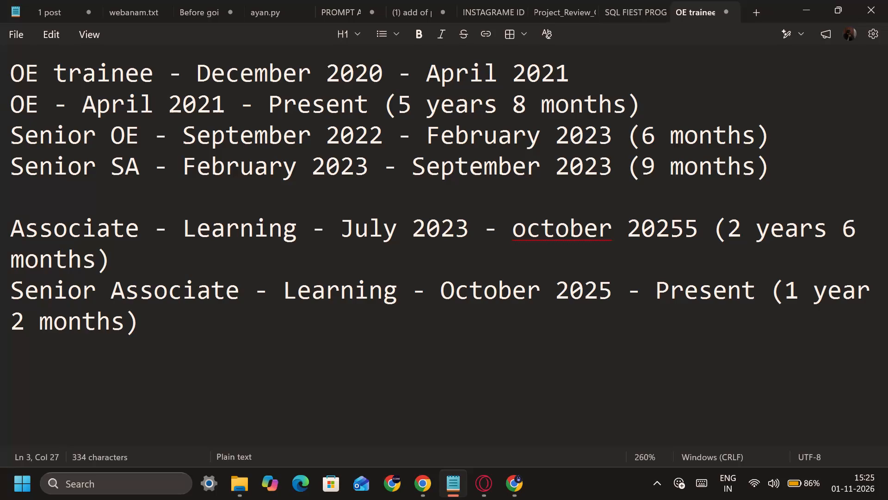
# Replace Present in the OE role's line with the end date September 2022, spelled correctly and capitalised.
pyautogui.click(364, 112)
pyautogui.press('BackSpace')
pyautogui.press('BackSpace')
pyautogui.press('BackSpace')
pyautogui.press('BackSpace')
pyautogui.press('BackSpace')
pyautogui.press('BackSpace')
pyautogui.press('BackSpace')
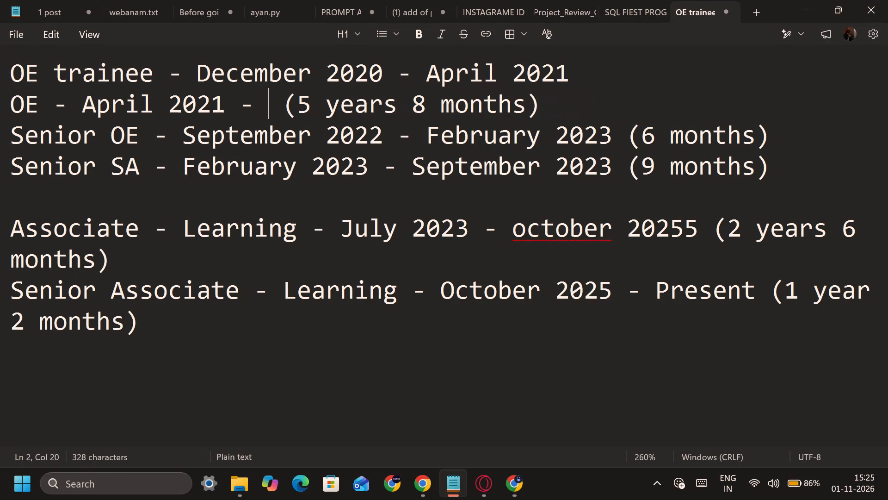
pyautogui.write('se')
pyautogui.write('pt')
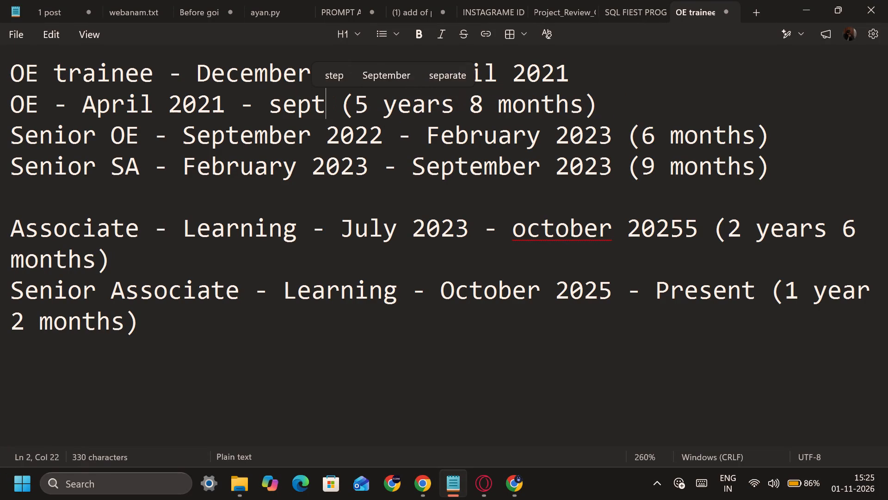
pyautogui.write('mber')
pyautogui.press('space')
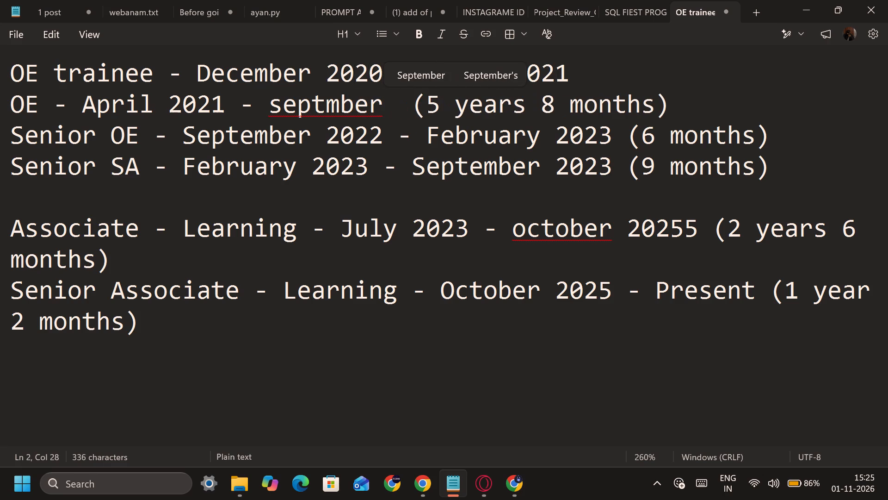
pyautogui.press('2')
pyautogui.press('0')
pyautogui.write('22')
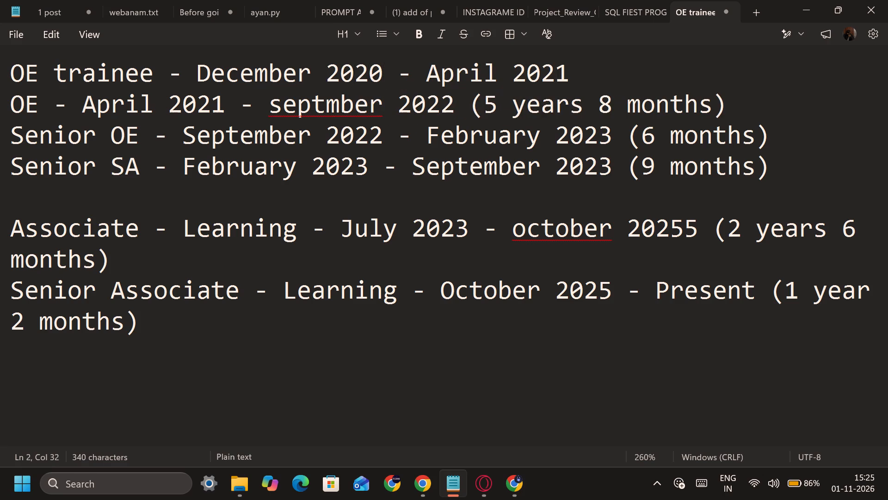
pyautogui.click(324, 111)
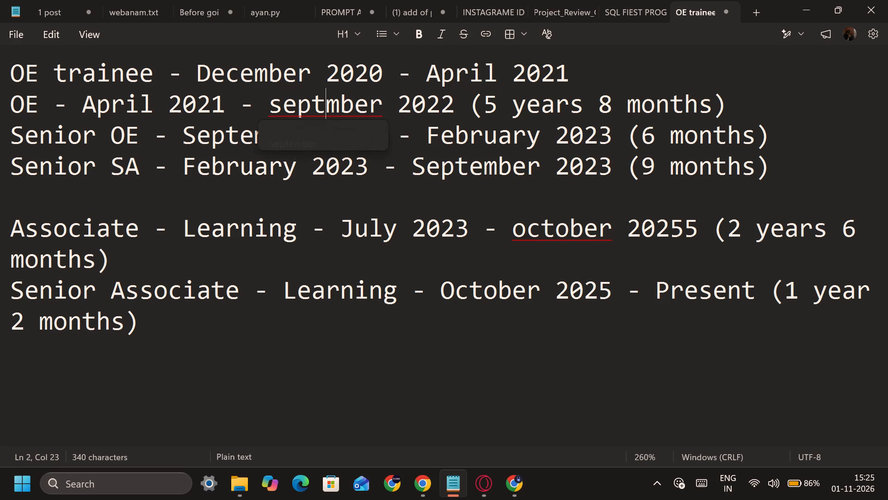
pyautogui.press('e')
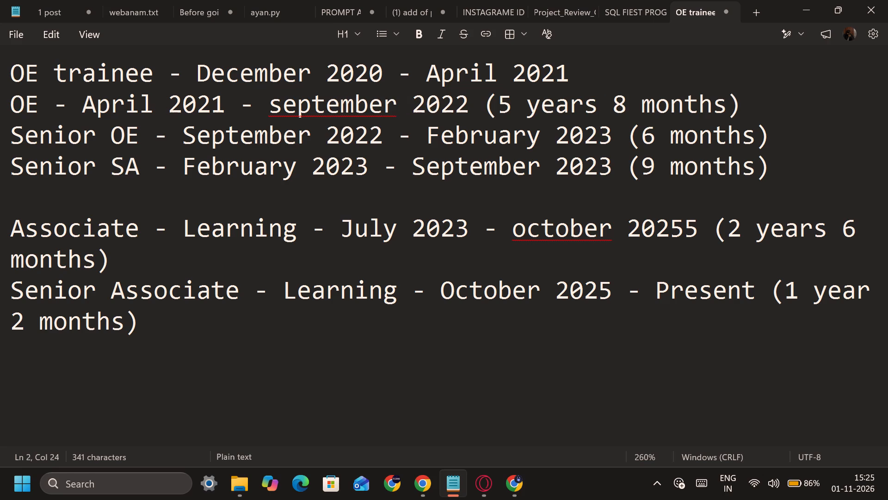
pyautogui.click(279, 106)
pyautogui.click(302, 142)
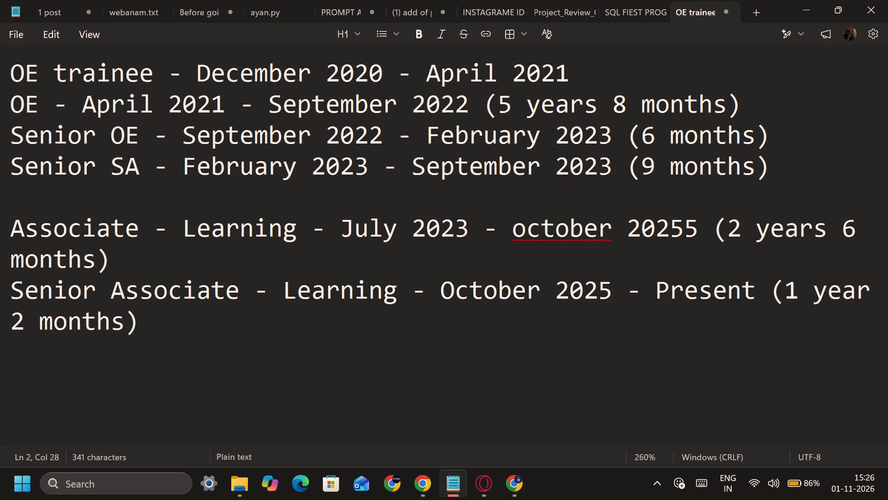
# Capitalise the end month October in the Associate - Learning entry.
pyautogui.doubleClick(580, 231)
pyautogui.click(564, 256)
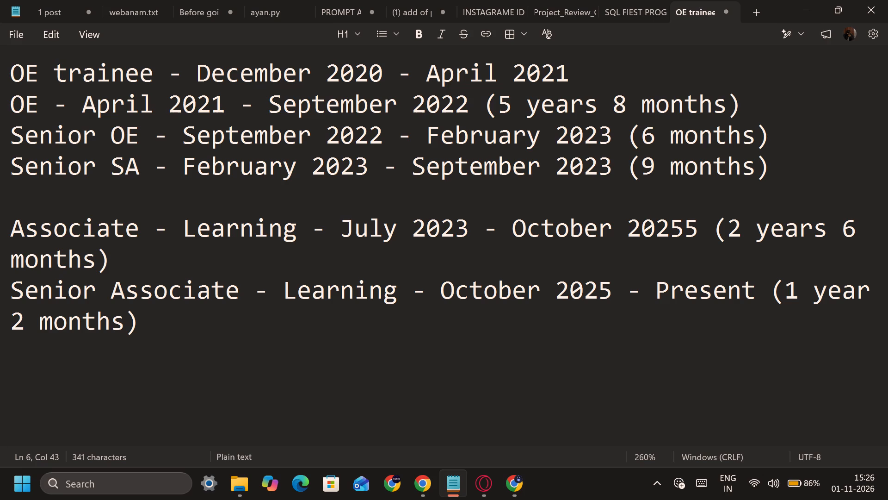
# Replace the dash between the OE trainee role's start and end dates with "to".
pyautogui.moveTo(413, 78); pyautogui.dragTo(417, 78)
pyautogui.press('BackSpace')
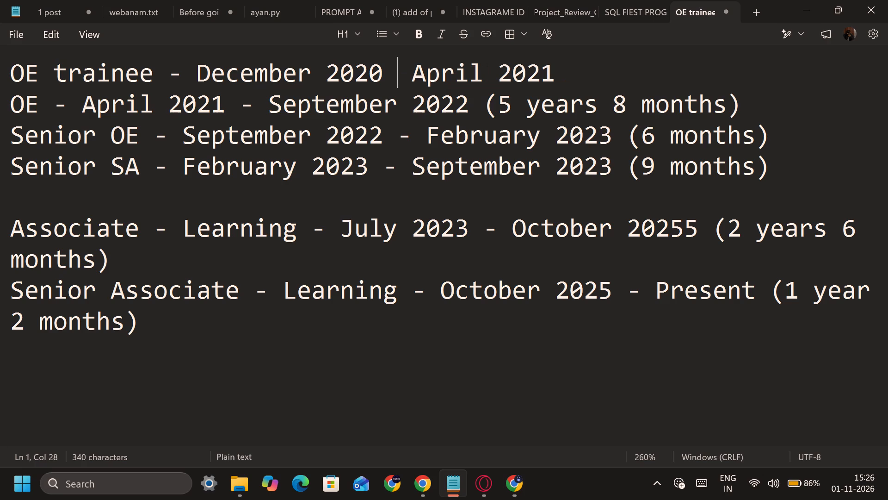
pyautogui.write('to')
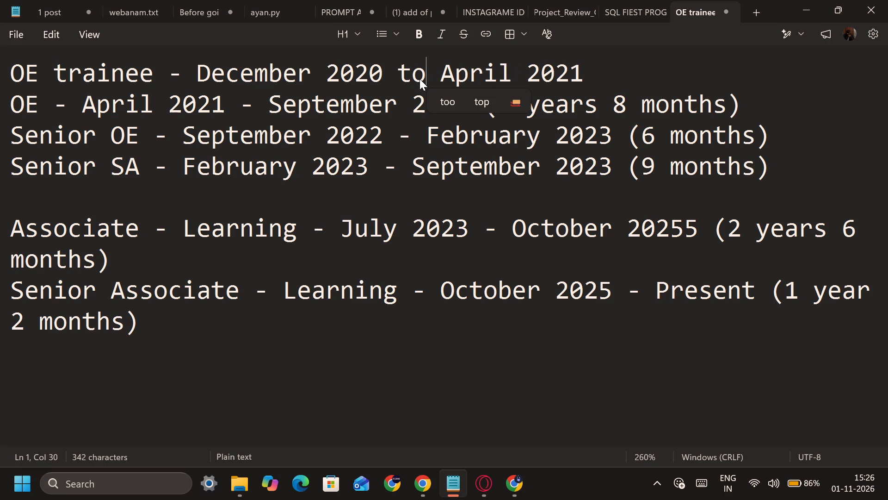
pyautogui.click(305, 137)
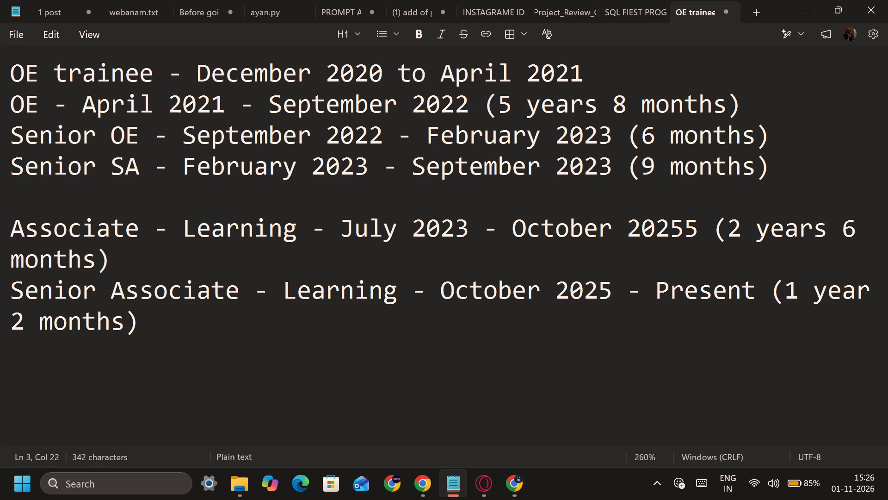
# Delete the bracketed duration after the OE role's dates.
pyautogui.click(749, 106)
pyautogui.press('BackSpace')
pyautogui.press('BackSpace')
pyautogui.press('BackSpace')
pyautogui.press('BackSpace')
pyautogui.press('BackSpace')
pyautogui.press('BackSpace')
pyautogui.press('BackSpace')
pyautogui.press('BackSpace')
pyautogui.press('BackSpace')
pyautogui.press('BackSpace')
pyautogui.press('BackSpace')
pyautogui.press('BackSpace')
pyautogui.press('BackSpace')
pyautogui.press('BackSpace')
pyautogui.press('BackSpace')
pyautogui.press('BackSpace')
pyautogui.press('BackSpace')
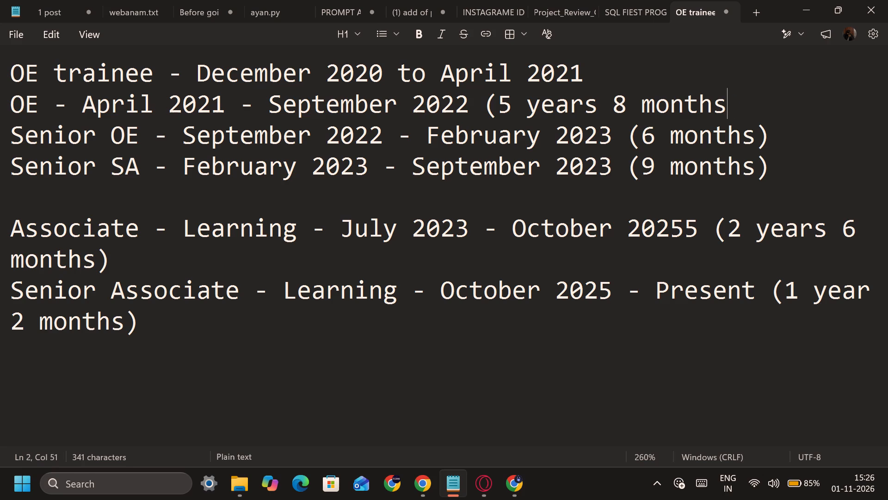
pyautogui.press('BackSpace')
pyautogui.press('BackSpace')
pyautogui.press('BackSpace')
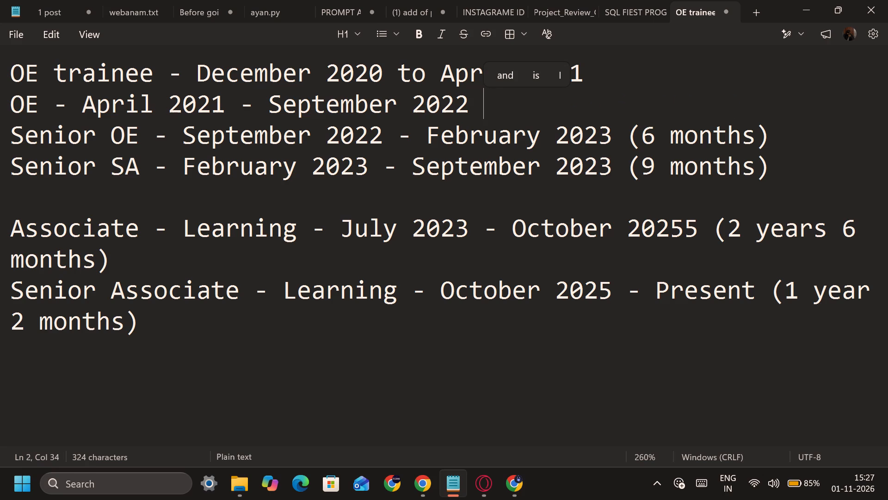
pyautogui.click(703, 107)
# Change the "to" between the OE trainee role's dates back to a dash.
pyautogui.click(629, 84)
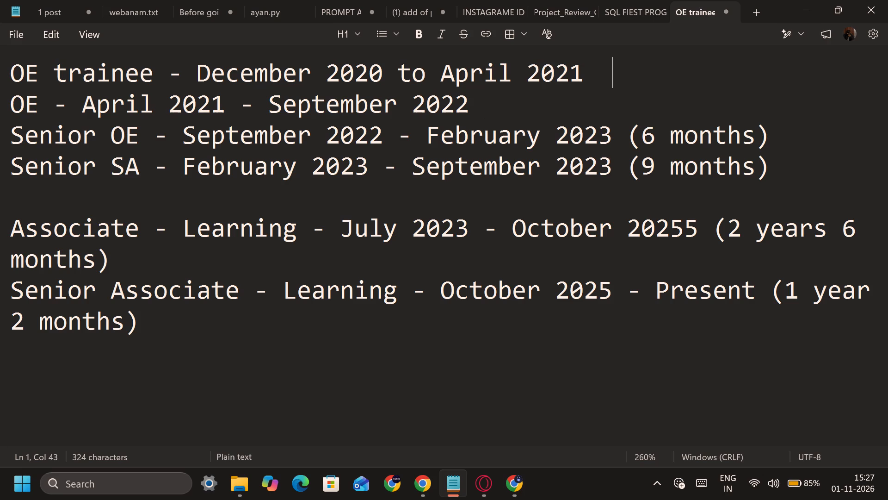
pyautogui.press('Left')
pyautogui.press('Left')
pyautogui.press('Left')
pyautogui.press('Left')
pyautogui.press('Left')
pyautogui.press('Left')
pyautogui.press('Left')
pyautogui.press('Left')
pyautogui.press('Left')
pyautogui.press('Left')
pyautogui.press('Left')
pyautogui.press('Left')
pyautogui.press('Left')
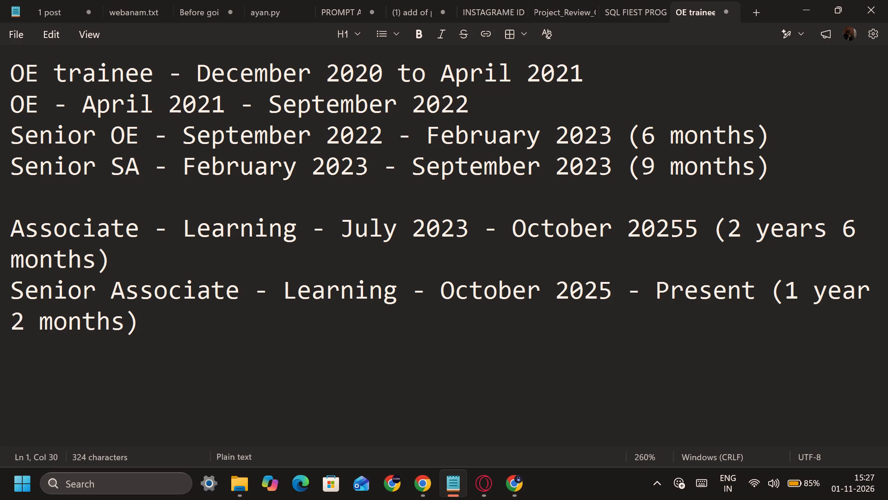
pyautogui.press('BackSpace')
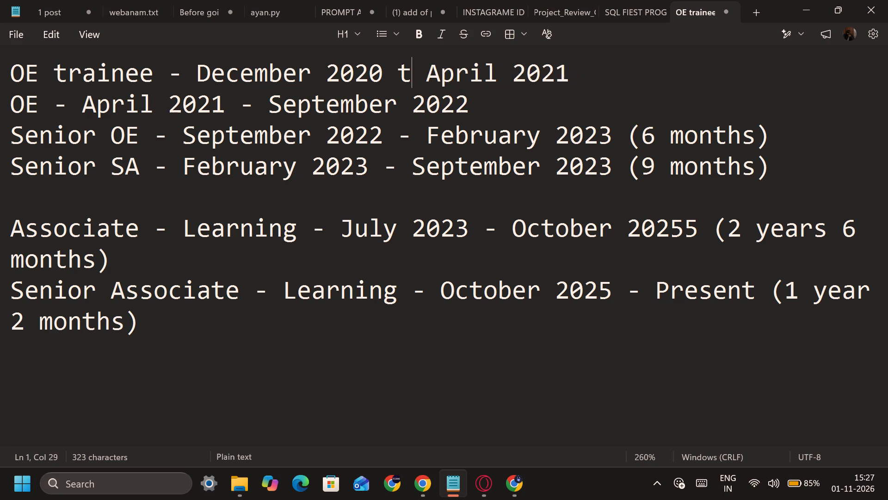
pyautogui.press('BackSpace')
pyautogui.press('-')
# Change the end month of the Senior SA role to July, with a capital J.
pyautogui.click(542, 169)
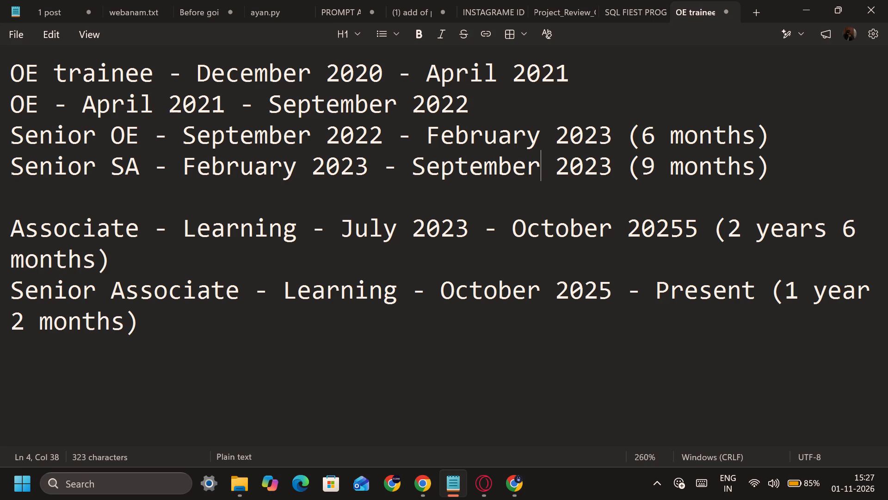
pyautogui.press('BackSpace')
pyautogui.press('BackSpace')
pyautogui.press('BackSpace')
pyautogui.press('BackSpace')
pyautogui.press('BackSpace')
pyautogui.press('BackSpace')
pyautogui.press('BackSpace')
pyautogui.press('BackSpace')
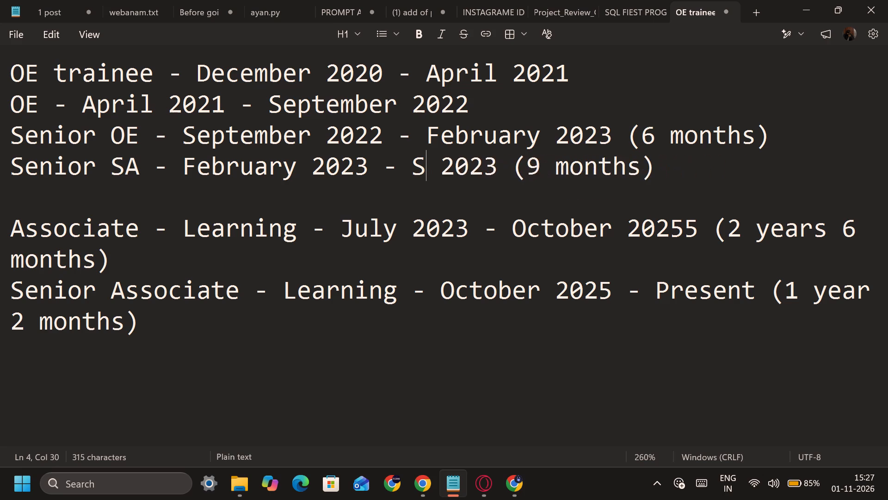
pyautogui.press('BackSpace')
pyautogui.write('july')
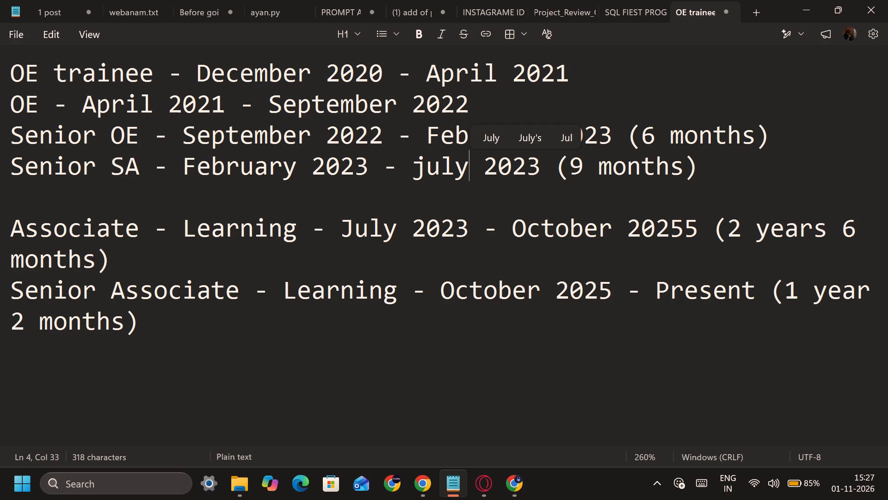
pyautogui.moveTo(598, 253); pyautogui.dragTo(594, 273)
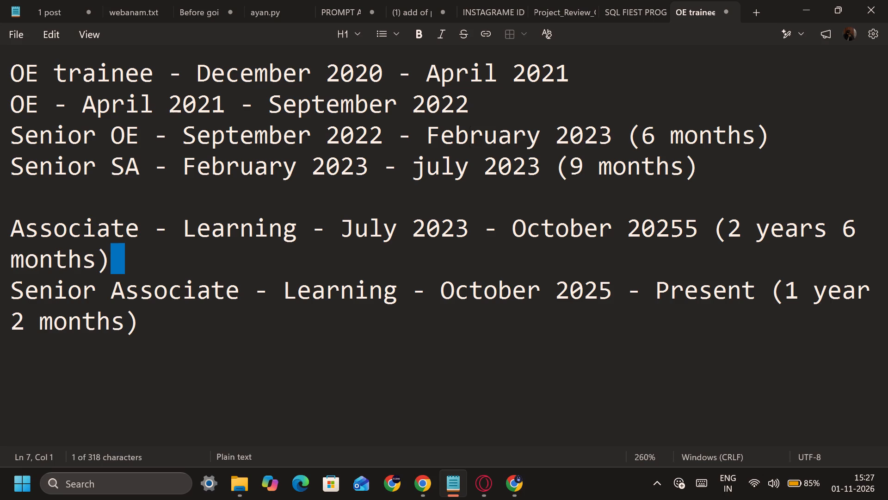
pyautogui.click(612, 232)
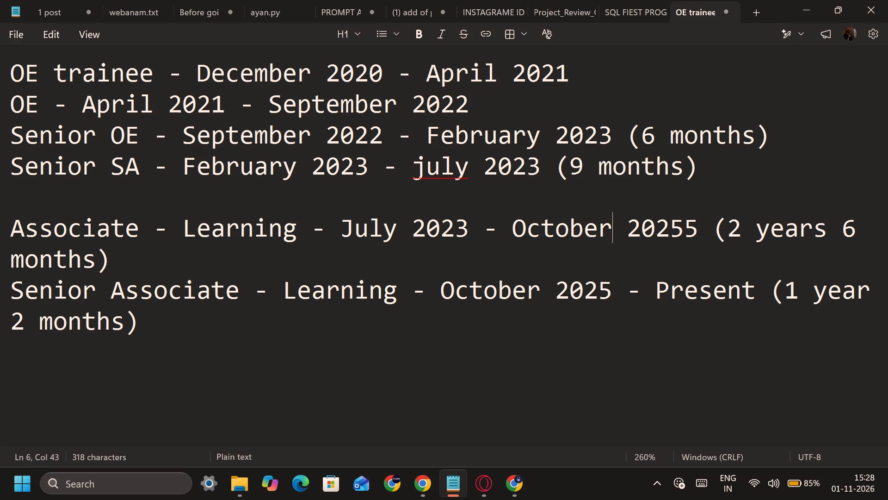
pyautogui.click(465, 173)
pyautogui.click(465, 187)
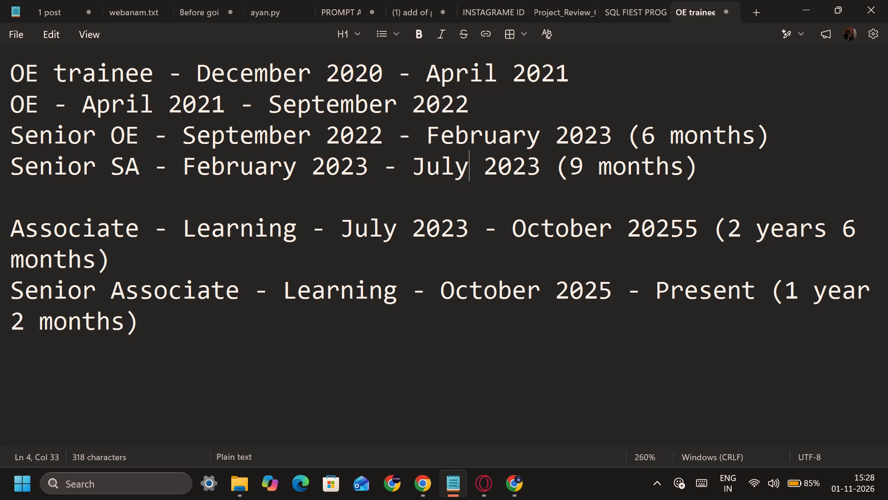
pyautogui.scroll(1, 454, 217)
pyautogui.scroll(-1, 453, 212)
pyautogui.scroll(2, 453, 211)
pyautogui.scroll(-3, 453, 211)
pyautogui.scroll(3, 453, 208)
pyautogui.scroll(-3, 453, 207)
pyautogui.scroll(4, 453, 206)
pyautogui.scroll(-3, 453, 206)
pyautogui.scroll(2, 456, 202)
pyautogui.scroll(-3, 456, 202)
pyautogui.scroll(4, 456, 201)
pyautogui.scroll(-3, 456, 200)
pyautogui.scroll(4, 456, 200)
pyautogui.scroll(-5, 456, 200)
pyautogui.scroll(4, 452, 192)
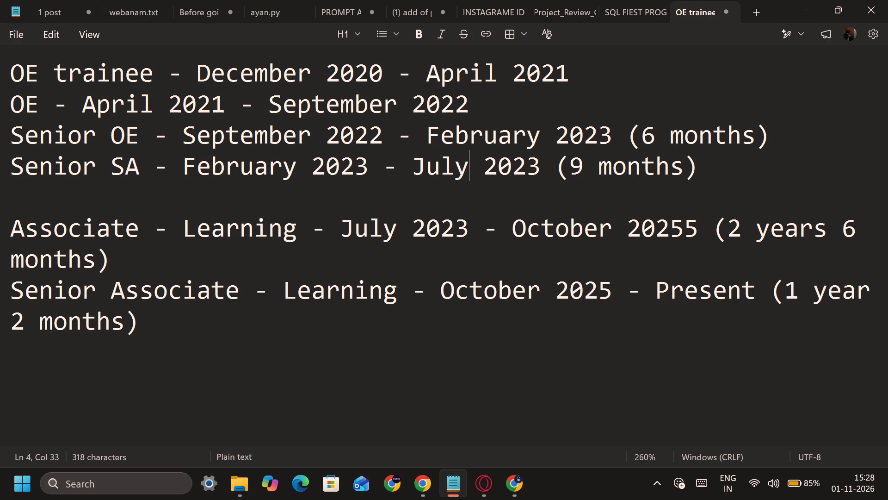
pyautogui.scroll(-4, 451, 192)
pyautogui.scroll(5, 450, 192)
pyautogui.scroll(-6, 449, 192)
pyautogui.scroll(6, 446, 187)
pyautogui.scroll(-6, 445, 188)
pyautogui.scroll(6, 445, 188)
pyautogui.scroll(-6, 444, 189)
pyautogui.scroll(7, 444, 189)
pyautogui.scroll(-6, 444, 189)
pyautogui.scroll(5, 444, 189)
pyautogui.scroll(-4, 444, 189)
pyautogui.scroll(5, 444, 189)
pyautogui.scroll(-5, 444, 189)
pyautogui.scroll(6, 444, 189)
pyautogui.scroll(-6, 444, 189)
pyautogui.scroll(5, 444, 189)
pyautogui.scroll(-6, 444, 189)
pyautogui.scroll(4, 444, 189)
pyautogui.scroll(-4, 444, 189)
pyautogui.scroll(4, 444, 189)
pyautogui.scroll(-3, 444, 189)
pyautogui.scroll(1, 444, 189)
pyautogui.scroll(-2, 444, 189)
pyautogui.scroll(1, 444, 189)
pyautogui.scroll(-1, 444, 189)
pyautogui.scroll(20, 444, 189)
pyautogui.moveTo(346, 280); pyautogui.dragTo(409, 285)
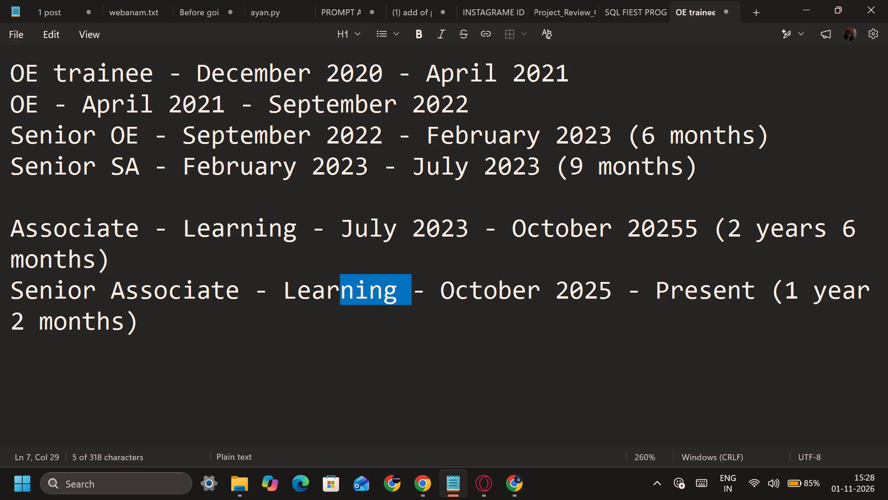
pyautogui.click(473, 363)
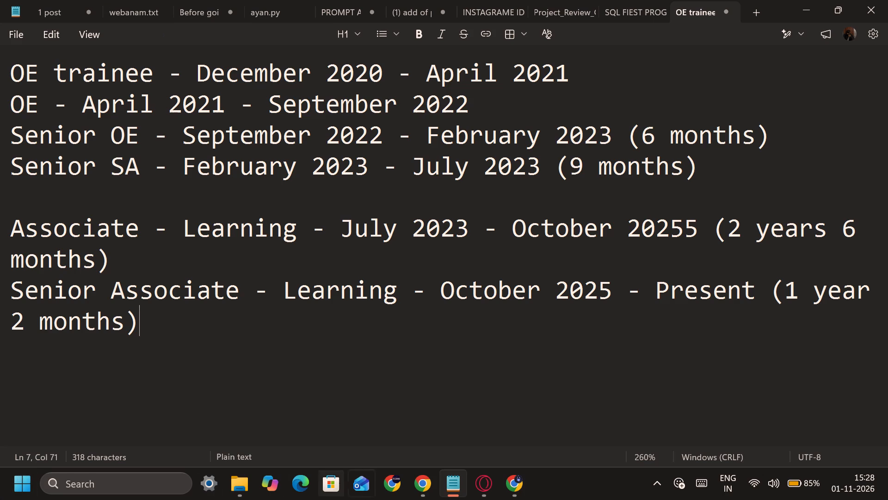
# Delete the bracketed duration after the Senior SA role's dates.
pyautogui.click(705, 172)
pyautogui.press('BackSpace')
pyautogui.press('BackSpace')
pyautogui.press('BackSpace')
pyautogui.press('BackSpace')
pyautogui.press('BackSpace')
pyautogui.press('BackSpace')
pyautogui.press('BackSpace')
pyautogui.press('BackSpace')
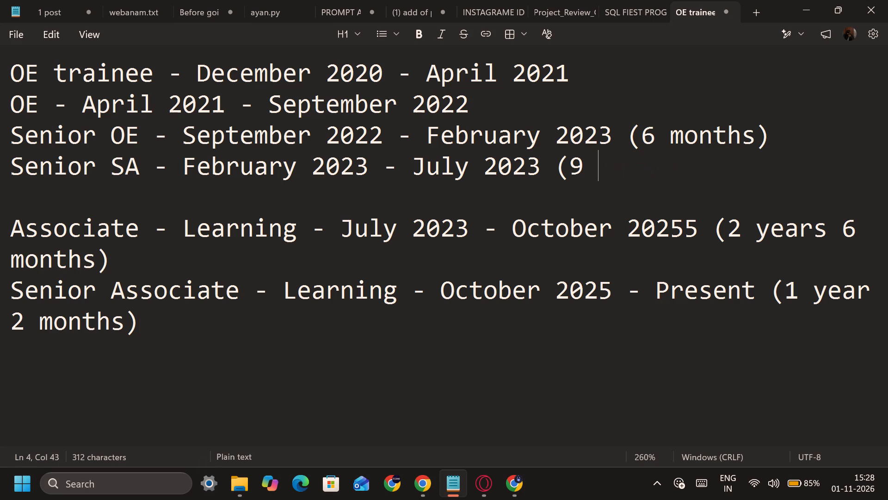
pyautogui.press('BackSpace')
pyautogui.press('BackSpace')
# Delete the bracketed duration after the Senior OE role's dates.
pyautogui.click(772, 140)
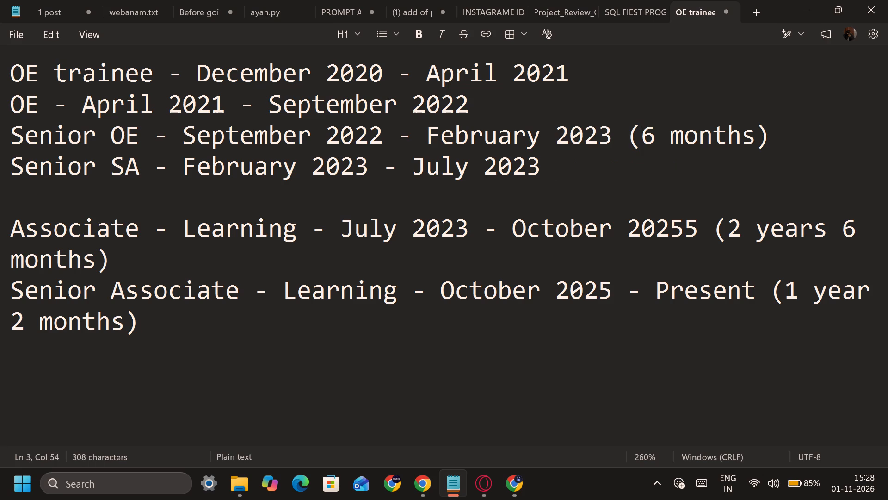
pyautogui.press('BackSpace')
pyautogui.press('BackSpace')
pyautogui.press('BackSpace')
pyautogui.press('BackSpace')
pyautogui.press('BackSpace')
pyautogui.press('BackSpace')
pyautogui.press('BackSpace')
pyautogui.press('BackSpace')
pyautogui.press('BackSpace')
pyautogui.press('BackSpace')
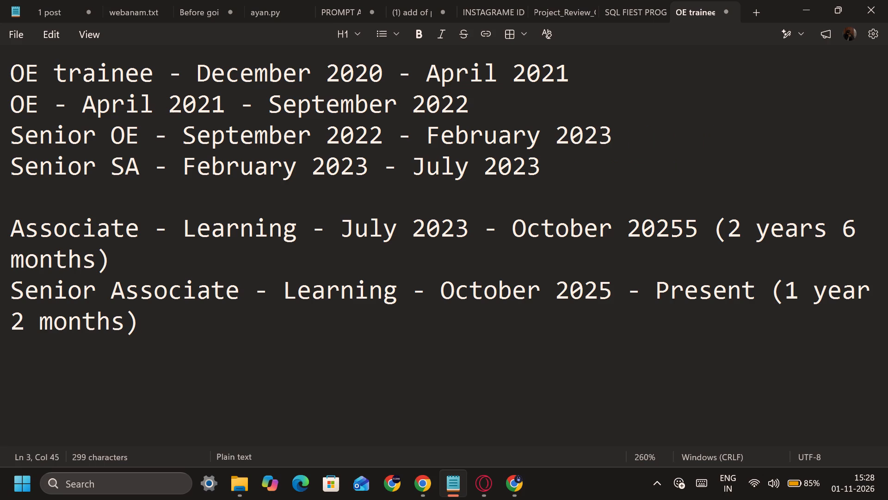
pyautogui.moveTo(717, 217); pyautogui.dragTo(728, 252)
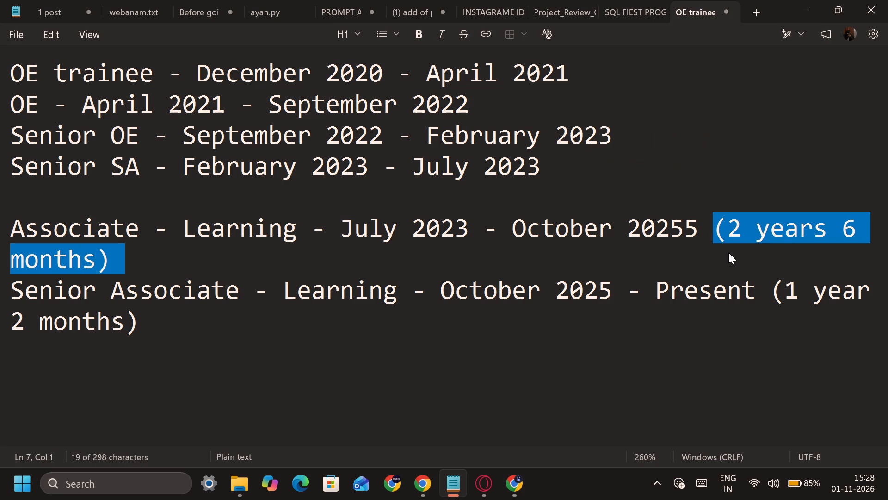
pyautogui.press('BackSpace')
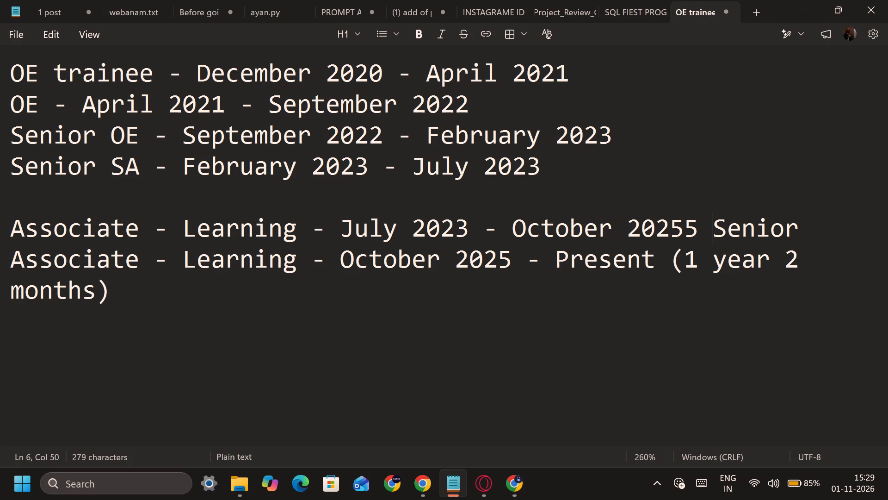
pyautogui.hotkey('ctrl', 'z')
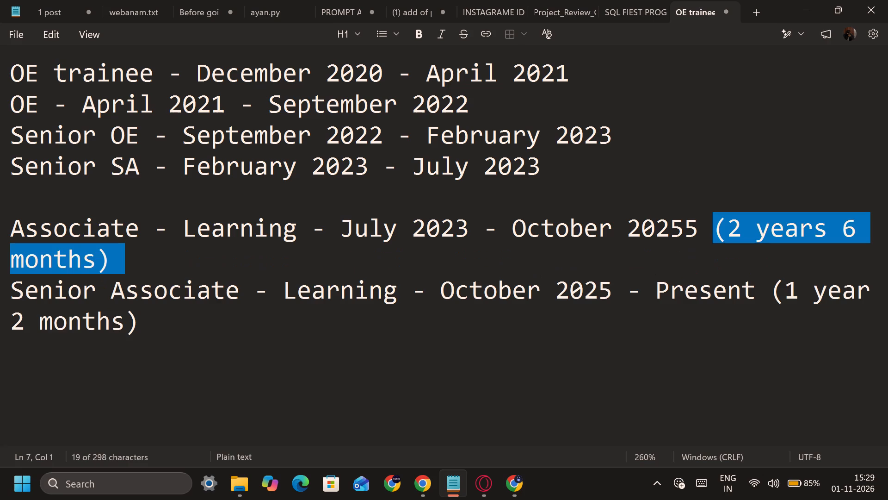
# Delete the bracketed duration after the Associate - Learning role's dates, keeping the Senior Associate role on its own line.
pyautogui.click(144, 268)
pyautogui.press('BackSpace')
pyautogui.press('BackSpace')
pyautogui.press('BackSpace')
pyautogui.press('BackSpace')
pyautogui.press('BackSpace')
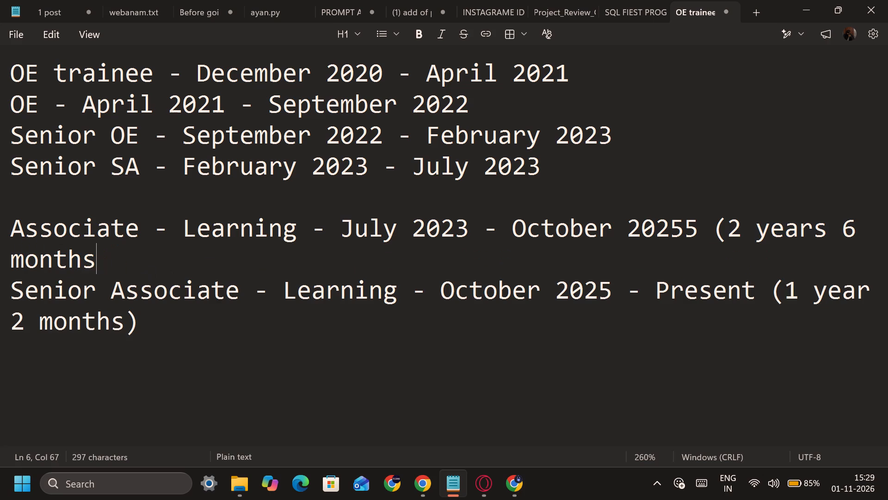
pyautogui.press('BackSpace')
pyautogui.press('BackSpace')
pyautogui.press('BackSpace')
pyautogui.press('BackSpace')
pyautogui.press('BackSpace')
pyautogui.press('BackSpace')
pyautogui.press('BackSpace')
pyautogui.press('BackSpace')
pyautogui.press('BackSpace')
pyautogui.press('BackSpace')
pyautogui.press('BackSpace')
pyautogui.press('BackSpace')
pyautogui.press('BackSpace')
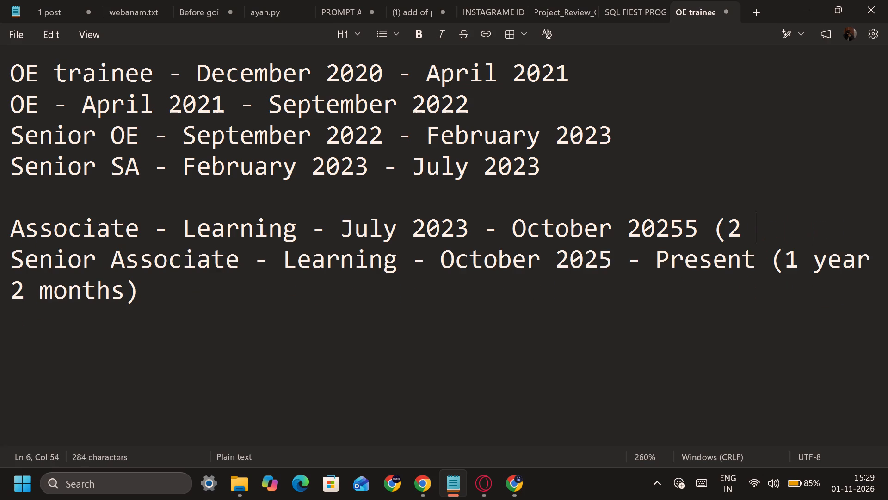
pyautogui.press('BackSpace')
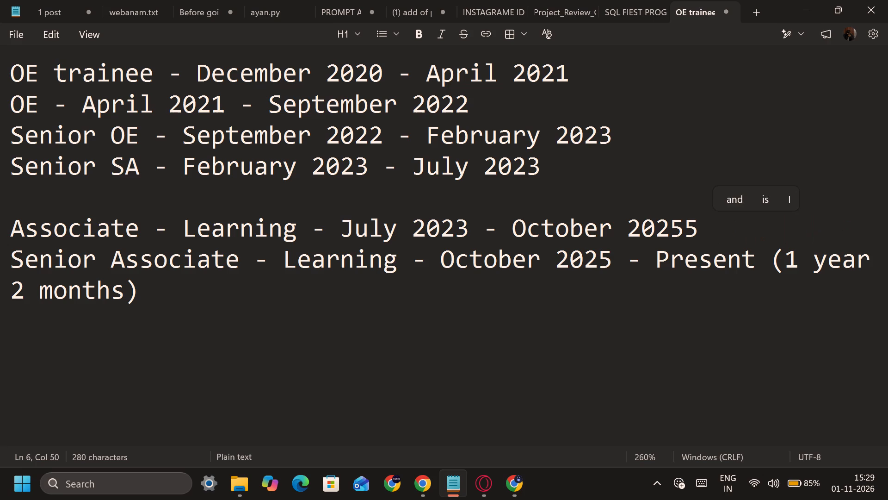
# Replace the bracketed duration after Present in the Senior Associate - Learning line with "(01 nov 2026)".
pyautogui.click(771, 261)
pyautogui.press('Down')
pyautogui.press('Down')
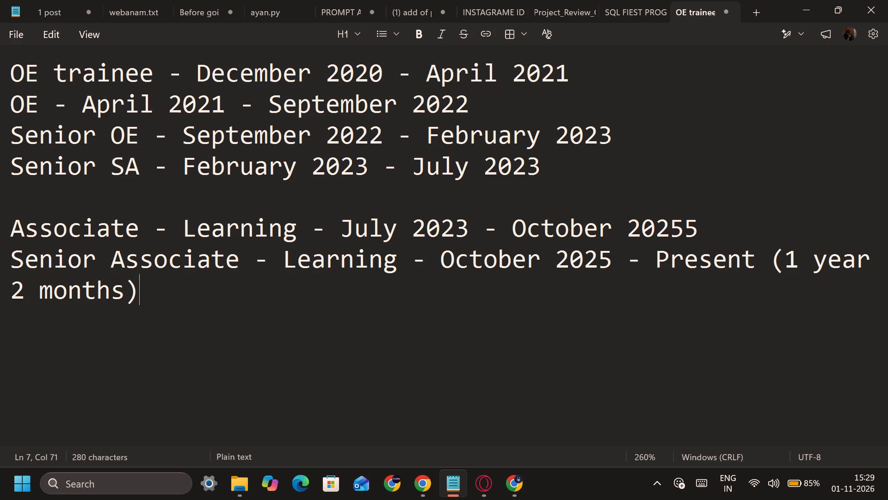
pyautogui.click(771, 261)
pyautogui.hotkey('shift', 'Down')
pyautogui.press('BackSpace')
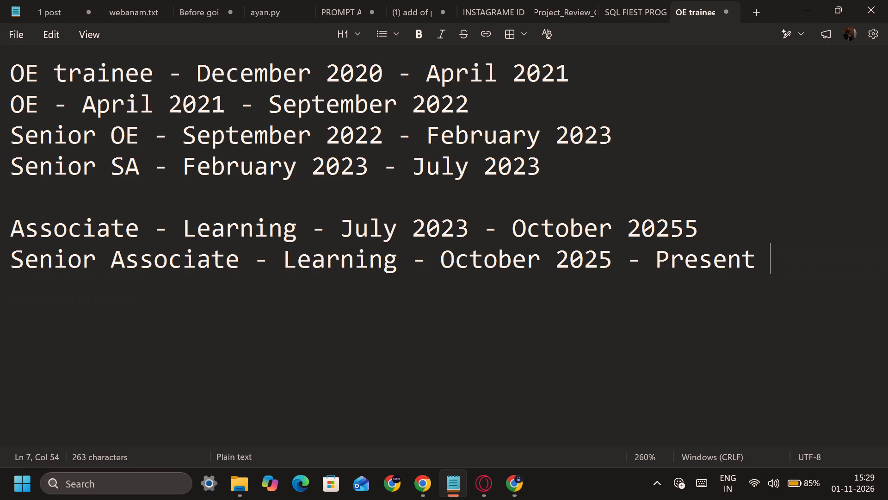
pyautogui.press('BackSpace')
pyautogui.hotkey('shift', '(')
pyautogui.write('01 nov 2026')
pyautogui.hotkey('shift', ')')
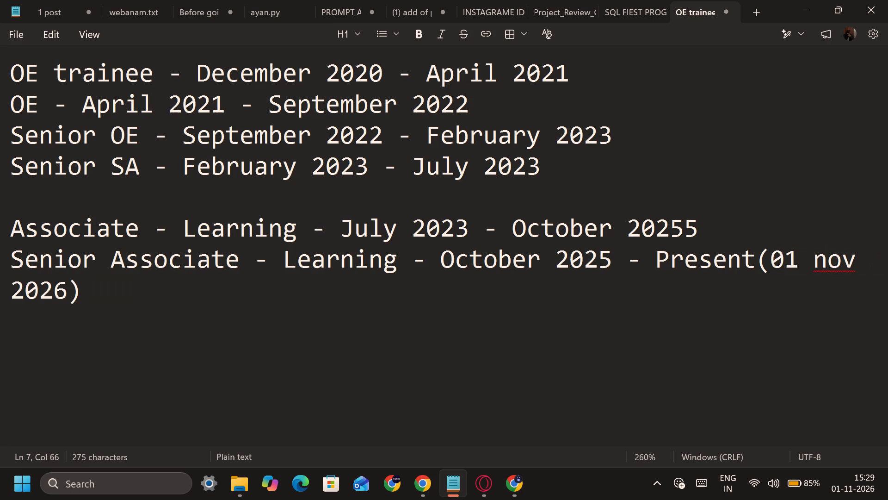
pyautogui.hotkey('ctrl', 'a')
pyautogui.hotkey('ctrl', 'c')
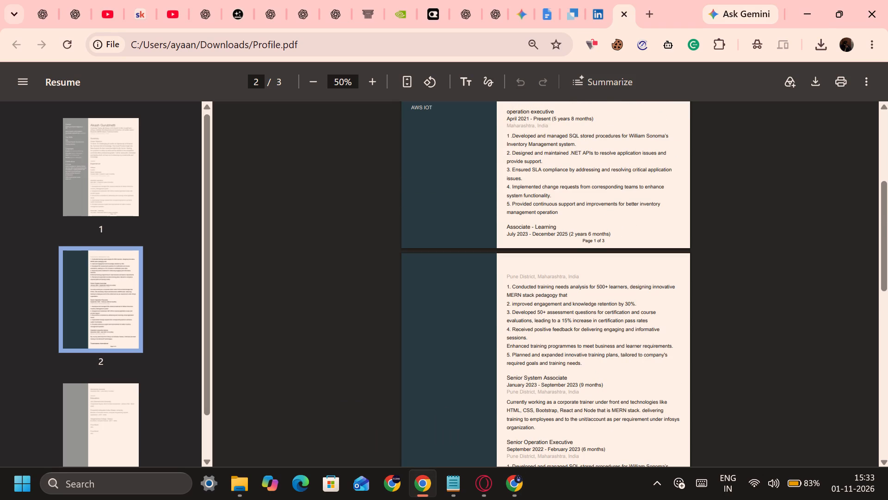
pyautogui.scroll(1, 549, 320)
pyautogui.scroll(-2, 548, 321)
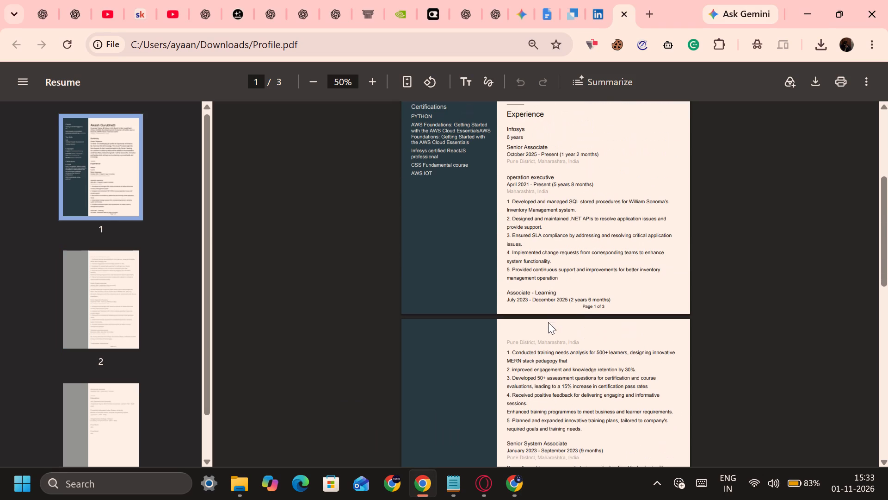
pyautogui.scroll(-1, 548, 323)
pyautogui.moveTo(502, 330); pyautogui.dragTo(518, 339)
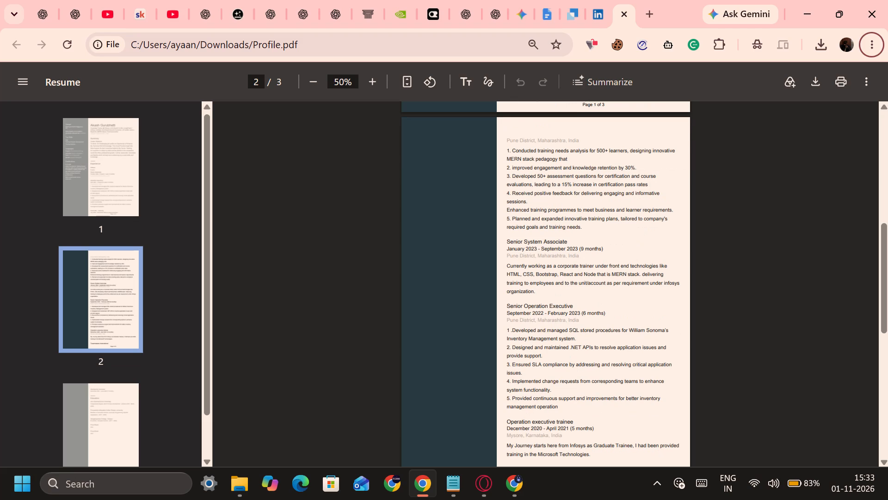
# Compare the resume's Operation Executive entry and its description with the operation executive and Senior Operation Executive roles in Profile.pdf.
pyautogui.hotkey('alt', 'Tab')
pyautogui.click(162, 174)
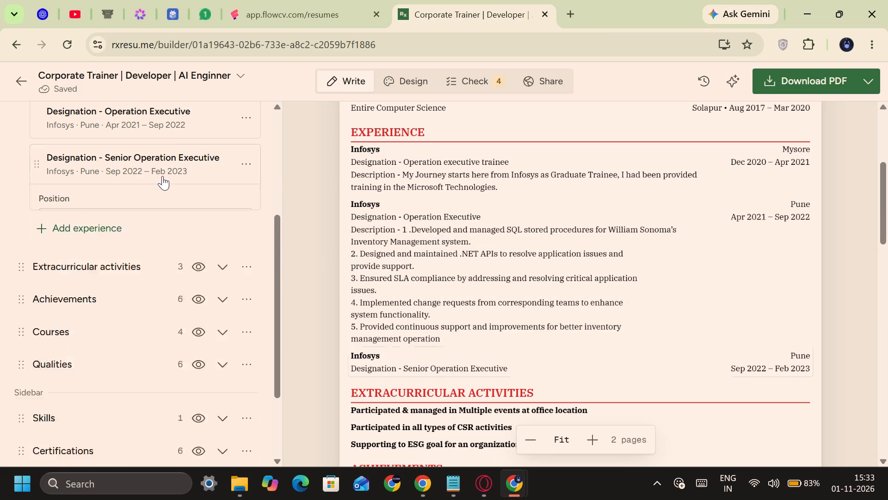
pyautogui.click(170, 123)
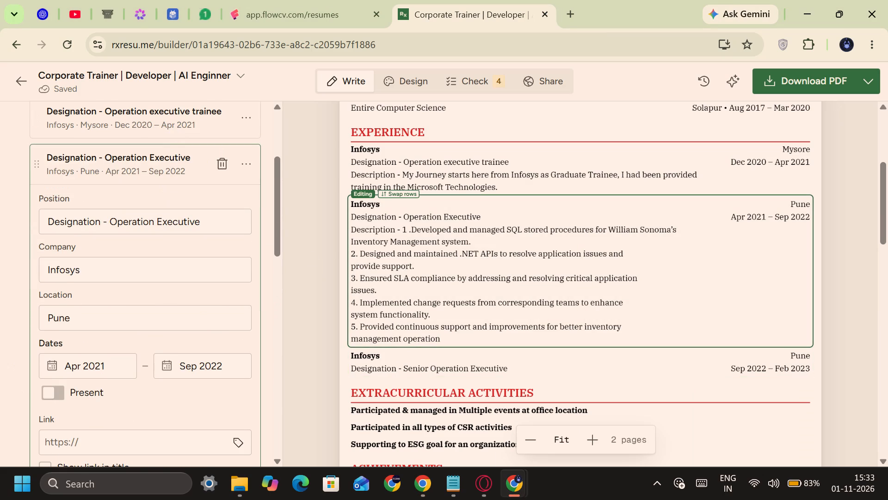
pyautogui.scroll(-2, 160, 183)
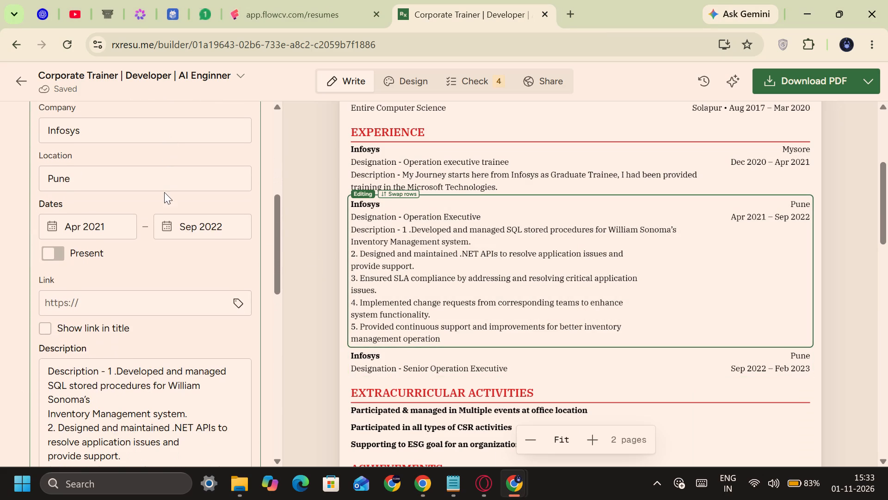
pyautogui.scroll(1, 166, 195)
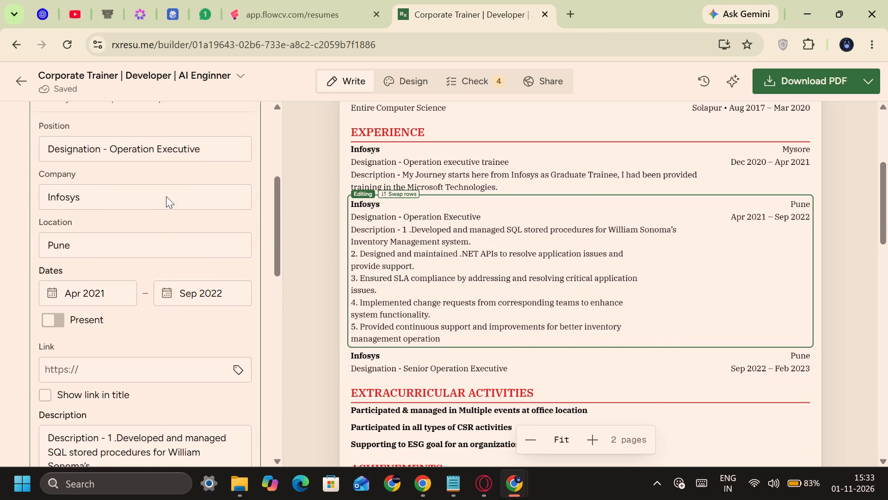
pyautogui.hotkey('alt', 'Tab')
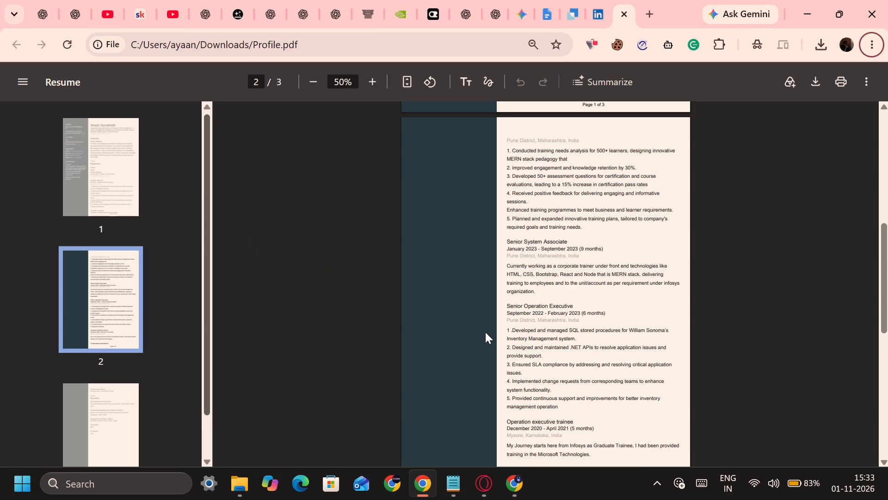
pyautogui.hotkey('alt', 'Tab')
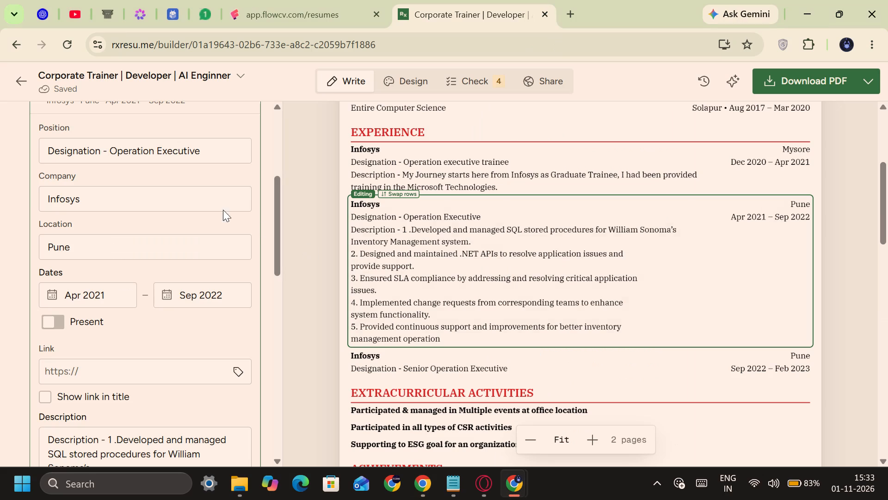
pyautogui.scroll(2, 203, 196)
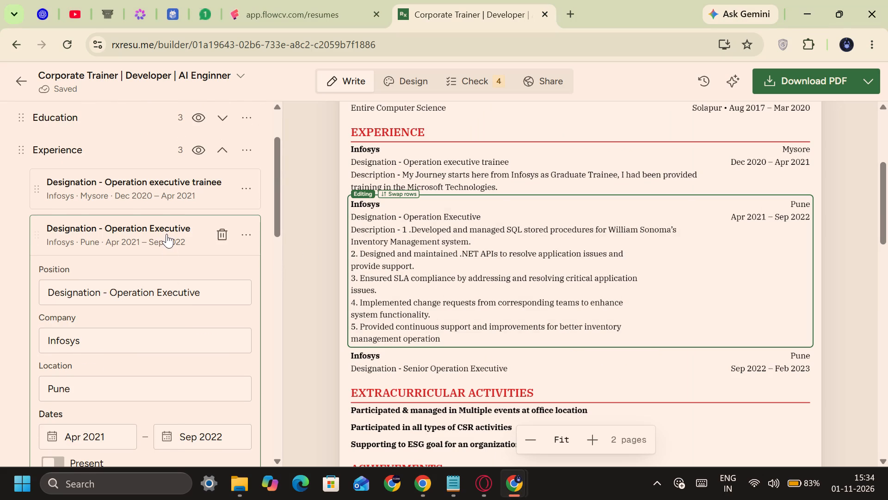
pyautogui.scroll(-3, 166, 233)
pyautogui.hotkey('alt', 'Tab')
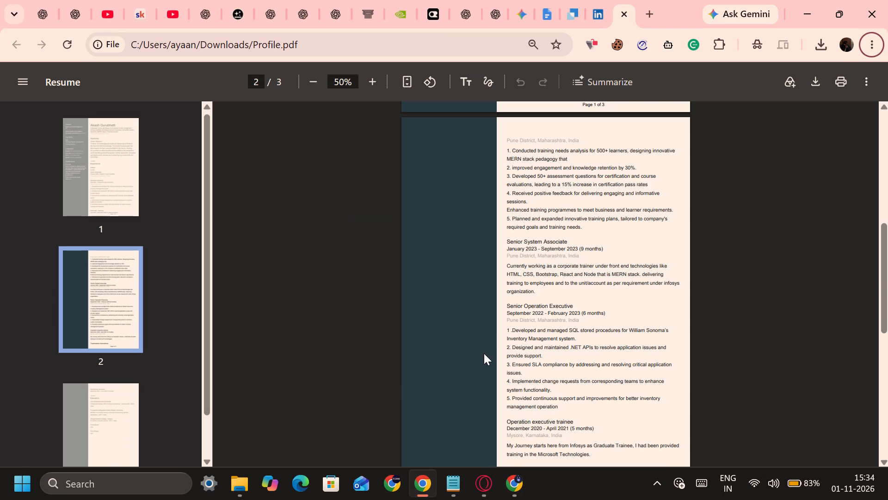
pyautogui.scroll(3, 484, 354)
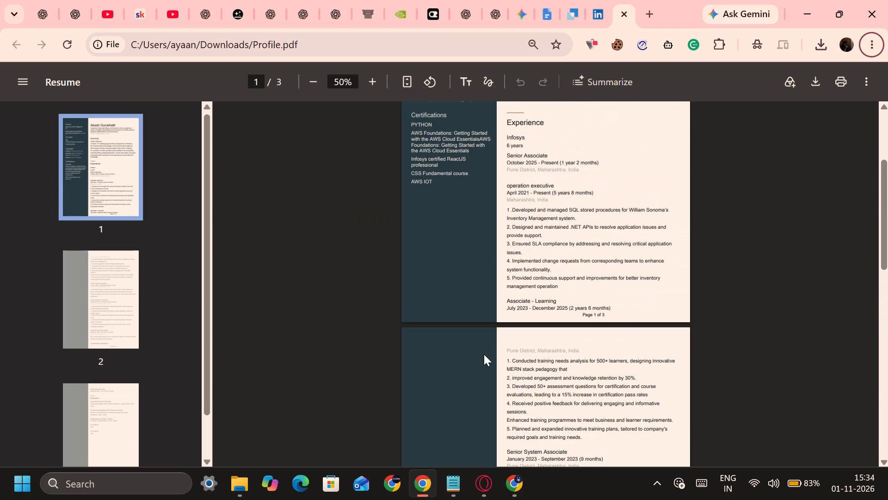
pyautogui.hotkey('alt', 'Tab')
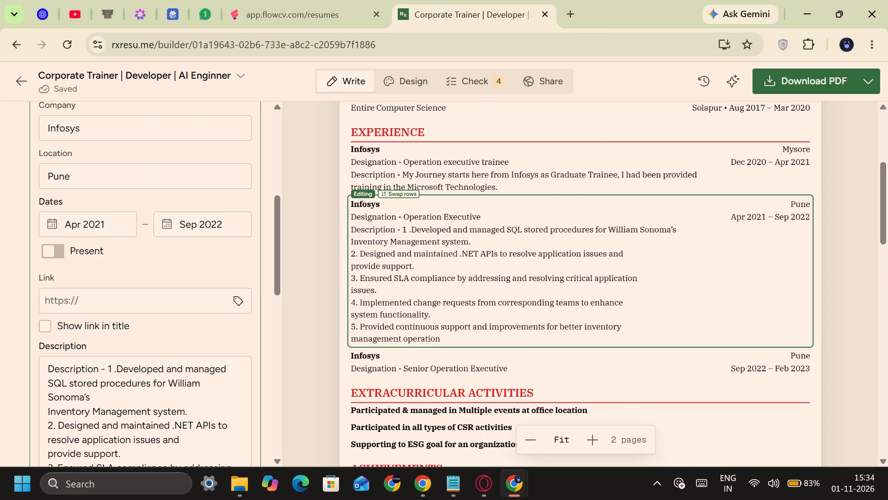
pyautogui.hotkey('alt', 'Tab')
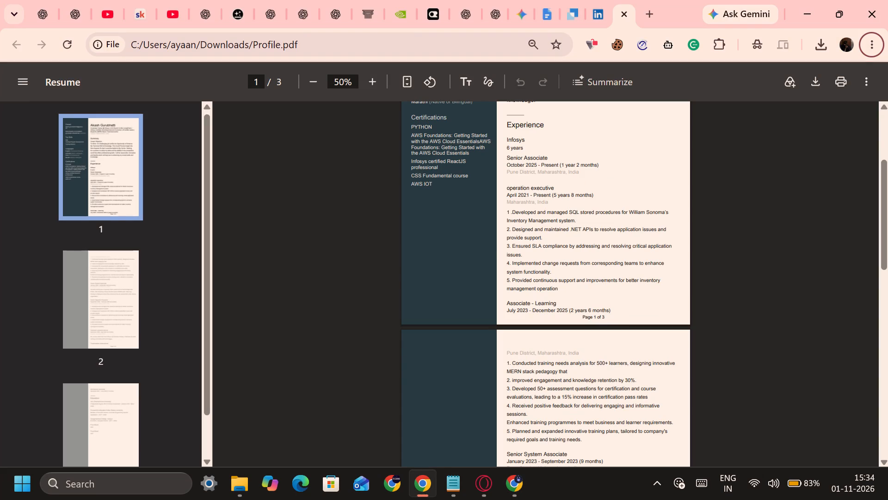
pyautogui.scroll(-2, 581, 250)
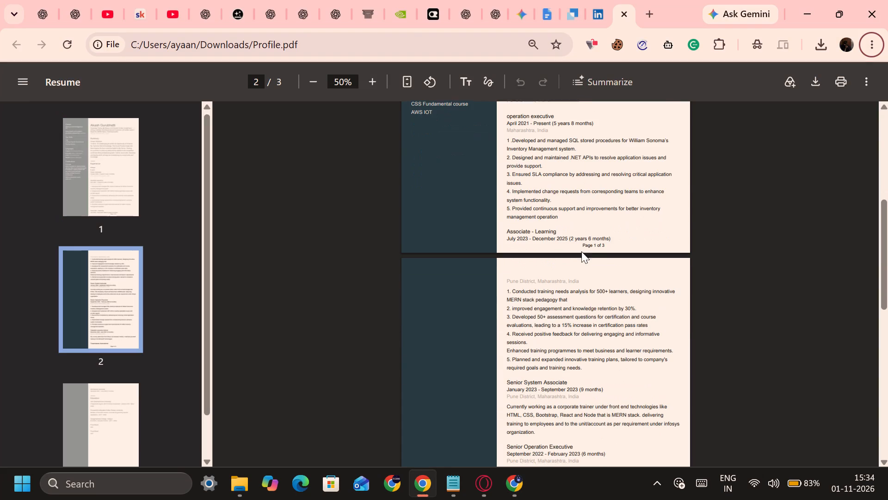
pyautogui.scroll(1, 581, 251)
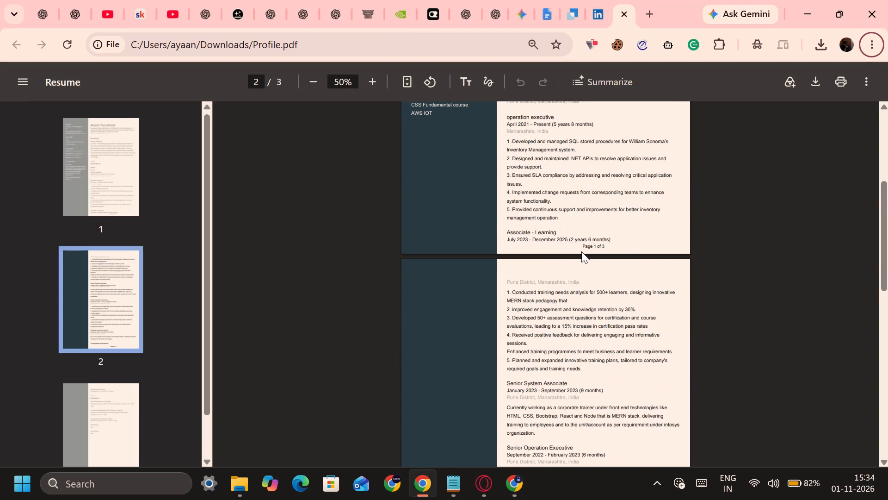
pyautogui.hotkey('alt', 'Tab')
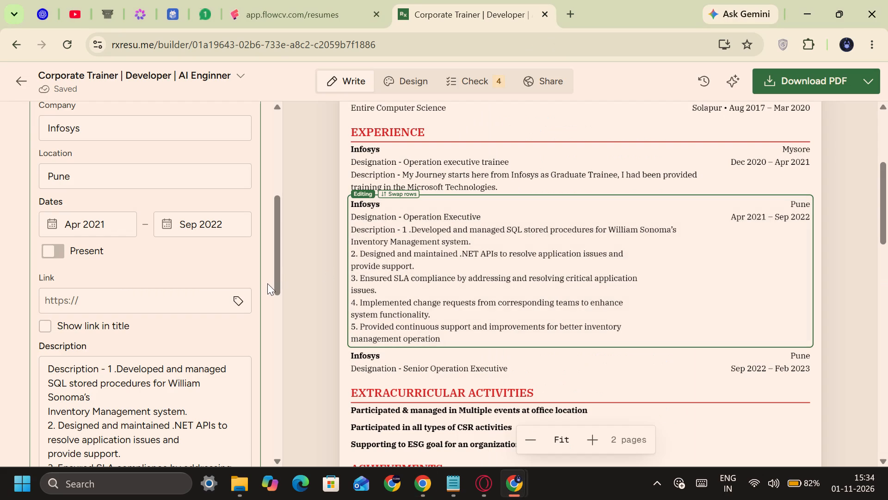
pyautogui.scroll(2, 194, 265)
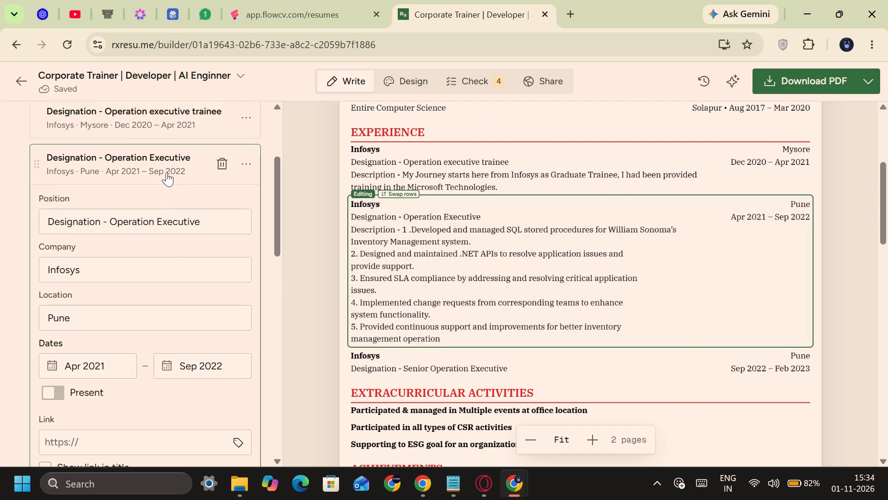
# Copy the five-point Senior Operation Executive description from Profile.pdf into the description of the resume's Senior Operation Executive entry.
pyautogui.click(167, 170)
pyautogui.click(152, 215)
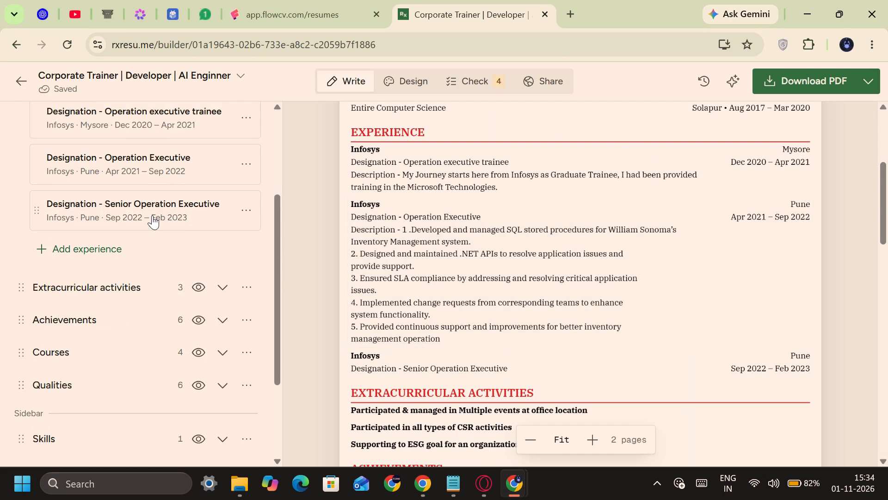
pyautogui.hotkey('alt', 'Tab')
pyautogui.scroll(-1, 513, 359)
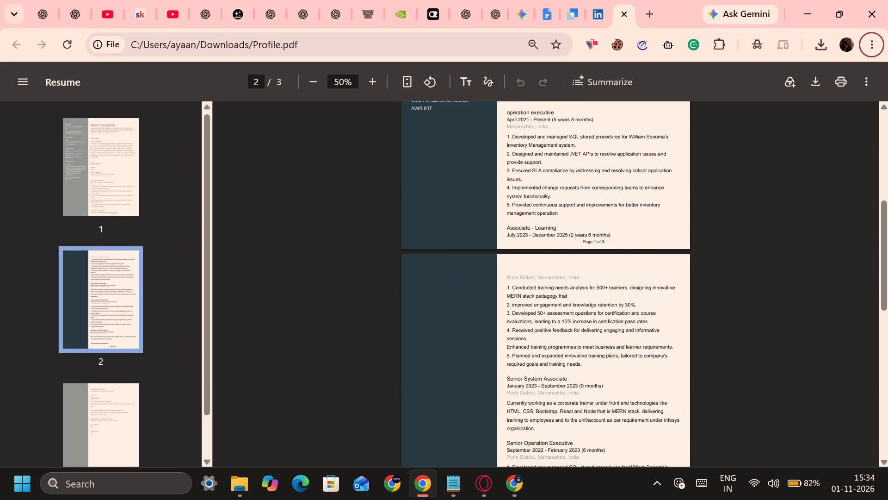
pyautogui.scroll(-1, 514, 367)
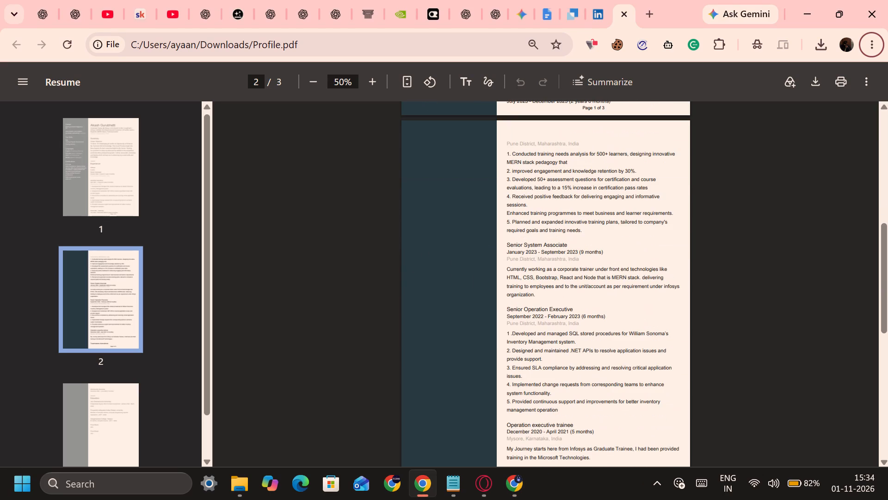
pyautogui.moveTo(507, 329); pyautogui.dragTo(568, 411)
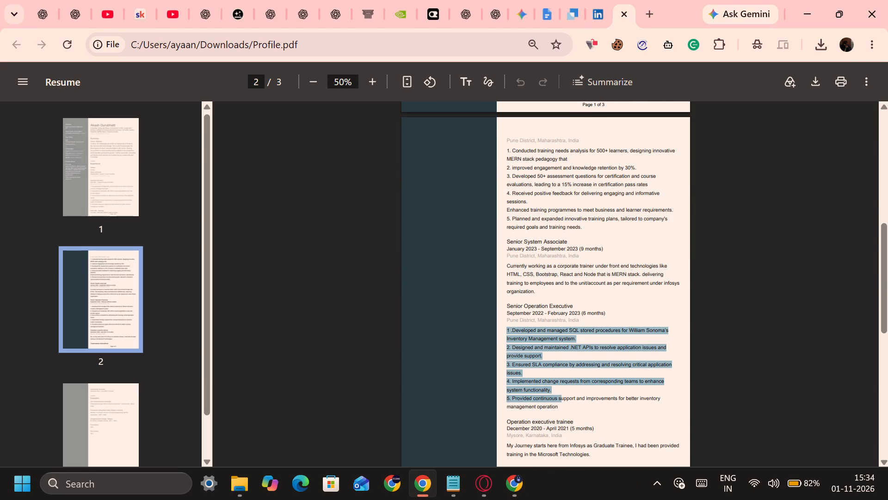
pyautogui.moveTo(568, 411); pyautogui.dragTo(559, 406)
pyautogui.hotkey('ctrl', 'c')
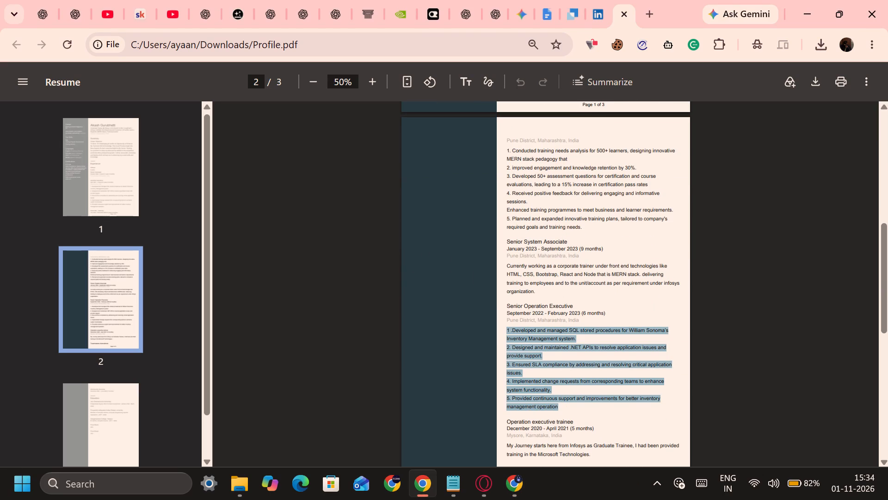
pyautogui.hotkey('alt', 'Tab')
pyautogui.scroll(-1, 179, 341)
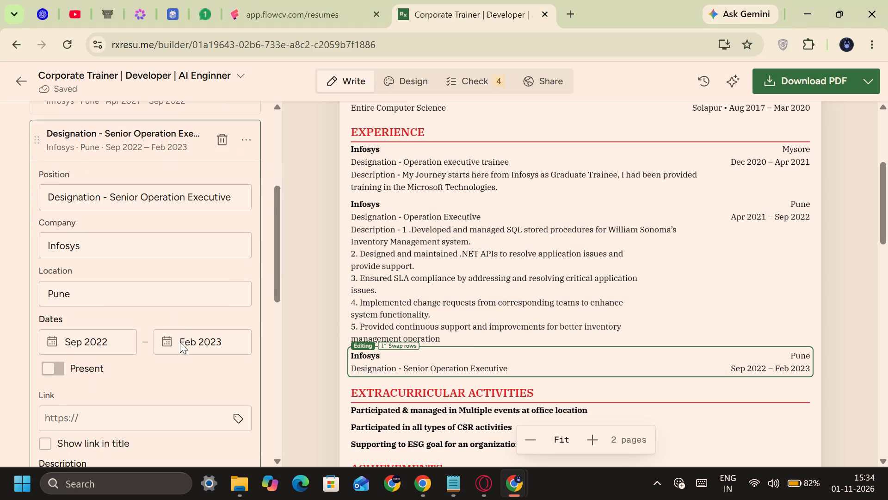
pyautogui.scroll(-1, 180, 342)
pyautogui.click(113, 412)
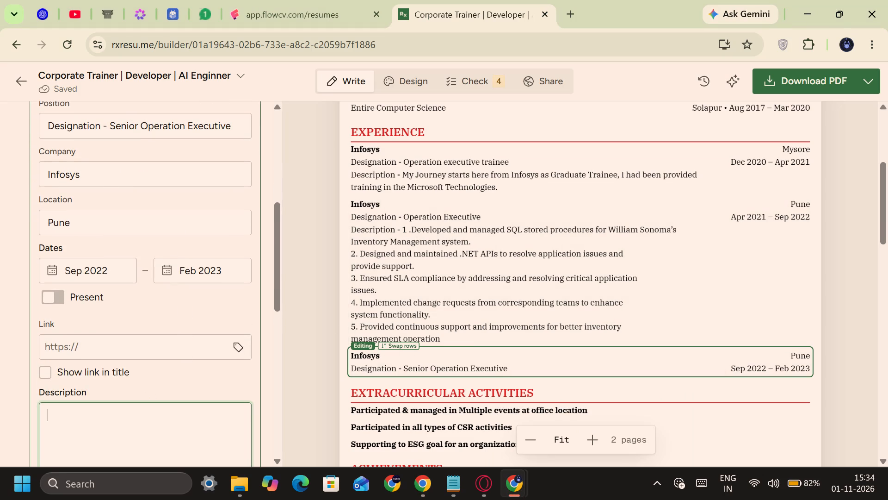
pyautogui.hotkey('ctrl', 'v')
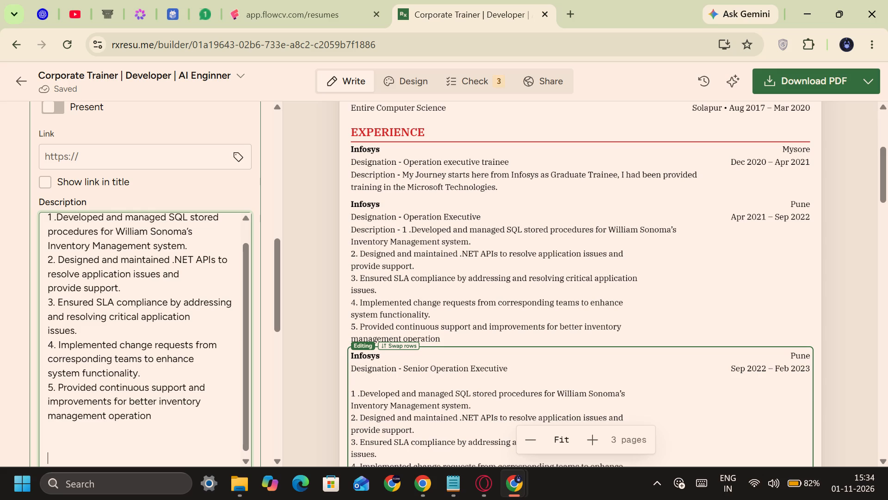
# Replace the Senior Operation Executive entry's whole description with "Same as per above one row ONLY" and collapse the entry.
pyautogui.hotkey('ctrl', 'a')
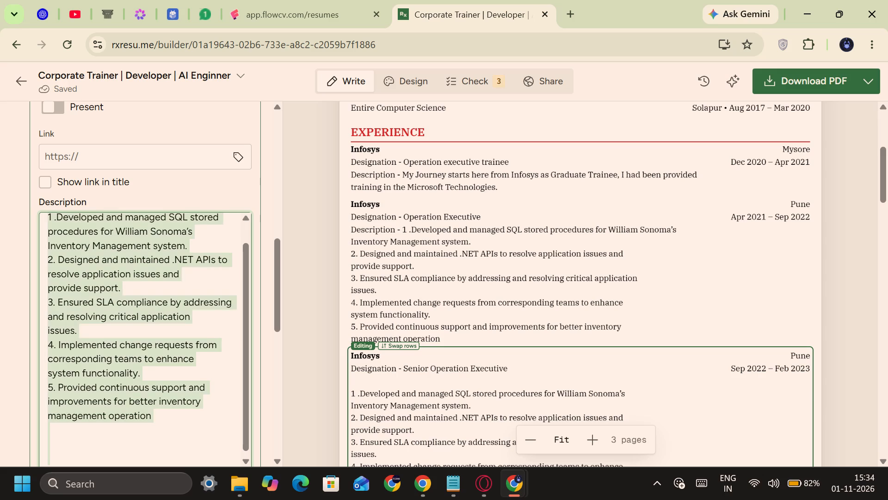
pyautogui.press('BackSpace')
pyautogui.write('Sa')
pyautogui.write('me as per above')
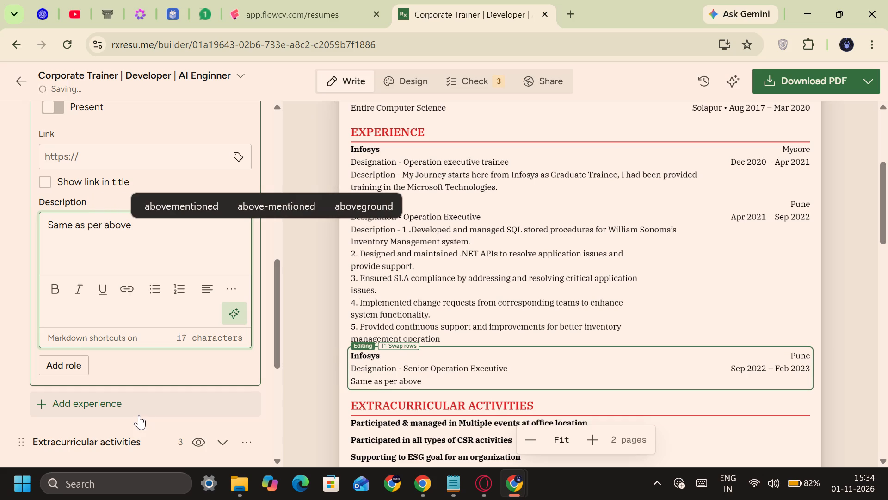
pyautogui.press('BackSpace')
pyautogui.press('BackSpace')
pyautogui.press('BackSpace')
pyautogui.press('BackSpace')
pyautogui.press('BackSpace')
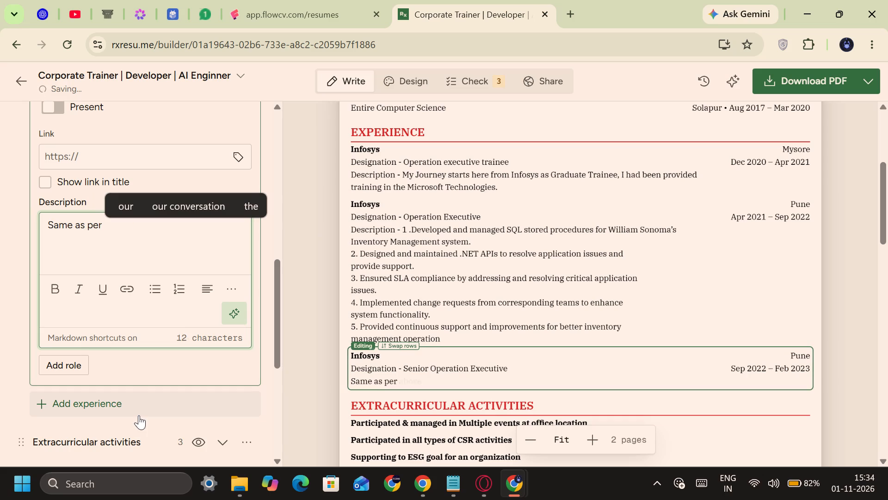
pyautogui.write('above onr')
pyautogui.press('BackSpace')
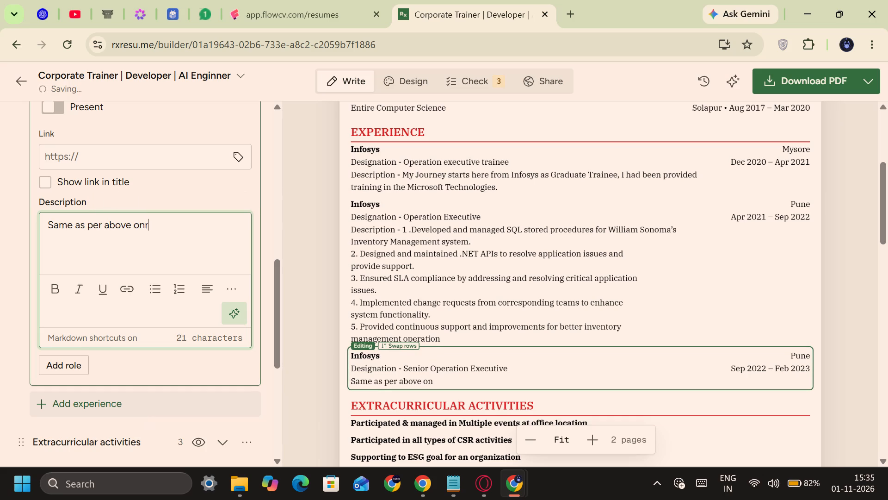
pyautogui.write('e ro w')
pyautogui.press('BackSpace')
pyautogui.press('BackSpace')
pyautogui.write('w ONLL')
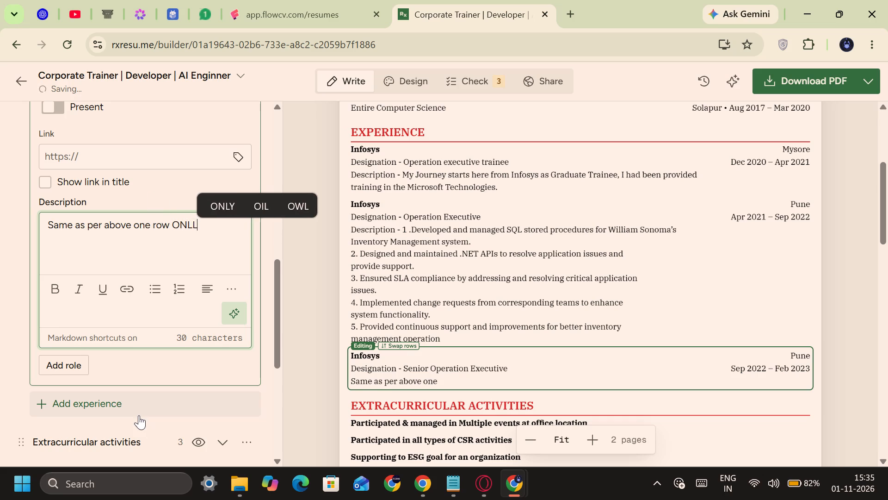
pyautogui.hotkey('shift', 'BackSpace')
pyautogui.hotkey('shift', 'y')
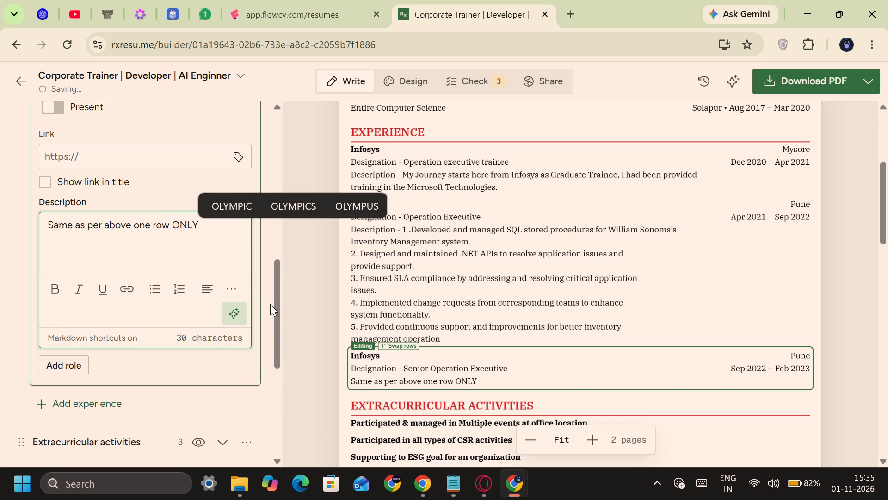
pyautogui.scroll(4, 136, 223)
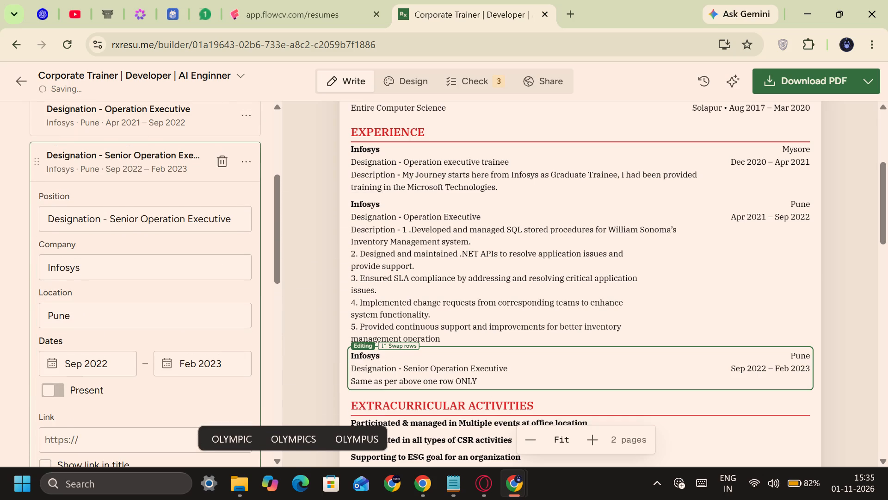
pyautogui.click(130, 175)
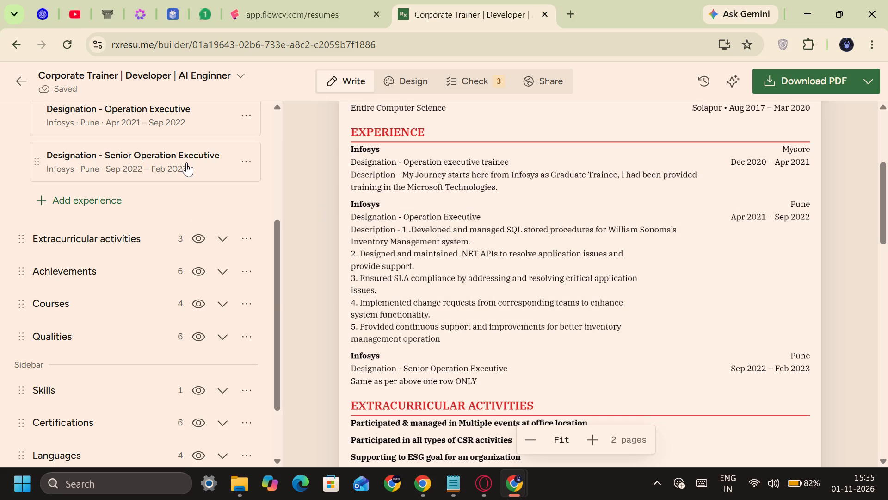
pyautogui.scroll(2, 181, 179)
pyautogui.moveTo(156, 215); pyautogui.dragTo(156, 265)
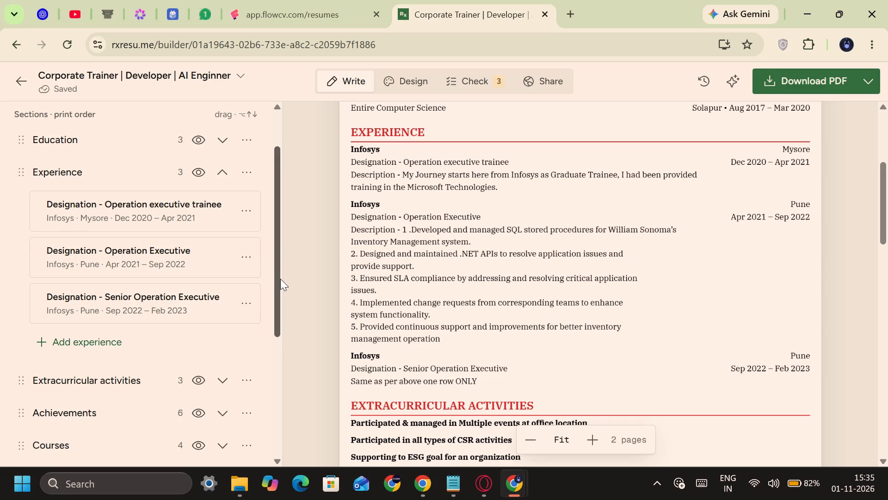
pyautogui.hotkey('alt', 'Tab')
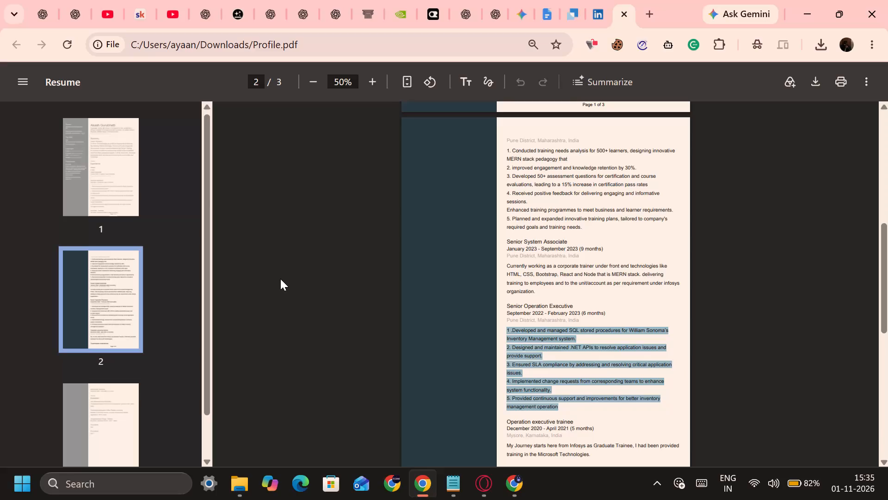
pyautogui.hotkey('alt', 'Tab')
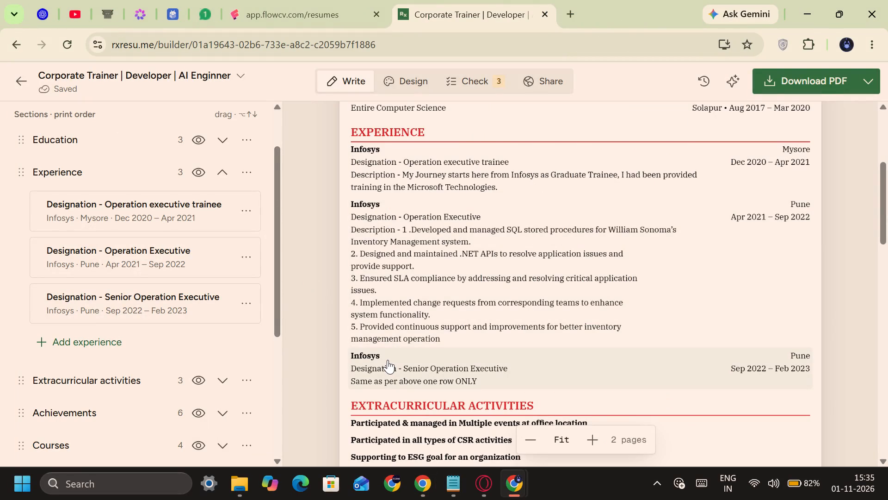
pyautogui.hotkey('alt', 'Tab')
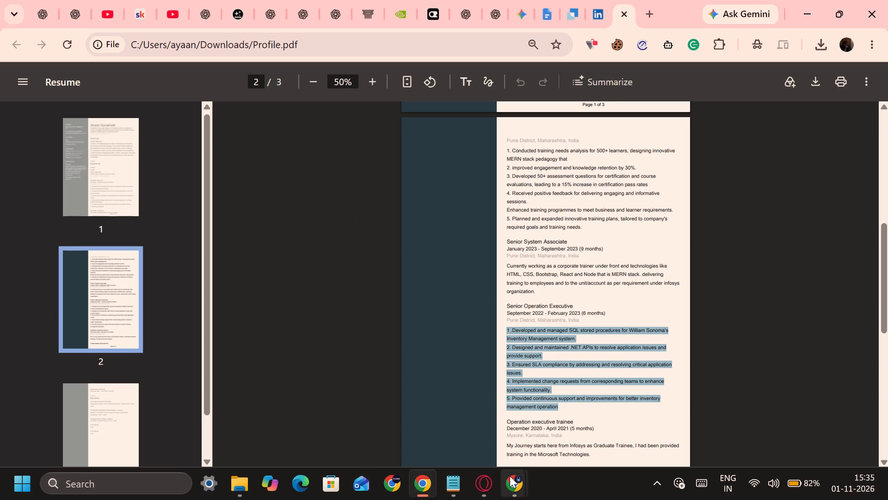
pyautogui.click(583, 404)
pyautogui.hotkey('alt', 'Tab')
pyautogui.hotkey('alt', 'Tab')
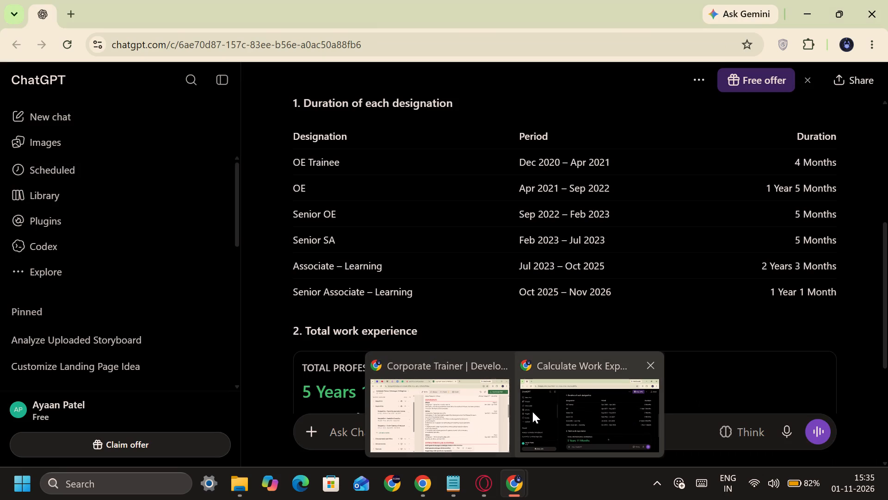
pyautogui.click(475, 410)
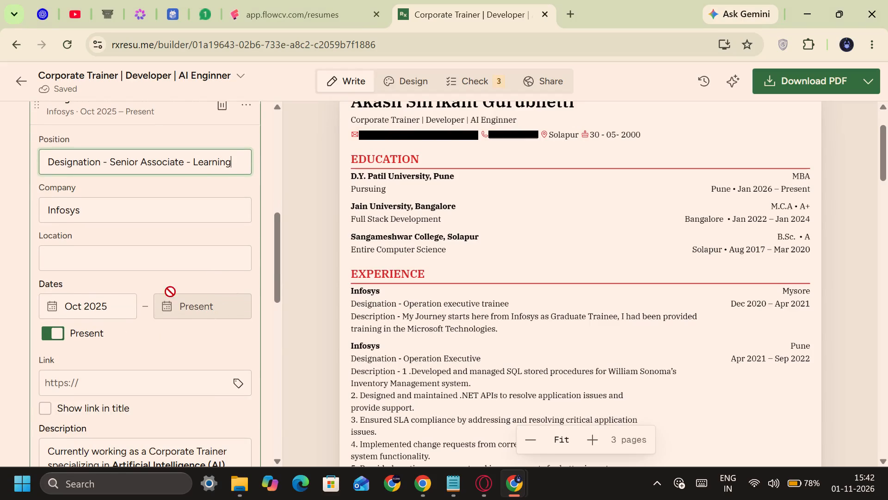
pyautogui.click(134, 256)
pyautogui.write('Pune')
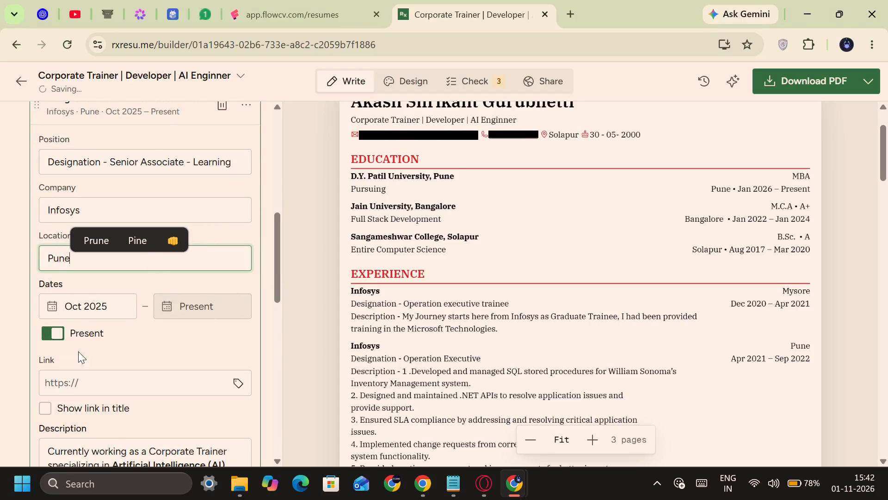
# Add the prefix "Description - " at the start of the Senior Associate - Learning entry's description.
pyautogui.scroll(-3, 401, 362)
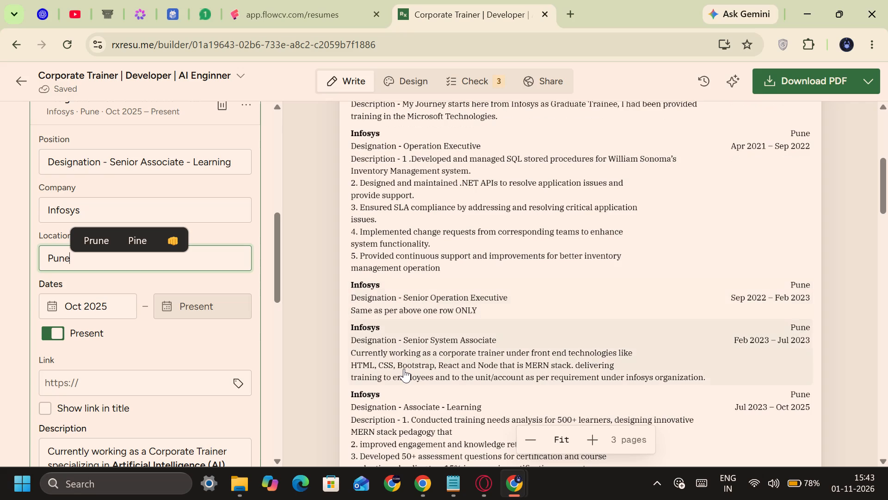
pyautogui.scroll(-2, 404, 369)
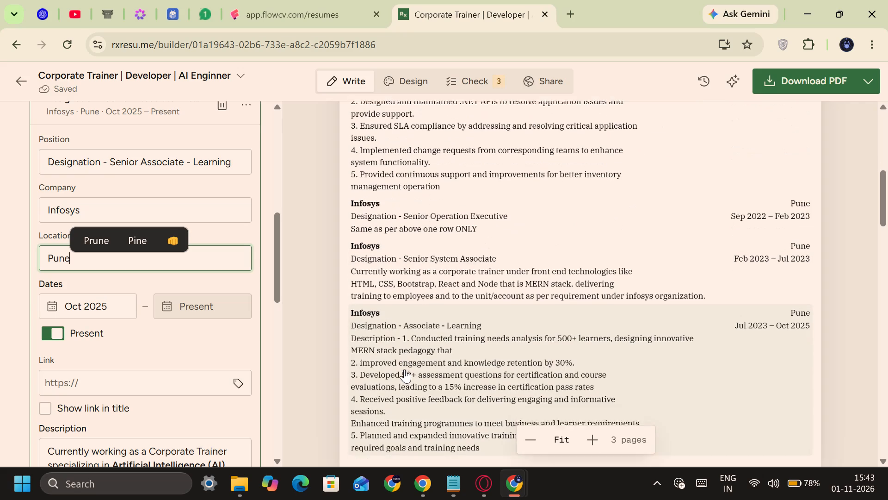
pyautogui.scroll(-1, 404, 369)
pyautogui.scroll(-1, 84, 387)
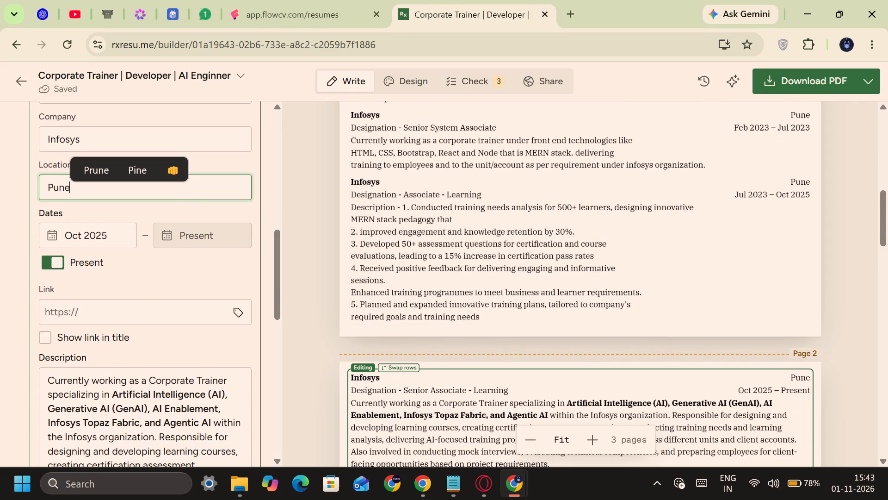
pyautogui.click(49, 382)
pyautogui.write('Description')
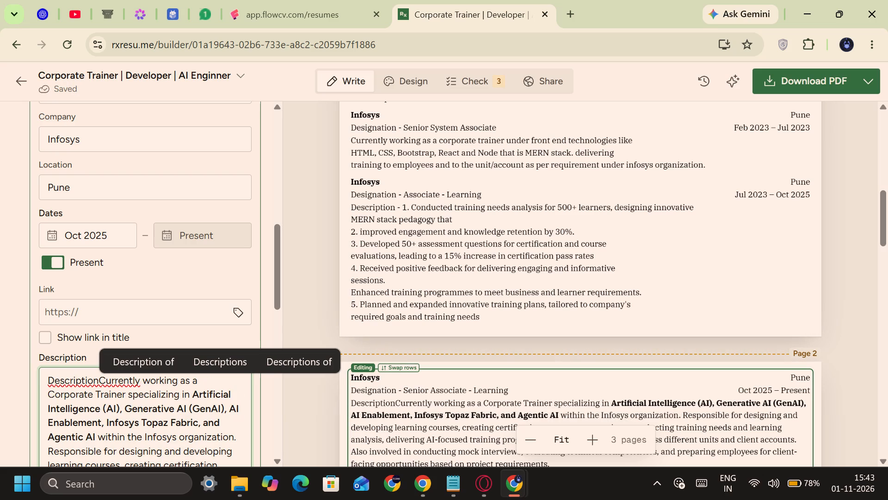
pyautogui.press('-')
pyautogui.press('BackSpace')
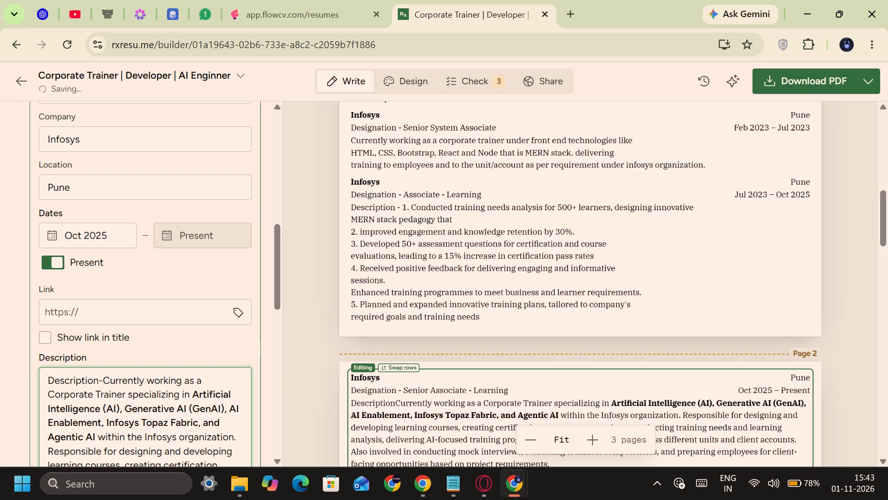
pyautogui.press('space')
pyautogui.write('-')
pyautogui.press('space')
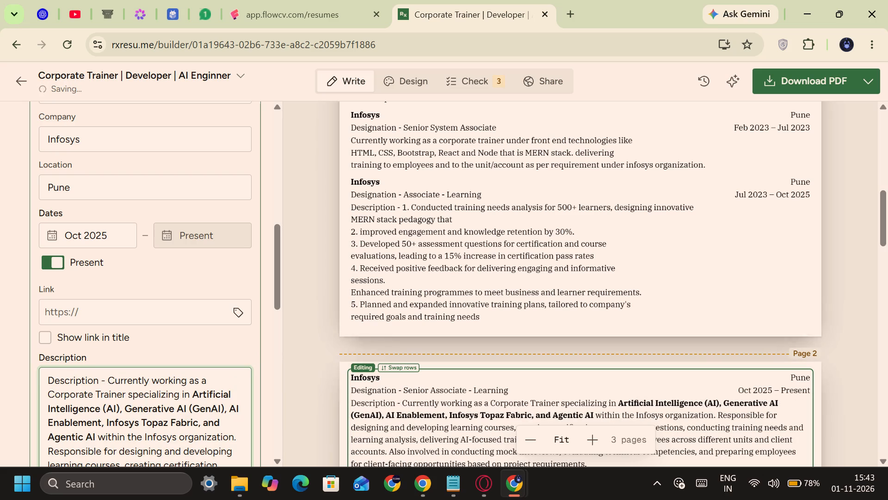
pyautogui.click(394, 434)
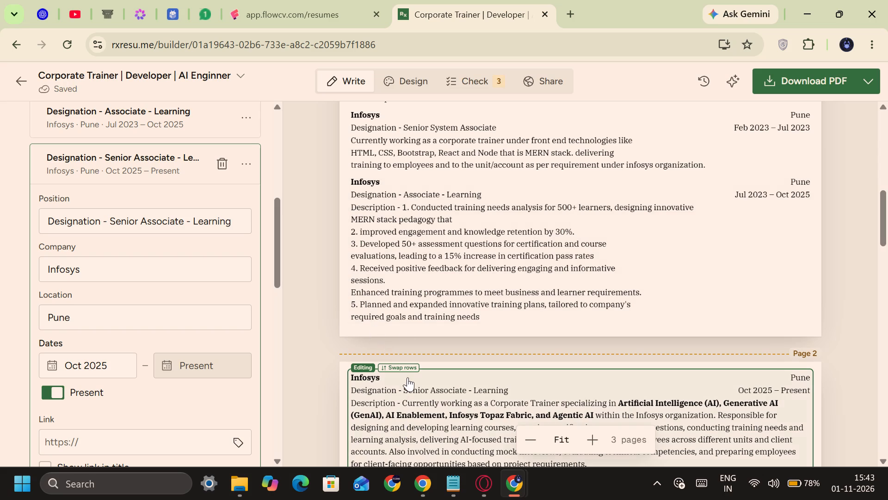
# Add the prefix "Description - " at the start of the Senior System Associate entry's description.
pyautogui.scroll(1, 398, 277)
pyautogui.click(388, 221)
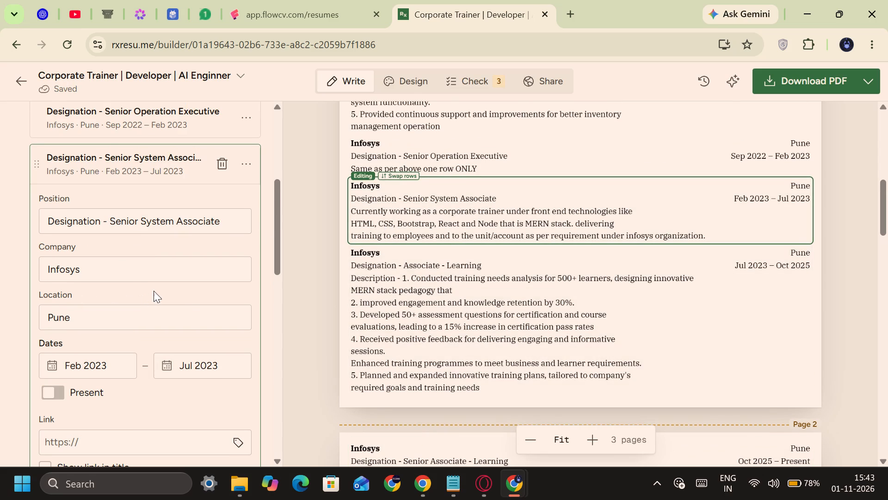
pyautogui.scroll(-2, 337, 302)
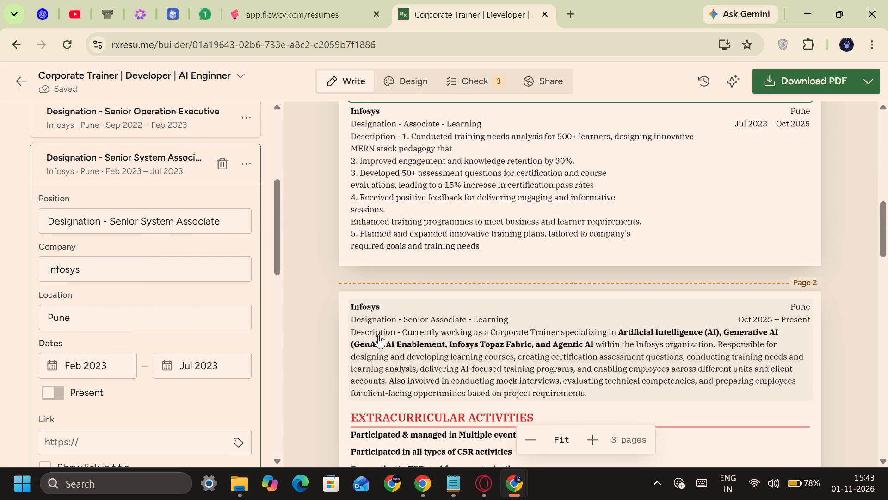
pyautogui.scroll(4, 381, 338)
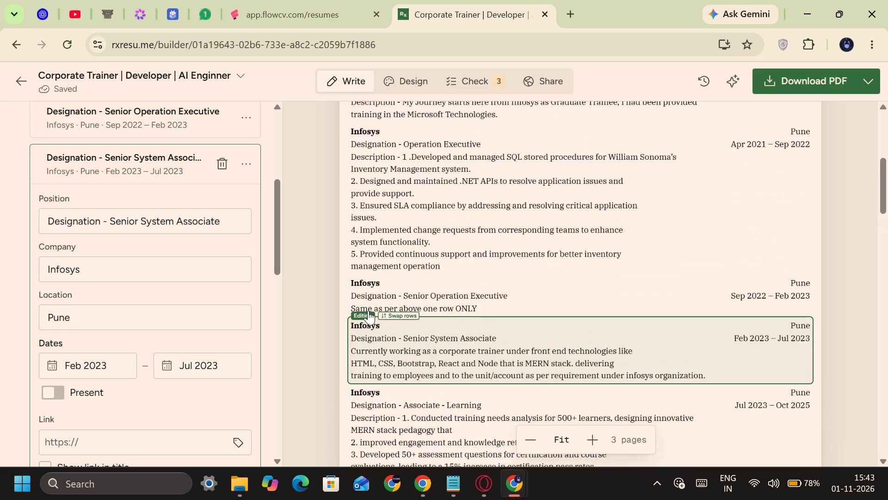
pyautogui.scroll(2, 368, 311)
pyautogui.scroll(-2, 319, 317)
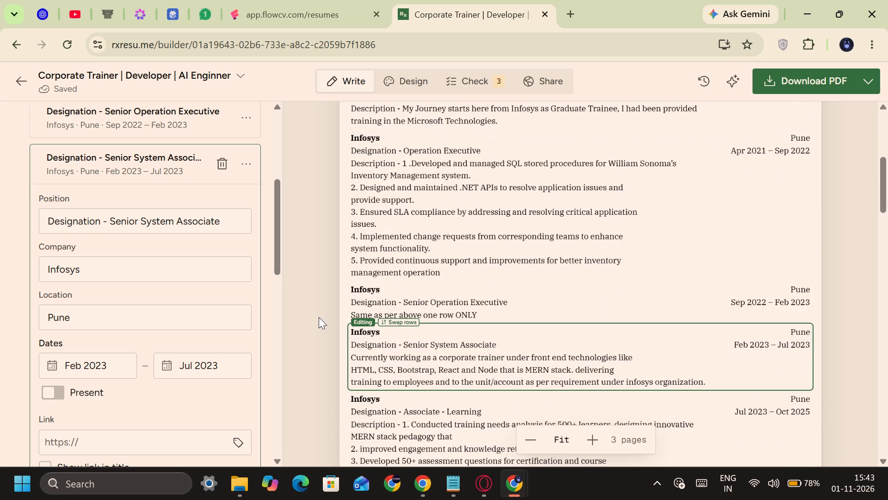
pyautogui.scroll(-2, 179, 358)
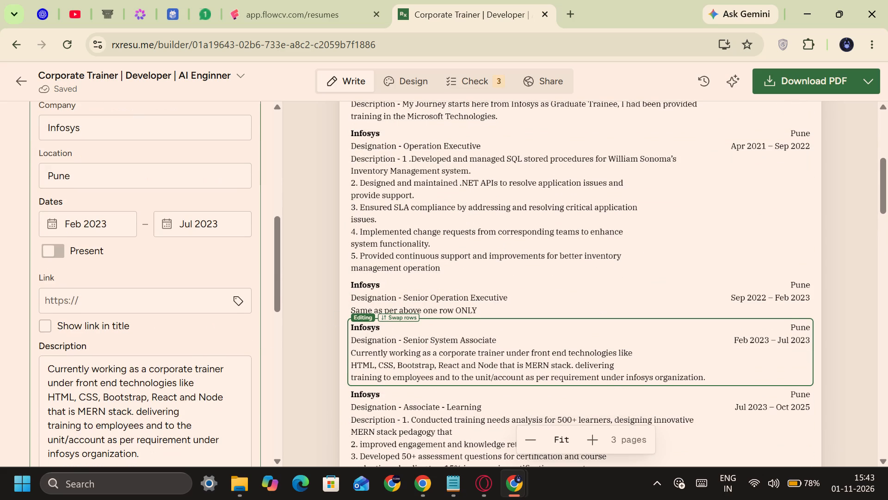
pyautogui.scroll(1, 109, 330)
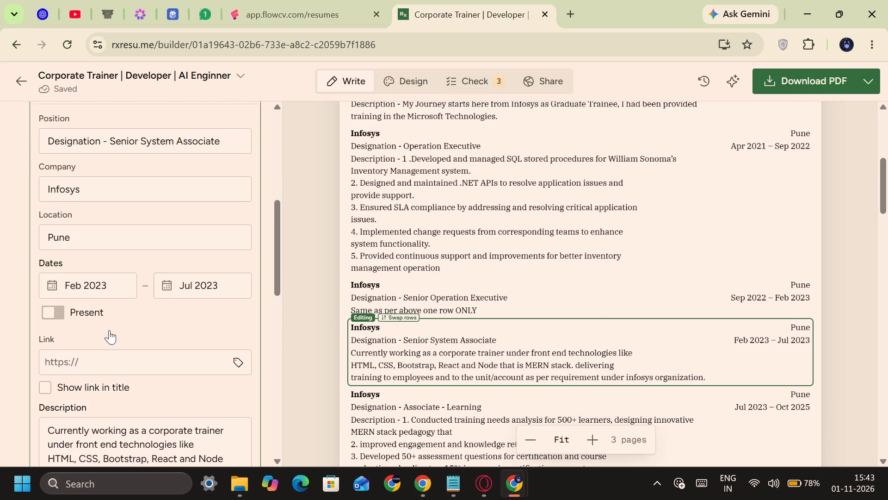
pyautogui.scroll(-1, 108, 347)
pyautogui.click(49, 375)
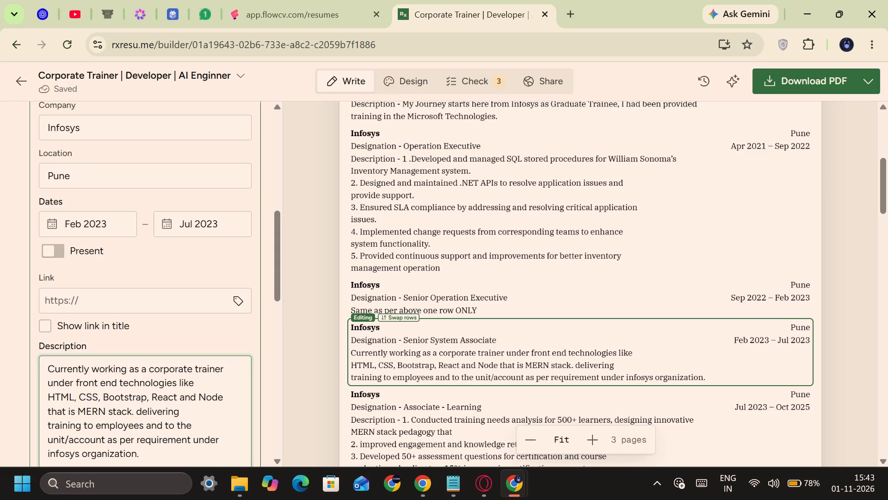
pyautogui.write('Descirptio')
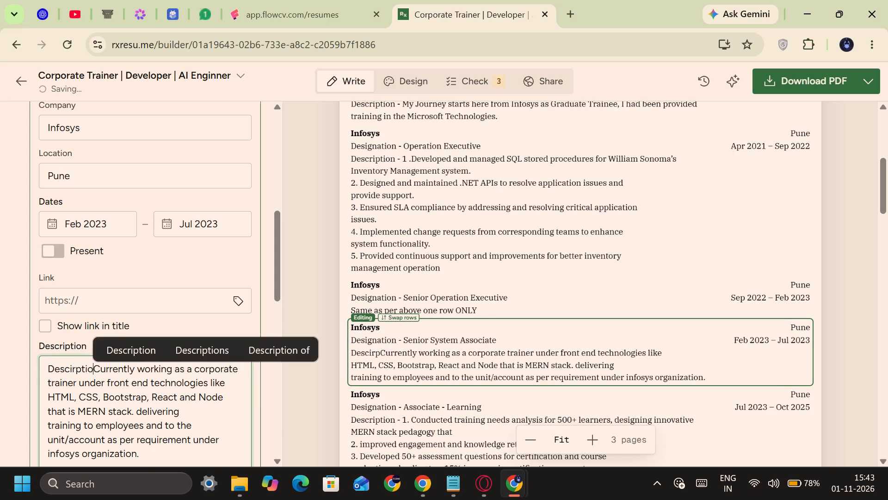
pyautogui.press('BackSpace')
pyautogui.press('BackSpace')
pyautogui.press('BackSpace')
pyautogui.press('BackSpace')
pyautogui.press('BackSpace')
pyautogui.press('BackSpace')
pyautogui.write('ription -')
pyautogui.press('space')
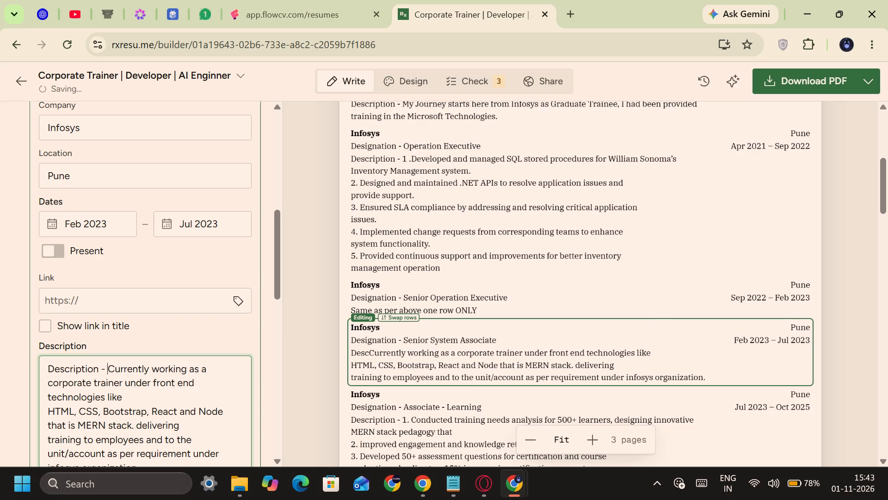
# Reword the Senior System Associate description's opening after the prefix to "Worked corporate trainer", and collapse the entry.
pyautogui.press('Right')
pyautogui.press('Right')
pyautogui.press('Right')
pyautogui.press('Right')
pyautogui.press('Right')
pyautogui.press('Right')
pyautogui.press('Right')
pyautogui.press('Right')
pyautogui.press('Right')
pyautogui.press('Right')
pyautogui.press('Right')
pyautogui.press('Right')
pyautogui.press('Right')
pyautogui.press('Right')
pyautogui.press('Right')
pyautogui.press('Right')
pyautogui.press('Right')
pyautogui.press('Right')
pyautogui.press('Right')
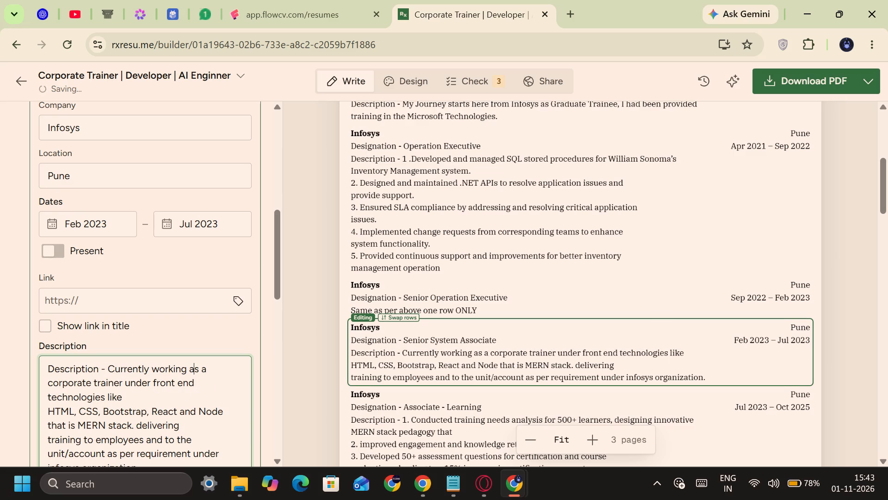
pyautogui.press('Right')
pyautogui.press('Right')
pyautogui.press('Right')
pyautogui.press('BackSpace')
pyautogui.press('BackSpace')
pyautogui.press('BackSpace')
pyautogui.press('BackSpace')
pyautogui.press('BackSpace')
pyautogui.press('BackSpace')
pyautogui.press('BackSpace')
pyautogui.press('BackSpace')
pyautogui.press('BackSpace')
pyautogui.press('BackSpace')
pyautogui.press('BackSpace')
pyautogui.press('BackSpace')
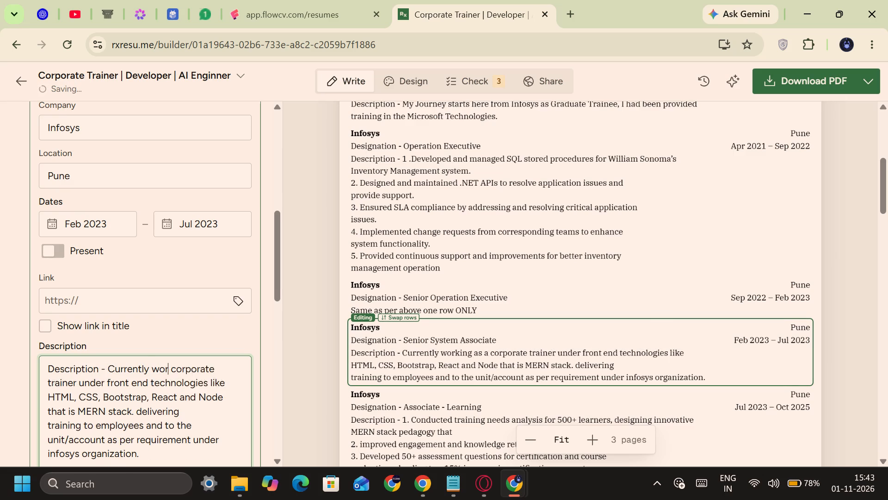
pyautogui.press('BackSpace')
pyautogui.press('BackSpace')
pyautogui.press('BackSpace')
pyautogui.press('BackSpace')
pyautogui.press('BackSpace')
pyautogui.press('BackSpace')
pyautogui.press('BackSpace')
pyautogui.press('BackSpace')
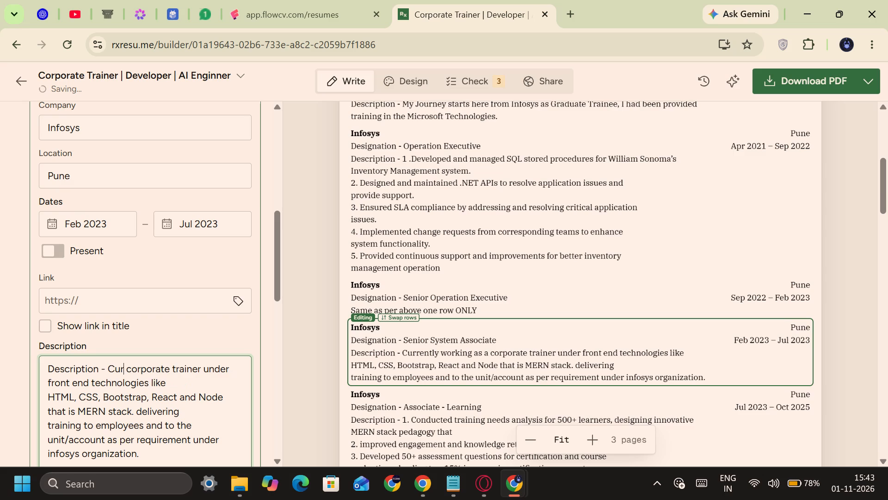
pyautogui.press('BackSpace')
pyautogui.press('BackSpace')
pyautogui.write('worked')
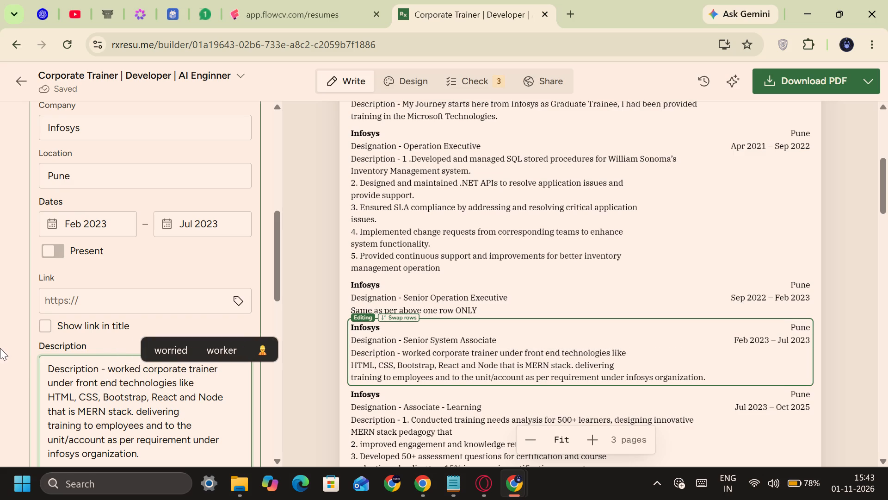
pyautogui.scroll(1, 105, 233)
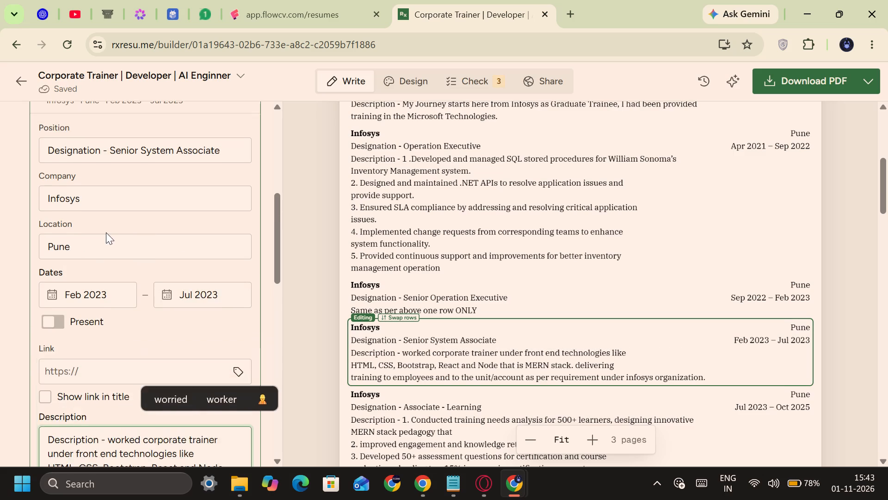
pyautogui.scroll(-1, 109, 235)
pyautogui.click(117, 372)
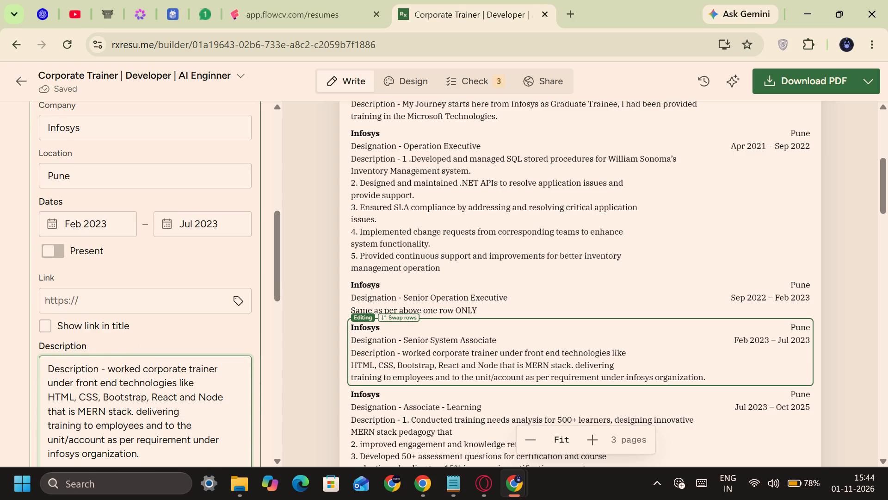
pyautogui.press('BackSpace')
pyautogui.hotkey('shift', 'w')
pyautogui.scroll(3, 137, 338)
pyautogui.click(147, 238)
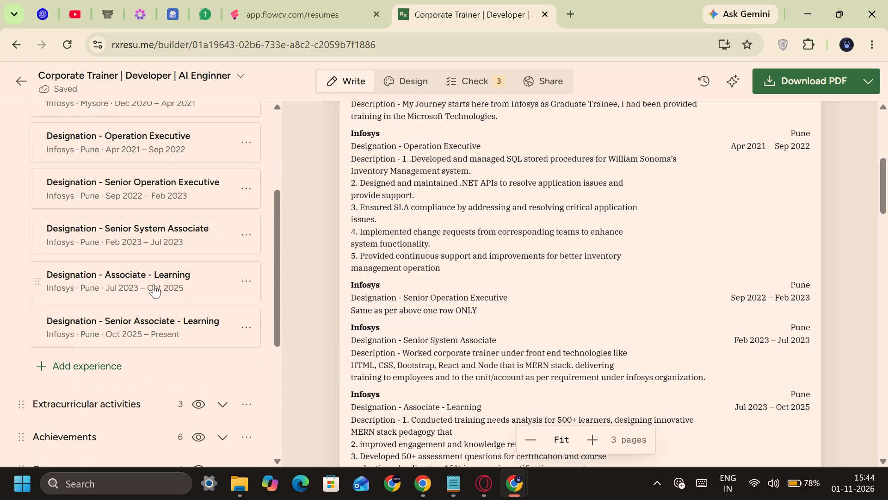
pyautogui.scroll(-2, 458, 394)
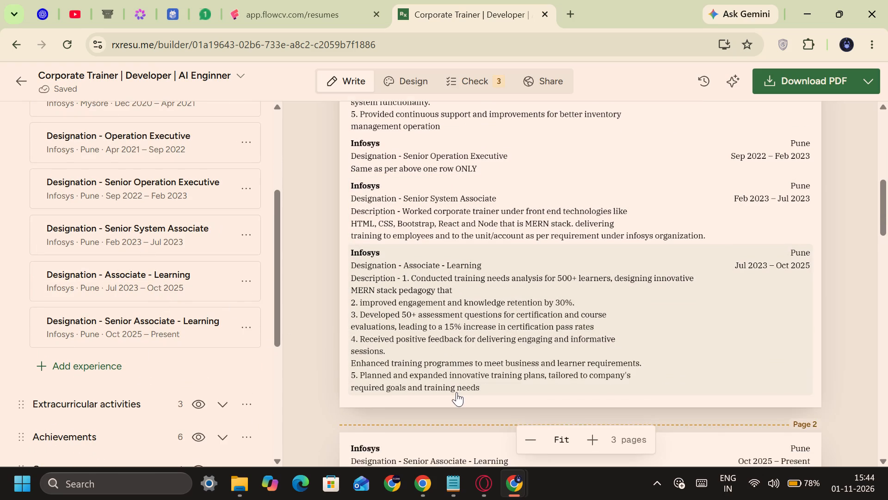
# Look through the editable CV in Google Docs, from Profile to Extracurricular activities, for content the resume still lacks.
pyautogui.scroll(-2, 455, 392)
pyautogui.scroll(2, 455, 392)
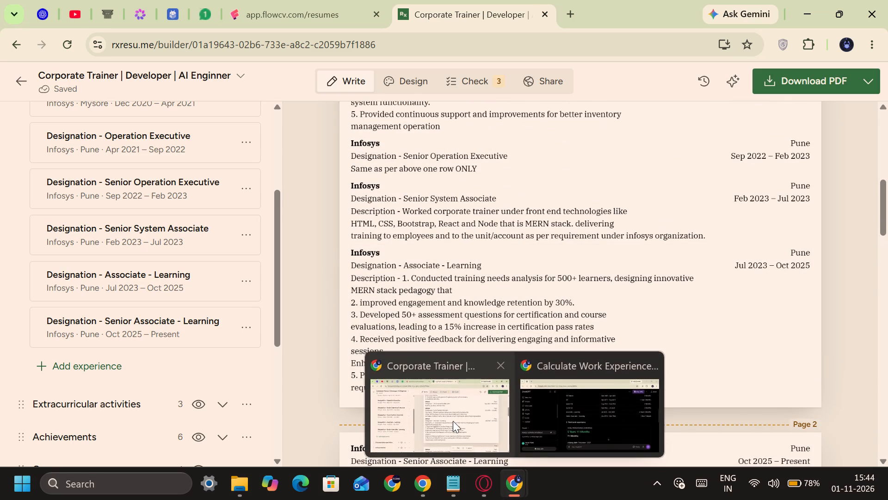
pyautogui.click(453, 421)
pyautogui.click(417, 481)
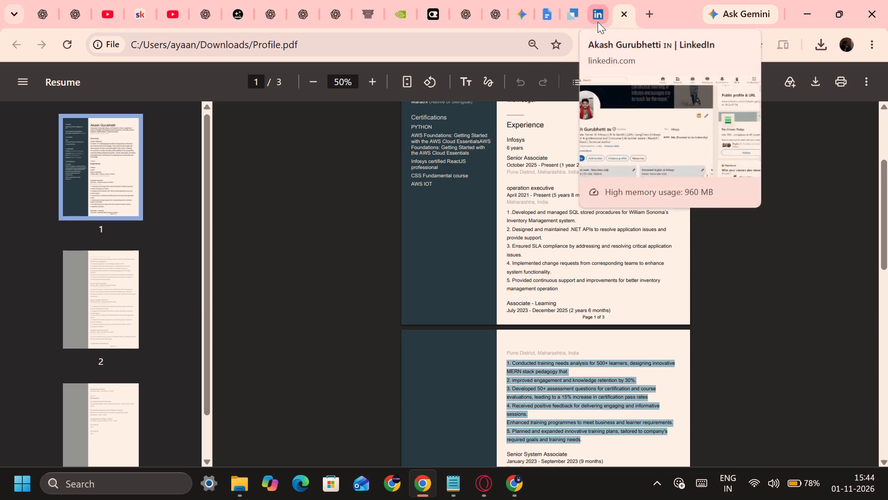
pyautogui.click(551, 20)
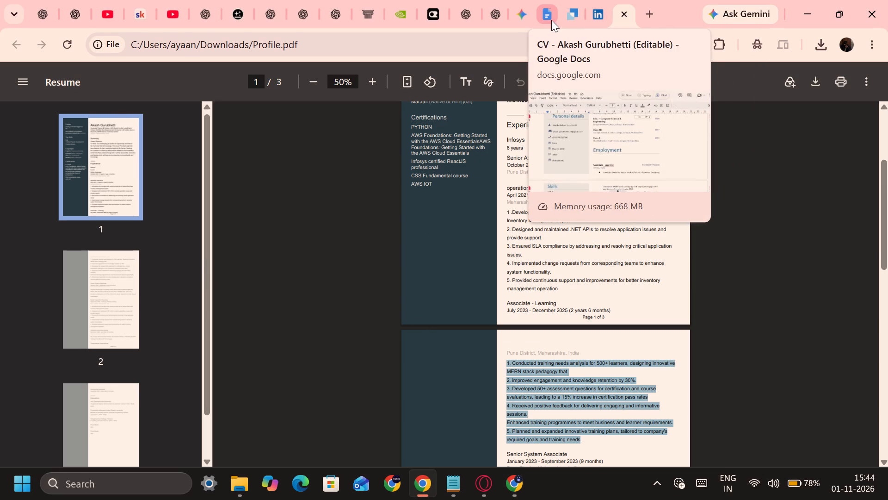
pyautogui.scroll(-2, 459, 359)
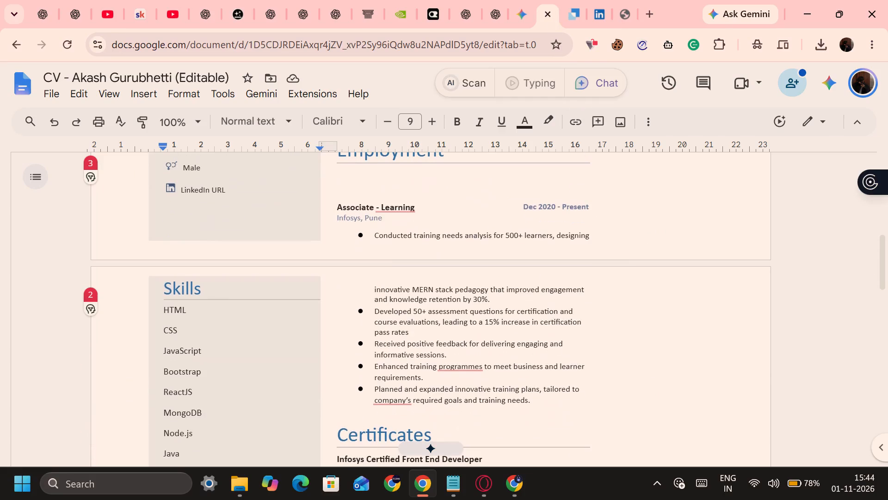
pyautogui.scroll(-7, 462, 365)
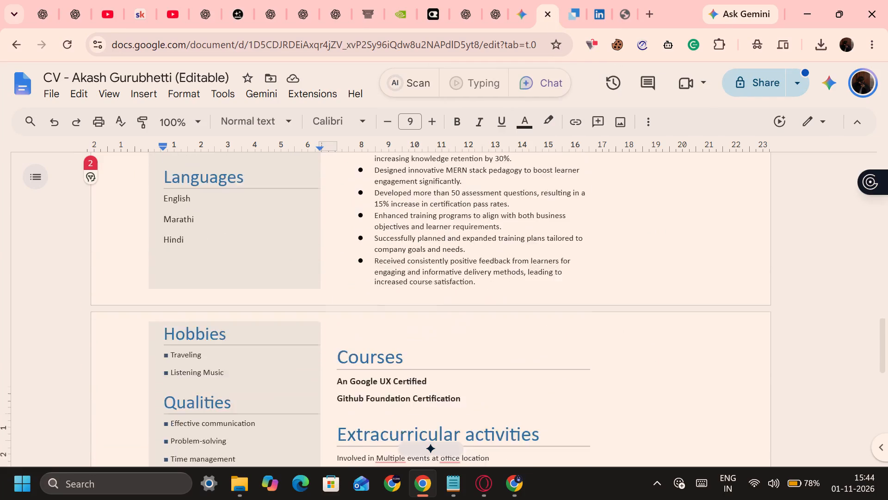
pyautogui.scroll(-2, 458, 380)
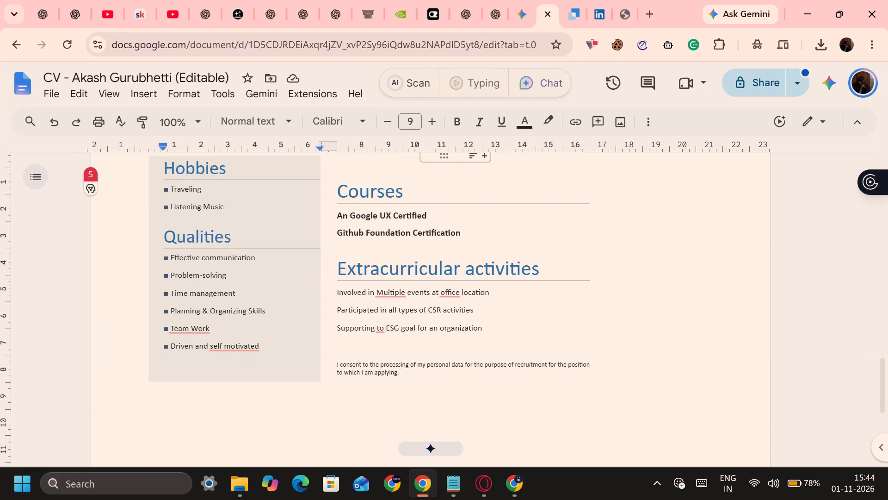
pyautogui.scroll(1, 450, 360)
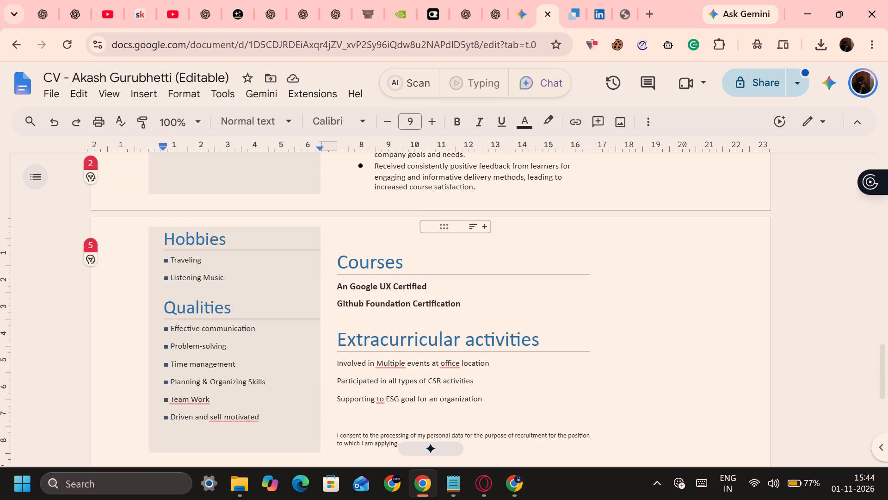
pyautogui.scroll(2, 489, 388)
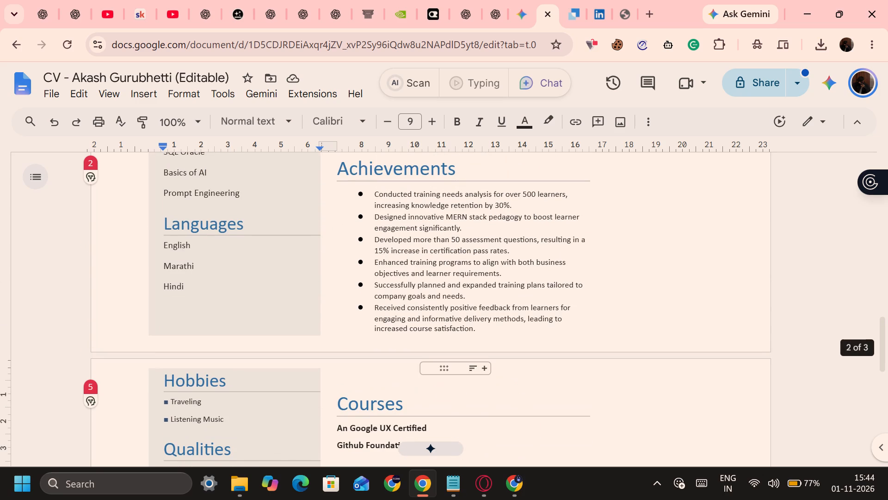
pyautogui.scroll(2, 413, 365)
pyautogui.scroll(2, 277, 361)
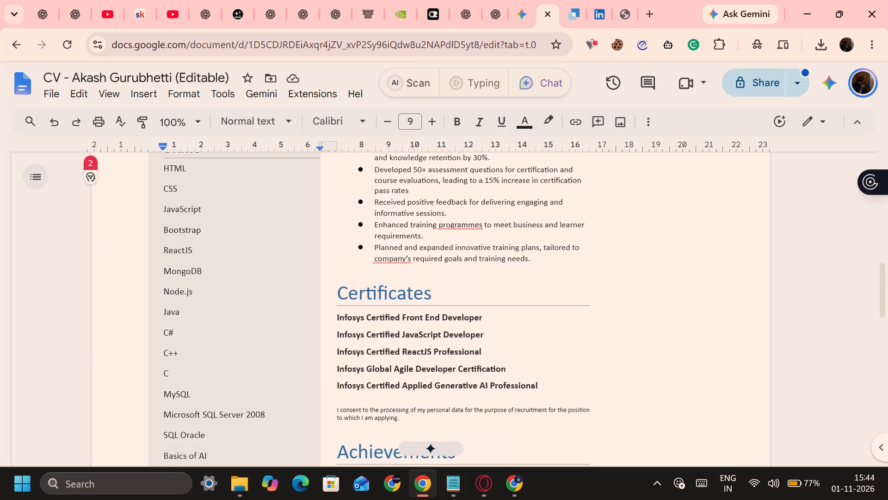
pyautogui.scroll(3, 430, 367)
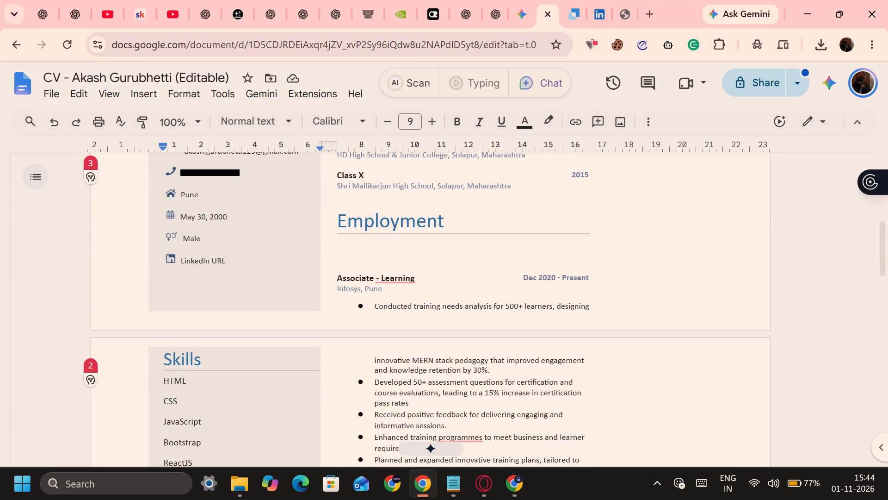
pyautogui.scroll(1, 452, 304)
pyautogui.scroll(2, 255, 287)
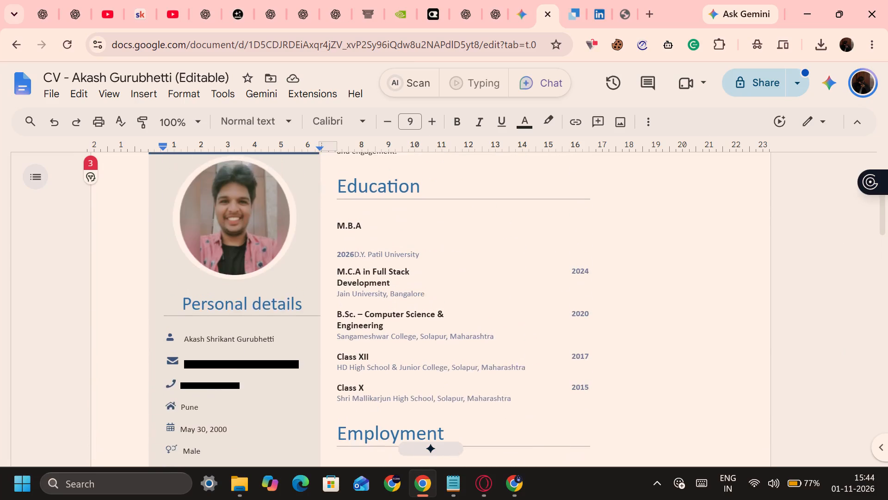
pyautogui.scroll(1, 215, 332)
pyautogui.scroll(-1, 377, 362)
pyautogui.scroll(2, 377, 362)
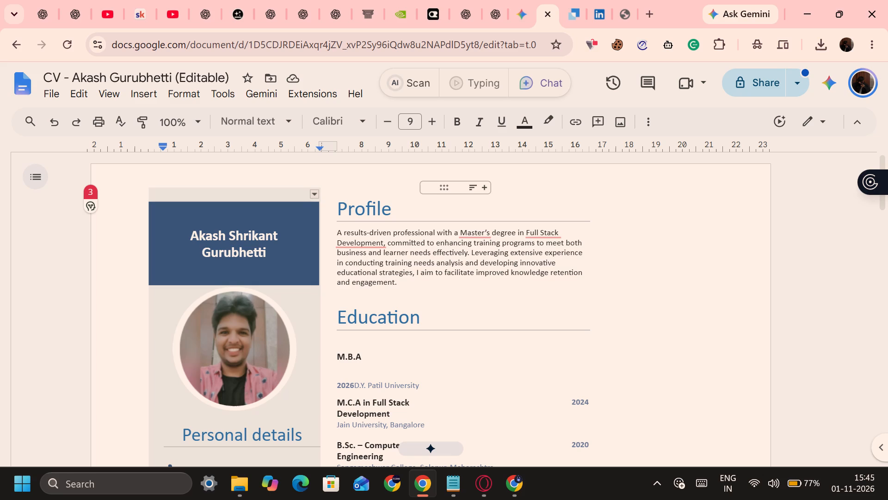
# Copy the whole Profile paragraph from the editable CV.
pyautogui.click(425, 269)
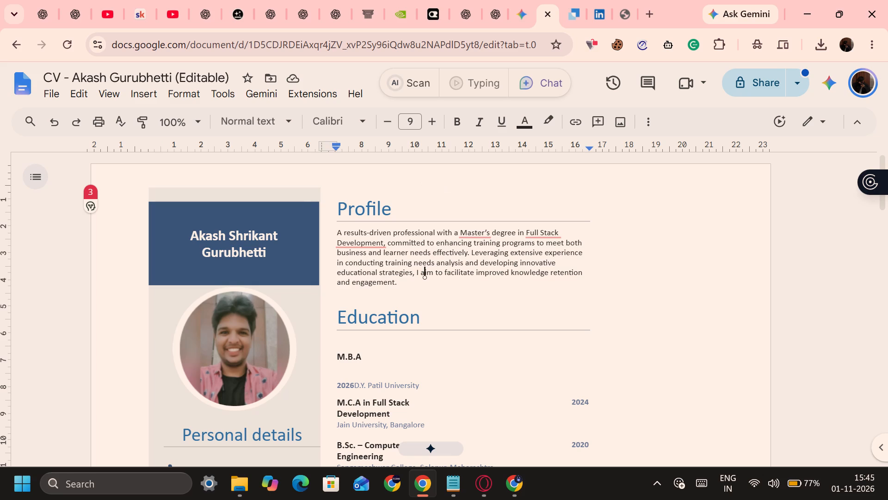
pyautogui.moveTo(336, 230); pyautogui.dragTo(404, 266)
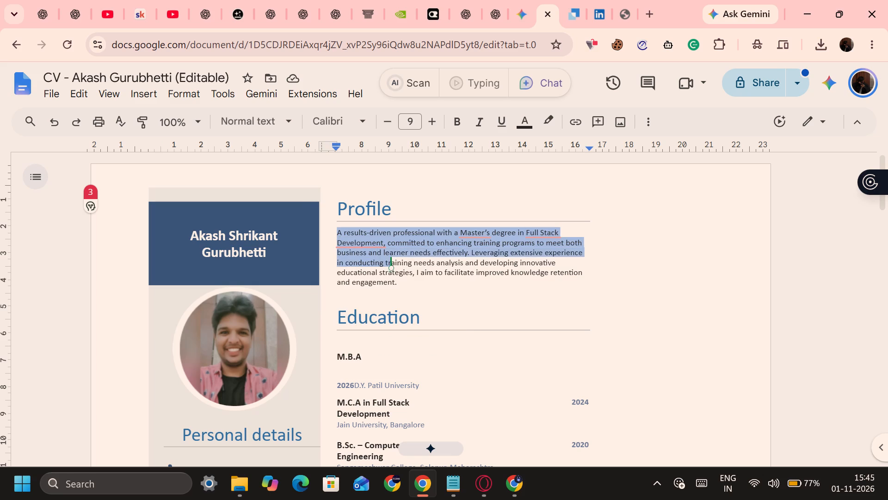
pyautogui.moveTo(404, 266); pyautogui.dragTo(420, 278)
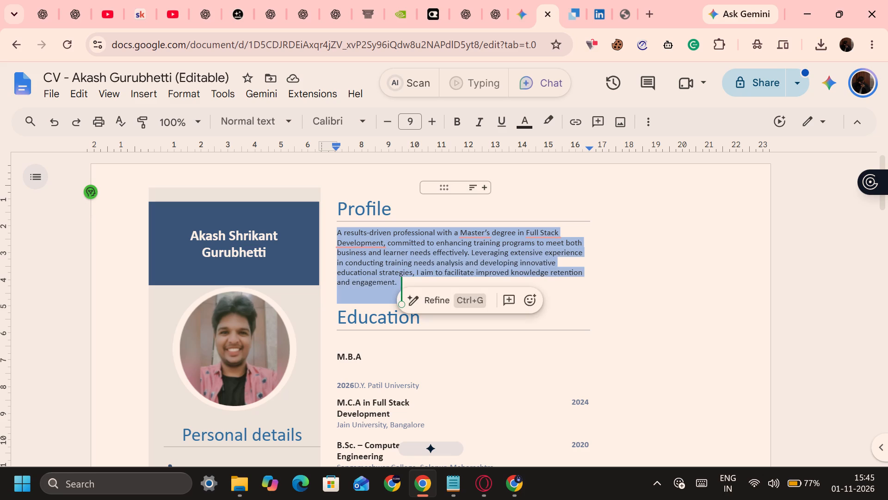
pyautogui.hotkey('ctrl', 'c')
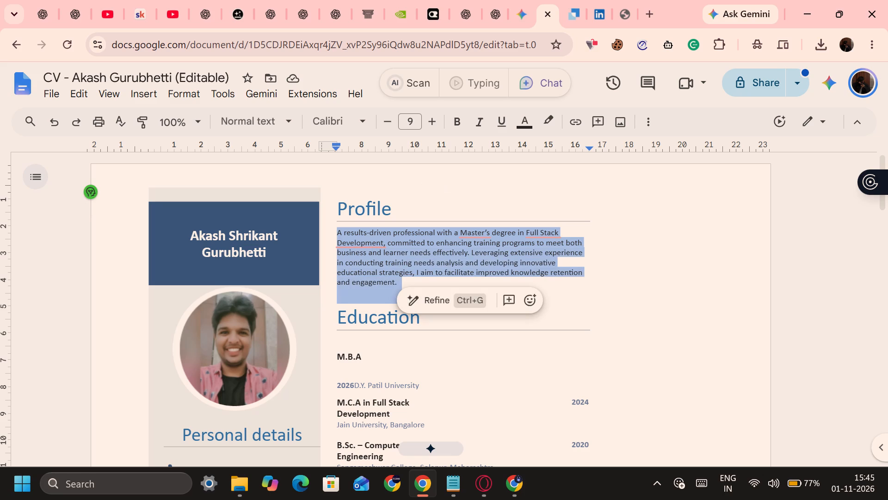
# Back in the Corporate Trainer resume builder, collapse the Experience section and add a Summary section.
pyautogui.click(501, 490)
pyautogui.click(493, 417)
pyautogui.scroll(5, 442, 327)
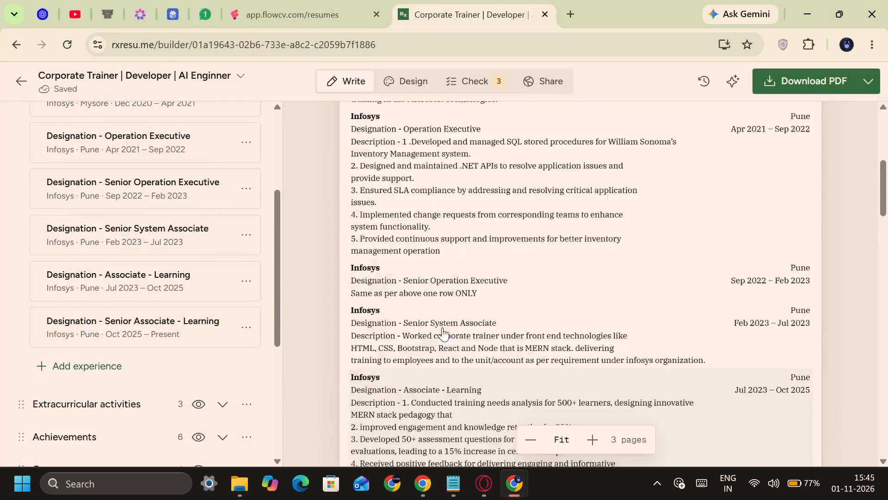
pyautogui.scroll(4, 196, 250)
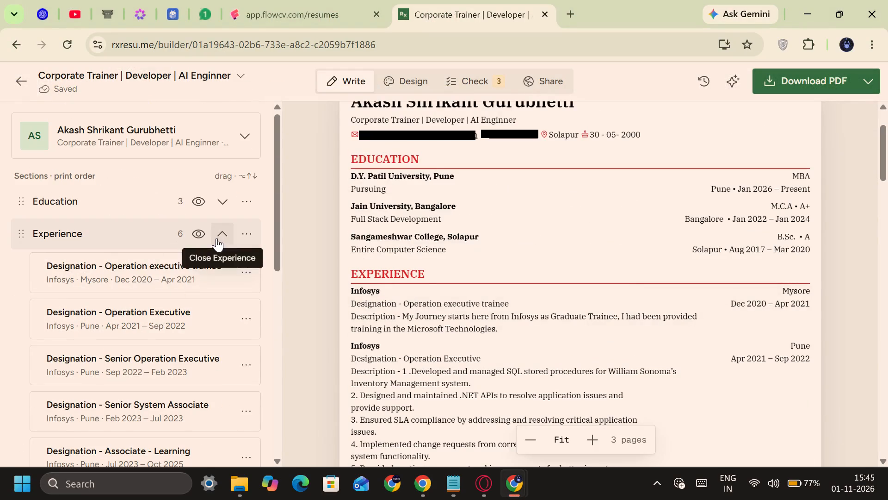
pyautogui.scroll(2, 435, 290)
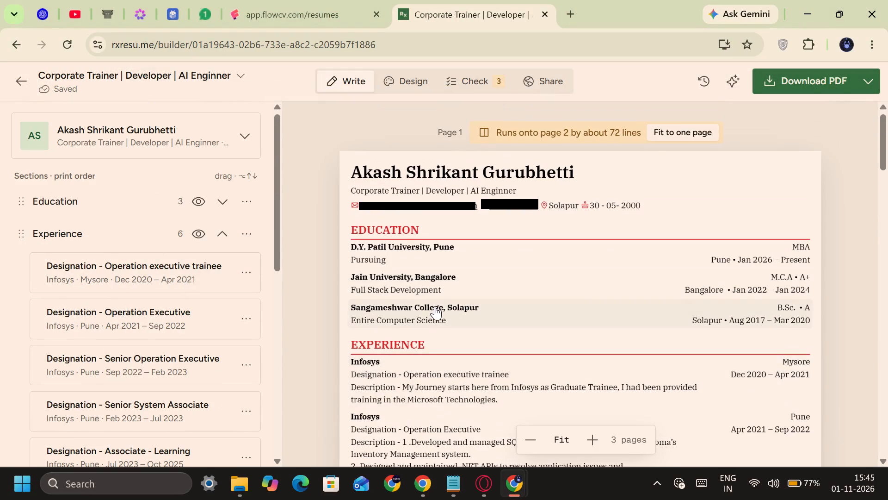
pyautogui.click(228, 240)
pyautogui.scroll(-3, 198, 333)
pyautogui.click(148, 406)
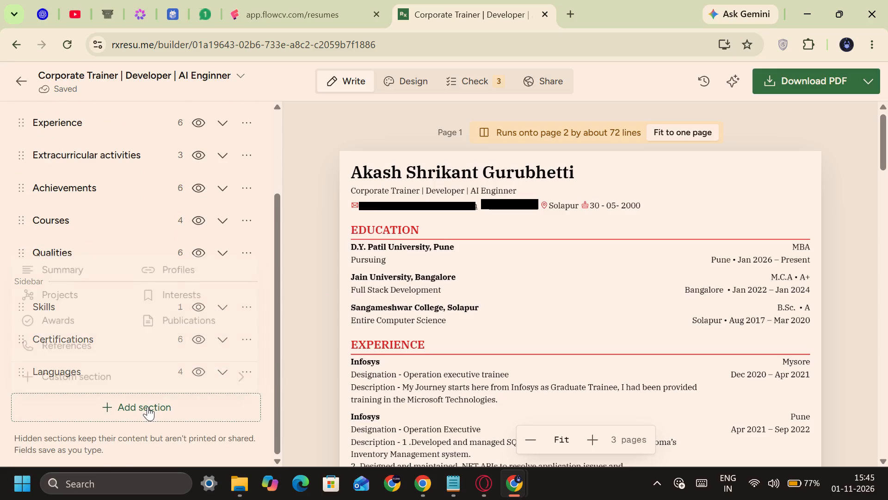
pyautogui.click(78, 269)
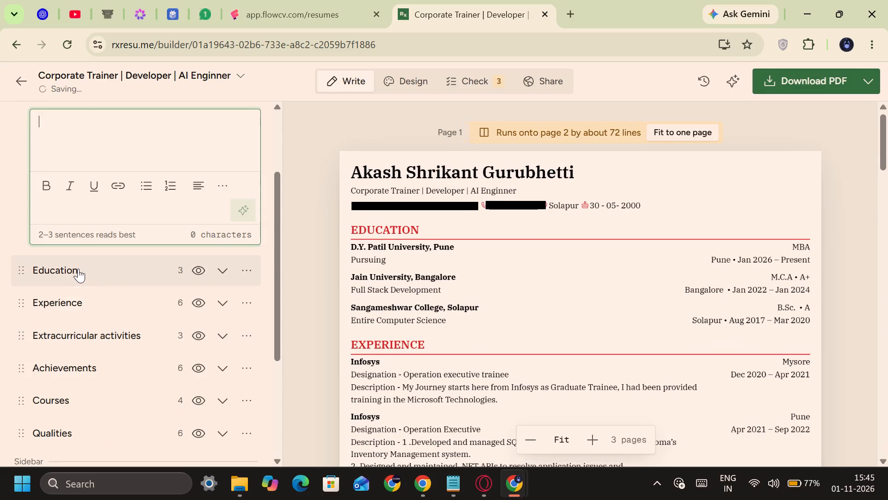
# Paste the copied Profile paragraph into the Summary, remove the blank lines before it, and collapse the section.
pyautogui.scroll(1, 80, 270)
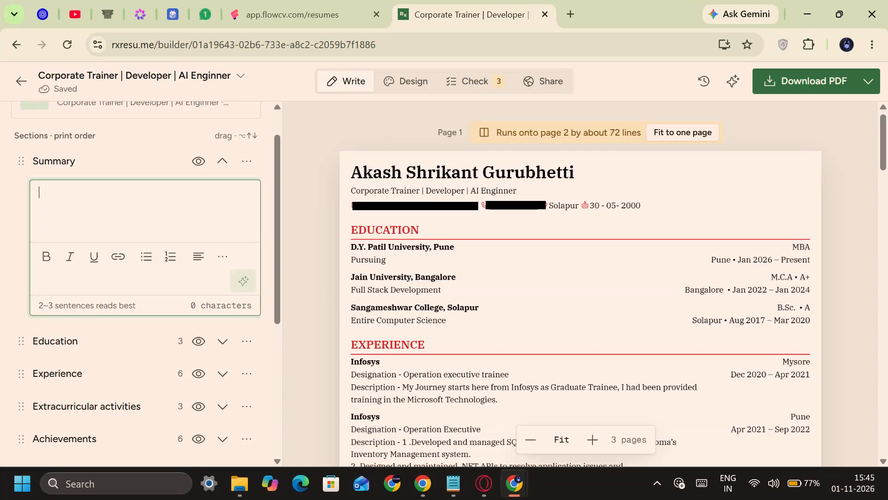
pyautogui.hotkey('ctrl', 'v')
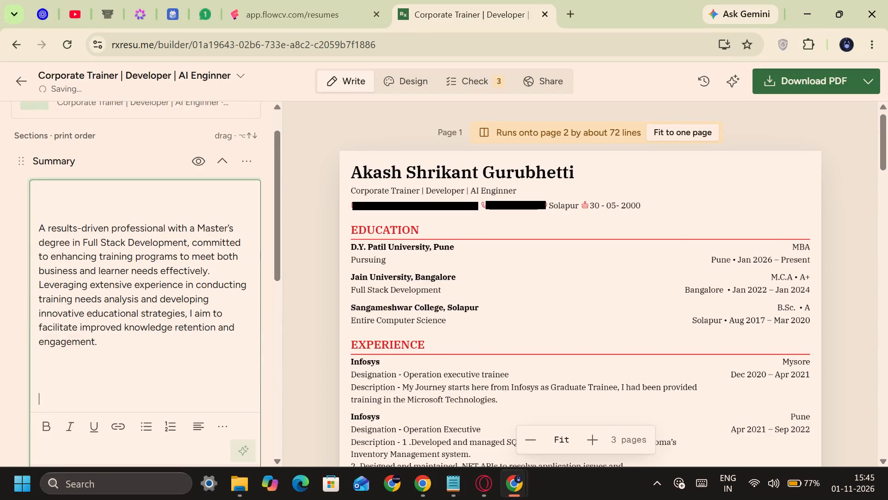
pyautogui.click(40, 228)
pyautogui.press('BackSpace')
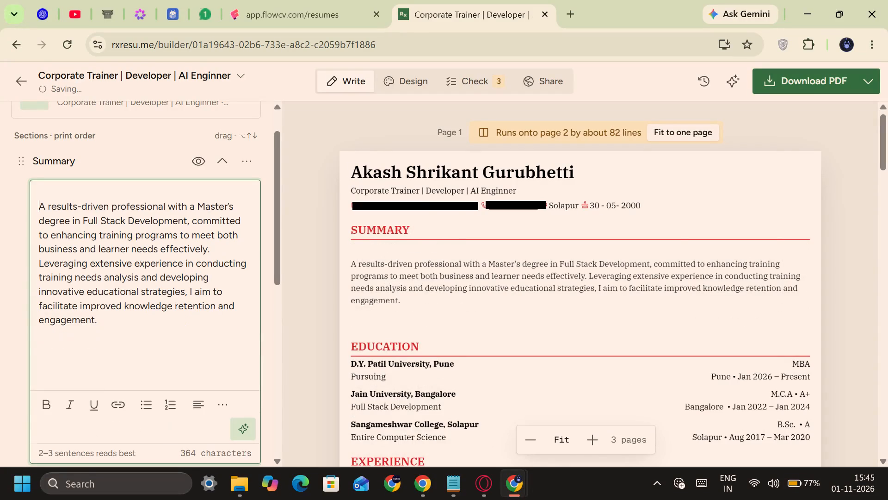
pyautogui.press('BackSpace')
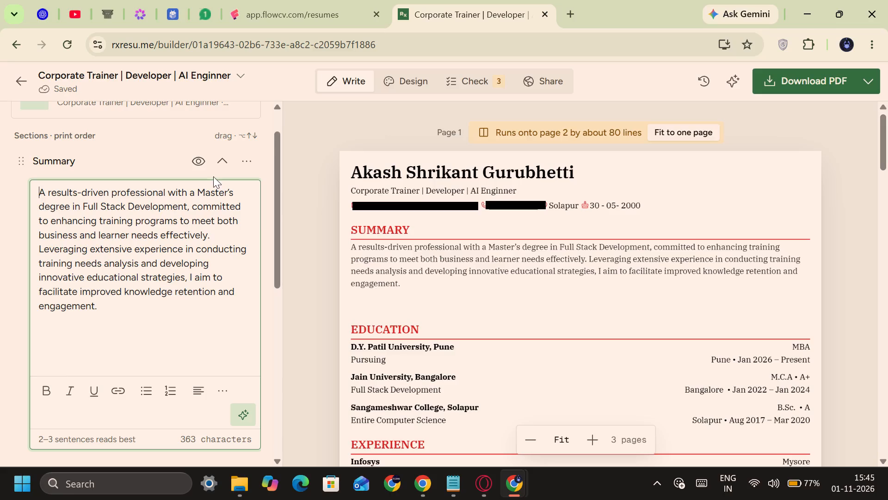
pyautogui.click(219, 166)
# Move the Experience section above Education in the print order.
pyautogui.scroll(-1, 355, 370)
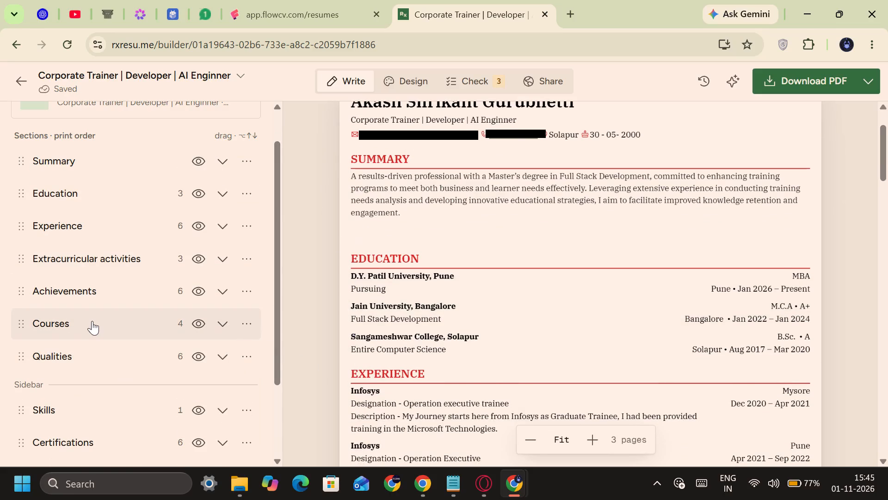
pyautogui.moveTo(23, 231); pyautogui.dragTo(25, 219)
pyautogui.moveTo(25, 219); pyautogui.dragTo(25, 192)
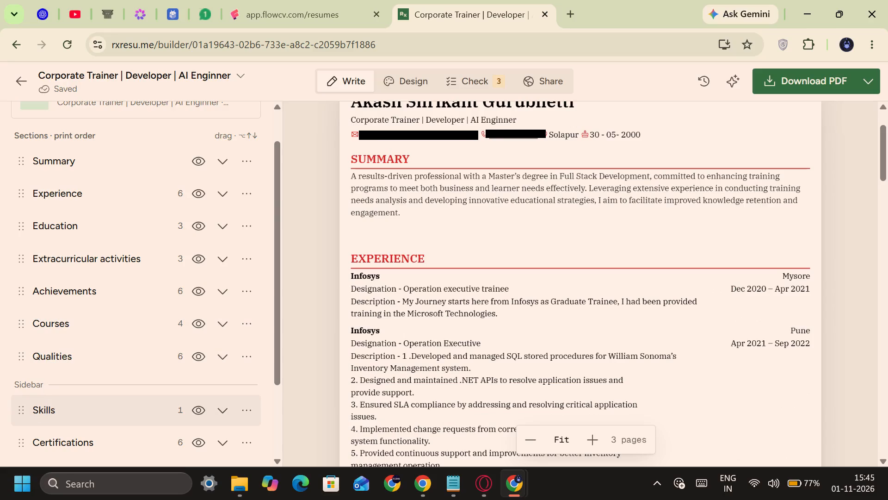
# Move the Extracurricular activities section below Qualities, making it the last of the main sections.
pyautogui.scroll(-5, 437, 365)
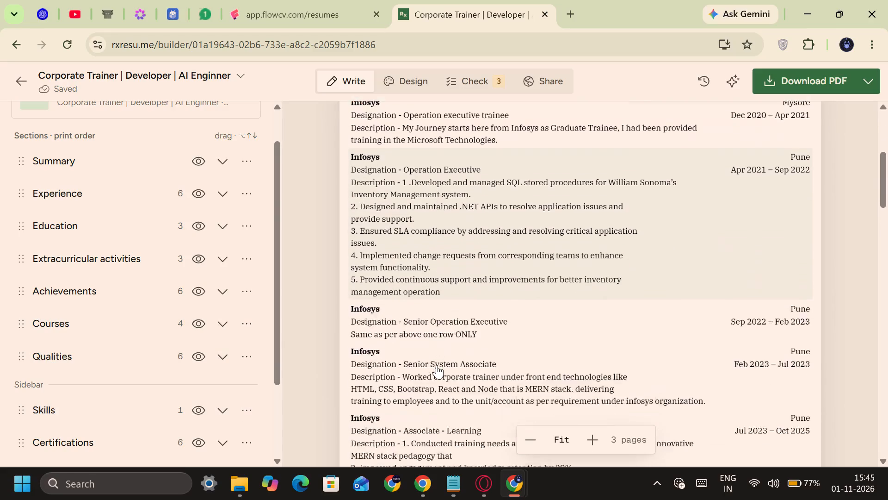
pyautogui.scroll(-4, 437, 365)
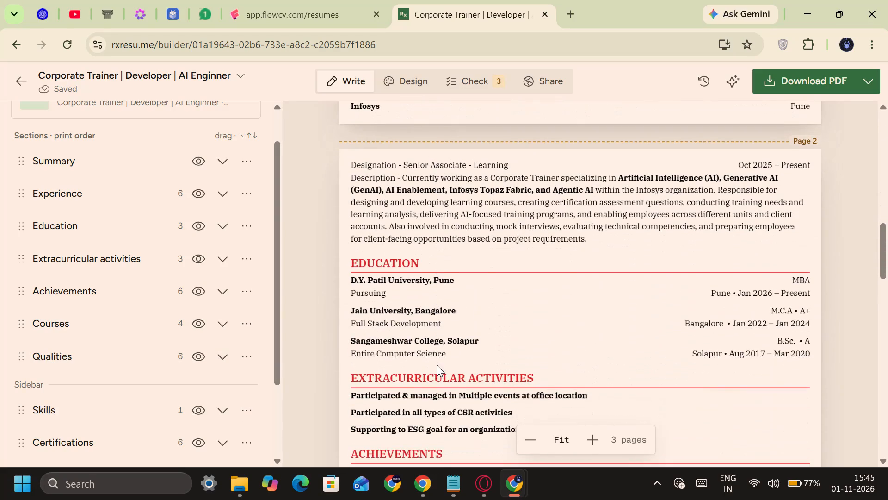
pyautogui.scroll(-1, 437, 365)
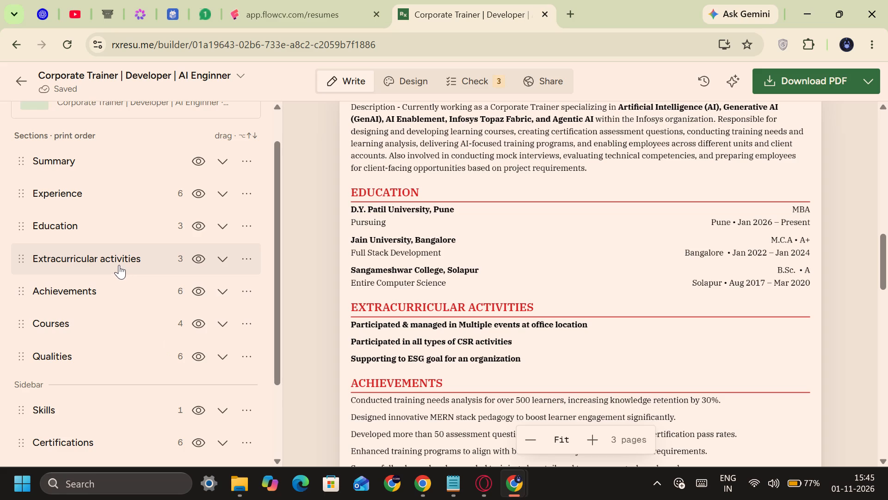
pyautogui.moveTo(118, 263); pyautogui.dragTo(114, 292)
pyautogui.moveTo(18, 262); pyautogui.dragTo(27, 360)
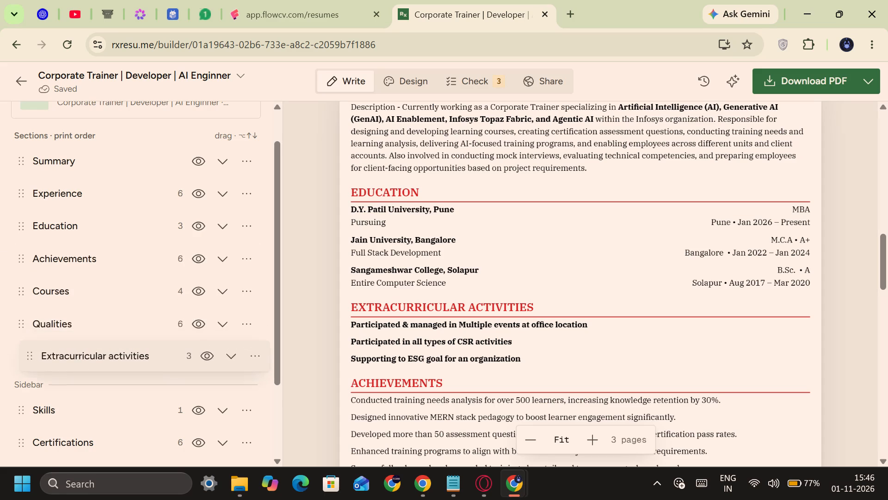
# Move the Achievements section above Education, directly after Experience.
pyautogui.moveTo(30, 262); pyautogui.dragTo(28, 243)
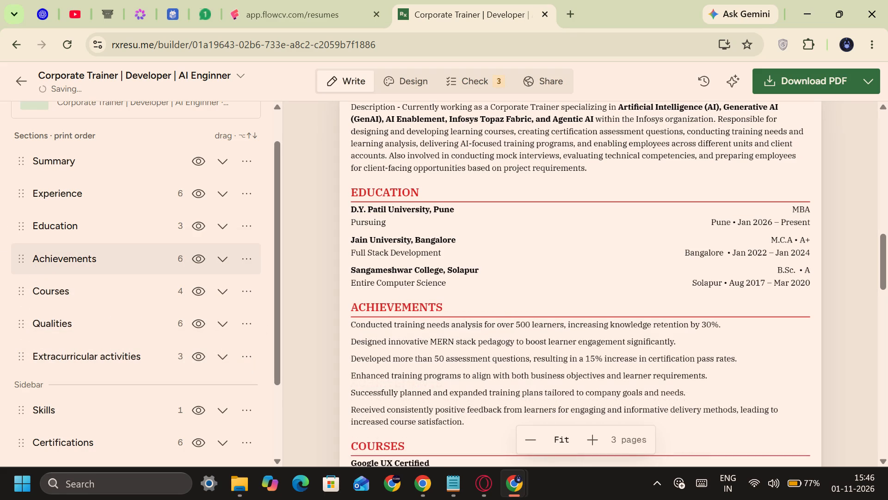
pyautogui.moveTo(28, 243); pyautogui.dragTo(30, 219)
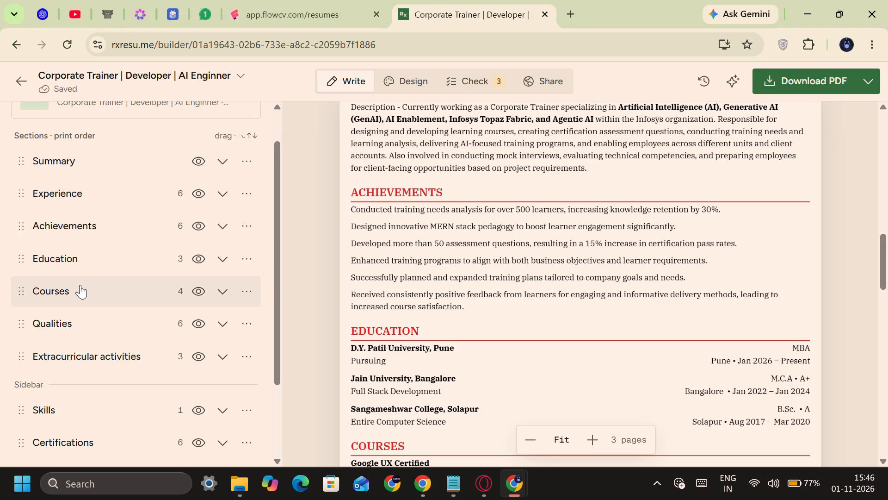
# Move the Courses section above Education in the print order.
pyautogui.moveTo(80, 289); pyautogui.dragTo(72, 258)
pyautogui.moveTo(31, 292); pyautogui.dragTo(19, 243)
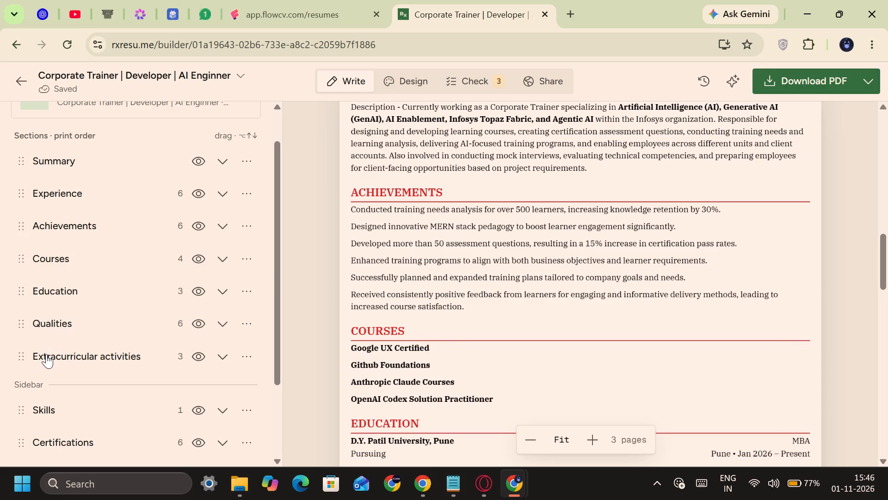
# Move the Certifications section above Skills in the sidebar group.
pyautogui.scroll(-1, 47, 355)
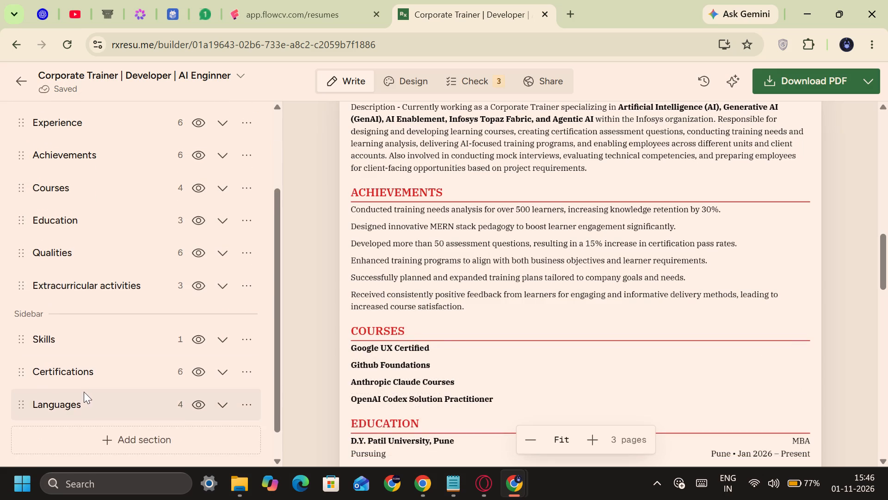
pyautogui.scroll(-1, 85, 392)
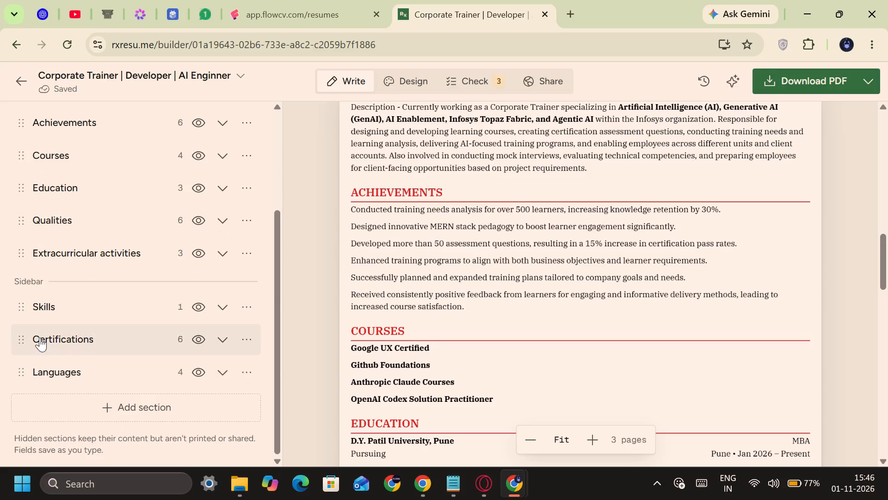
pyautogui.moveTo(23, 345); pyautogui.dragTo(22, 304)
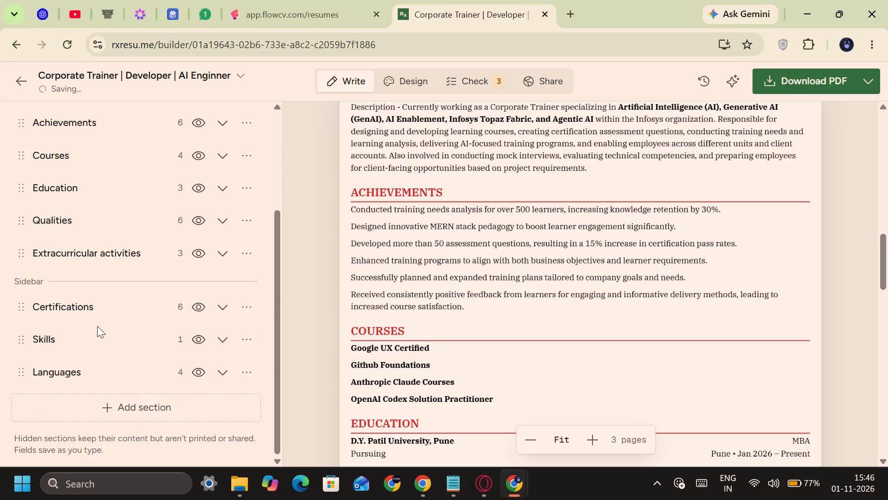
# Review the reordered resume preview from the Summary through to Certifications, Skills and Languages.
pyautogui.scroll(13, 392, 346)
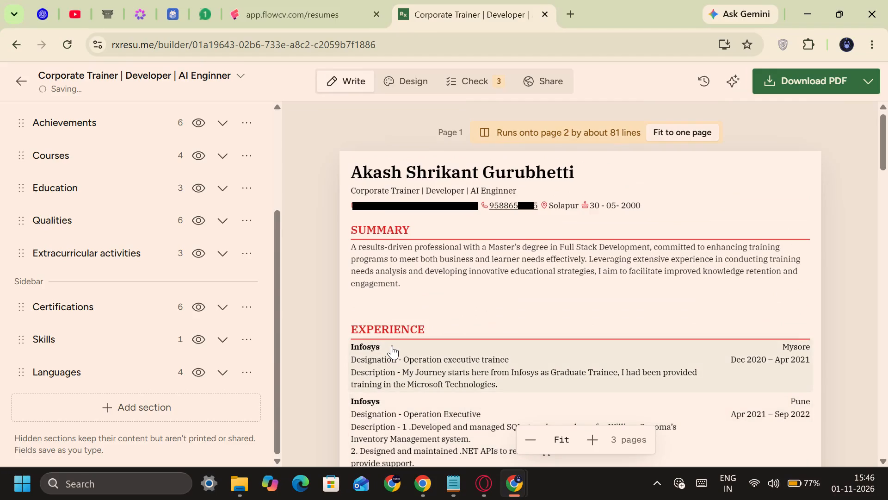
pyautogui.scroll(-16, 389, 345)
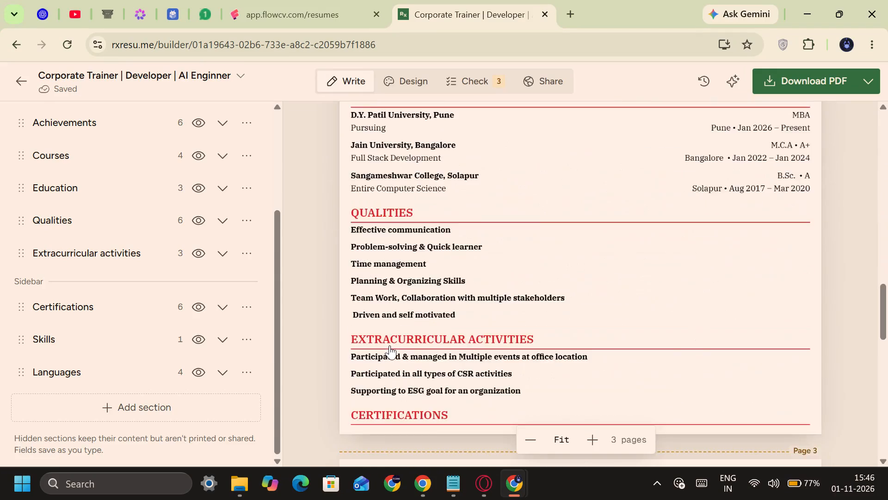
pyautogui.scroll(-13, 389, 345)
pyautogui.scroll(7, 390, 343)
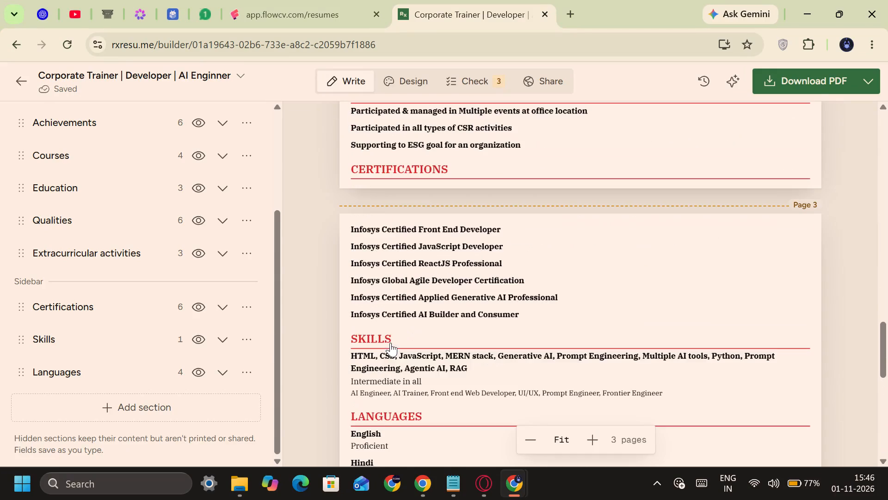
pyautogui.scroll(2, 390, 343)
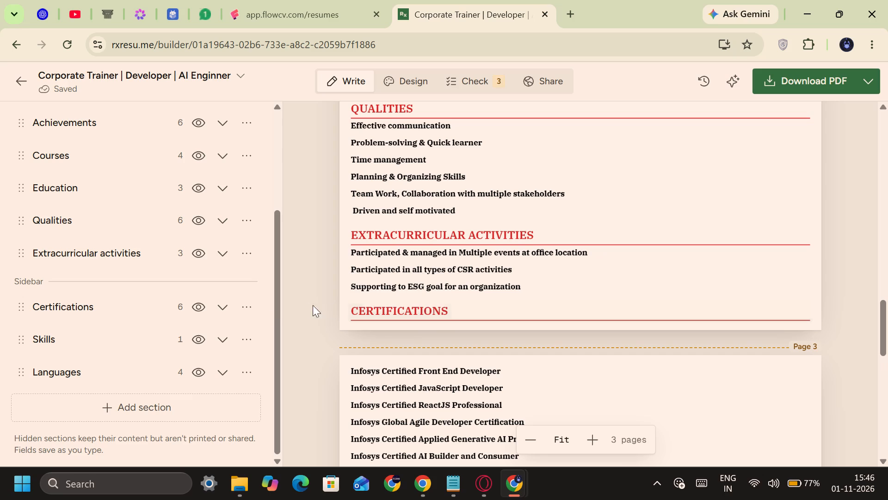
# Download the resume as a PDF and dismiss the download notice.
pyautogui.click(823, 84)
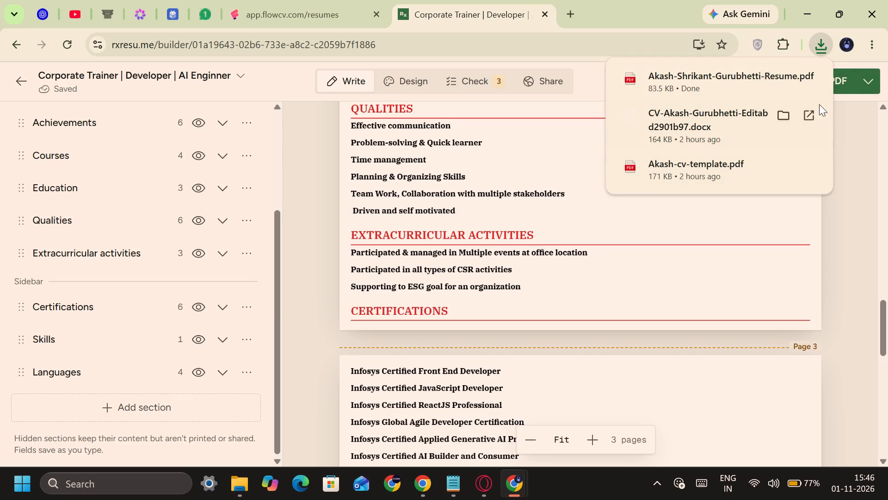
pyautogui.click(850, 134)
# Download the resume in Word (.docx) format, check the recent downloads, and close the download options.
pyautogui.click(877, 87)
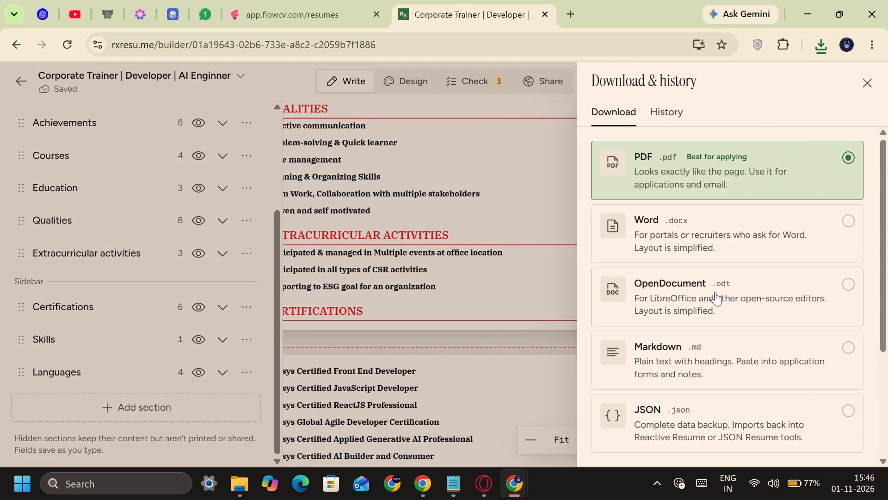
pyautogui.scroll(-3, 714, 298)
pyautogui.scroll(3, 714, 314)
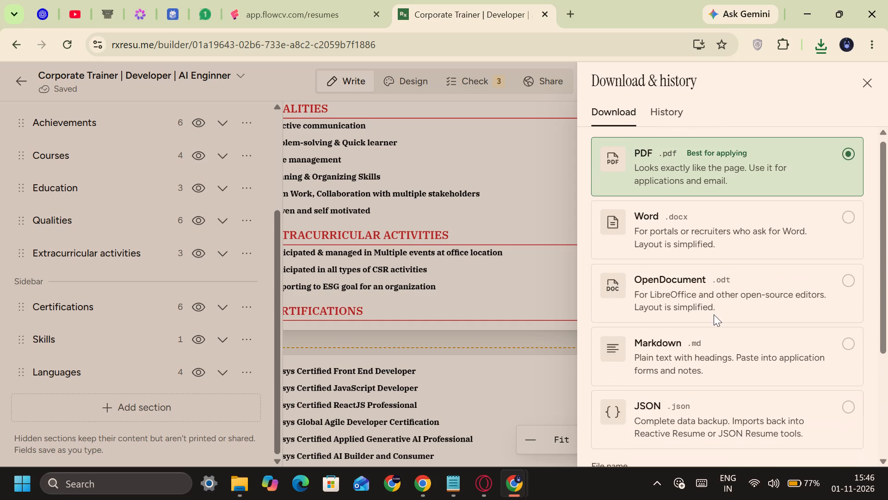
pyautogui.click(710, 245)
pyautogui.scroll(-5, 714, 247)
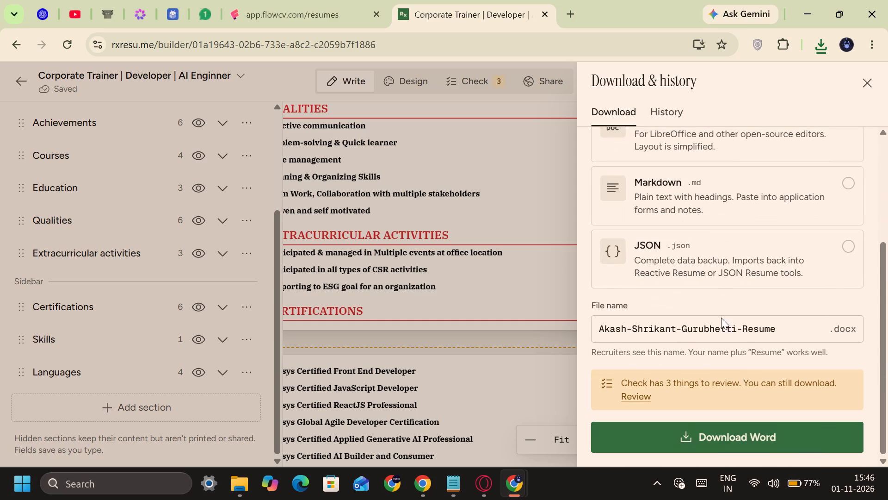
pyautogui.click(691, 433)
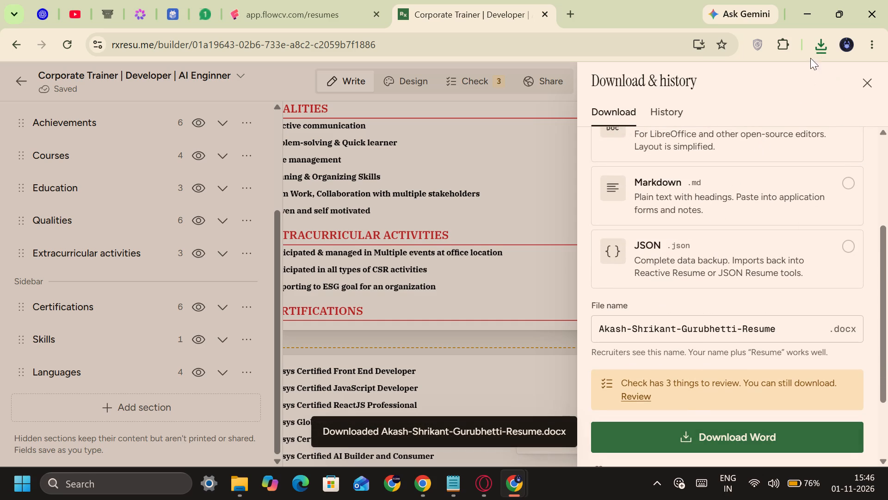
pyautogui.click(820, 50)
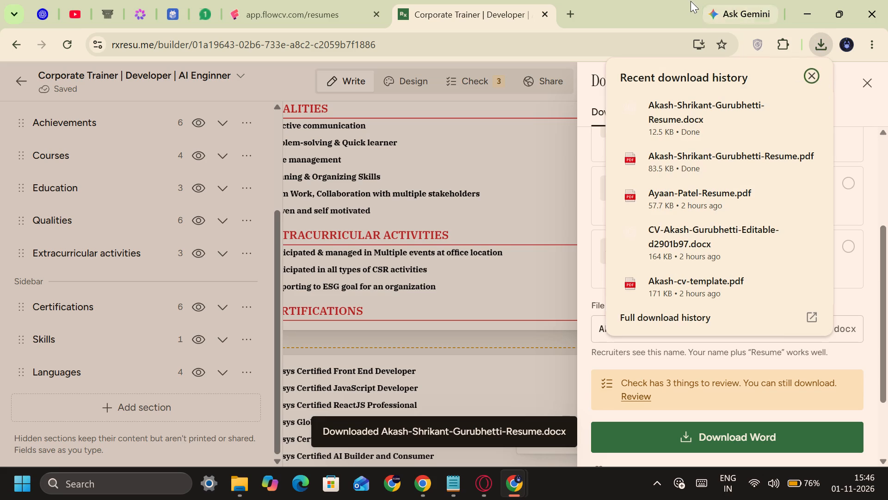
pyautogui.click(691, 1)
pyautogui.click(863, 81)
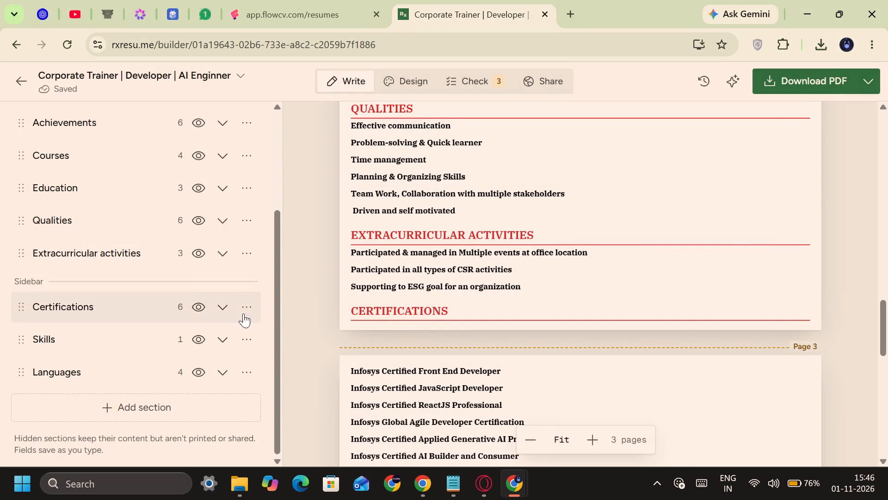
# Apply Fit to one page to the resume to tighten its layout.
pyautogui.scroll(6, 210, 322)
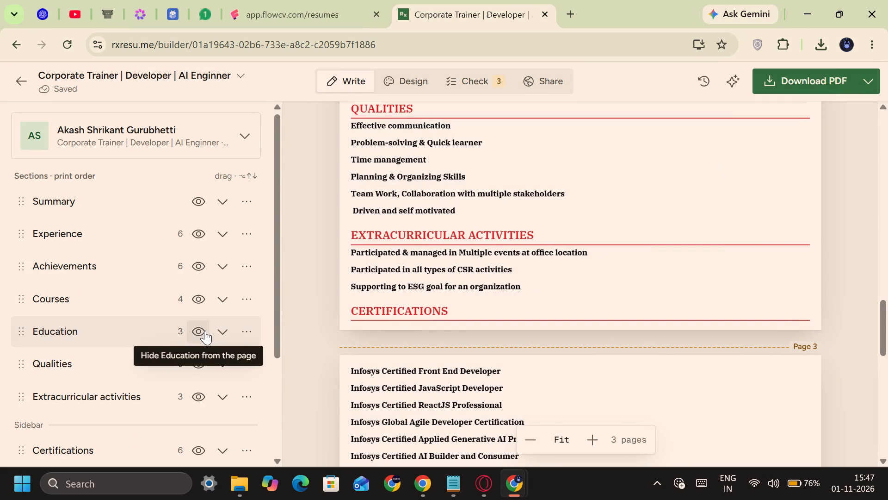
pyautogui.scroll(3, 403, 227)
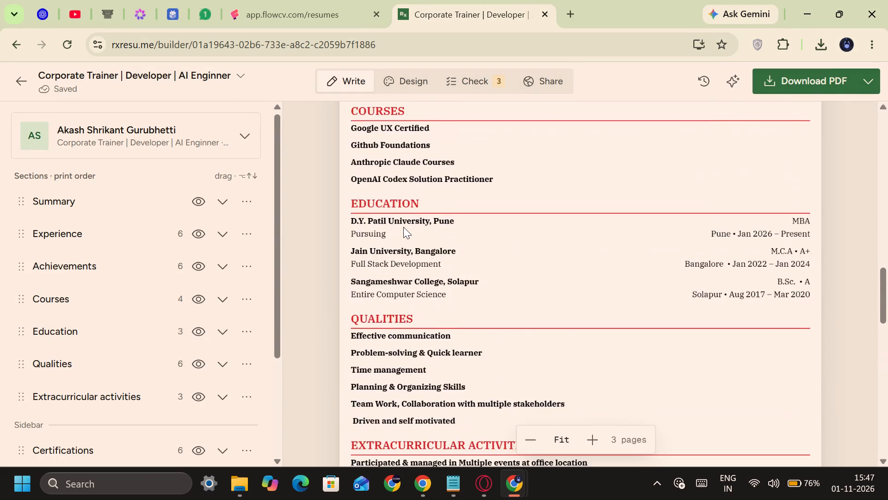
pyautogui.scroll(10, 403, 227)
pyautogui.scroll(4, 454, 271)
pyautogui.scroll(3, 485, 308)
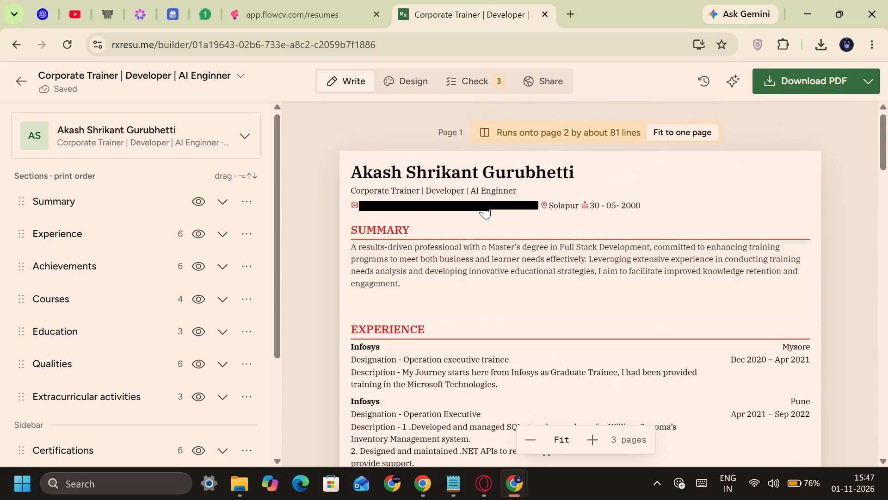
pyautogui.click(670, 128)
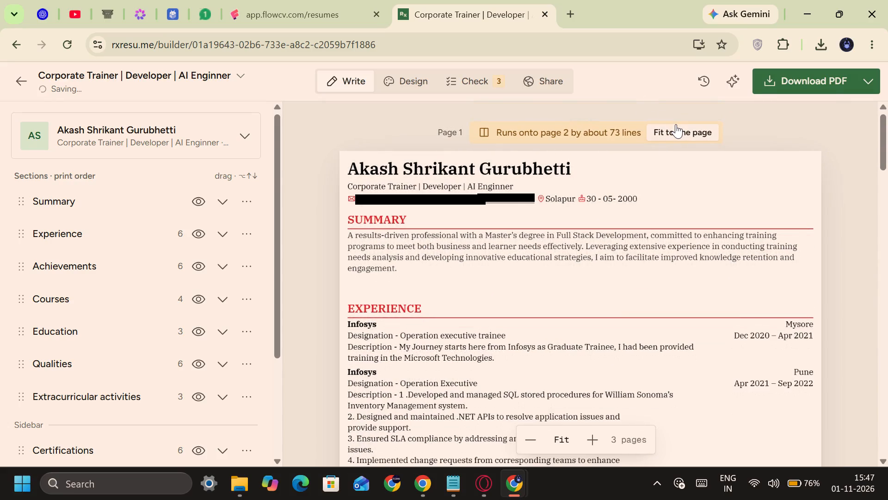
# Examine the tightened layout across the pages, including where the Achievements section breaks between pages.
pyautogui.scroll(-1, 632, 261)
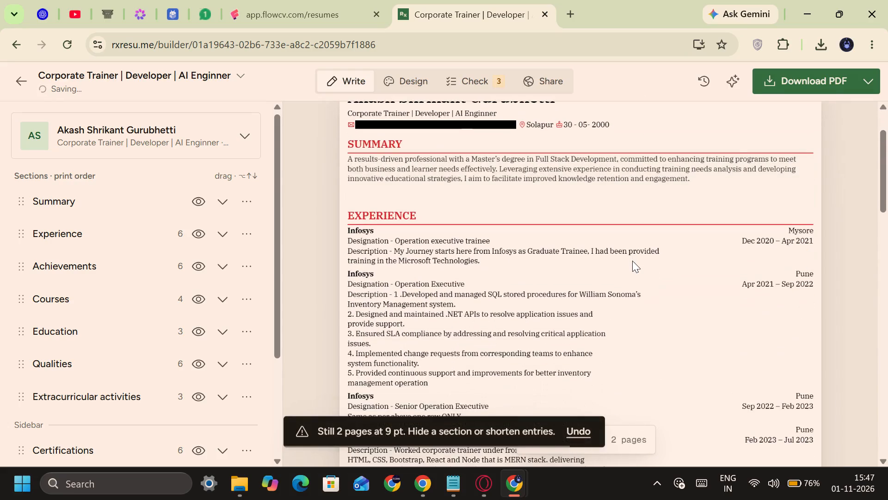
pyautogui.scroll(-17, 632, 263)
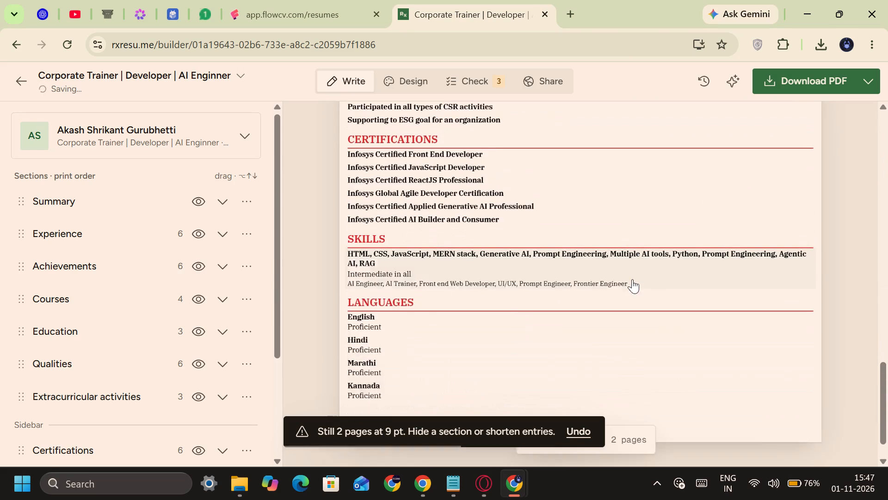
pyautogui.scroll(1, 613, 308)
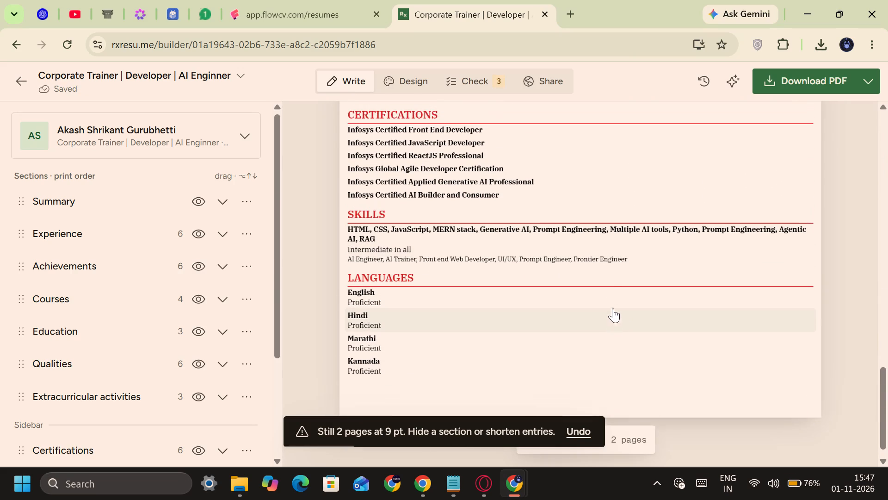
pyautogui.scroll(6, 612, 309)
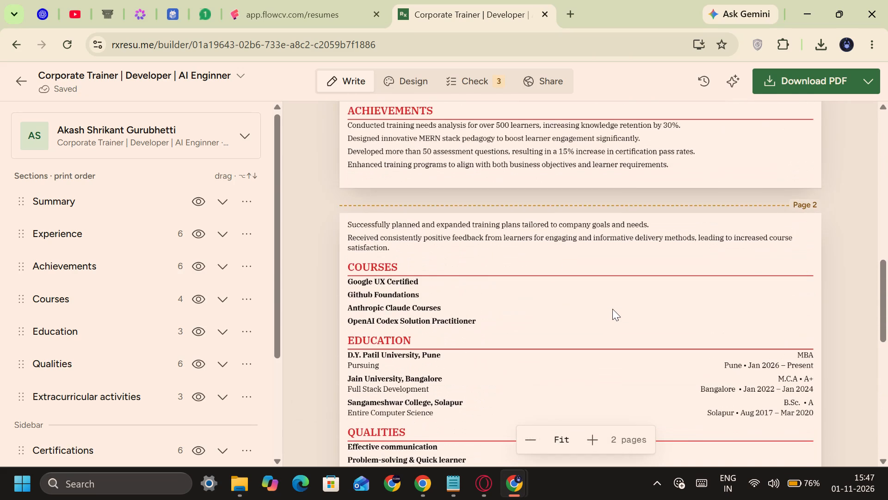
pyautogui.scroll(1, 612, 309)
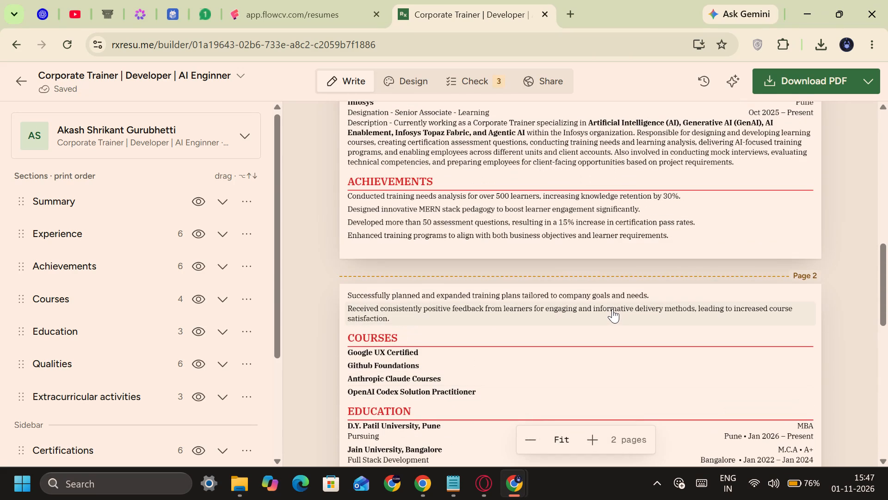
# Expand Achievements, inspect the fields of the entry about training needs analysis, and close that entry.
pyautogui.click(108, 269)
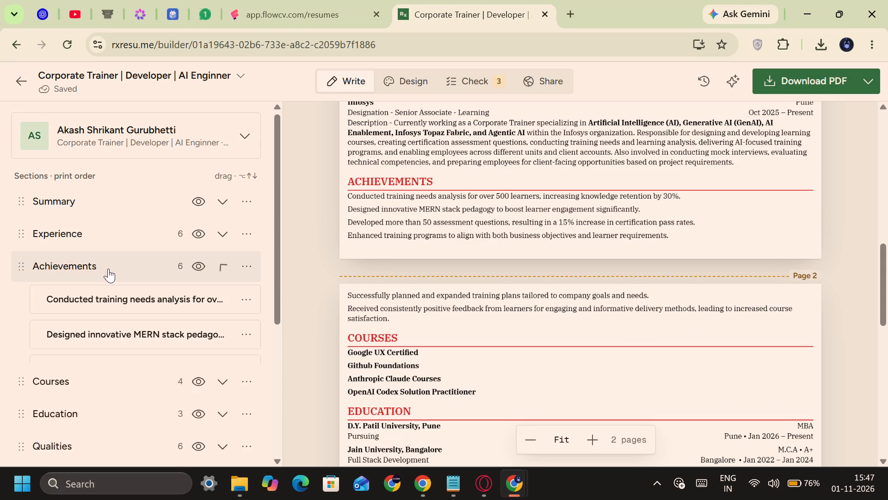
pyautogui.click(112, 306)
pyautogui.scroll(-1, 114, 308)
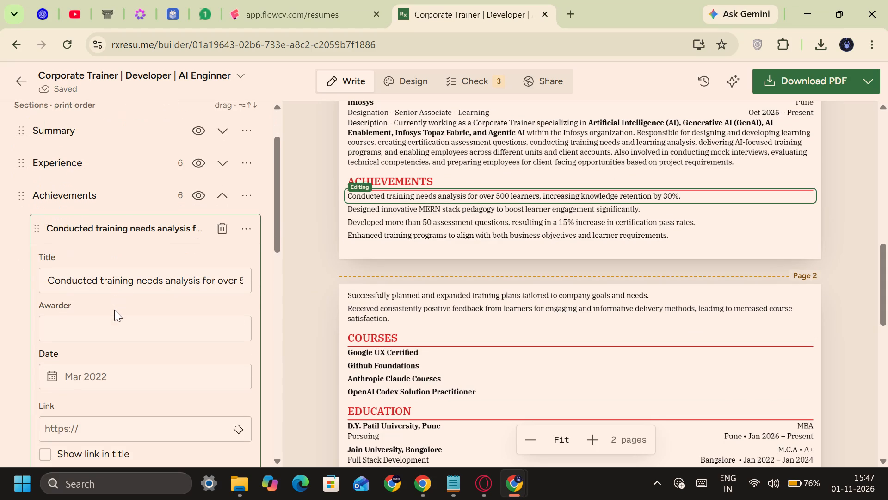
pyautogui.scroll(-1, 115, 310)
pyautogui.scroll(2, 116, 312)
pyautogui.click(114, 300)
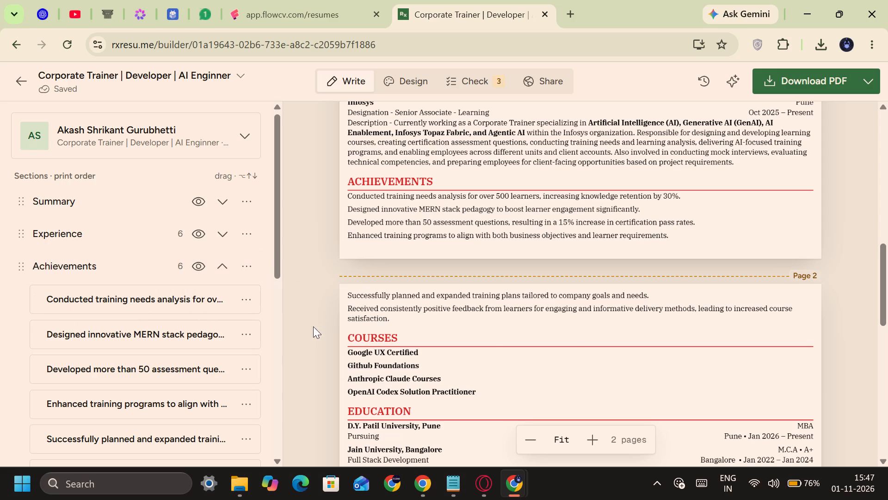
# Open the resume check and apply the standard heading to the Extracurricular activities section.
pyautogui.scroll(2, 507, 323)
pyautogui.scroll(2, 463, 280)
pyautogui.click(477, 77)
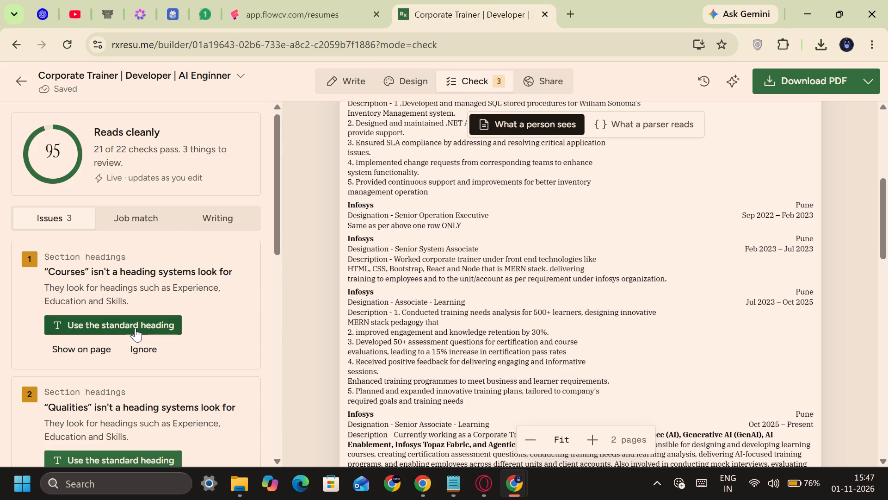
pyautogui.scroll(-4, 139, 296)
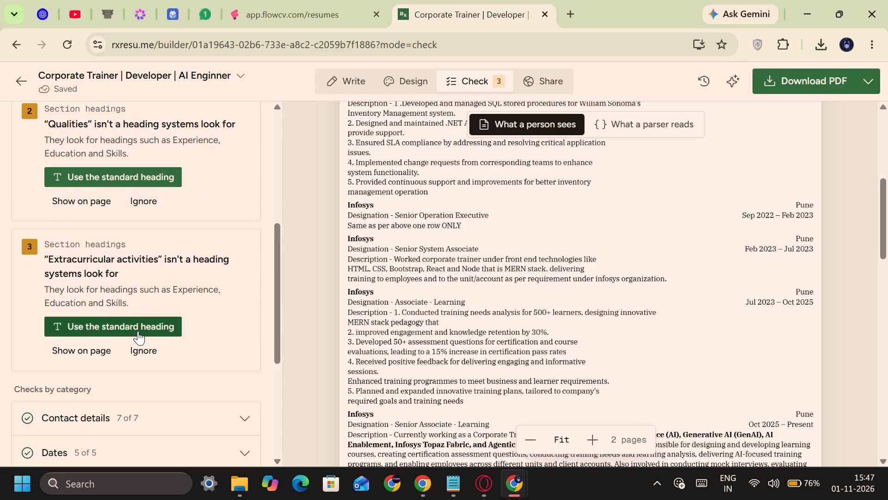
pyautogui.click(138, 331)
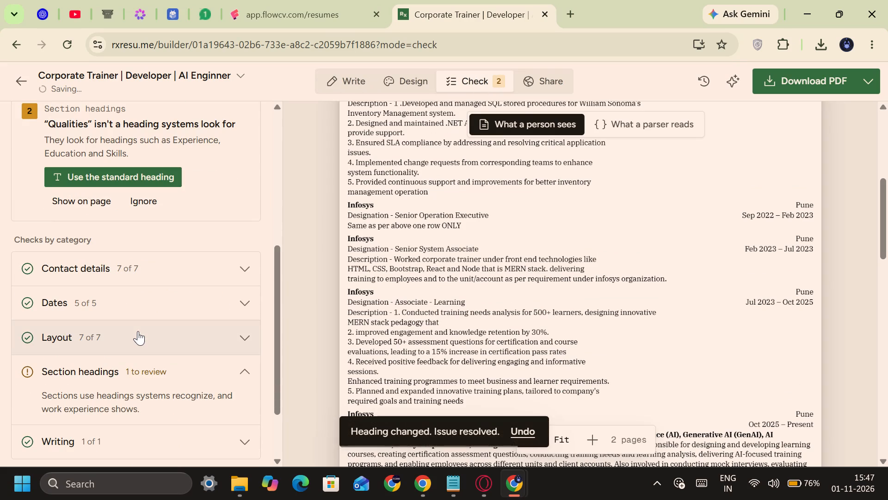
# Review the checked resume's preview, examining the changed heading, the flagged section headings and the Experience entries.
pyautogui.scroll(-7, 409, 332)
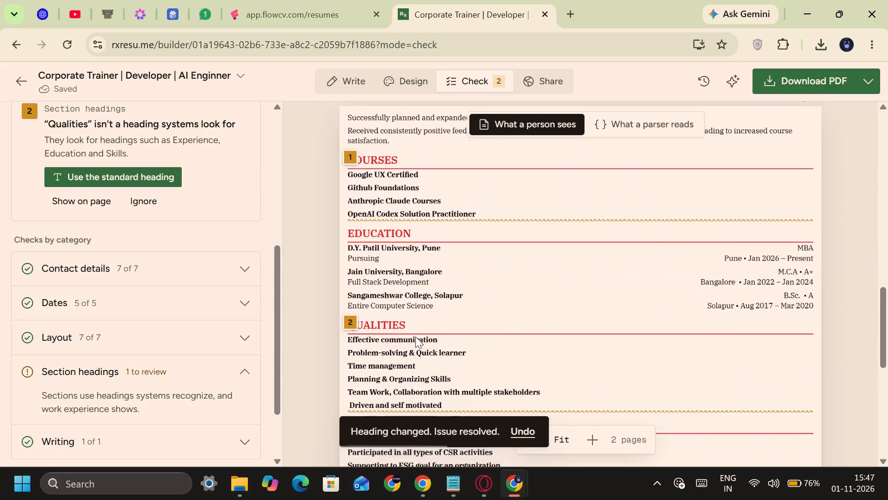
pyautogui.scroll(-5, 415, 337)
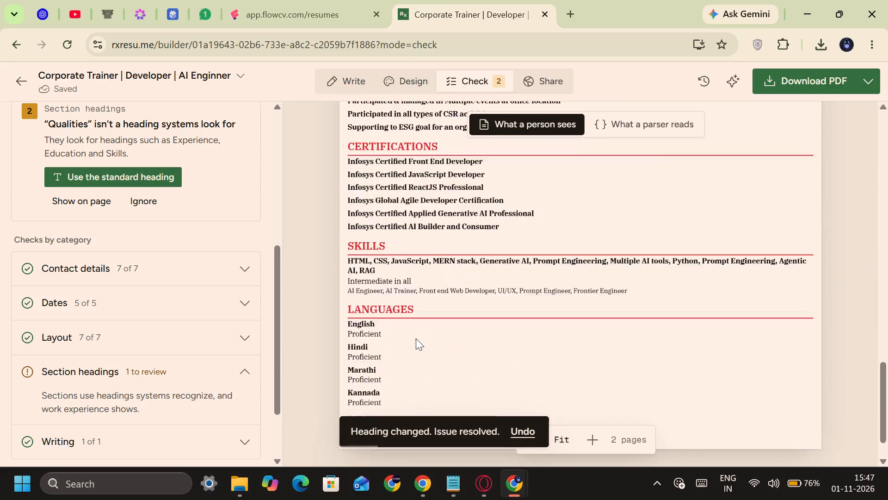
pyautogui.scroll(-2, 416, 339)
pyautogui.scroll(6, 416, 339)
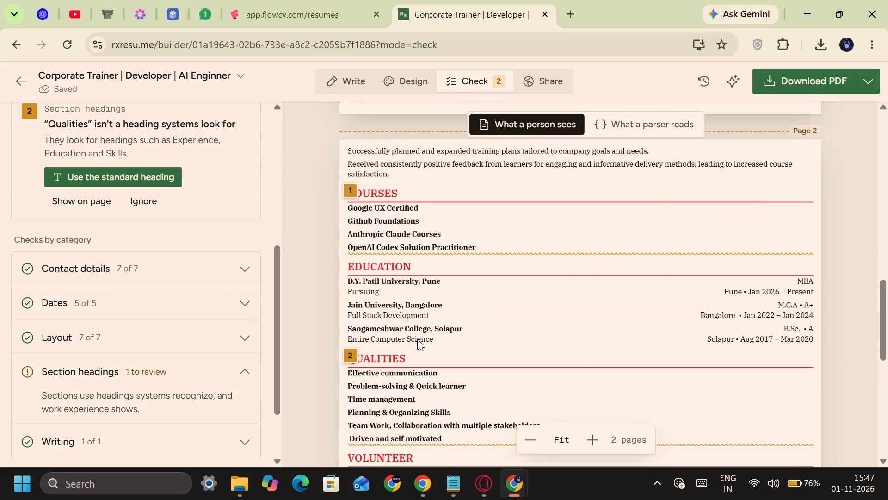
pyautogui.scroll(8, 418, 338)
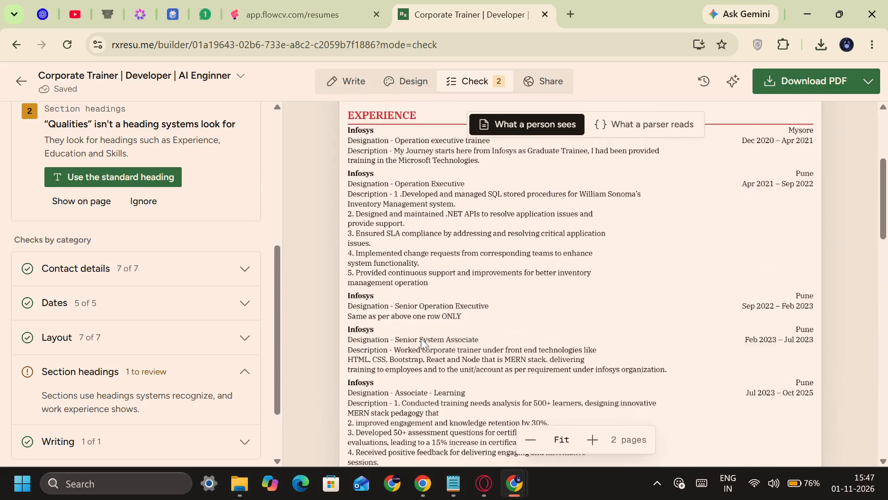
# Review the flagged Courses and Qualities headings in the resume check against the sections in the preview.
pyautogui.scroll(3, 421, 338)
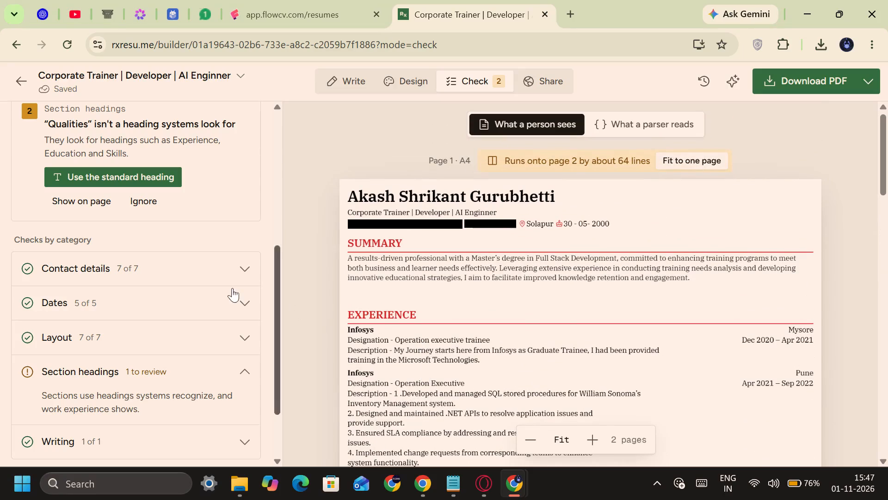
pyautogui.scroll(2, 191, 282)
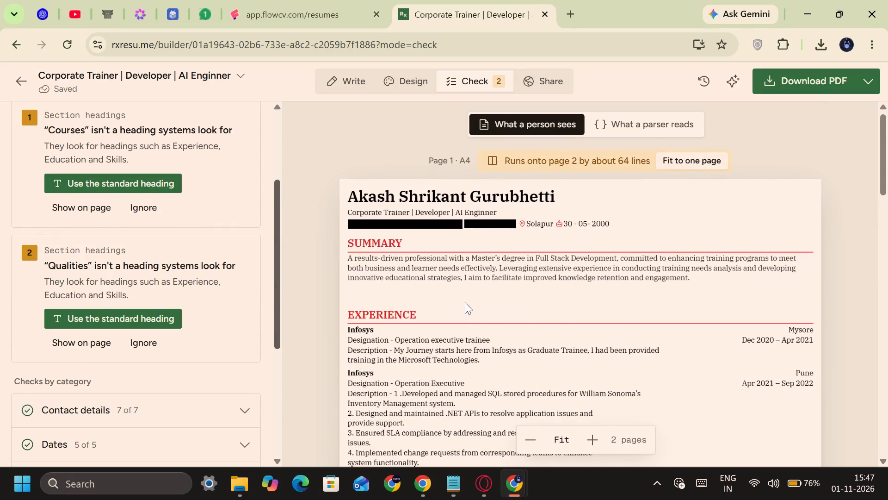
pyautogui.scroll(-11, 465, 304)
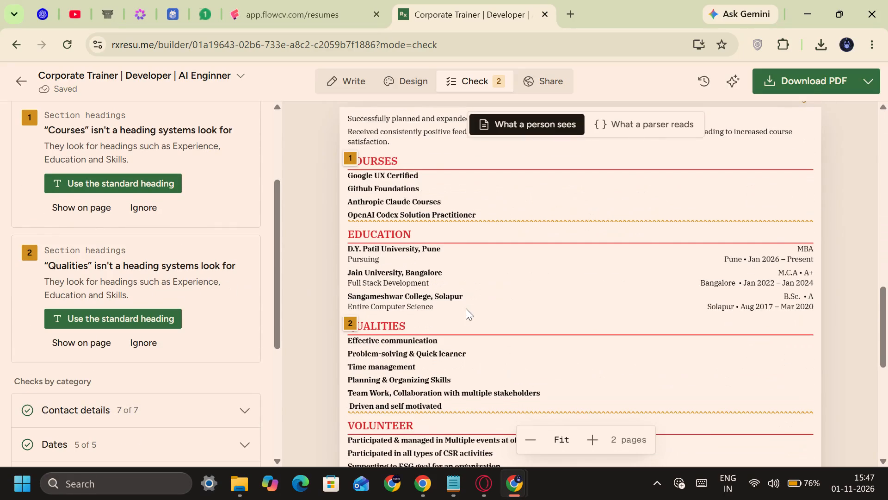
pyautogui.scroll(-2, 466, 308)
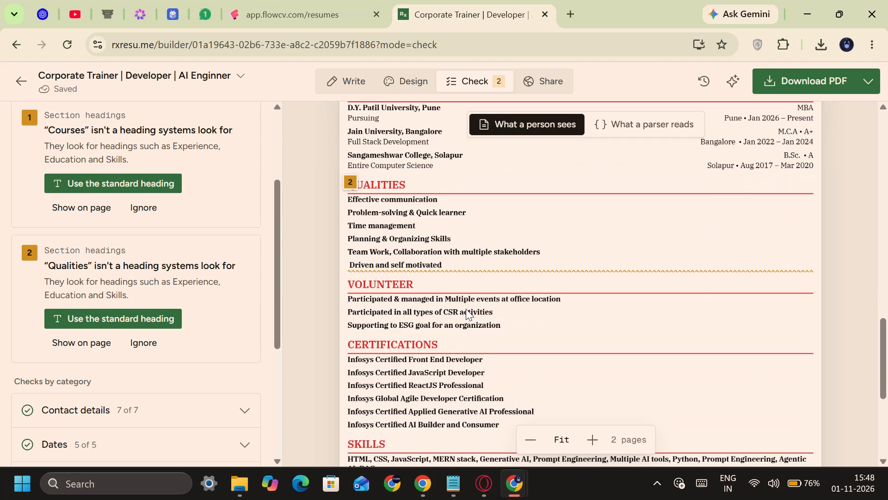
pyautogui.scroll(3, 111, 296)
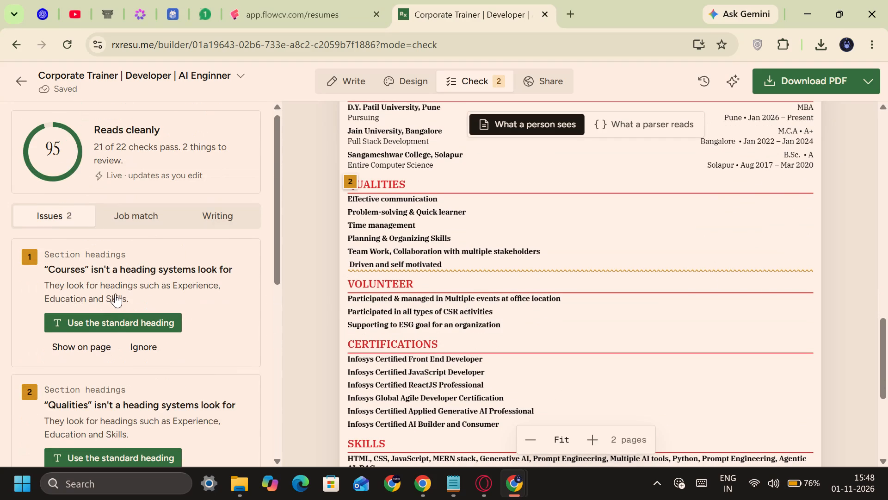
pyautogui.scroll(2, 115, 294)
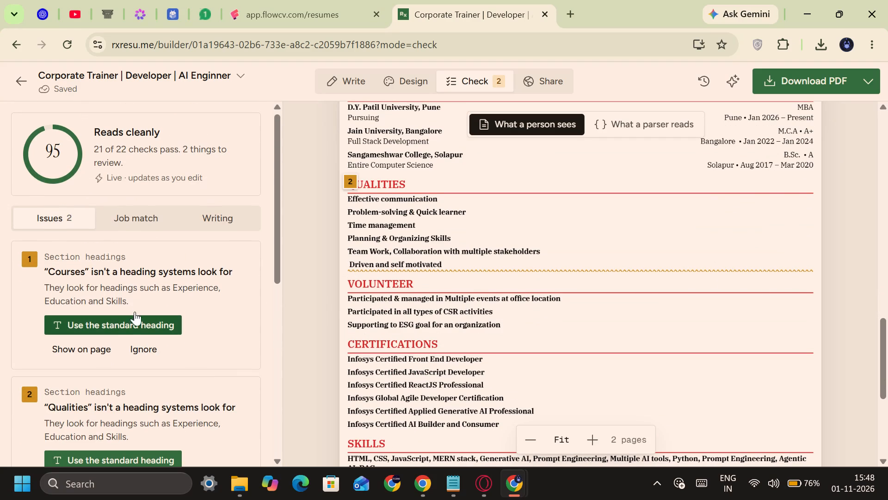
pyautogui.scroll(-3, 399, 306)
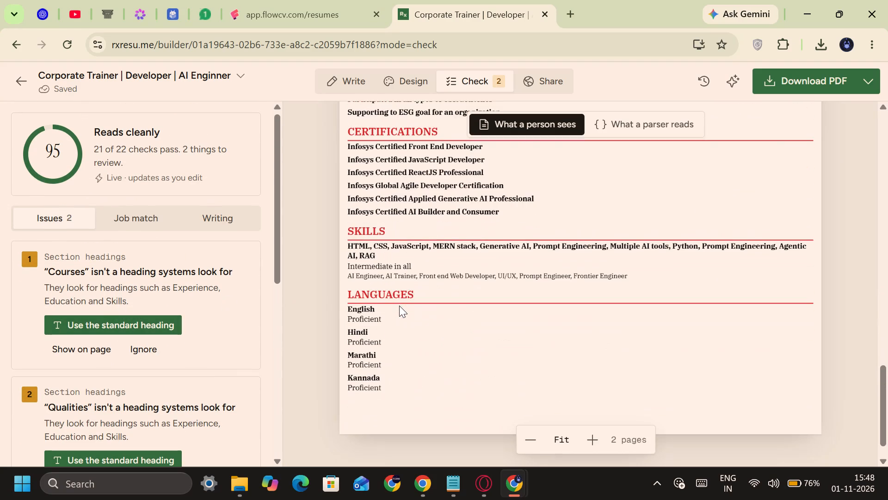
pyautogui.scroll(-2, 394, 321)
pyautogui.scroll(7, 394, 322)
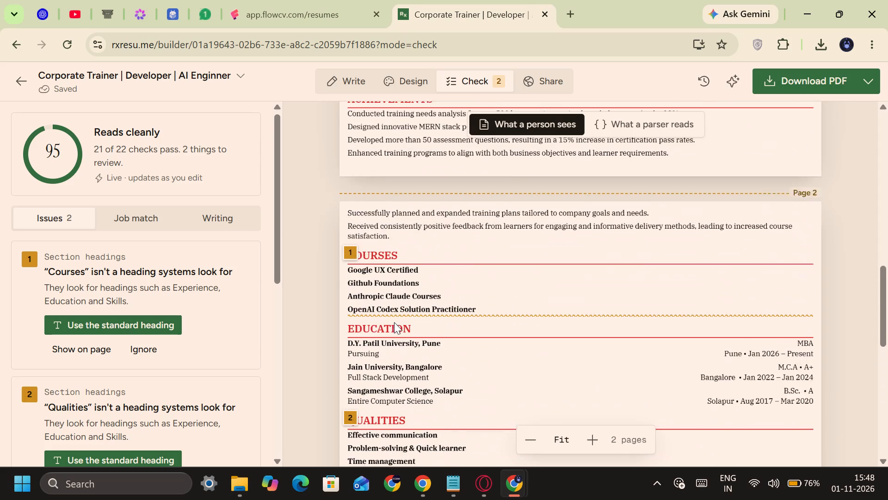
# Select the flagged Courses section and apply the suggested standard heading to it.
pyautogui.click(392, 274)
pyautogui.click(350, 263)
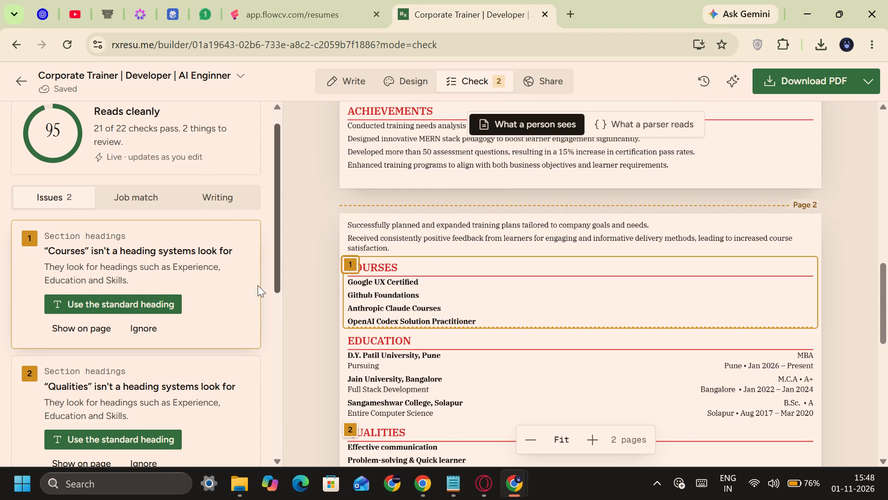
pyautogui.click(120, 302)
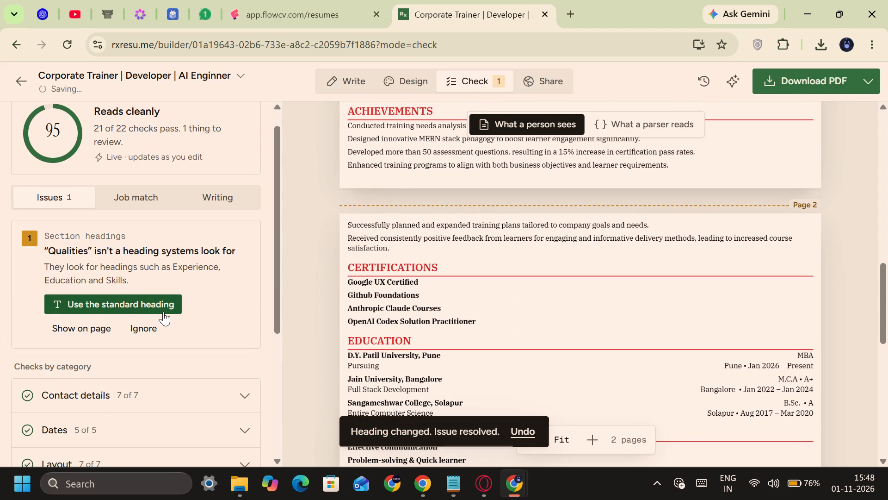
# Examine the changed heading above the Google UX Certified entry and the neighbouring sections in the preview.
pyautogui.scroll(2, 377, 321)
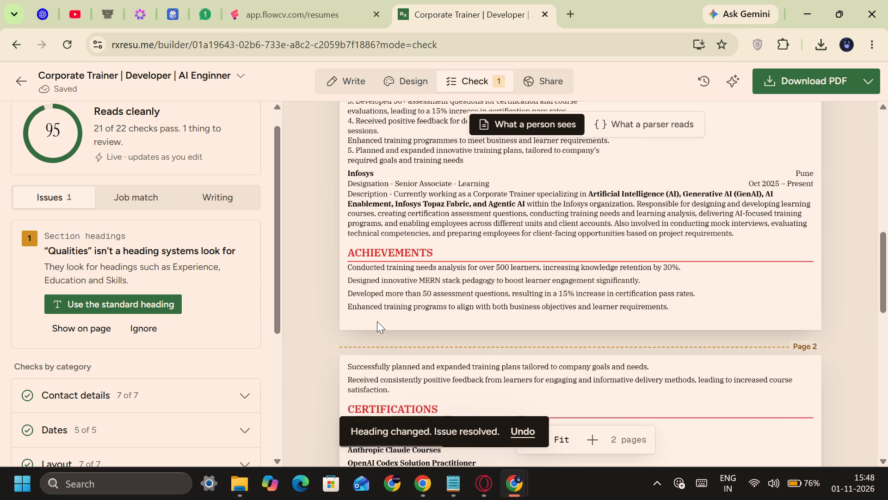
pyautogui.scroll(2, 377, 321)
pyautogui.scroll(-8, 382, 319)
pyautogui.scroll(2, 383, 319)
pyautogui.scroll(1, 389, 199)
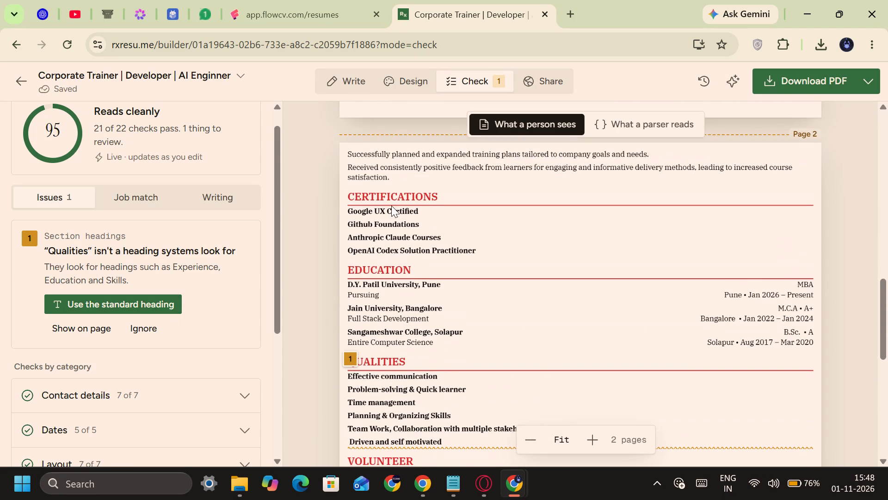
pyautogui.click(393, 203)
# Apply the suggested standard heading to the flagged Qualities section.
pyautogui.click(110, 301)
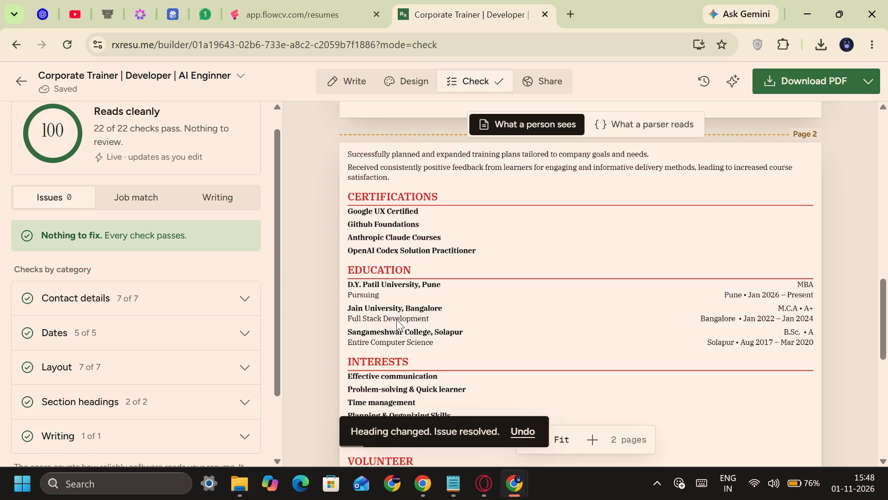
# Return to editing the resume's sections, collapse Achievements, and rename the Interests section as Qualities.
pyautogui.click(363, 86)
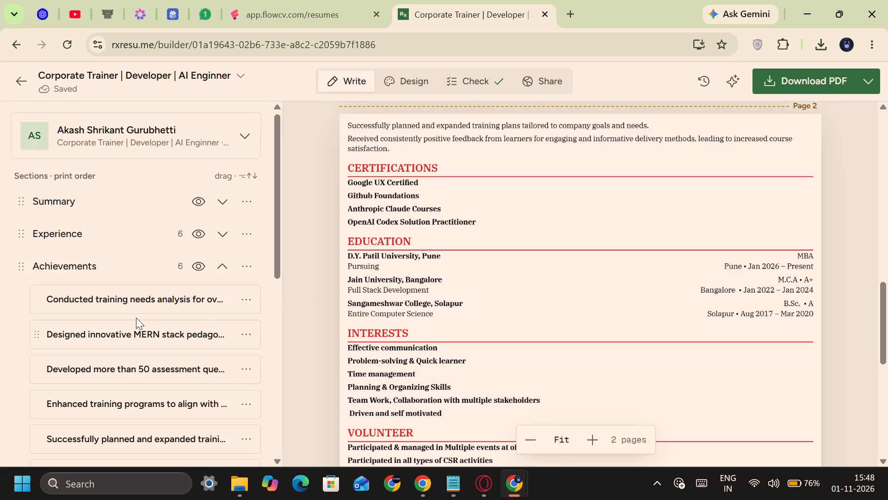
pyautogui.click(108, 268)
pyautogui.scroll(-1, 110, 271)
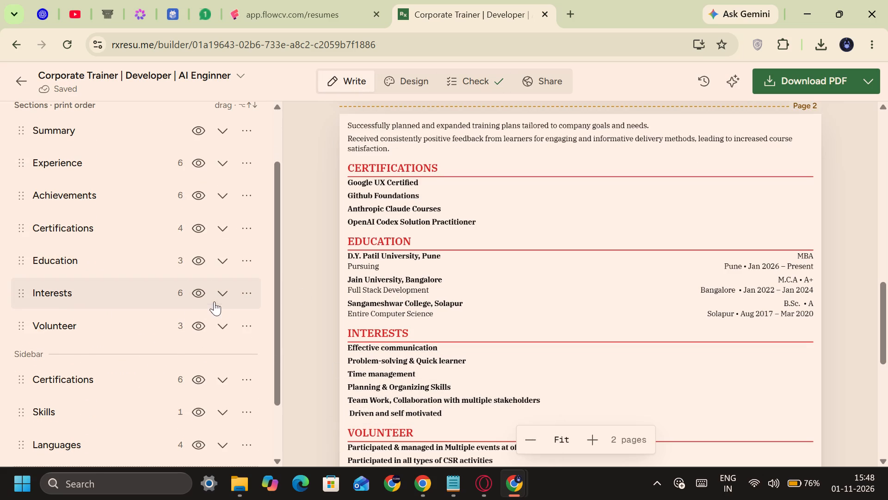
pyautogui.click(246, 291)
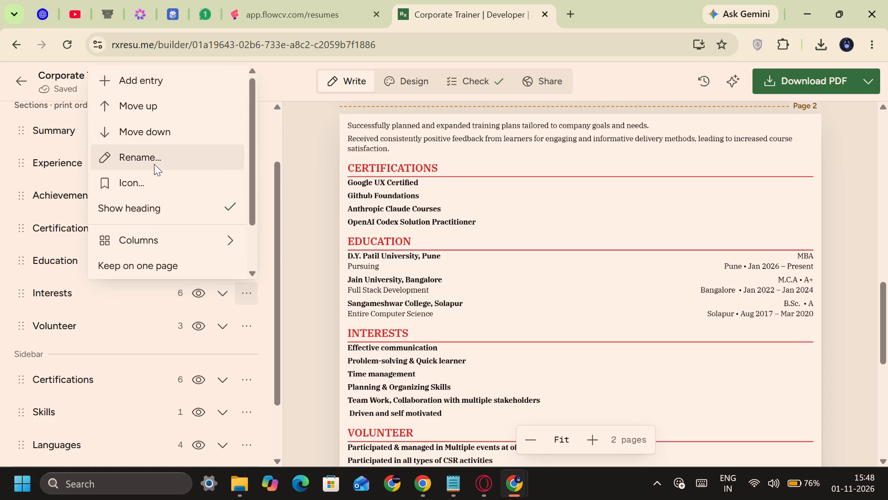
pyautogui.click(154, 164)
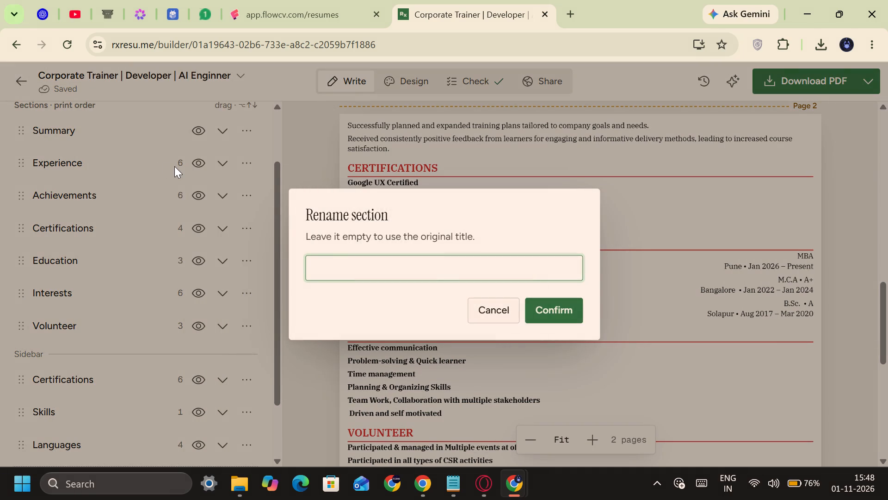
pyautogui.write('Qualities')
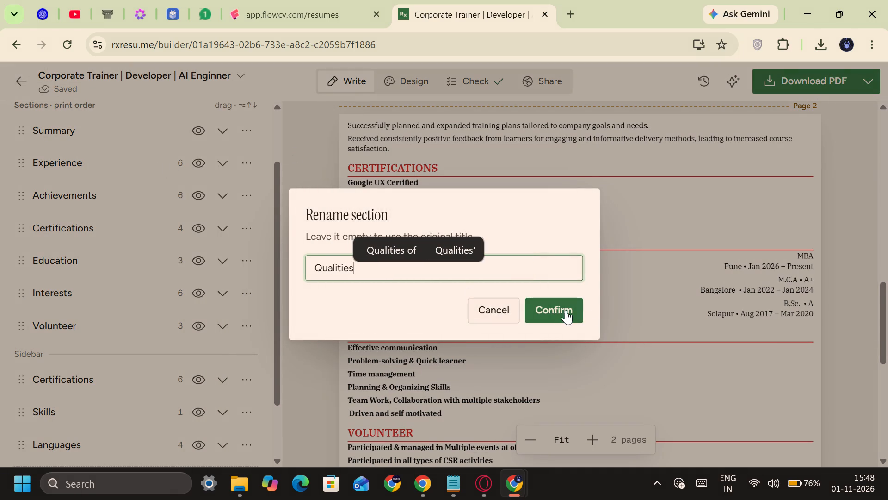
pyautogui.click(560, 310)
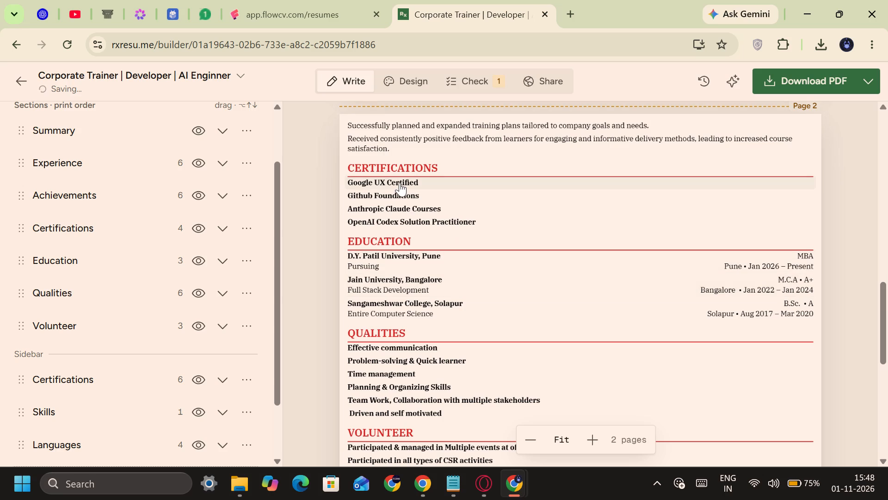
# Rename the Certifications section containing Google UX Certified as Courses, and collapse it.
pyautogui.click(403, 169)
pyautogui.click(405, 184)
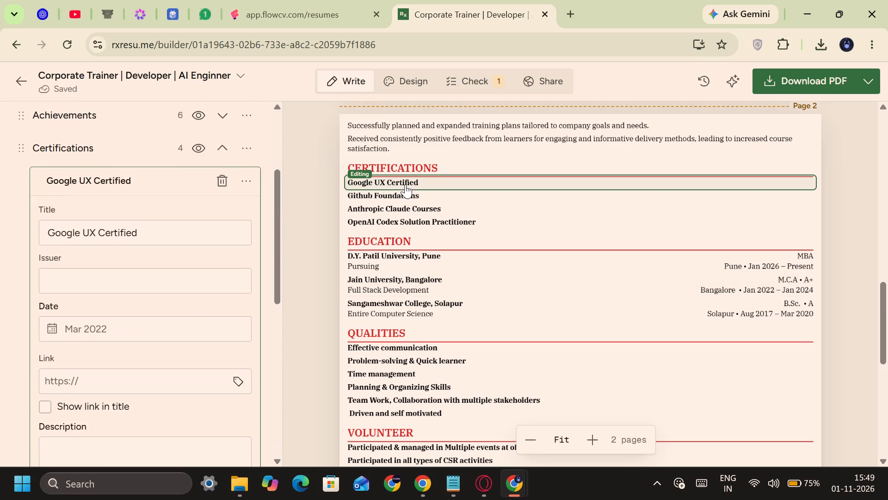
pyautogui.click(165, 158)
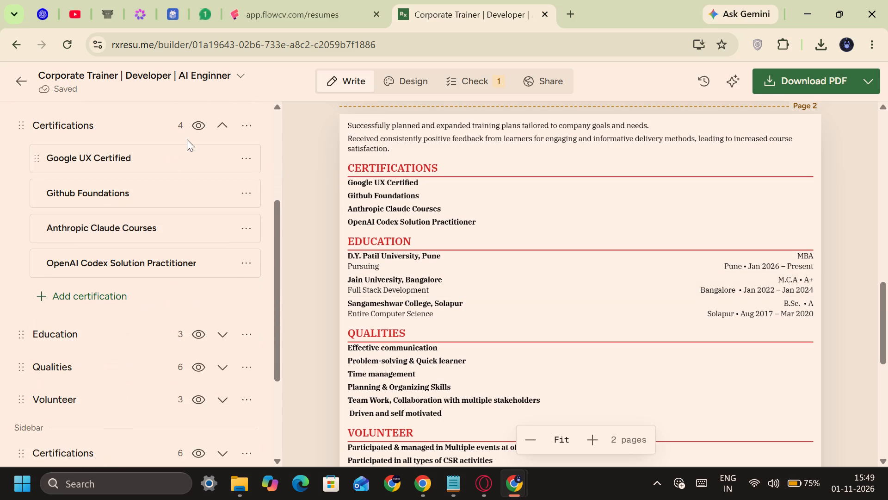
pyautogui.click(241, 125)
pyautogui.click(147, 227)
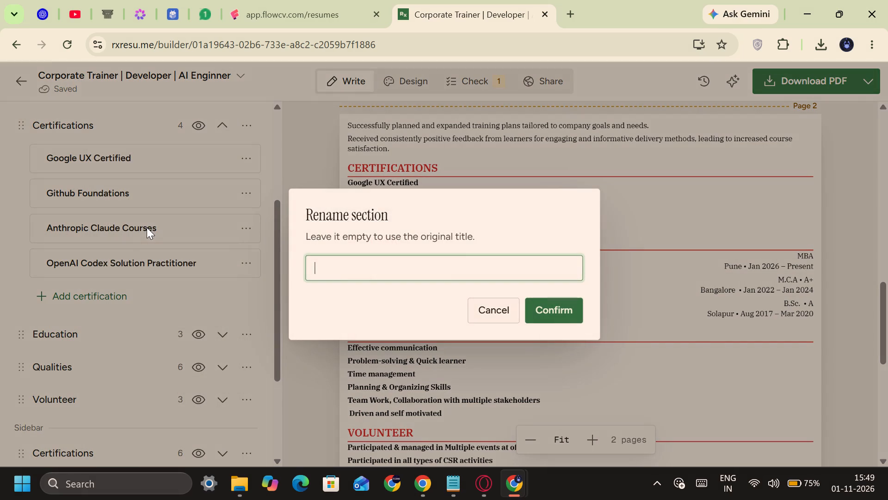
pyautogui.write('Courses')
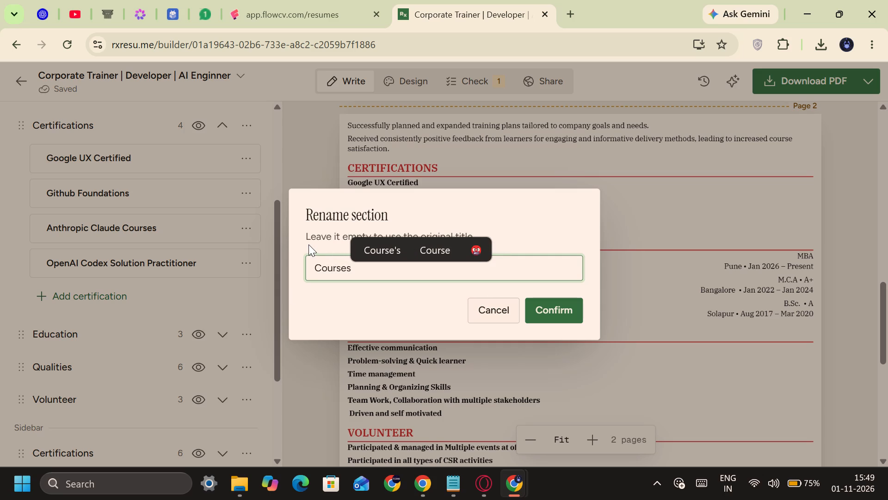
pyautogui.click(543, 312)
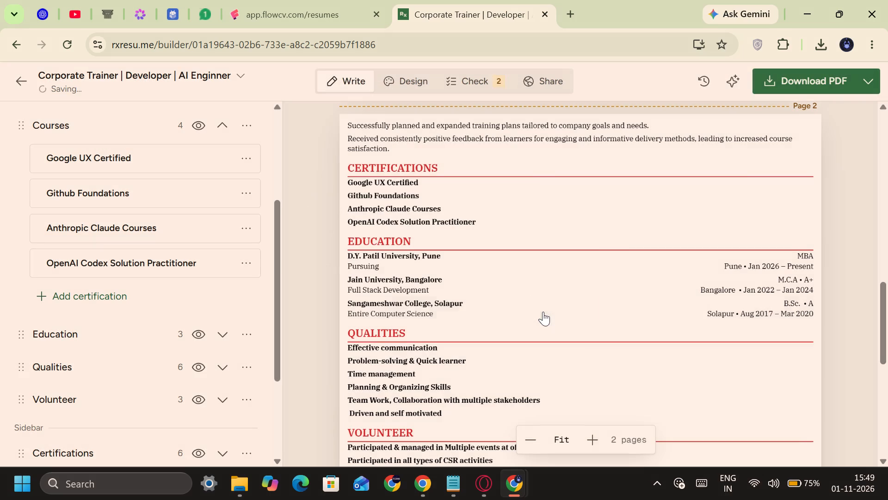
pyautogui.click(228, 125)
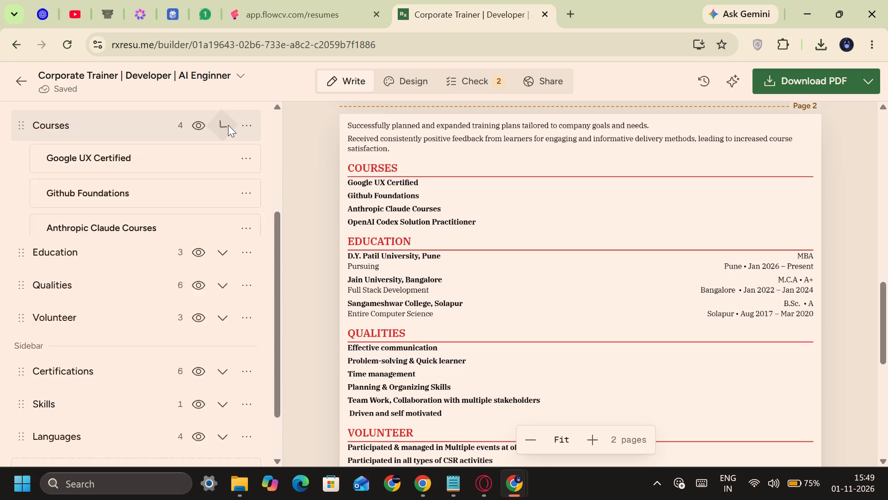
# Review the section order and the full two-page preview, from the Languages section back to the Summary.
pyautogui.scroll(2, 176, 368)
pyautogui.scroll(1, 349, 311)
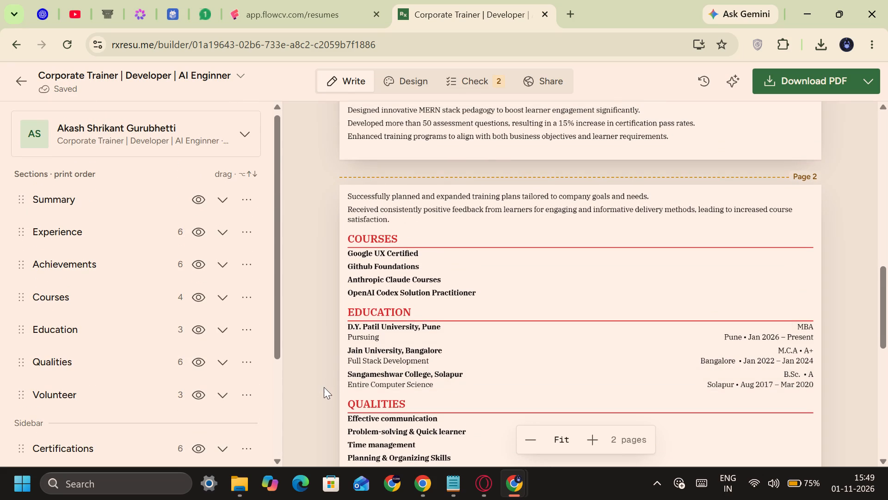
pyautogui.scroll(2, 444, 331)
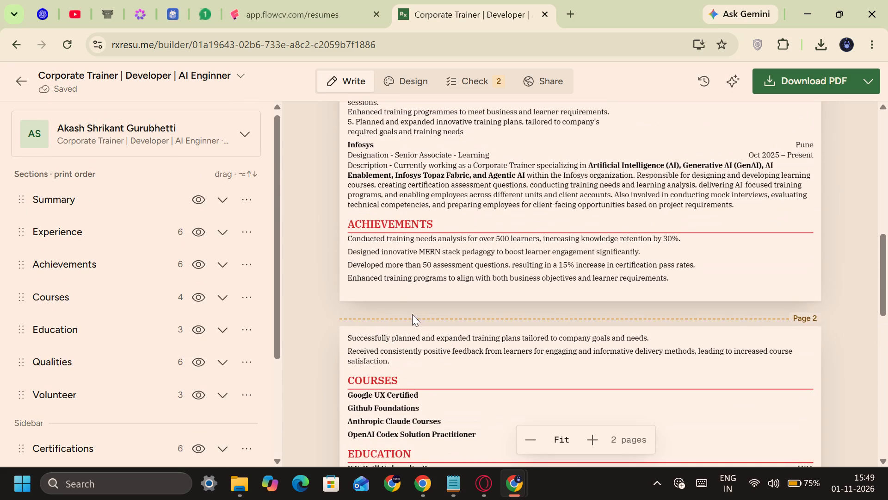
pyautogui.scroll(7, 430, 314)
pyautogui.scroll(-13, 442, 320)
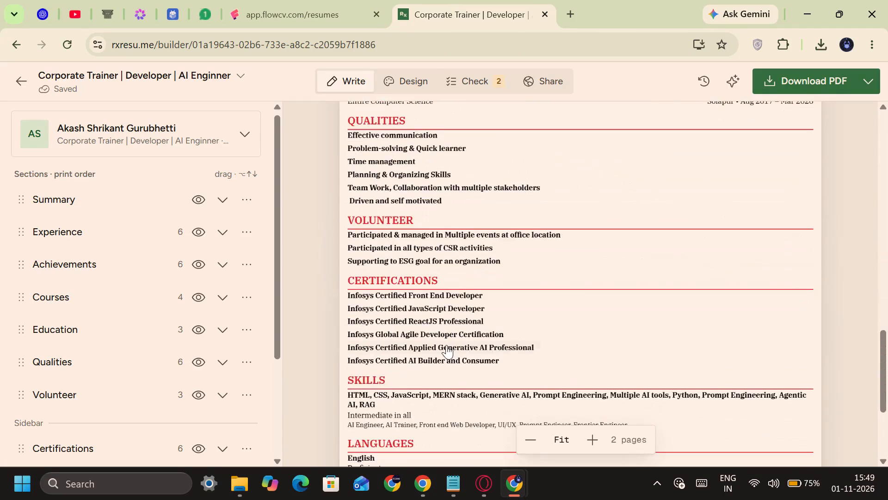
pyautogui.scroll(1, 446, 345)
pyautogui.scroll(-9, 446, 345)
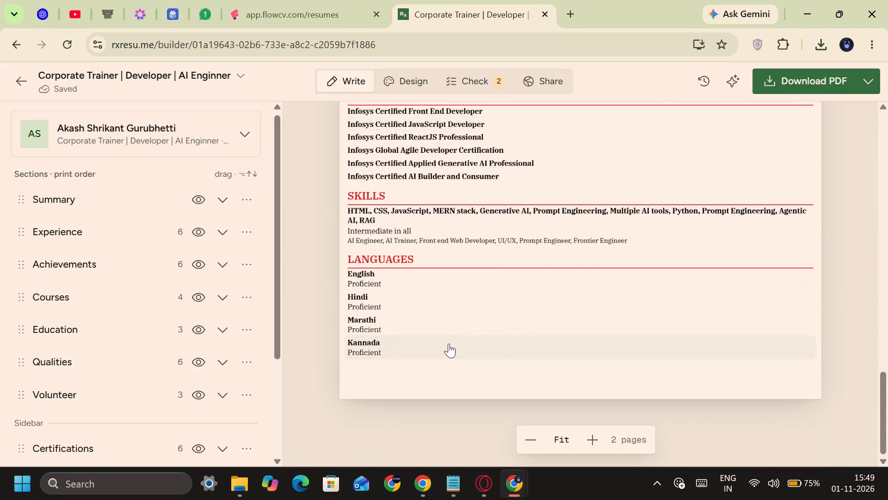
pyautogui.scroll(12, 450, 344)
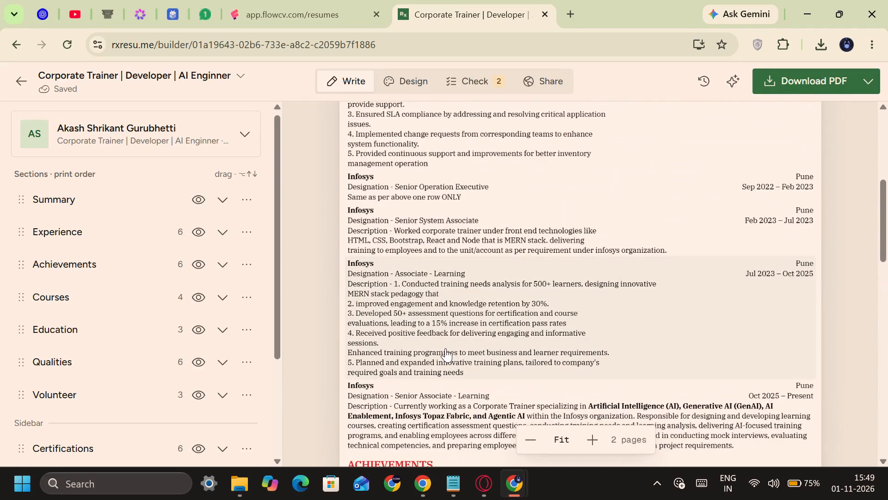
pyautogui.scroll(4, 382, 326)
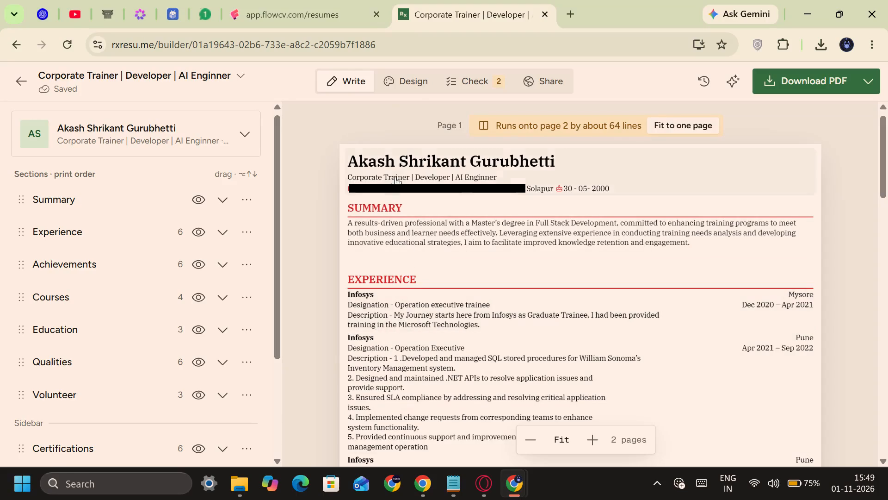
# Look into the design settings, return to the resume check, and open its job match options.
pyautogui.click(405, 84)
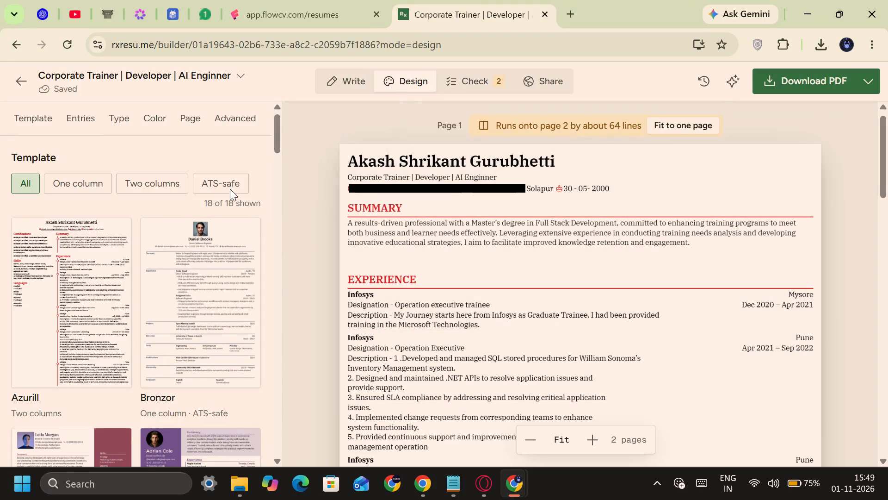
pyautogui.click(458, 87)
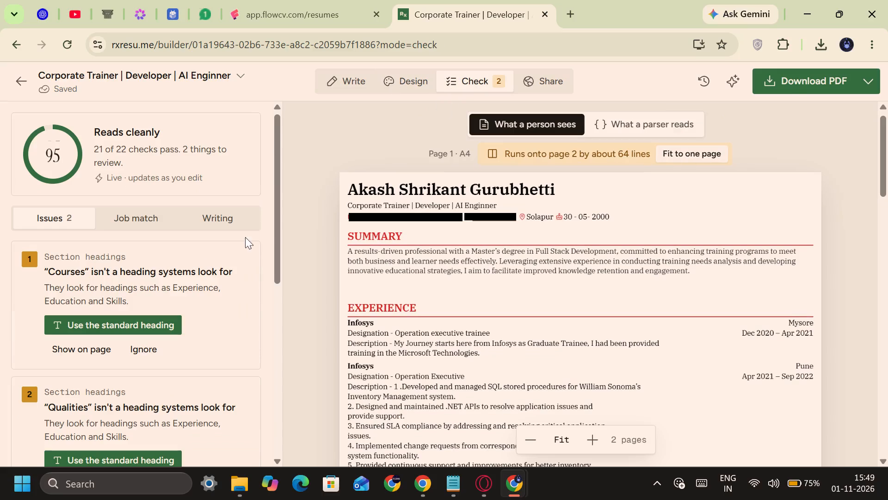
pyautogui.click(148, 217)
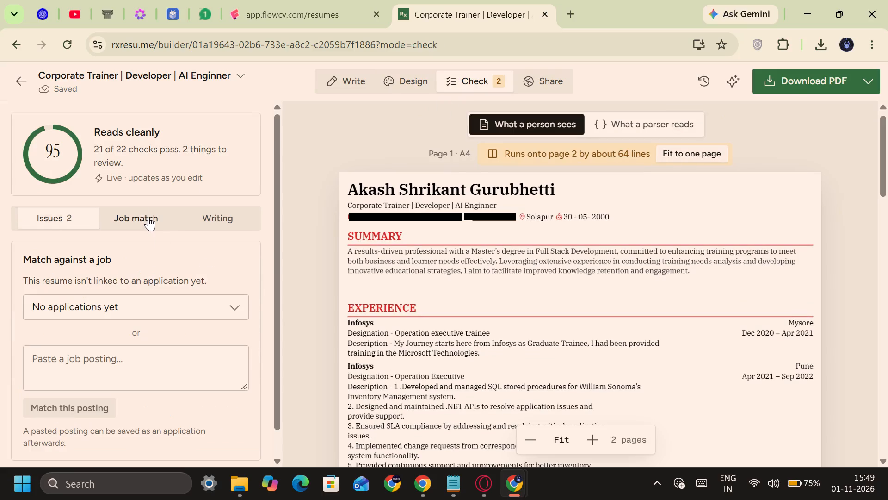
# Examine the resume check's job match options, flagged issues, checks by category, and writing feedback.
pyautogui.scroll(-2, 124, 308)
pyautogui.click(96, 283)
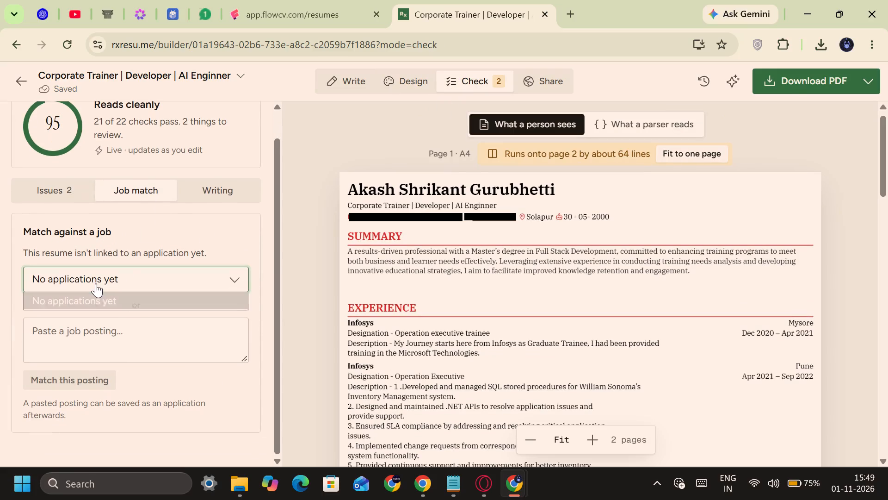
pyautogui.click(69, 194)
pyautogui.scroll(2, 164, 245)
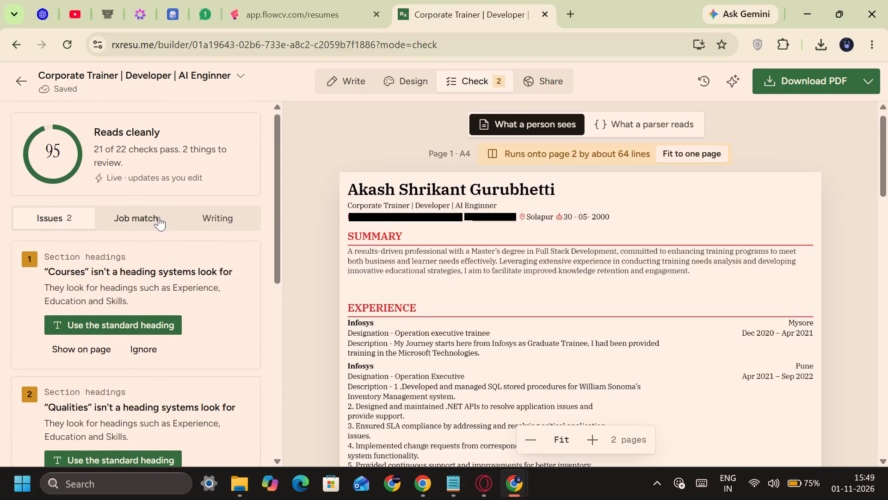
pyautogui.scroll(-3, 162, 220)
pyautogui.scroll(-2, 157, 332)
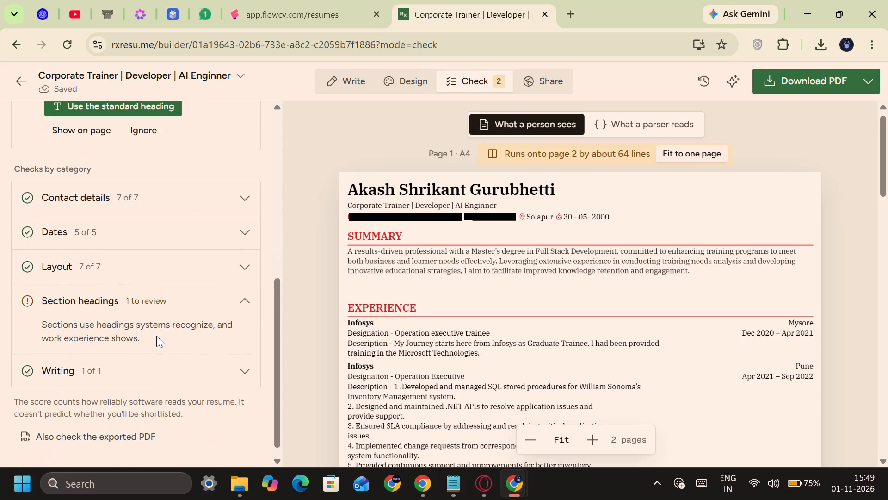
pyautogui.scroll(10, 153, 339)
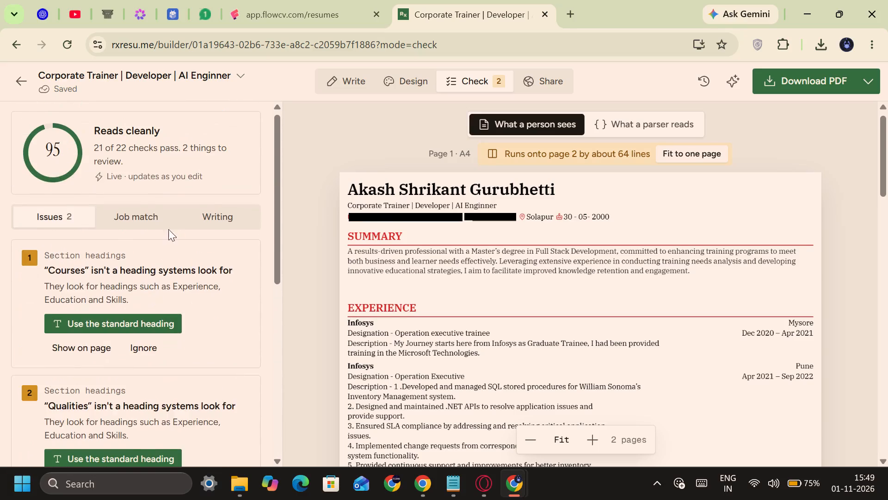
pyautogui.scroll(-4, 169, 231)
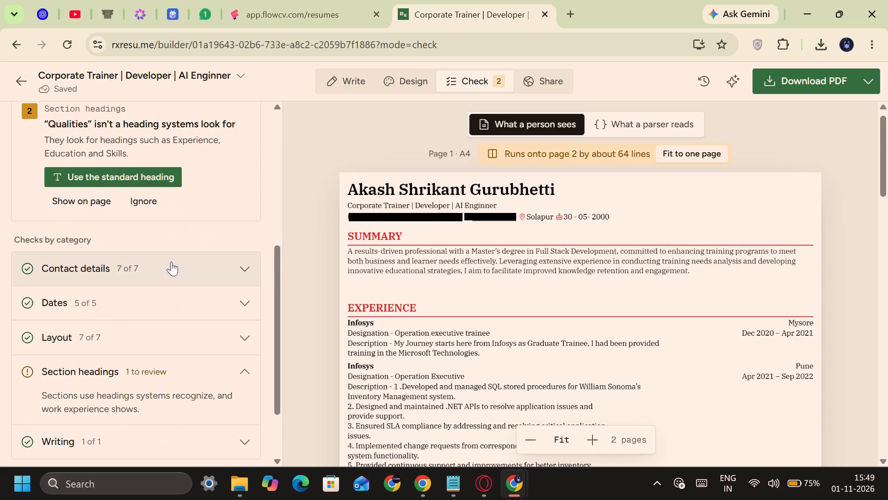
pyautogui.scroll(5, 171, 267)
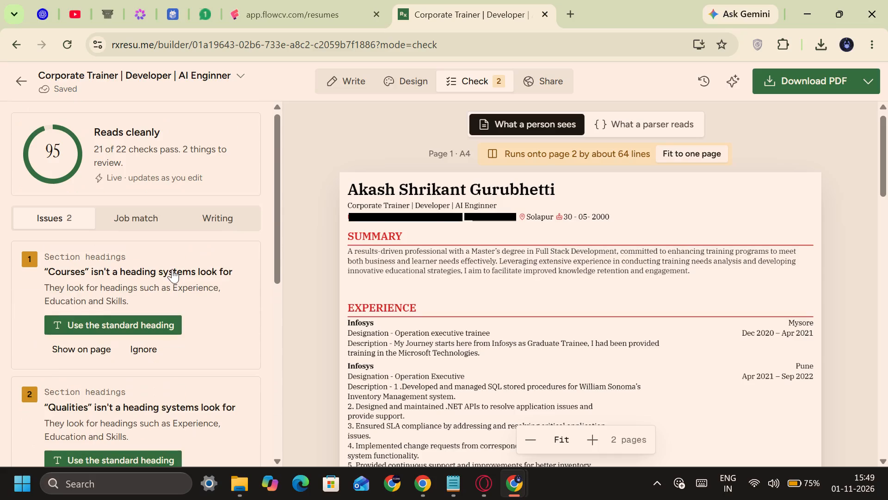
pyautogui.click(201, 223)
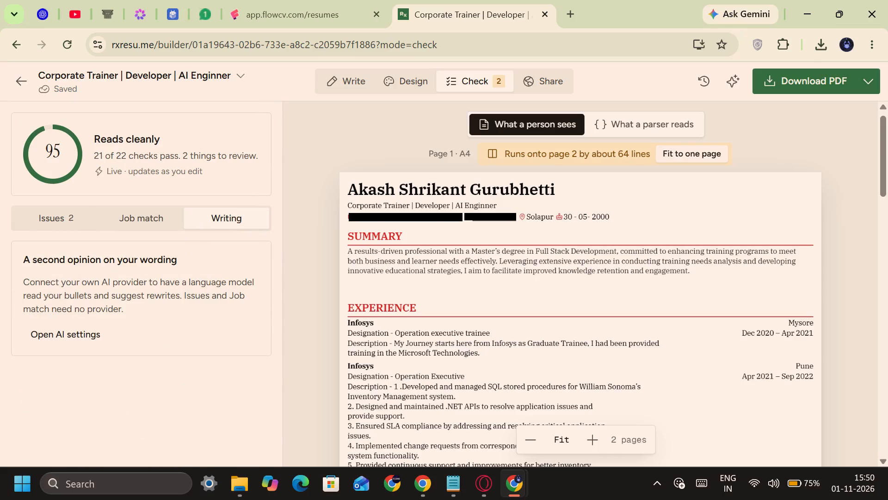
pyautogui.scroll(4, 141, 217)
# Filter the resume design templates to ATS-safe and compare previews of the Lapras layout with the current Meowth layout.
pyautogui.click(404, 88)
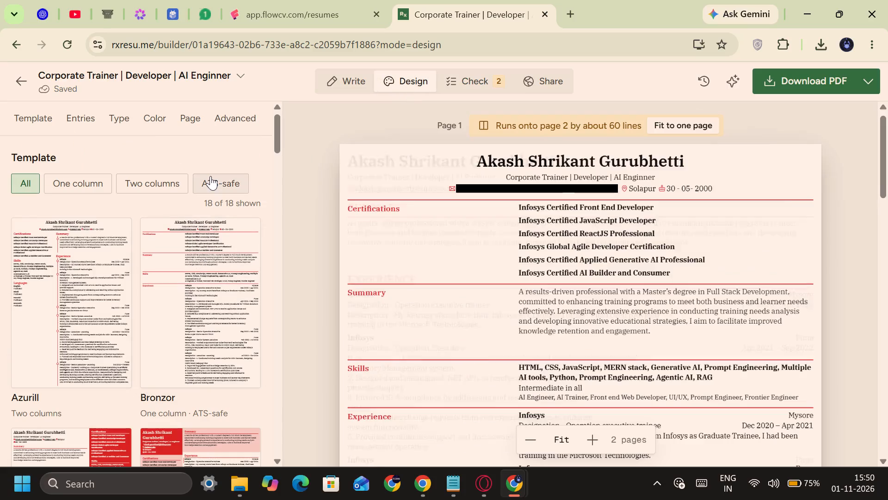
pyautogui.click(210, 176)
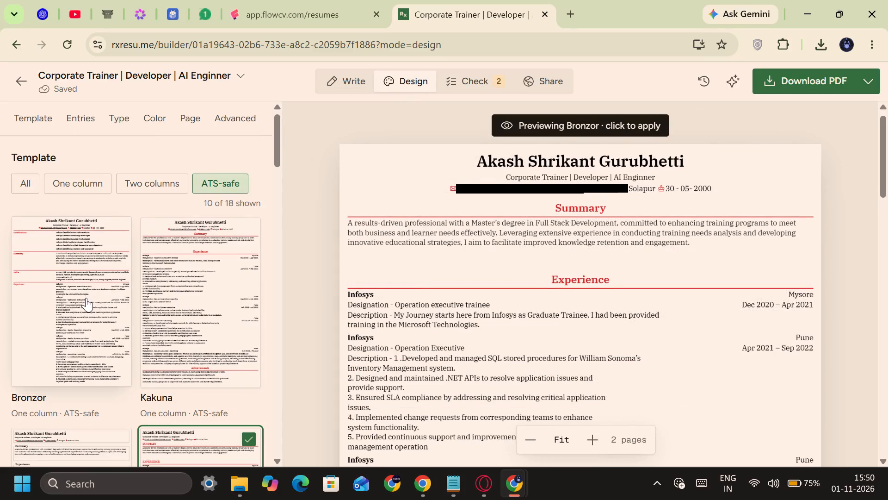
pyautogui.scroll(-1, 109, 312)
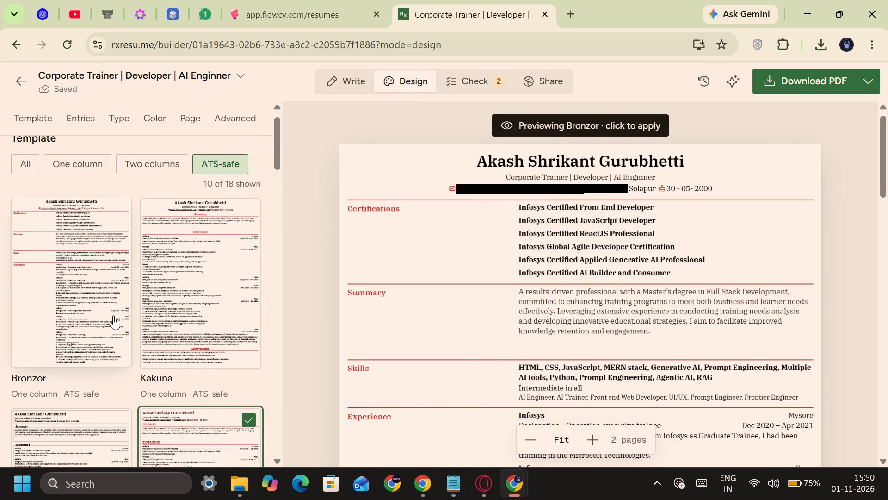
pyautogui.scroll(-2, 113, 315)
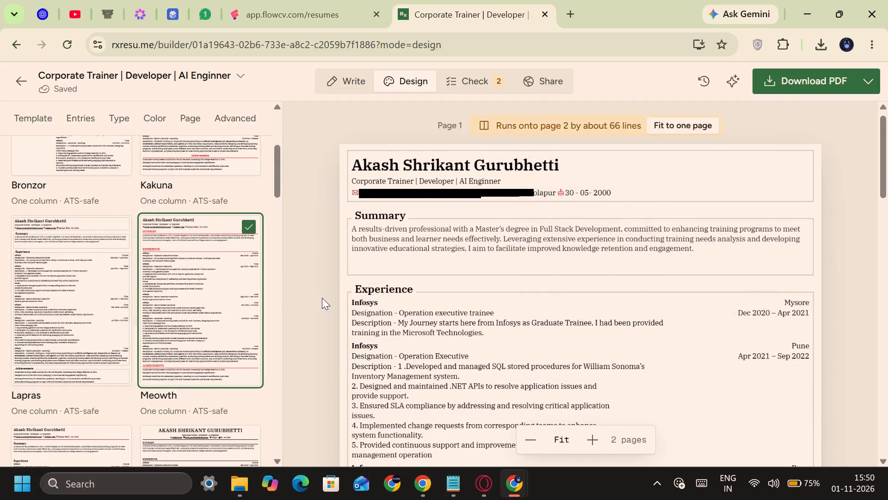
pyautogui.scroll(-8, 322, 298)
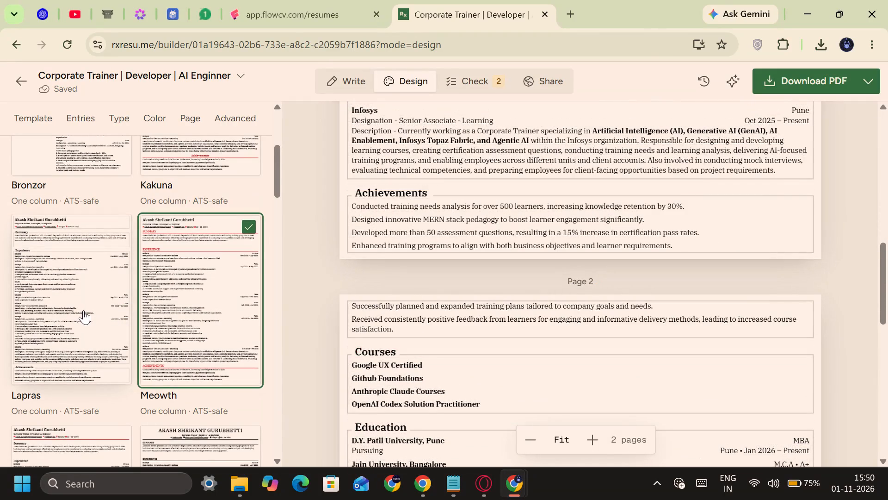
pyautogui.scroll(-2, 84, 311)
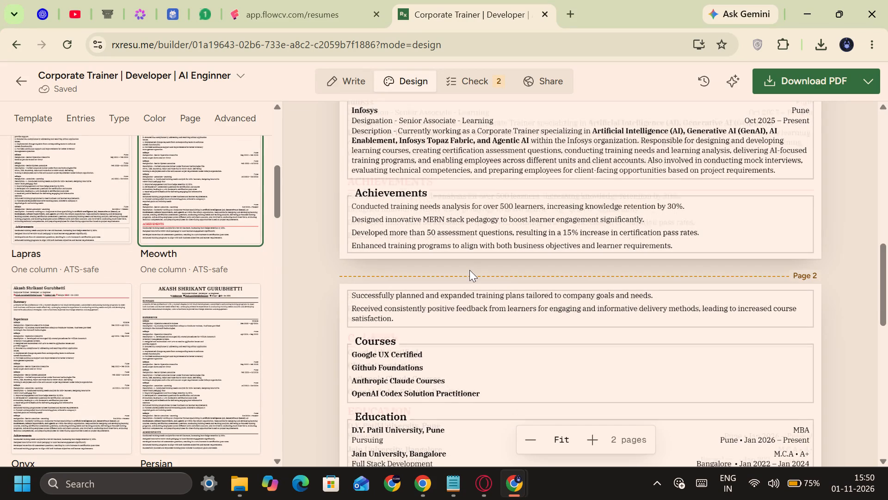
pyautogui.scroll(-1, 455, 322)
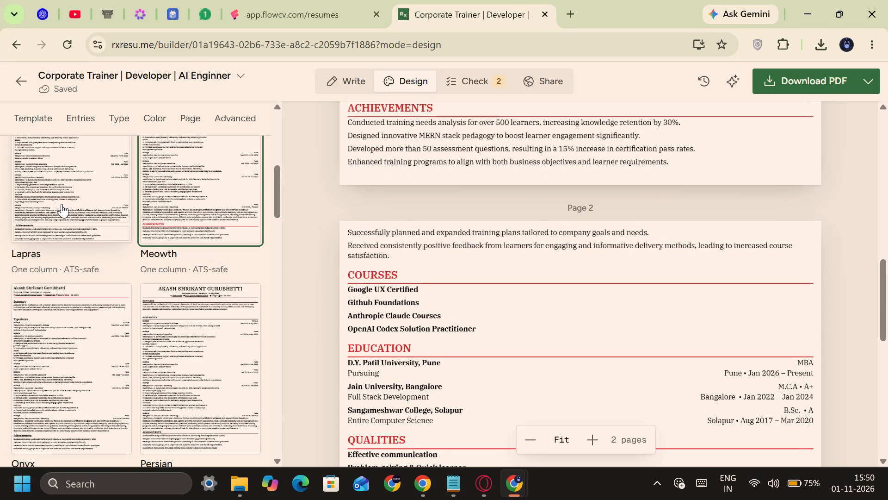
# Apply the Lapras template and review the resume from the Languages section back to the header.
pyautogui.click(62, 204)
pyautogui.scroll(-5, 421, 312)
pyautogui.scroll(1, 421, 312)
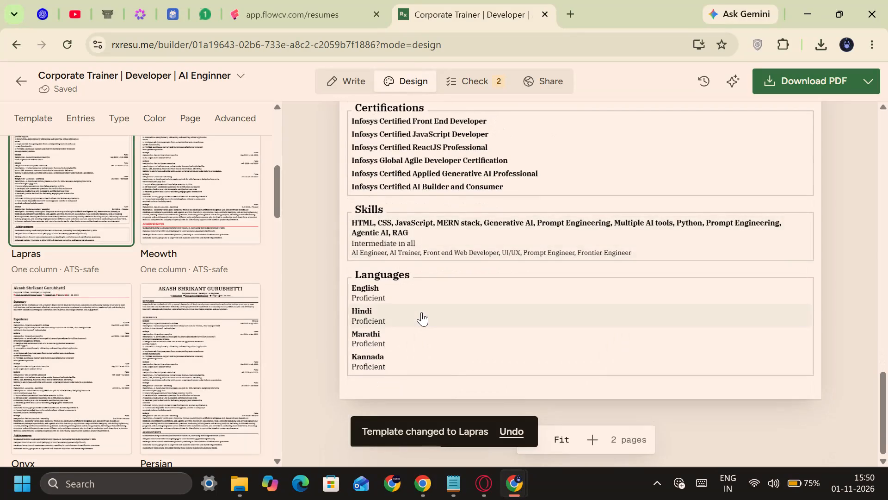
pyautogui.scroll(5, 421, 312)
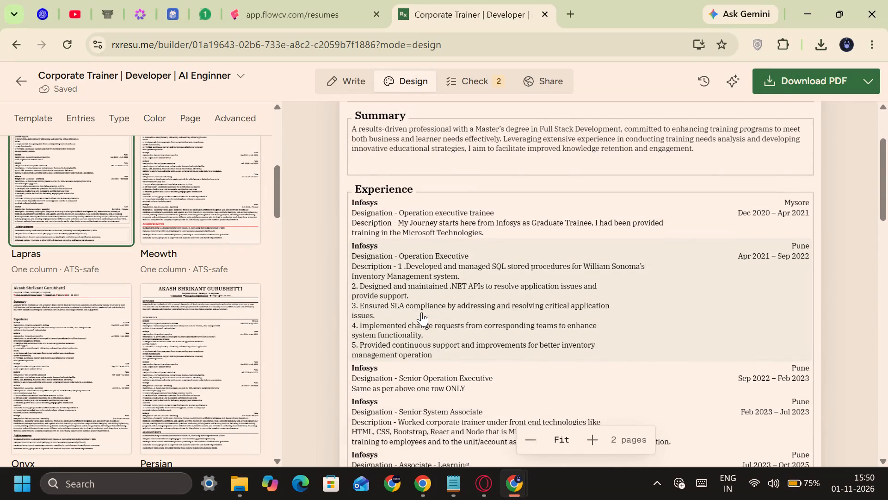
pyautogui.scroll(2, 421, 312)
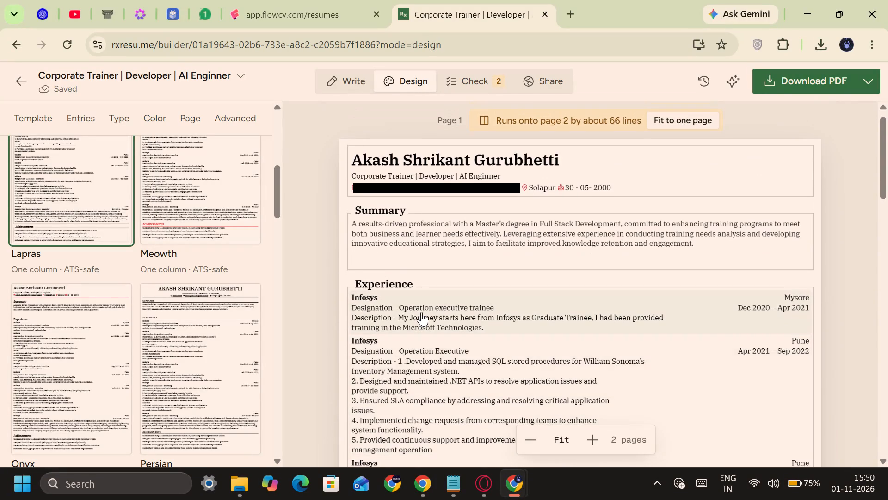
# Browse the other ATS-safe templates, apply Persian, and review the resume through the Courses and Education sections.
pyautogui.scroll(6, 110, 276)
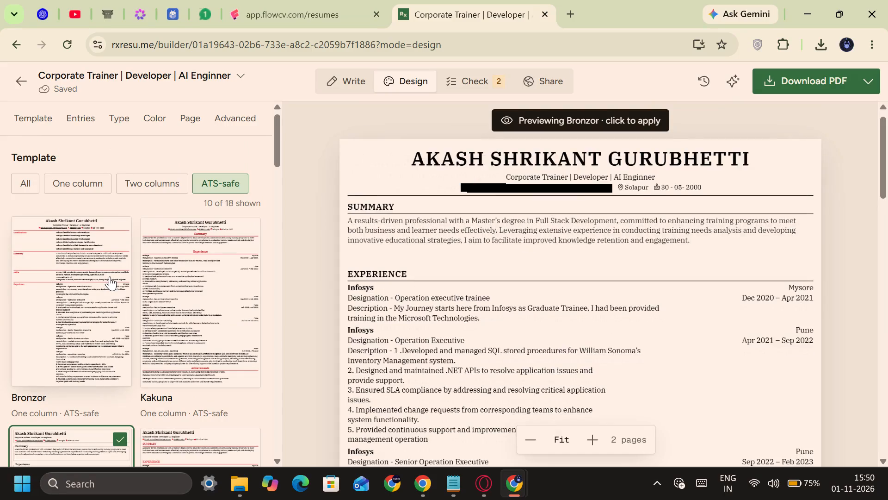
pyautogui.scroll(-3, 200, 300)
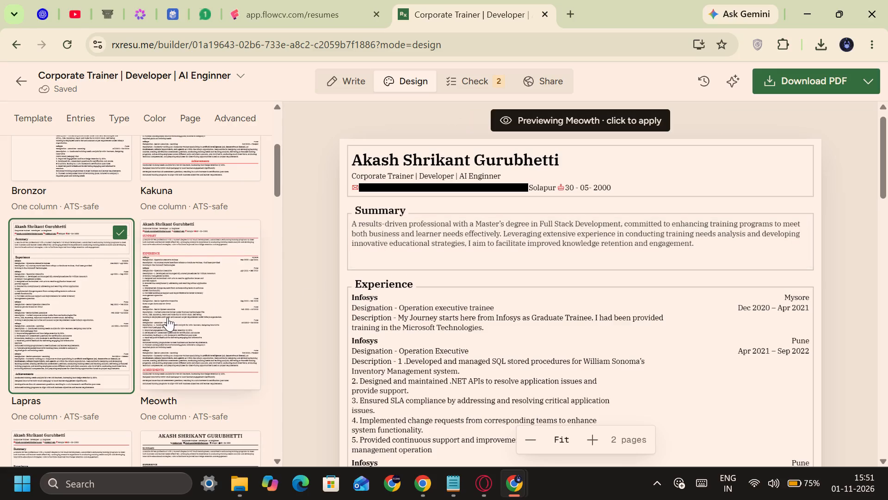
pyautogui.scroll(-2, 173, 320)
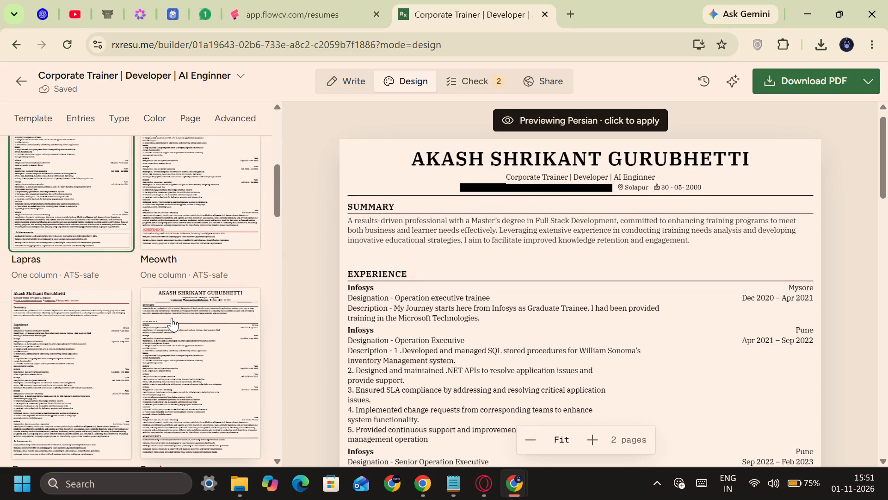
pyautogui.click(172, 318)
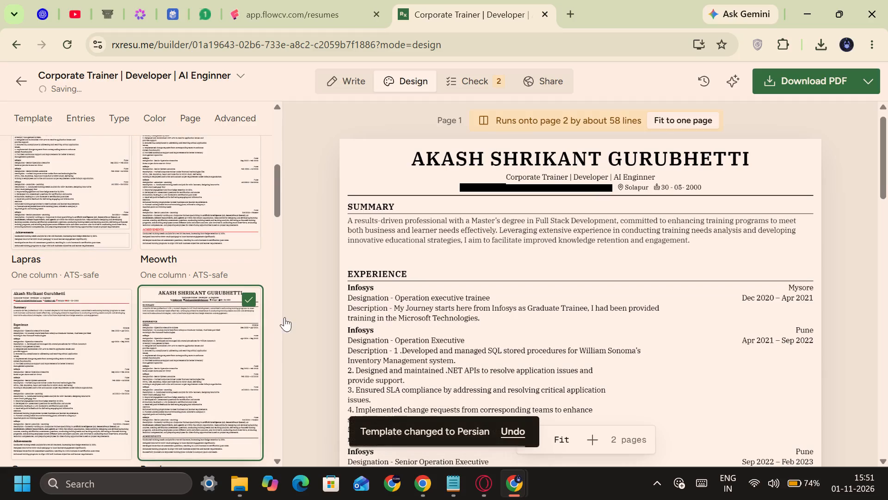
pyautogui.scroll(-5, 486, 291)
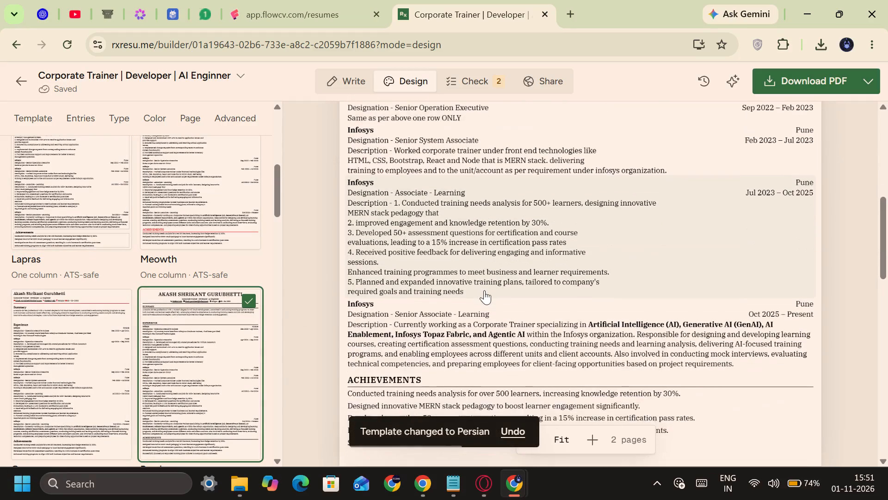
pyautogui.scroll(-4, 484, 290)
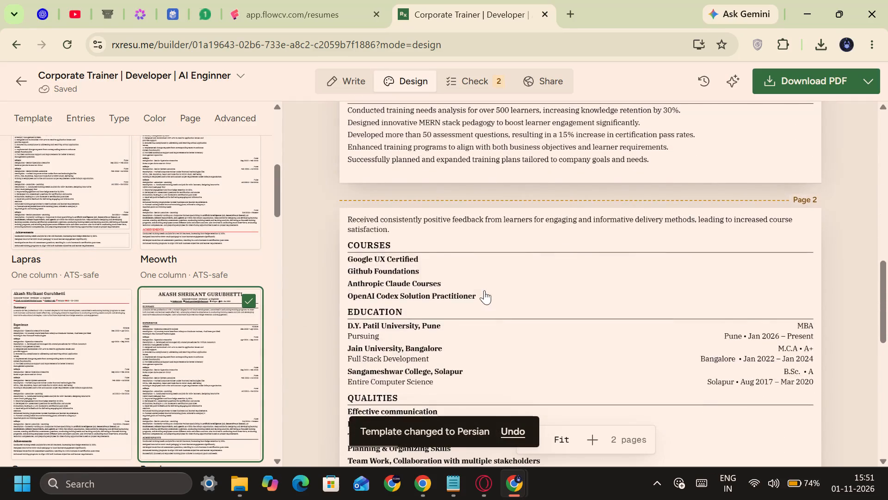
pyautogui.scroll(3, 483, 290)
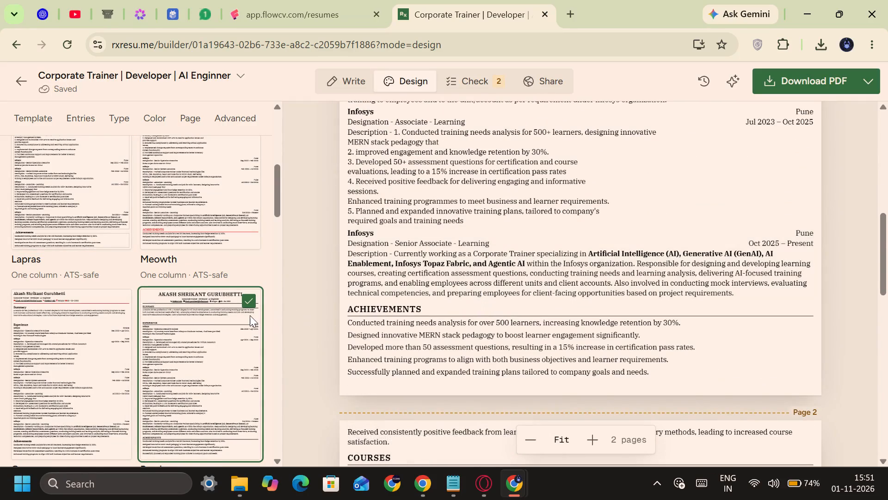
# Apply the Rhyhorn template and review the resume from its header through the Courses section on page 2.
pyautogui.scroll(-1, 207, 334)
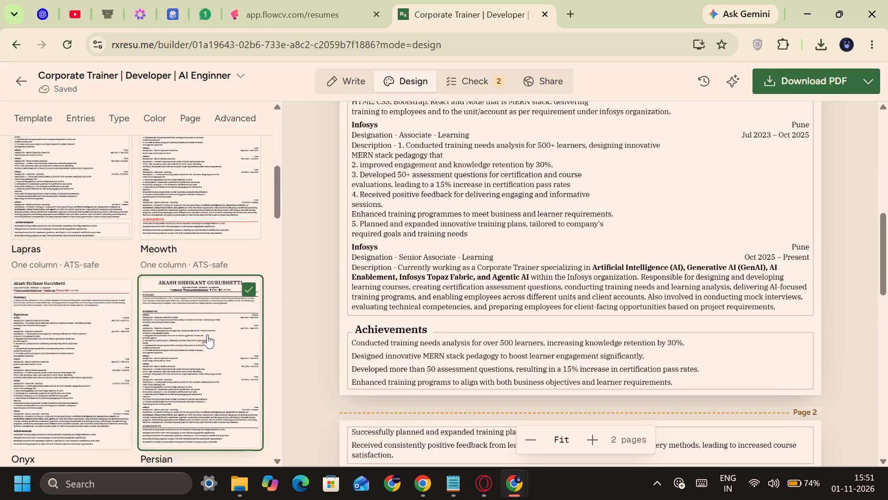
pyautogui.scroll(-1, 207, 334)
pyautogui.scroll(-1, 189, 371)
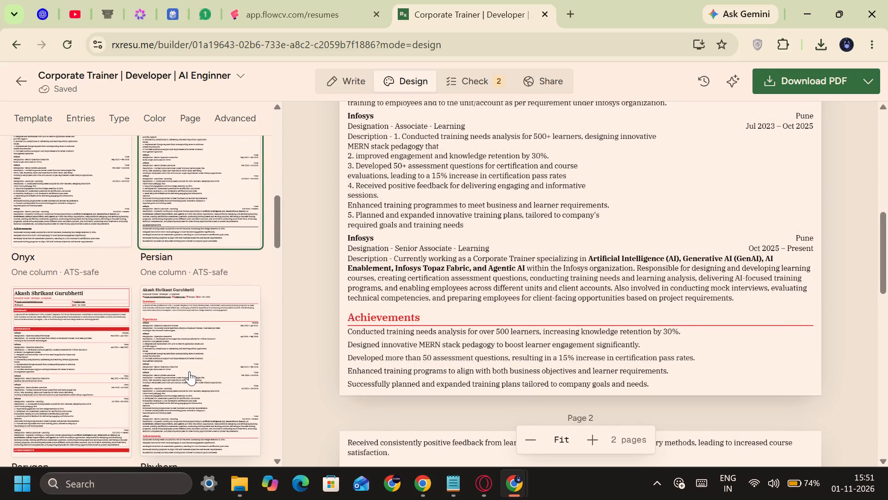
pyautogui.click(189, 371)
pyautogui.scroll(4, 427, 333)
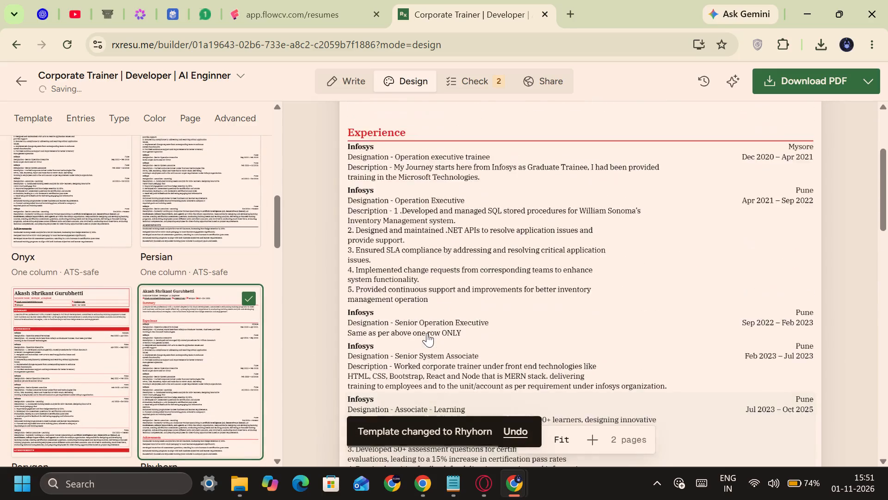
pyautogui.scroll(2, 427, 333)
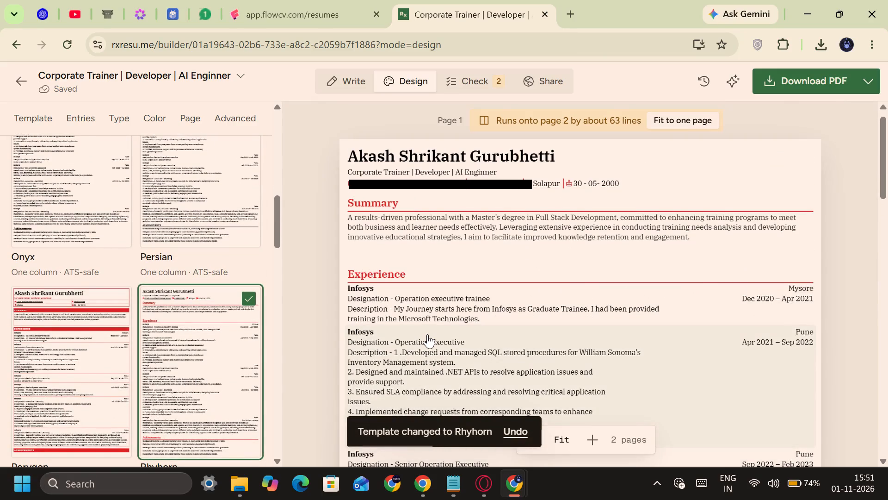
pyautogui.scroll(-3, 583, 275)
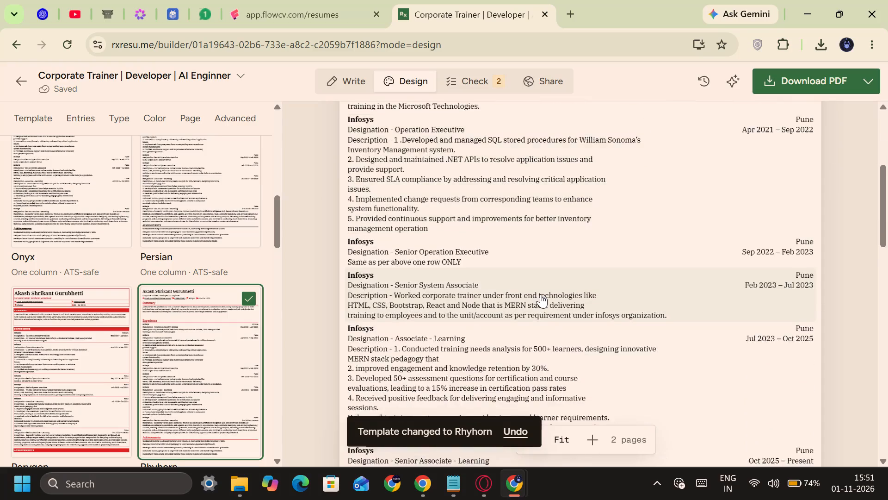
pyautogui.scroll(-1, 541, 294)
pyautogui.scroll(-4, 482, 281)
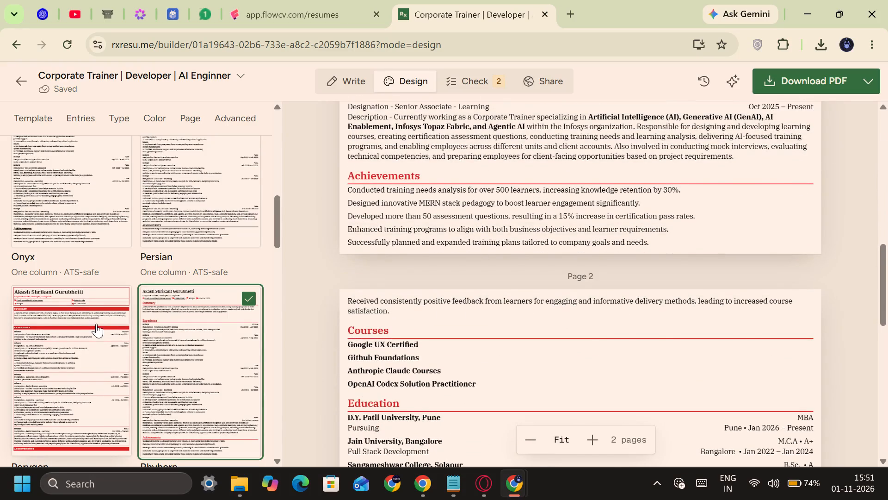
# Apply the Porygon template and review the resume's header, Summary and Experience sections.
pyautogui.click(97, 324)
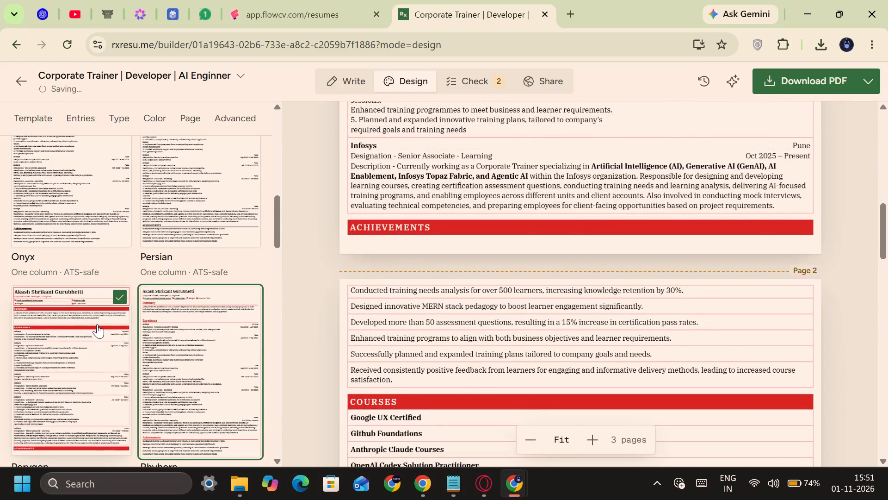
pyautogui.scroll(9, 371, 298)
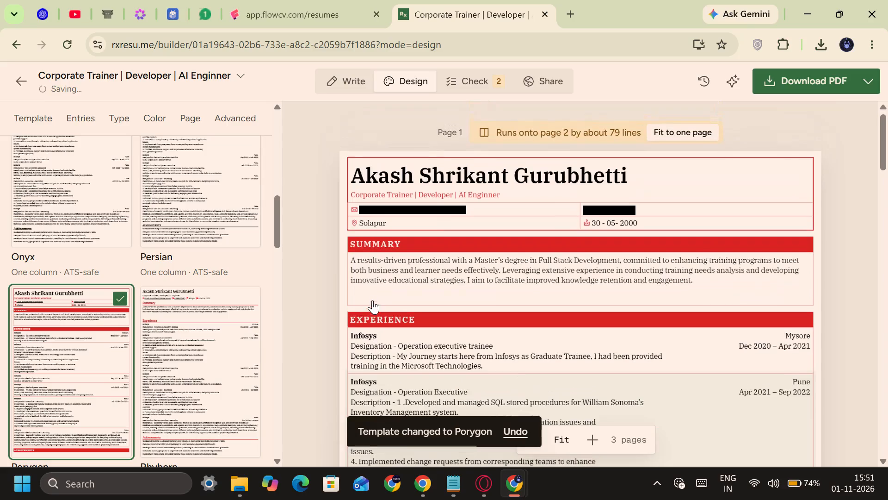
pyautogui.scroll(-2, 387, 293)
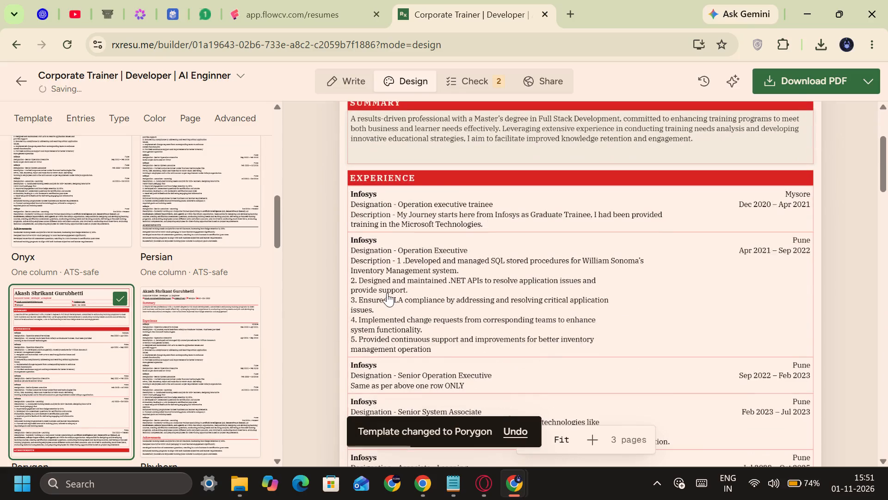
pyautogui.scroll(-2, 412, 305)
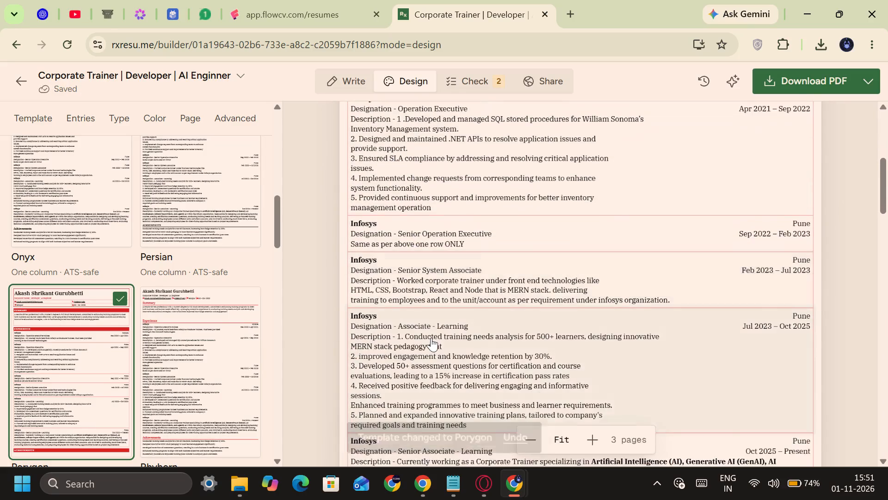
# Review the rest of the Porygon-styled resume, from the Experience entries through Achievements, Courses and Skills to Languages on page 3.
pyautogui.scroll(-4, 431, 337)
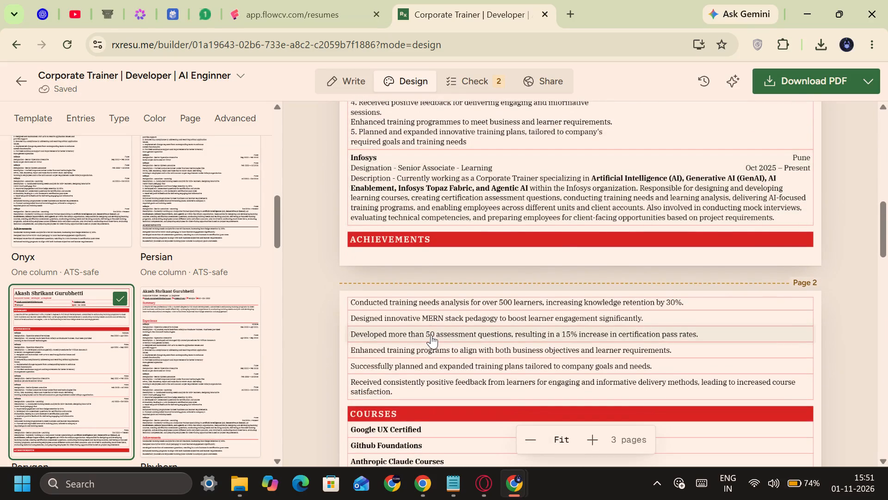
pyautogui.scroll(-11, 431, 334)
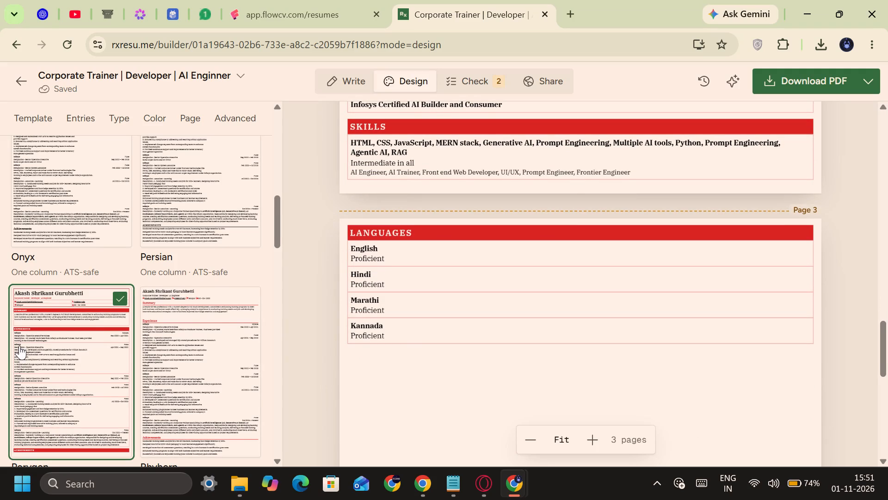
pyautogui.scroll(-1, 25, 340)
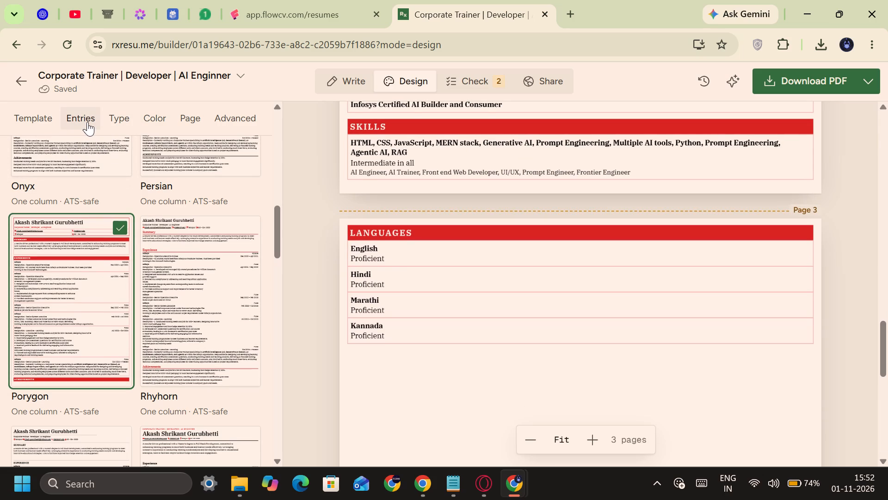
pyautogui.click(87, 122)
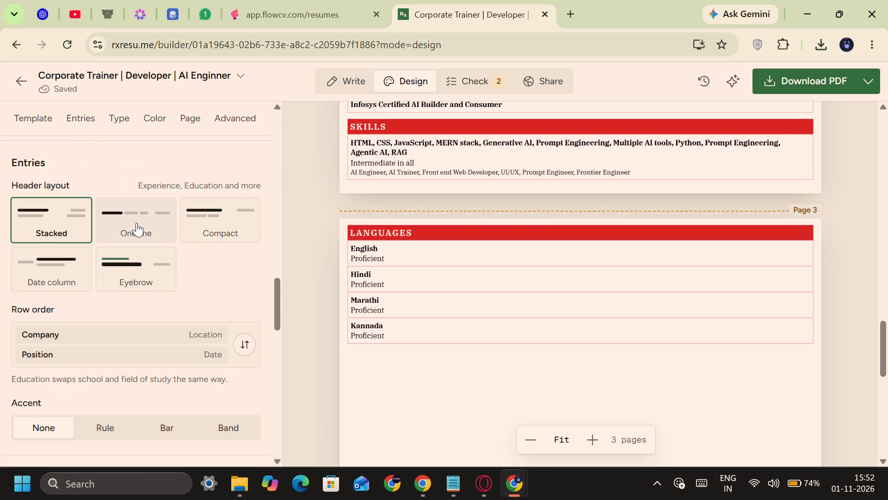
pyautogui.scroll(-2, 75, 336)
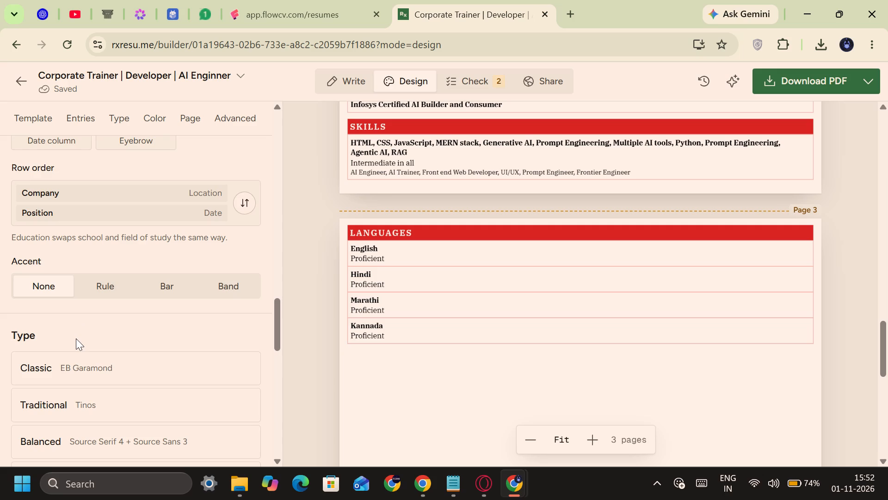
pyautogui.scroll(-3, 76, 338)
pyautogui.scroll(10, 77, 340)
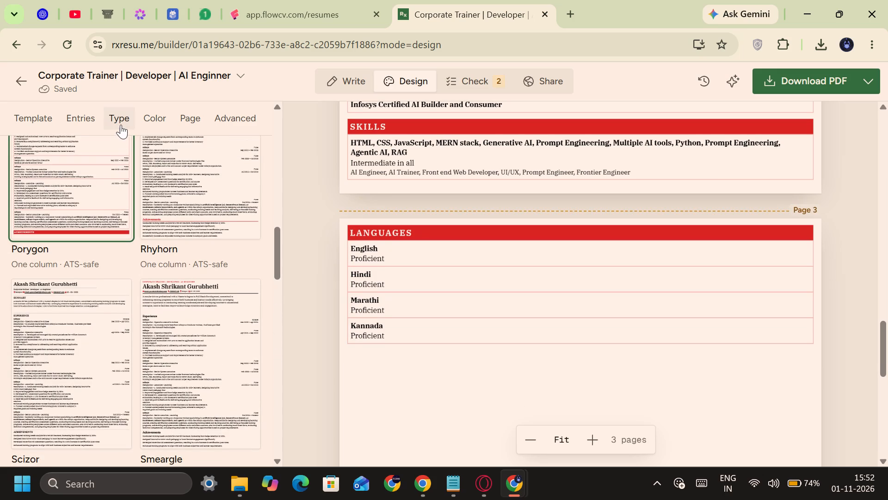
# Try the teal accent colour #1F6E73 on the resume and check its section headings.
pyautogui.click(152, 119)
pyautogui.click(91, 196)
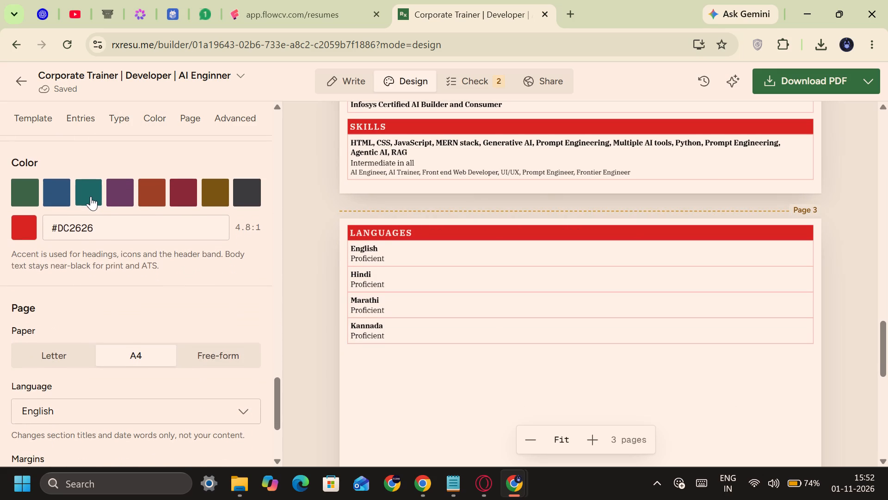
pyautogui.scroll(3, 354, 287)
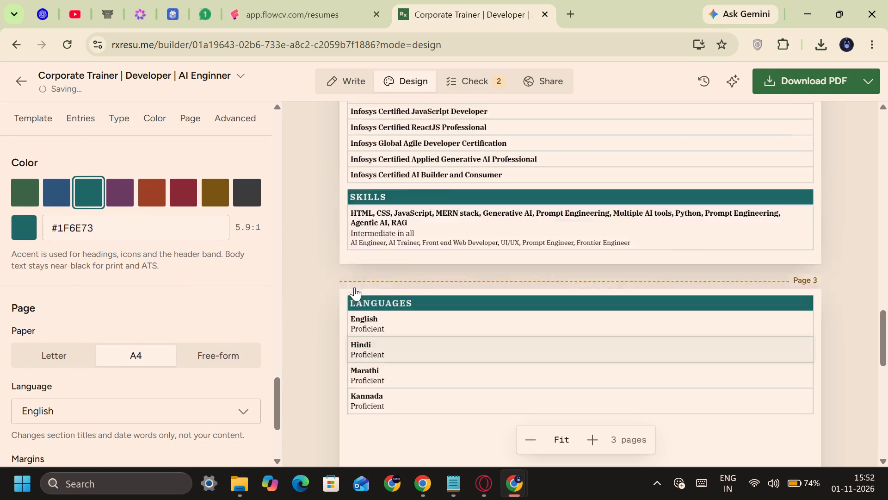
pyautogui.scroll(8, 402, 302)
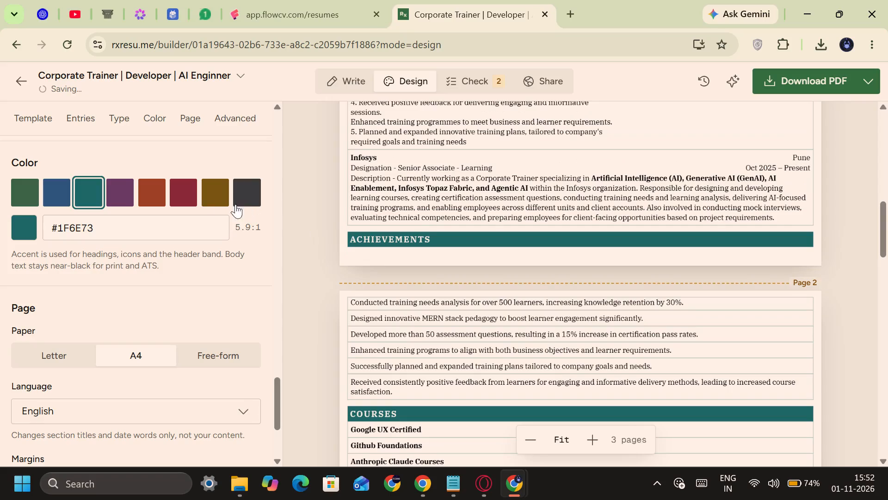
# Set the resume's accent colour to dark grey #3B3F45 and check the headings up to the header.
pyautogui.click(248, 196)
pyautogui.scroll(4, 506, 303)
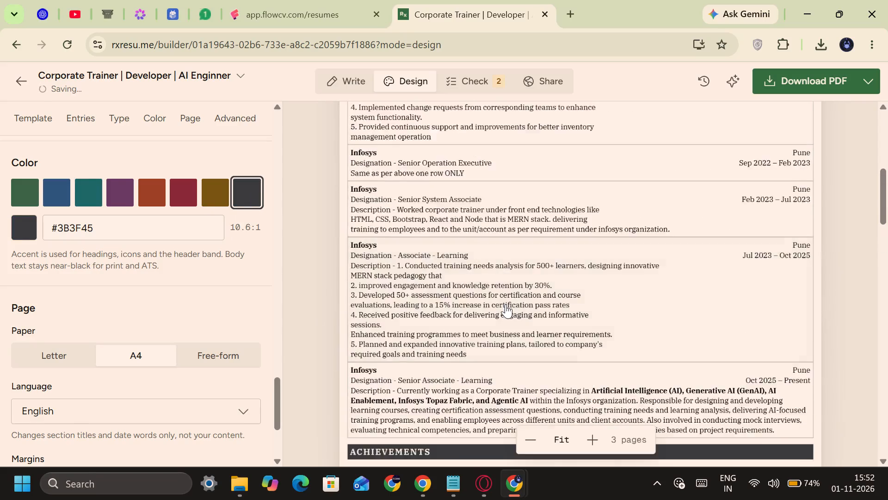
pyautogui.scroll(6, 506, 304)
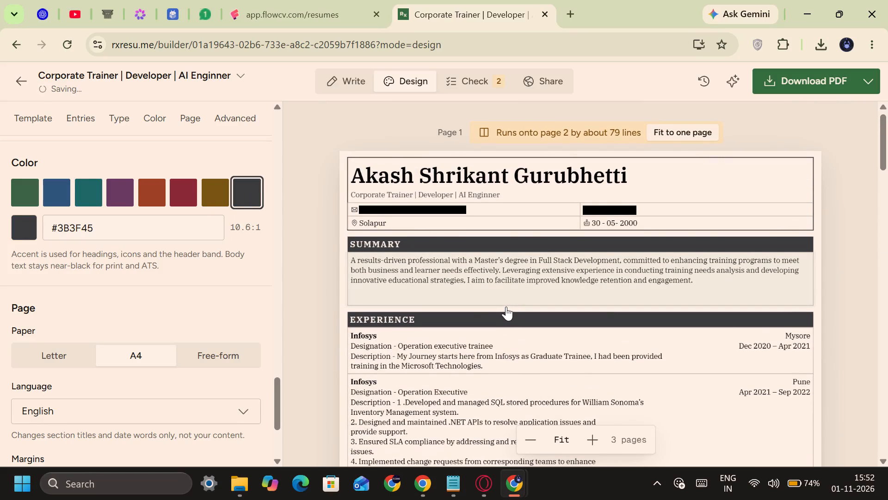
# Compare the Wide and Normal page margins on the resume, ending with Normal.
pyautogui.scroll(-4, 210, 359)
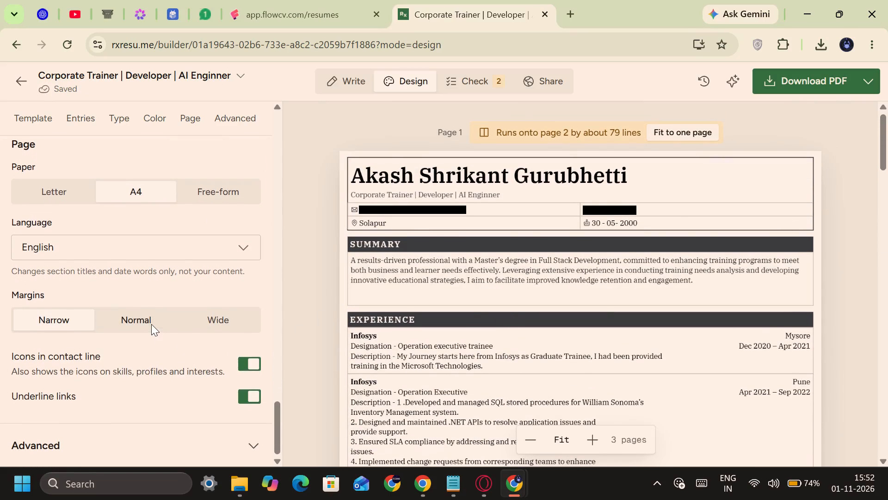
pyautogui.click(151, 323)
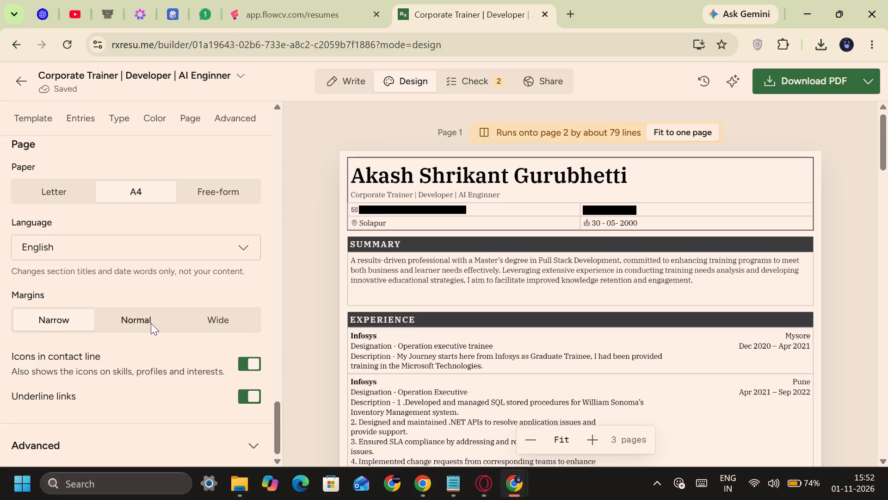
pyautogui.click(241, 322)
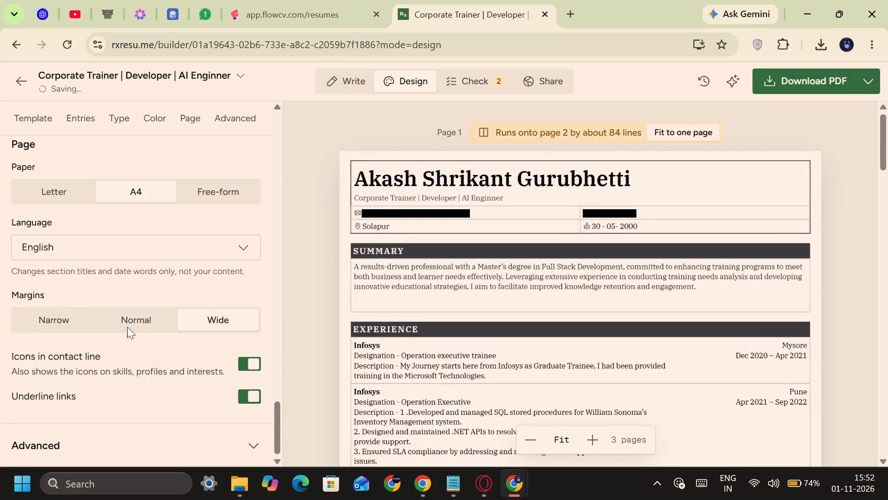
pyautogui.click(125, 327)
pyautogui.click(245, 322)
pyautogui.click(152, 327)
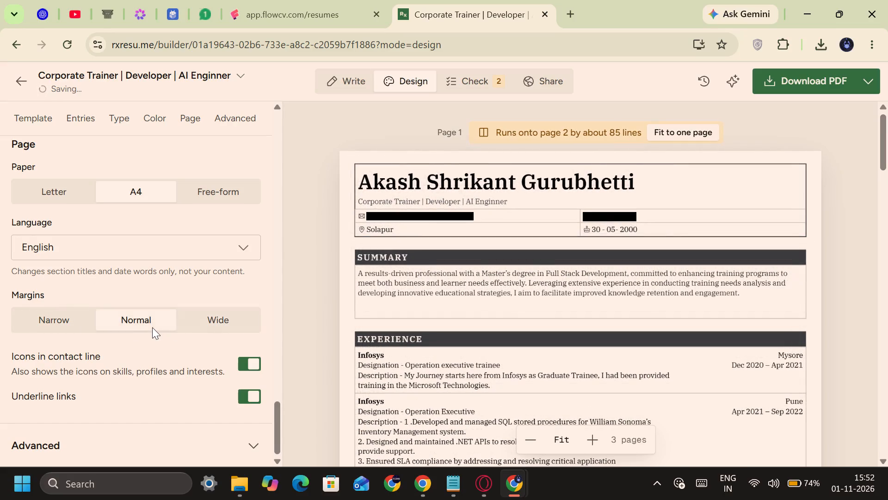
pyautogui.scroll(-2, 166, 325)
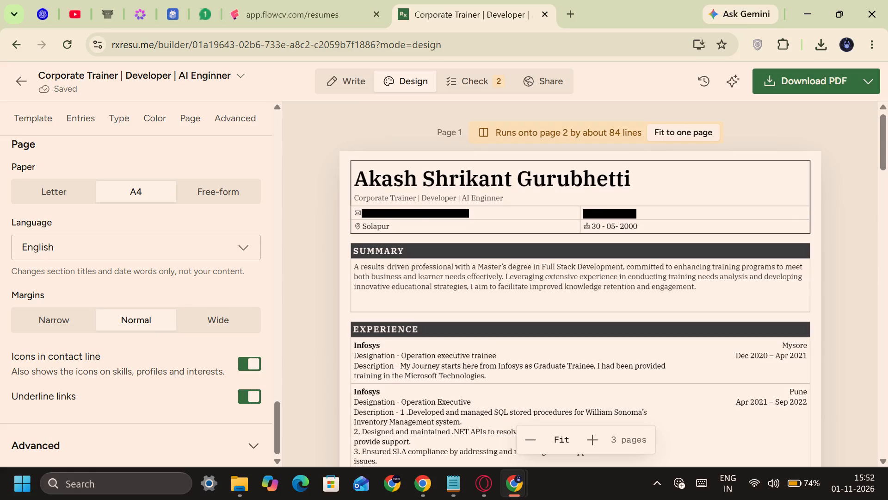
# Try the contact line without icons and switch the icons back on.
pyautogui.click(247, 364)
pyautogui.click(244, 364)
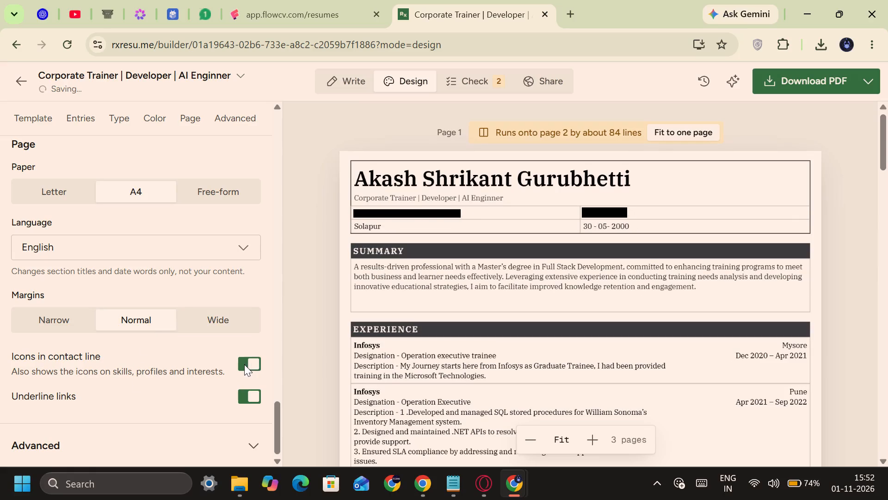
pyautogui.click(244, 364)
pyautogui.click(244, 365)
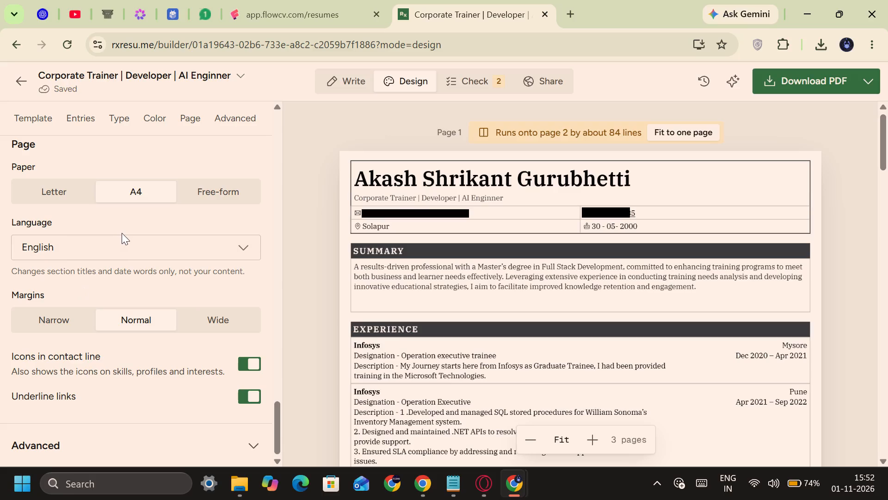
# Change the paper size to Letter and review all pages of the resume from Summary to Languages.
pyautogui.click(53, 192)
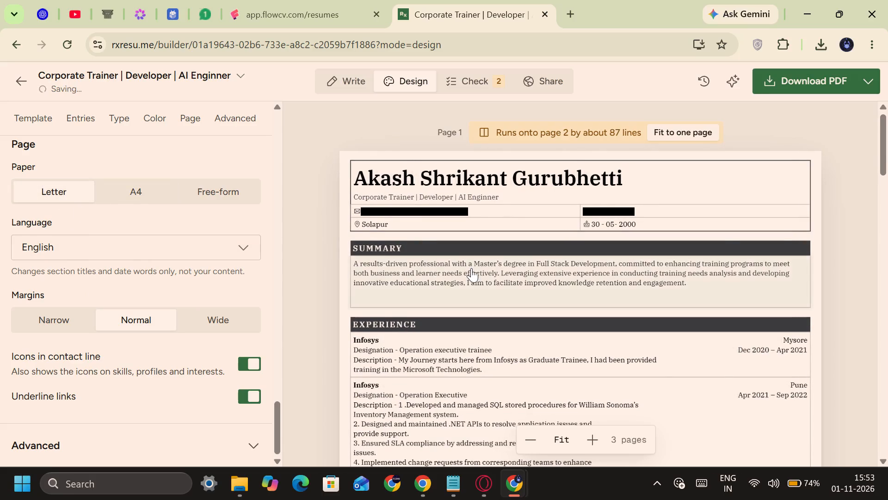
pyautogui.scroll(-6, 471, 268)
pyautogui.scroll(-3, 463, 336)
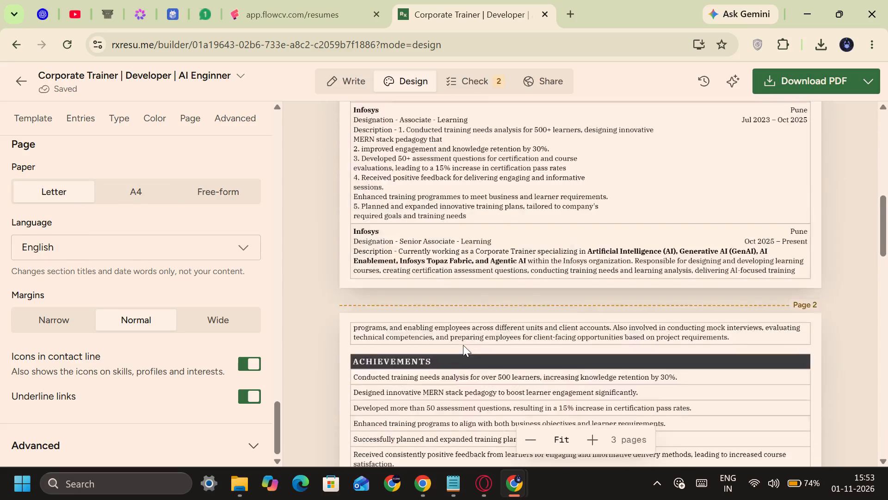
pyautogui.scroll(-5, 461, 346)
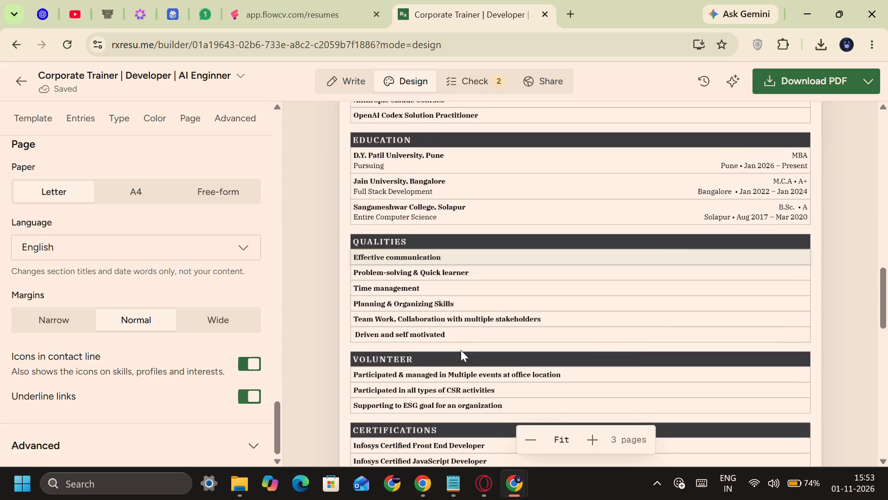
pyautogui.scroll(-4, 461, 350)
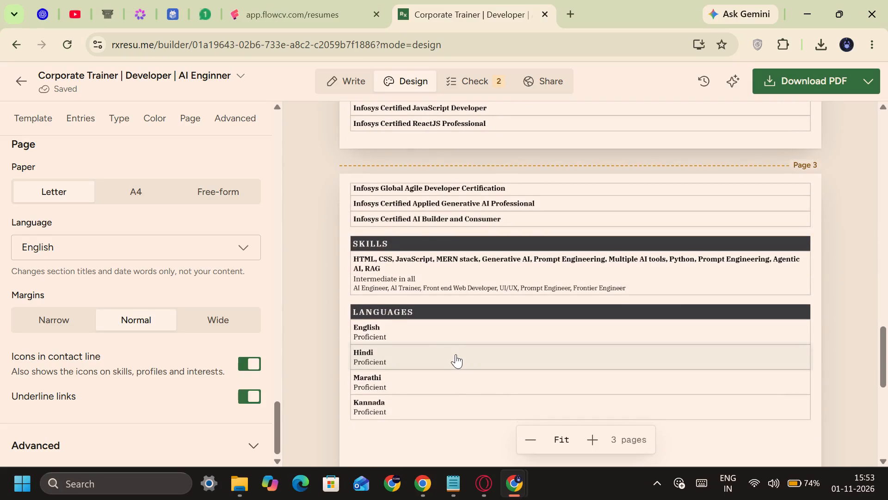
pyautogui.scroll(20, 456, 354)
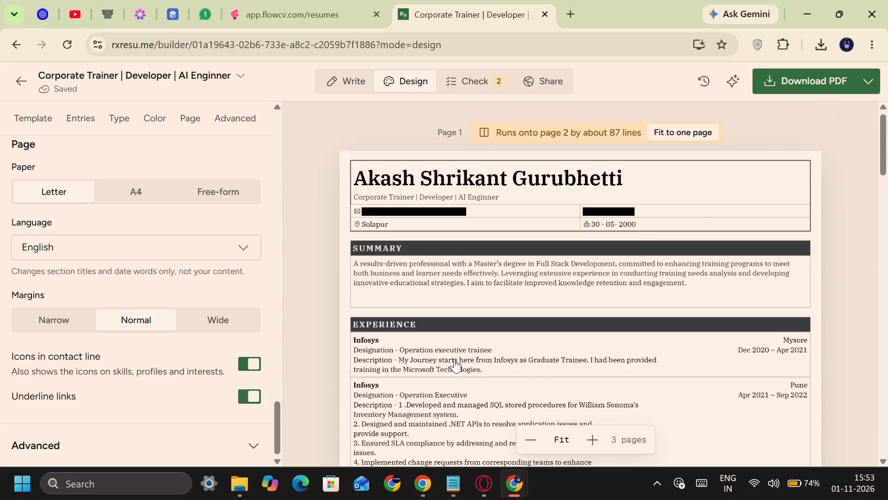
pyautogui.scroll(2, 454, 359)
# Apply the fit-to-one-page adjustment and review the resume from the header through the Languages section.
pyautogui.click(672, 133)
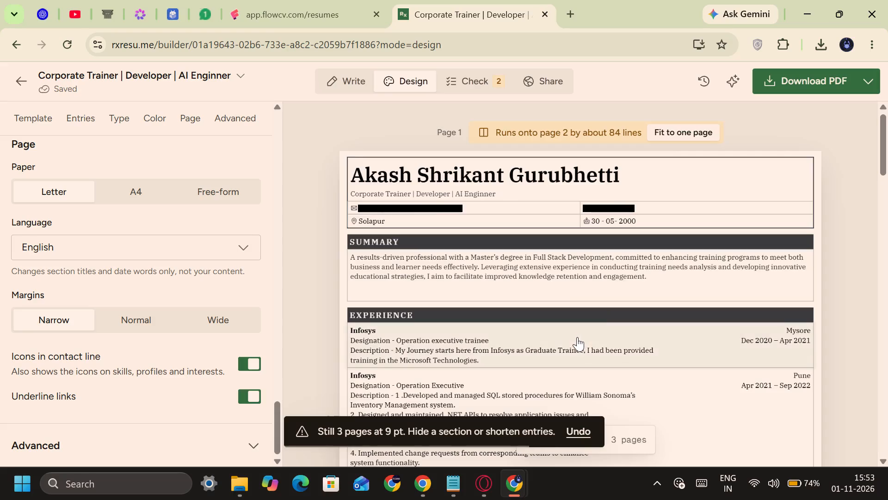
pyautogui.scroll(-8, 577, 340)
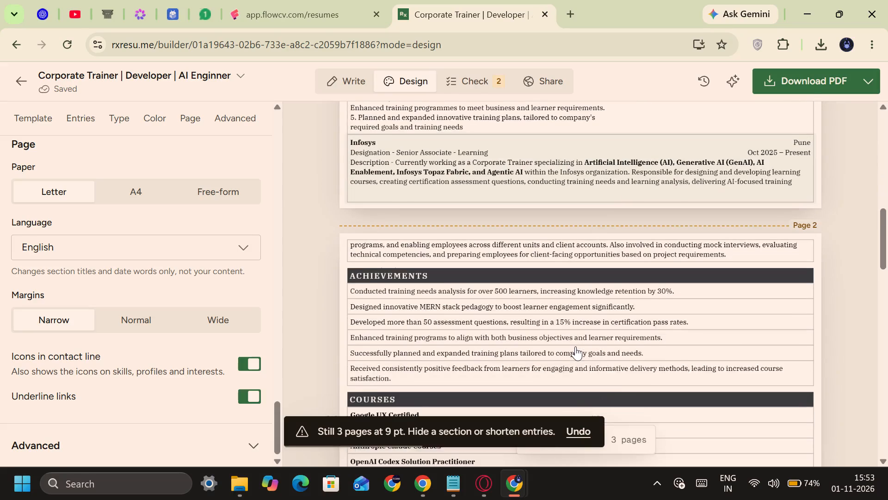
pyautogui.scroll(-2, 575, 347)
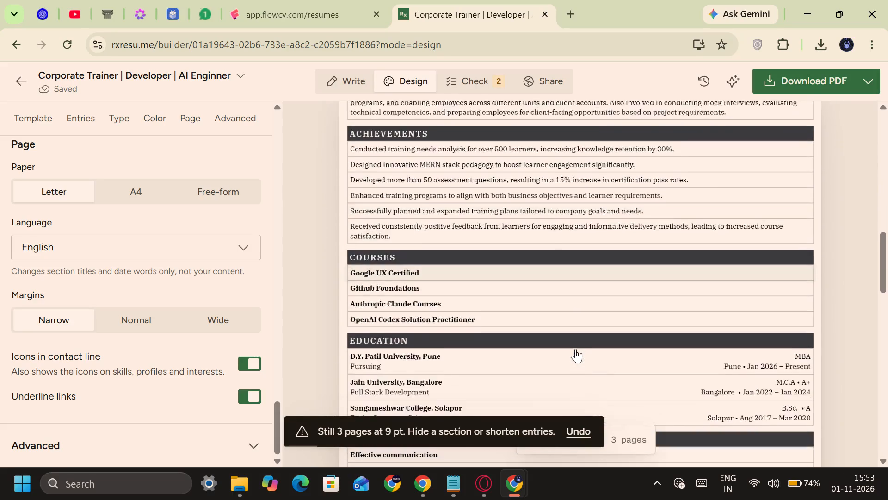
pyautogui.scroll(-9, 575, 349)
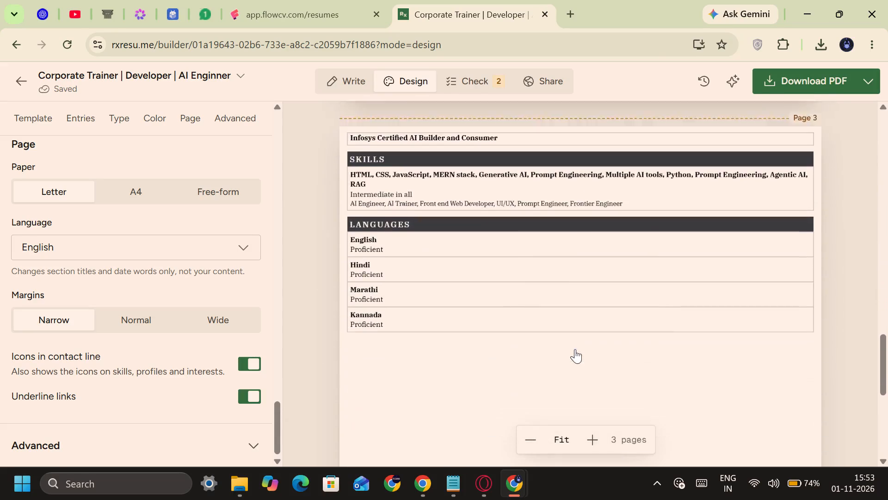
pyautogui.scroll(-1, 573, 351)
pyautogui.scroll(20, 573, 354)
pyautogui.scroll(8, 573, 354)
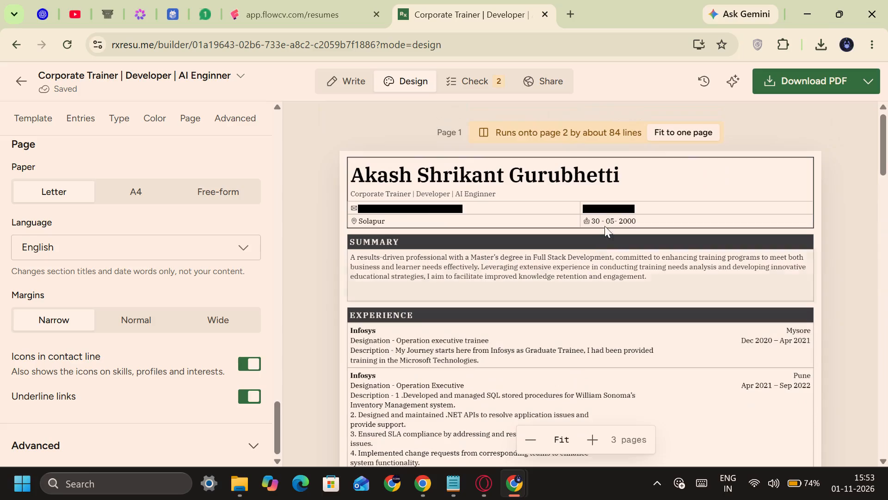
# Try fitting the resume to one page again and examine its layout down to the Skills and Languages sections.
pyautogui.click(668, 134)
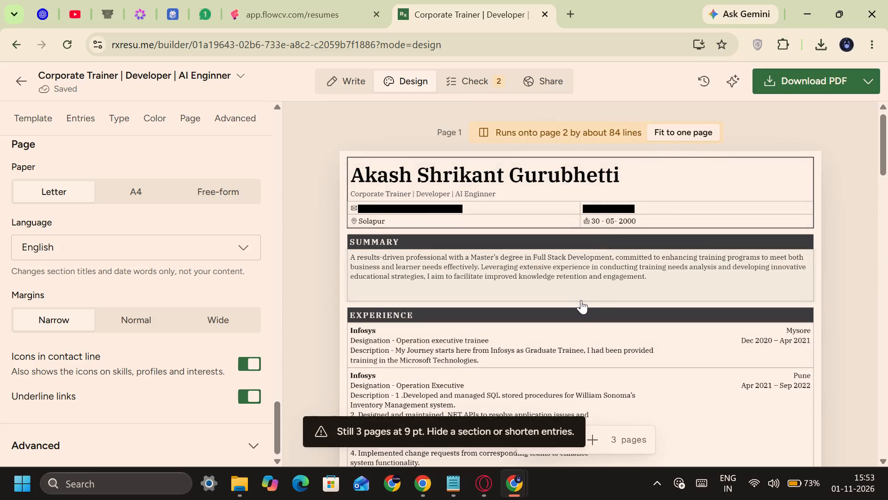
pyautogui.scroll(-6, 580, 300)
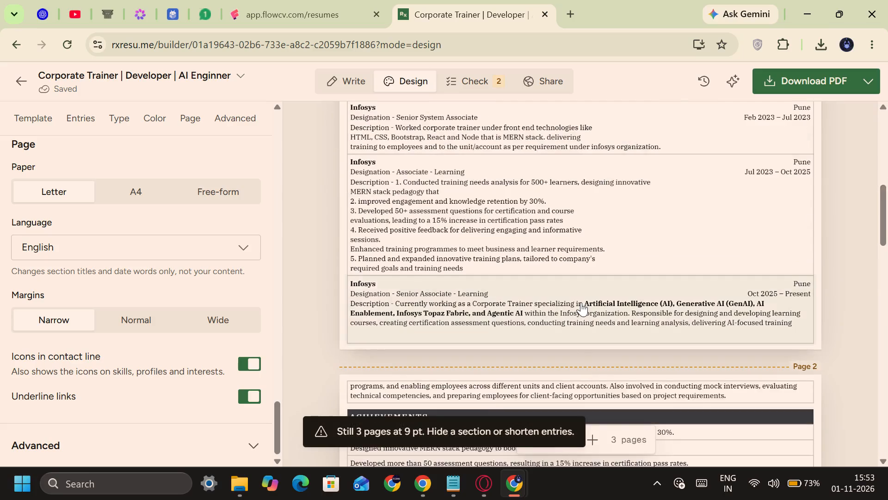
pyautogui.scroll(-14, 581, 302)
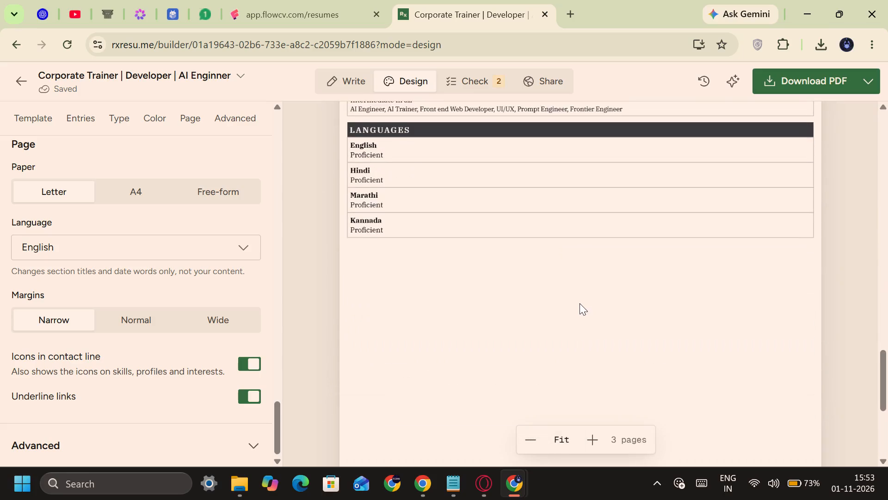
pyautogui.scroll(-4, 580, 303)
pyautogui.scroll(8, 580, 307)
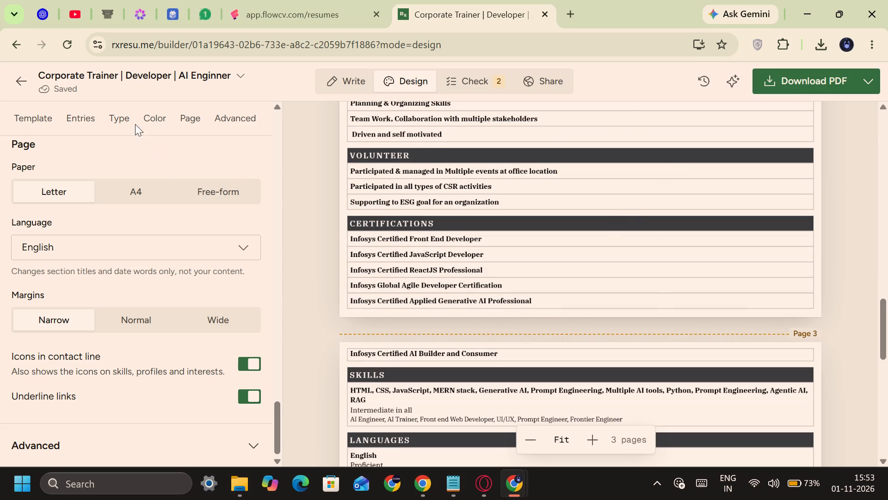
pyautogui.scroll(-3, 519, 292)
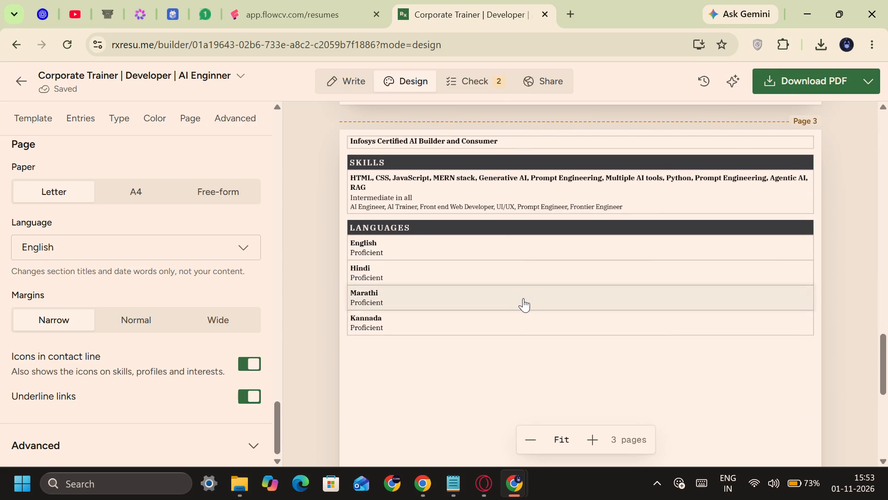
pyautogui.scroll(1, 523, 298)
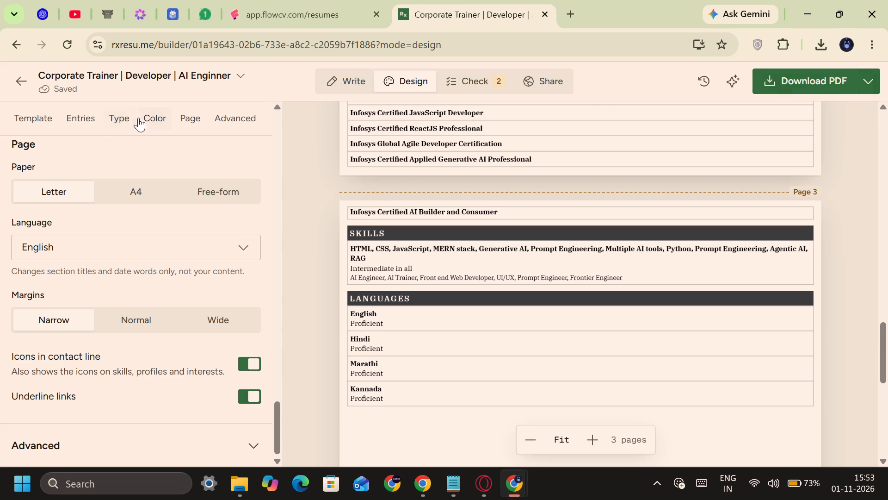
# Apply the Professional (Carlito) font pairing to the resume and check it from Languages back up to the header.
pyautogui.click(109, 117)
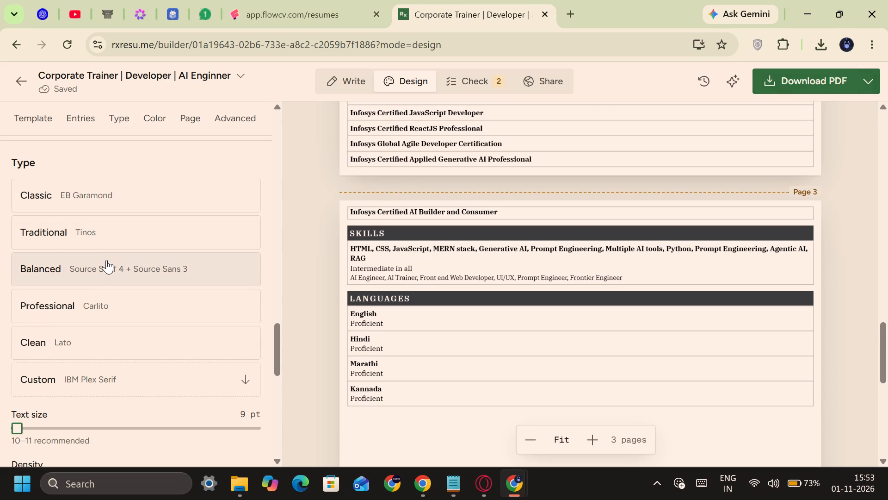
pyautogui.click(105, 307)
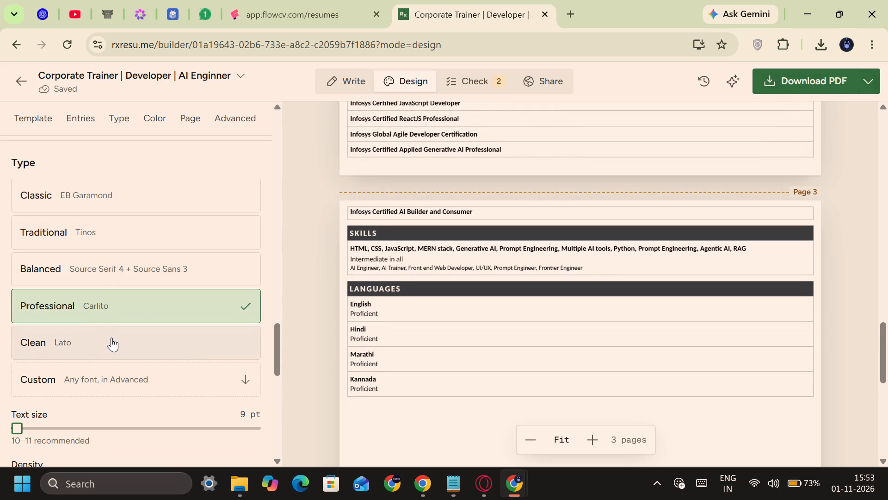
pyautogui.scroll(2, 538, 244)
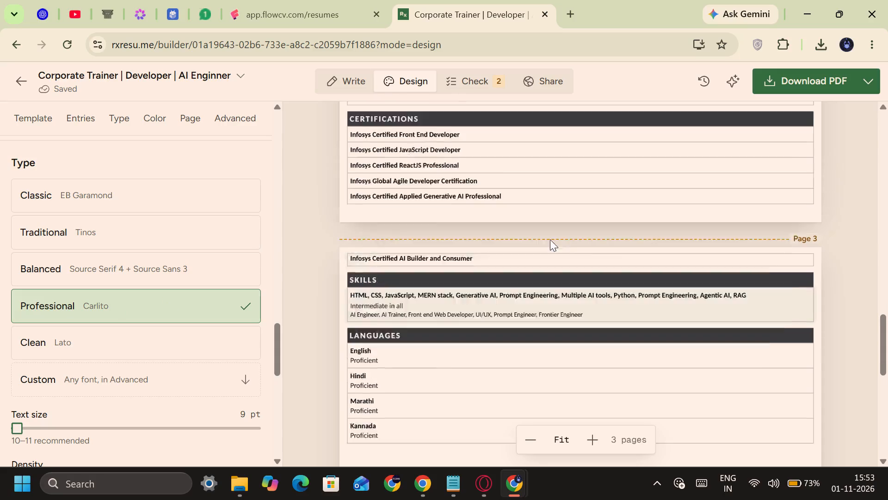
pyautogui.scroll(16, 550, 239)
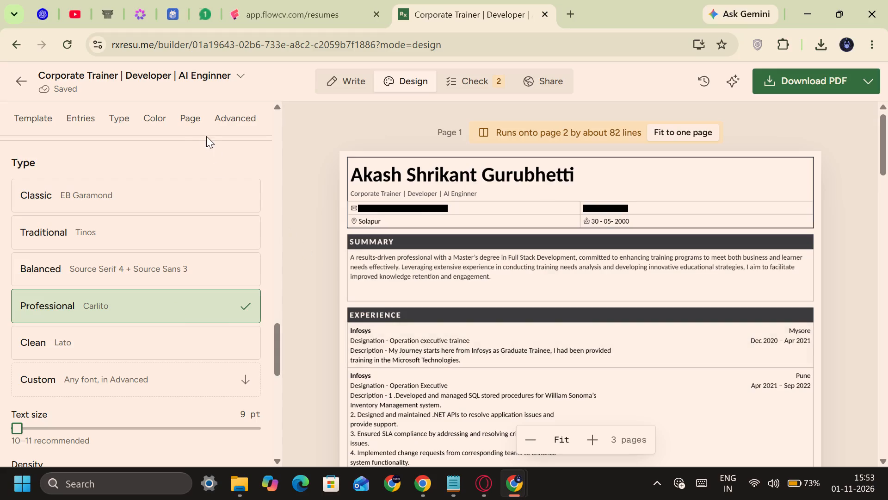
# Look through the page settings and the expanded advanced typography, design colour and level settings of the resume.
pyautogui.click(197, 121)
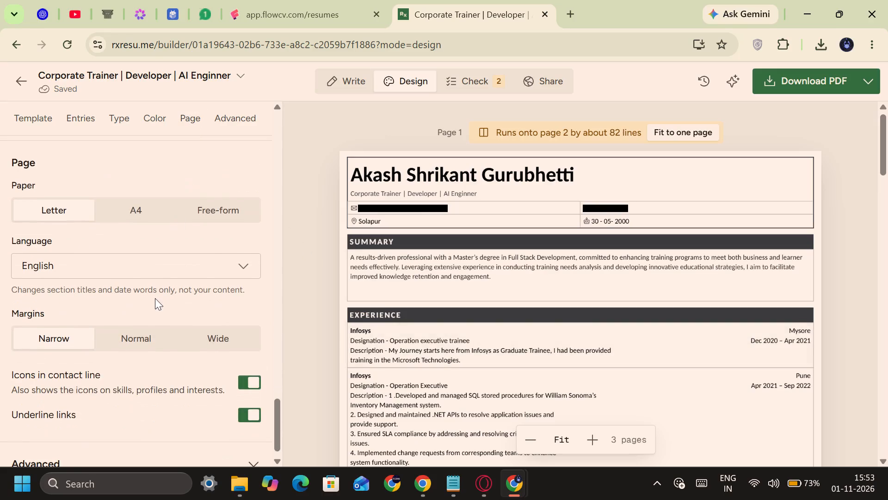
pyautogui.scroll(-8, 158, 303)
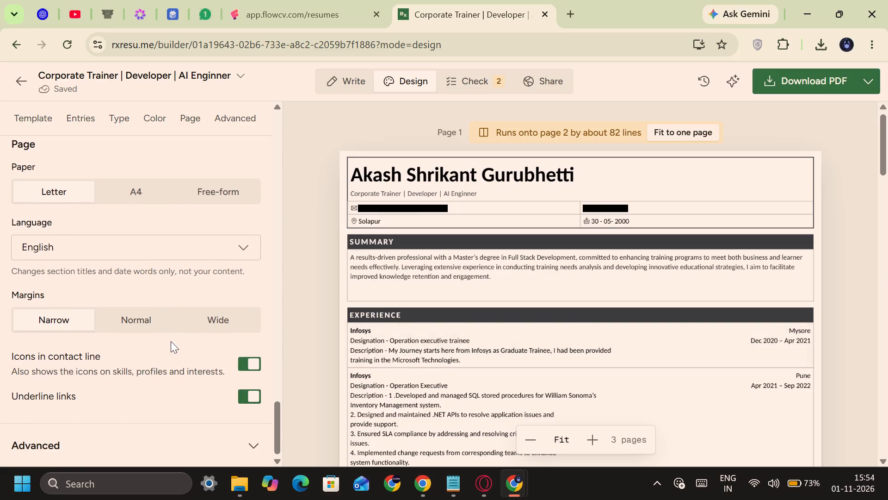
pyautogui.click(249, 450)
pyautogui.scroll(-3, 220, 433)
pyautogui.scroll(-2, 134, 288)
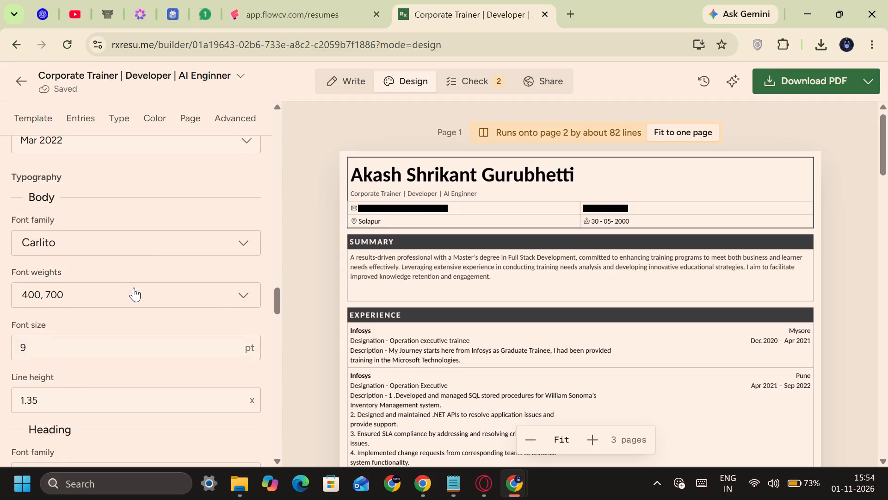
pyautogui.scroll(1, 134, 287)
pyautogui.scroll(-8, 135, 293)
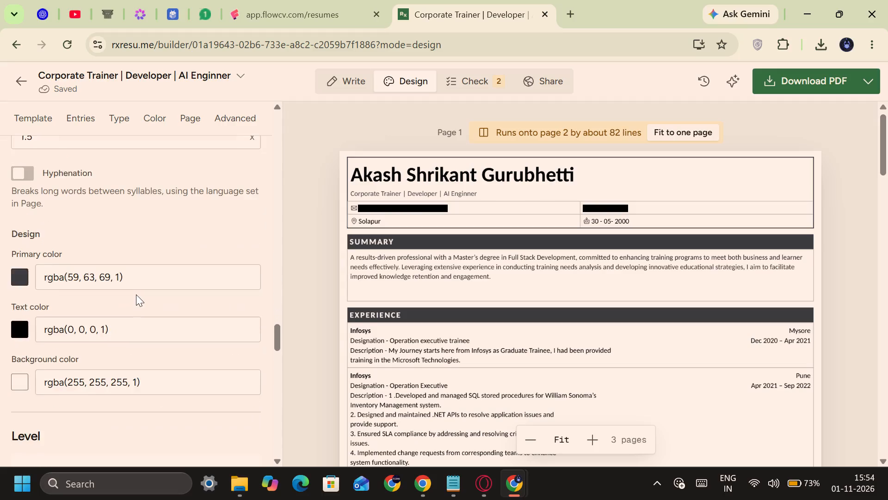
pyautogui.scroll(-6, 136, 294)
pyautogui.scroll(5, 145, 294)
pyautogui.scroll(3, 405, 299)
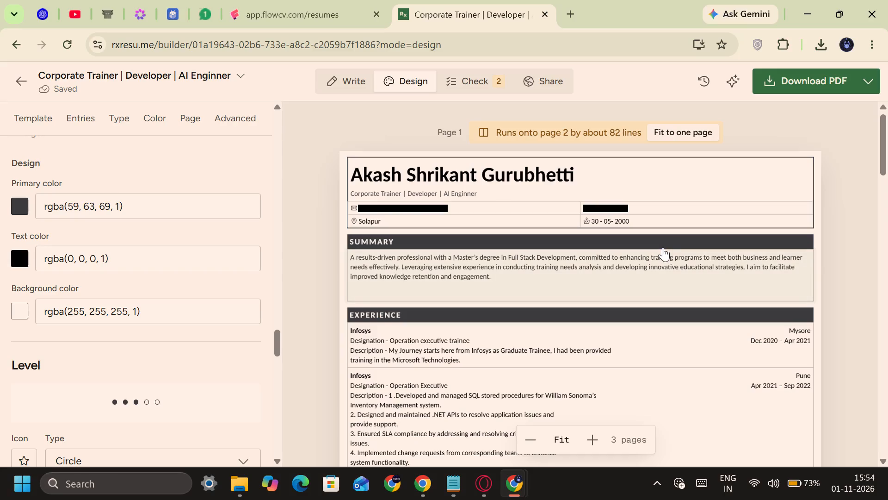
pyautogui.scroll(-5, 663, 245)
# Download the resume in Word (.docx) format and close the download options.
pyautogui.click(860, 86)
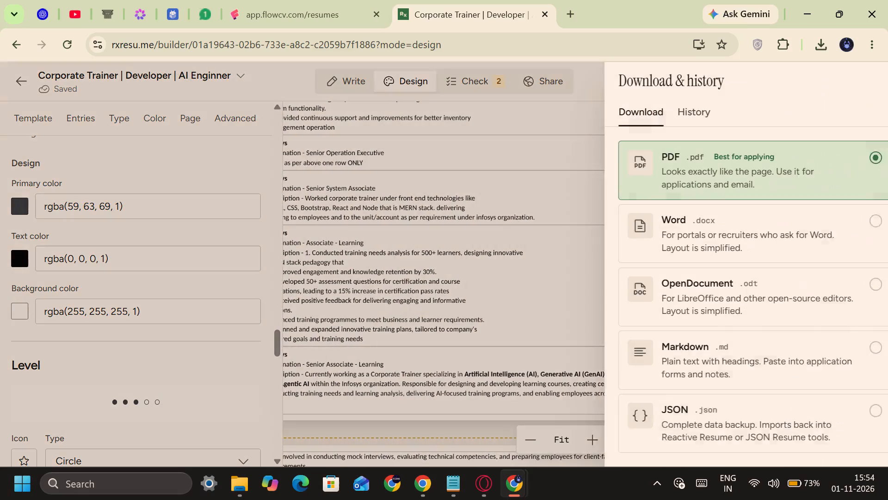
pyautogui.click(709, 225)
pyautogui.scroll(-5, 740, 321)
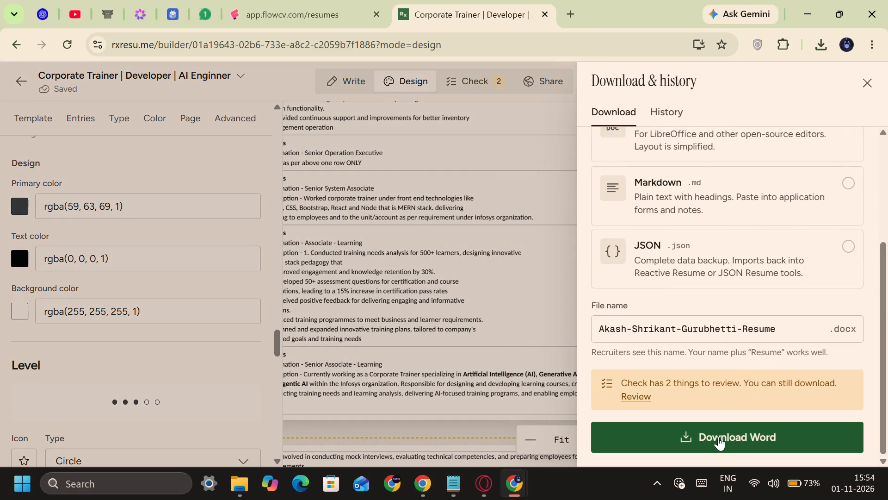
pyautogui.click(718, 437)
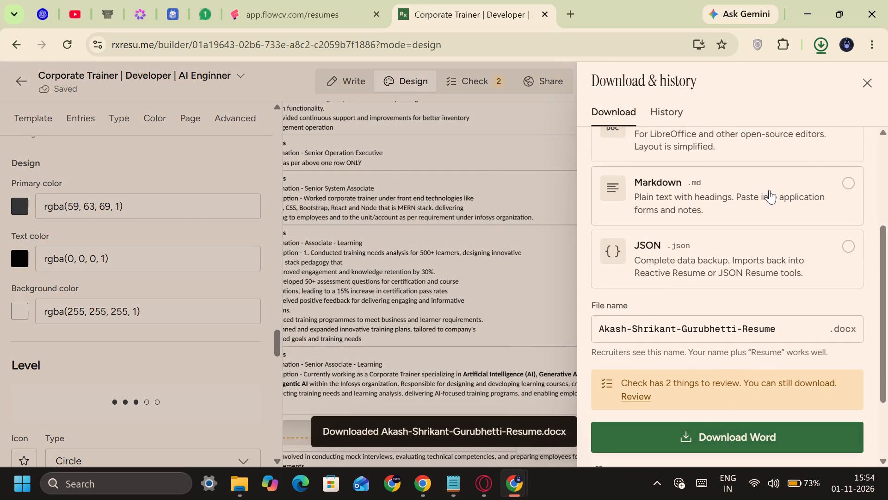
pyautogui.click(880, 82)
# Switch to File Explorer, try to open the newest Word resume in Downloads, and close the app it launches.
pyautogui.click(246, 488)
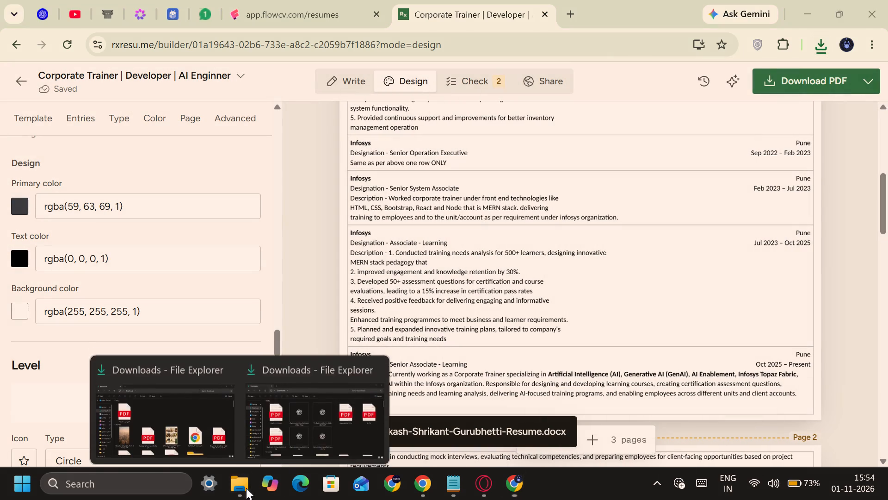
pyautogui.click(282, 402)
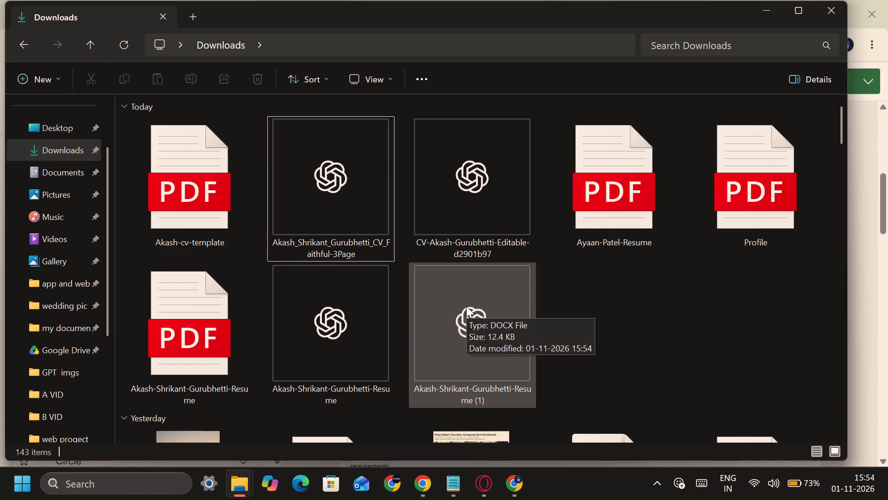
pyautogui.click(800, 15)
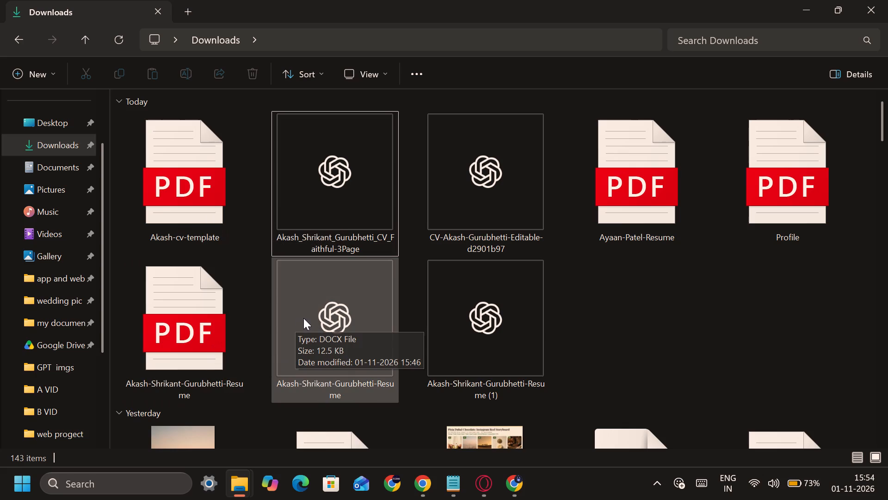
pyautogui.doubleClick(492, 299)
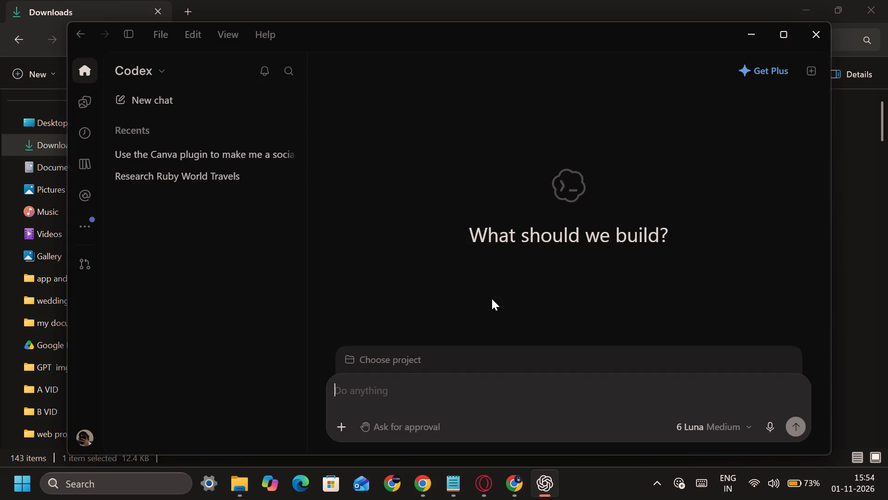
pyautogui.click(809, 41)
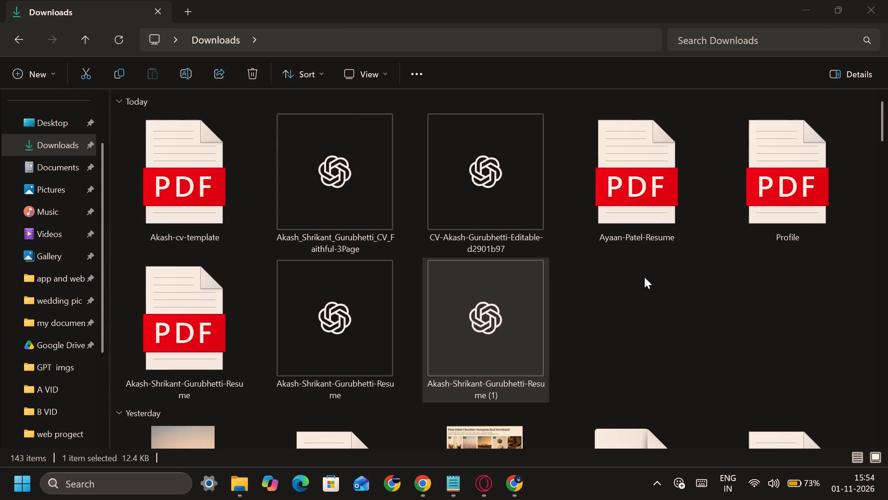
# Rename the newest Word resume in Downloads as "Akash-Green-Color-wordResume (1)".
pyautogui.rightClick(478, 398)
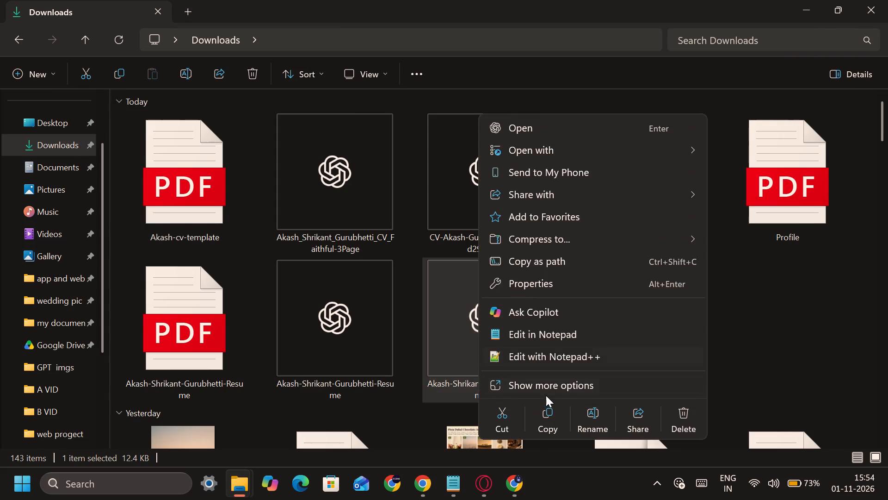
pyautogui.click(584, 416)
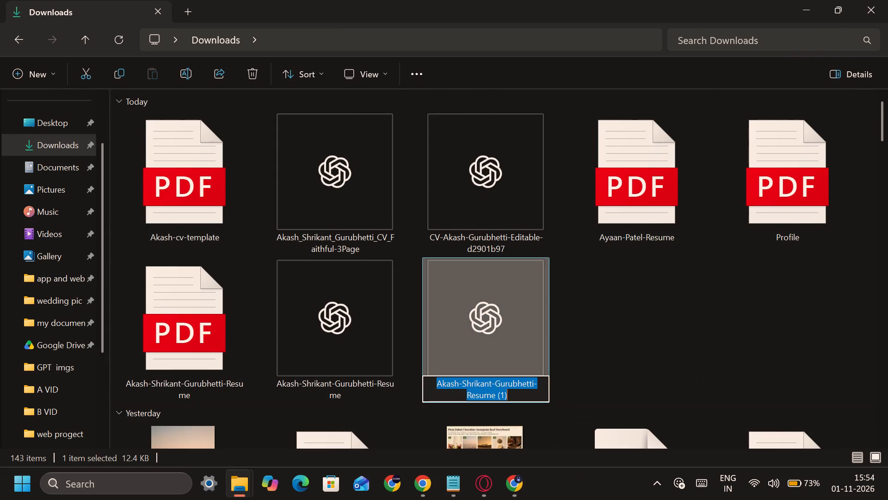
pyautogui.click(511, 396)
pyautogui.moveTo(498, 394); pyautogui.dragTo(475, 385)
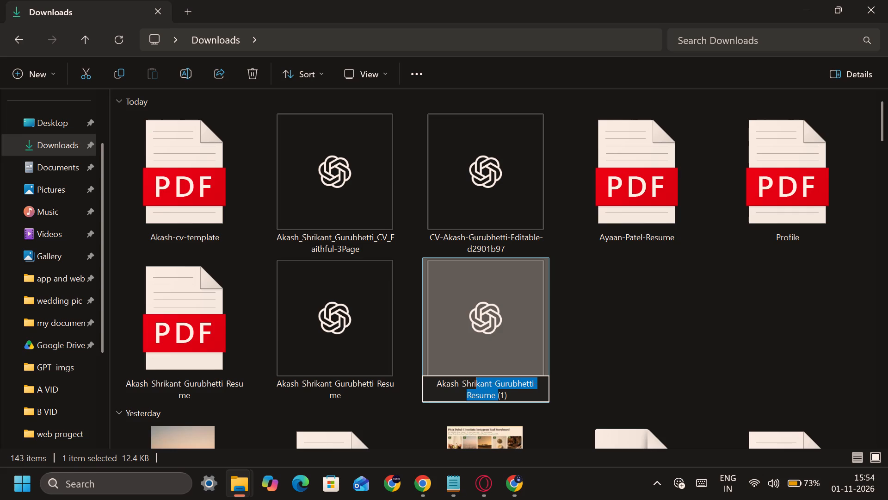
pyautogui.moveTo(475, 385); pyautogui.dragTo(464, 383)
pyautogui.click(467, 397)
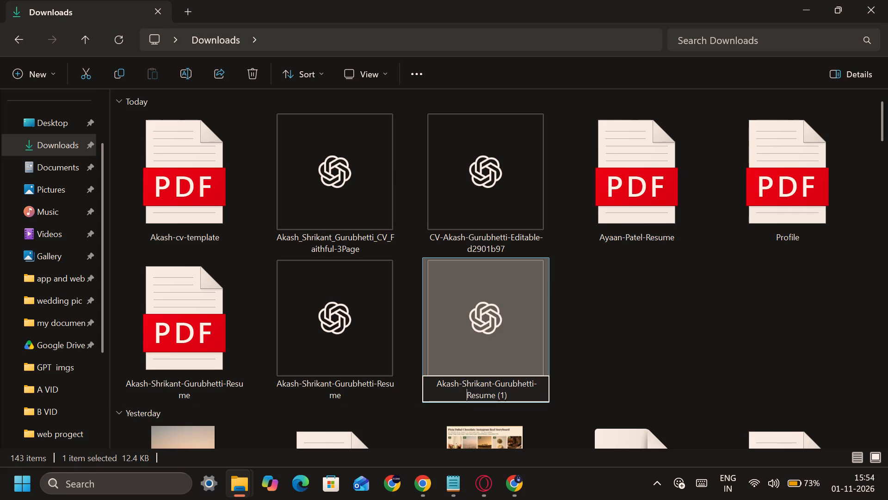
pyautogui.press('BackSpace')
pyautogui.press('BackSpace')
pyautogui.press('BackSpace')
pyautogui.press('BackSpace')
pyautogui.press('BackSpace')
pyautogui.press('BackSpace')
pyautogui.press('BackSpace')
pyautogui.press('BackSpace')
pyautogui.press('BackSpace')
pyautogui.press('BackSpace')
pyautogui.press('BackSpace')
pyautogui.press('BackSpace')
pyautogui.press('BackSpace')
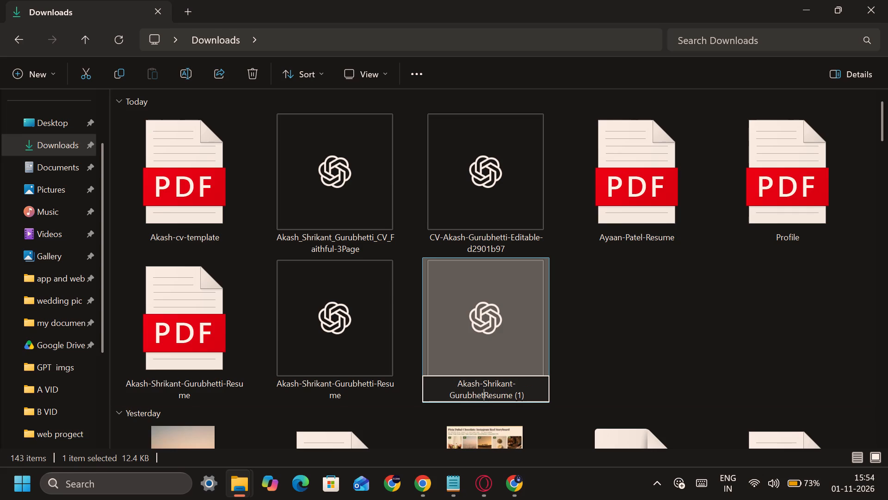
pyautogui.press('BackSpace')
pyautogui.press('BackSpace')
pyautogui.press('BackSpace')
pyautogui.press('BackSpace')
pyautogui.press('BackSpace')
pyautogui.press('BackSpace')
pyautogui.press('BackSpace')
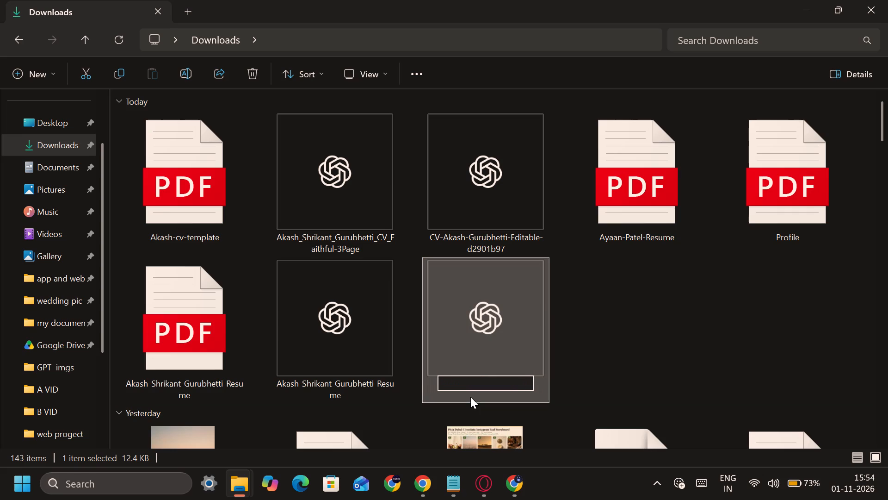
pyautogui.write('Green')
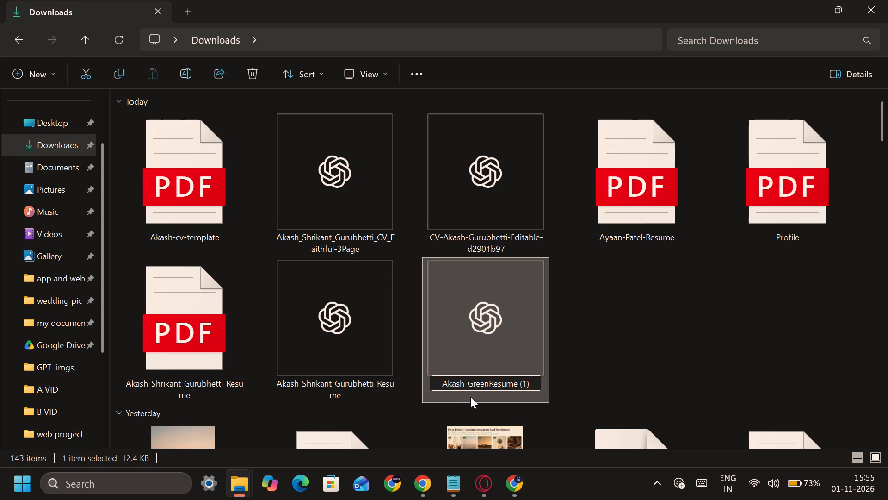
pyautogui.press('-')
pyautogui.write('COlou')
pyautogui.press('BackSpace')
pyautogui.press('BackSpace')
pyautogui.press('BackSpace')
pyautogui.press('BackSpace')
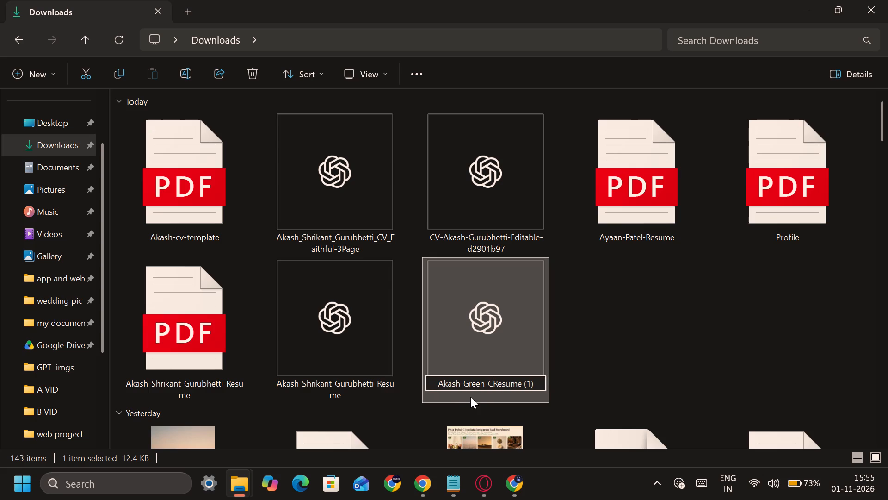
pyautogui.write('olou')
pyautogui.press('BackSpace')
pyautogui.press('BackSpace')
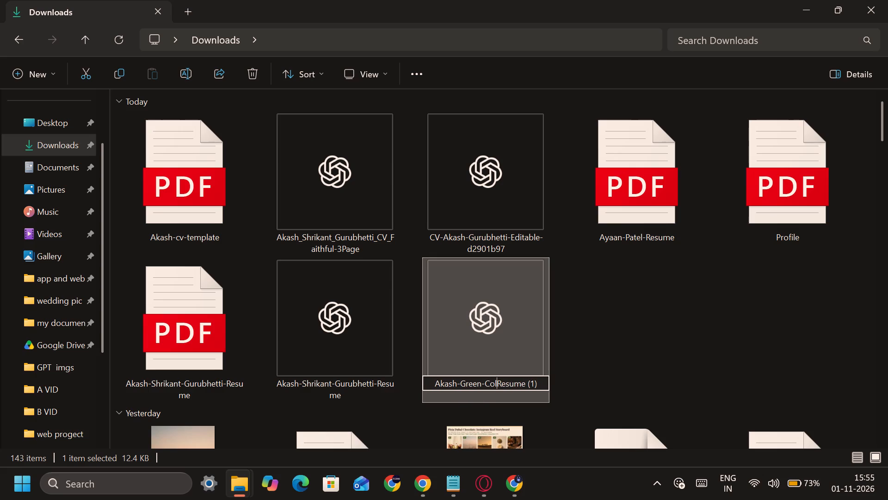
pyautogui.write('or-word')
pyautogui.press('Return')
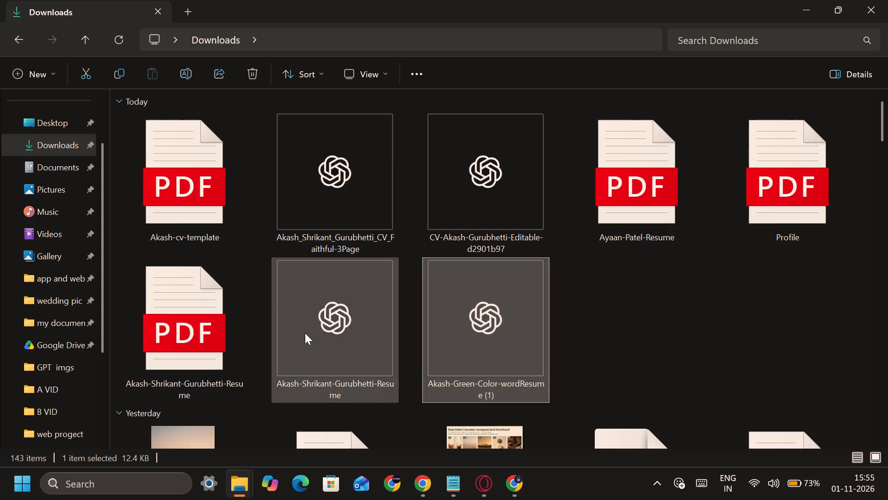
# Open the earlier PDF resume from Downloads and review its pages from Summary through Languages.
pyautogui.doubleClick(224, 351)
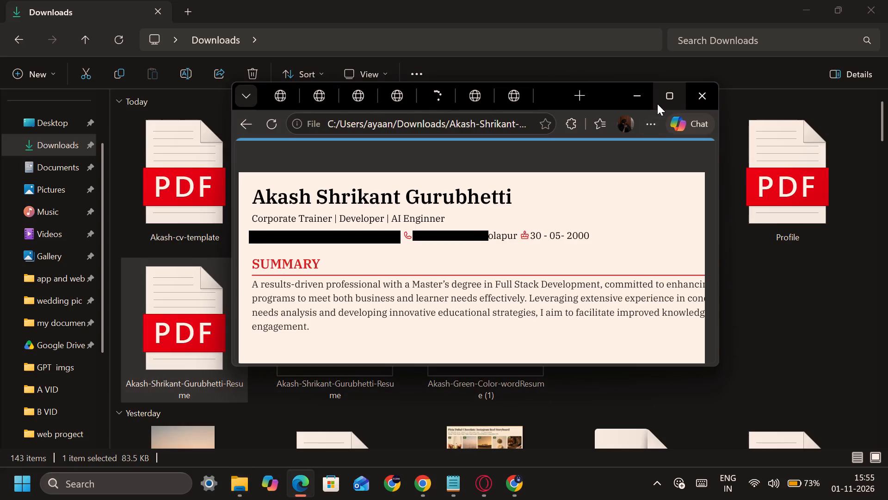
pyautogui.click(663, 102)
pyautogui.scroll(-3, 289, 319)
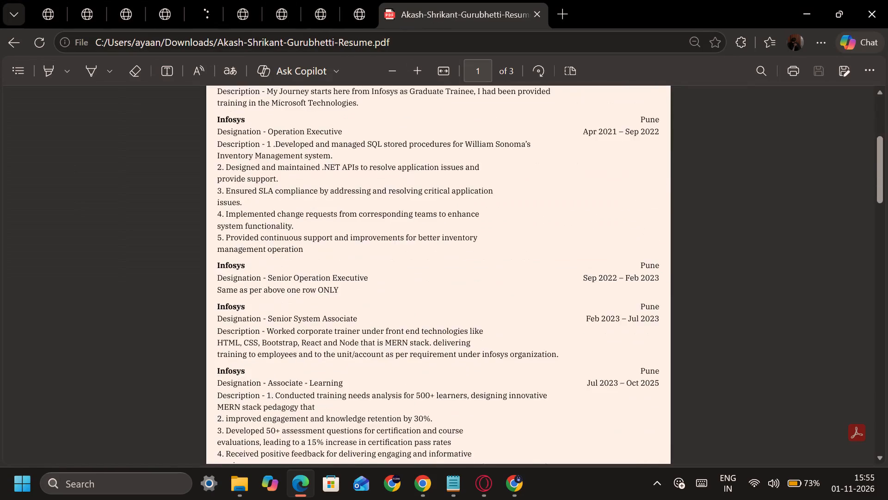
pyautogui.scroll(-10, 291, 326)
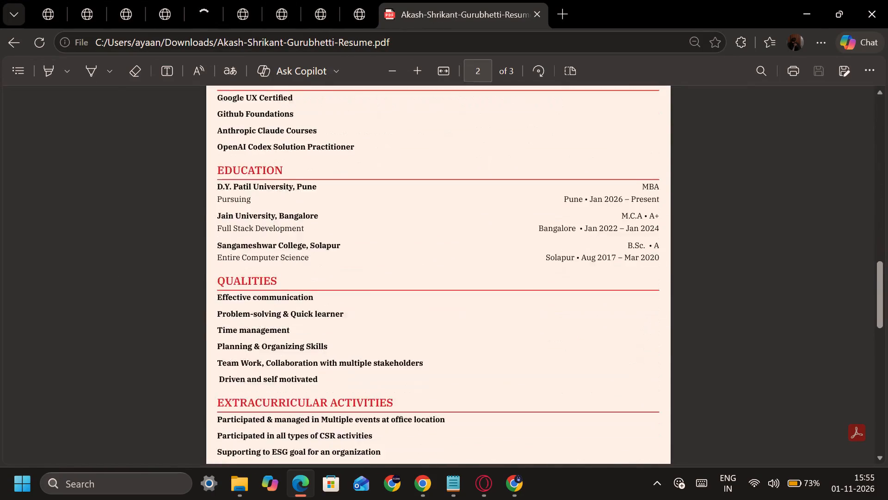
pyautogui.scroll(-5, 296, 329)
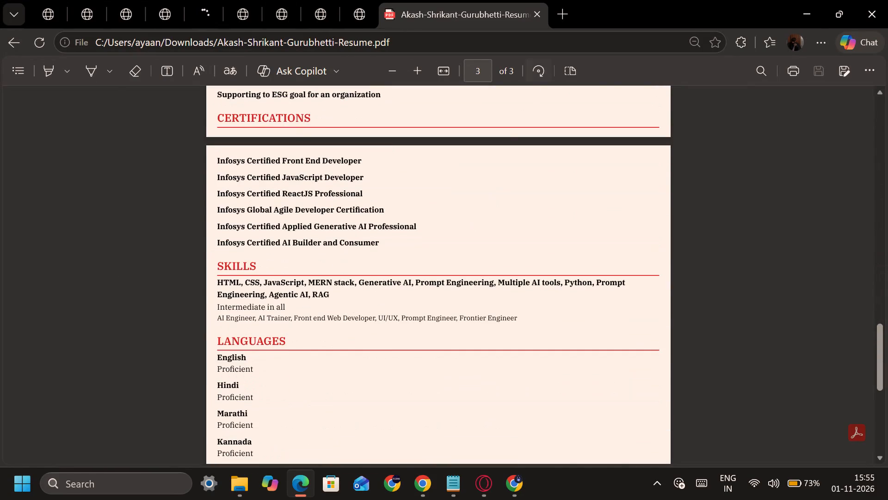
pyautogui.scroll(5, 479, 289)
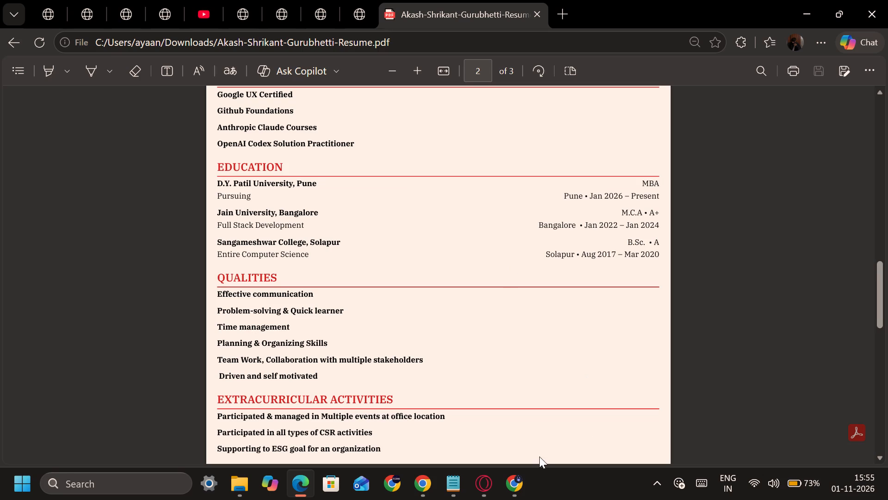
# Switch to the resume builder in Chrome and look through the ATS-safe templates from Bronzor to Smeargle.
pyautogui.click(520, 474)
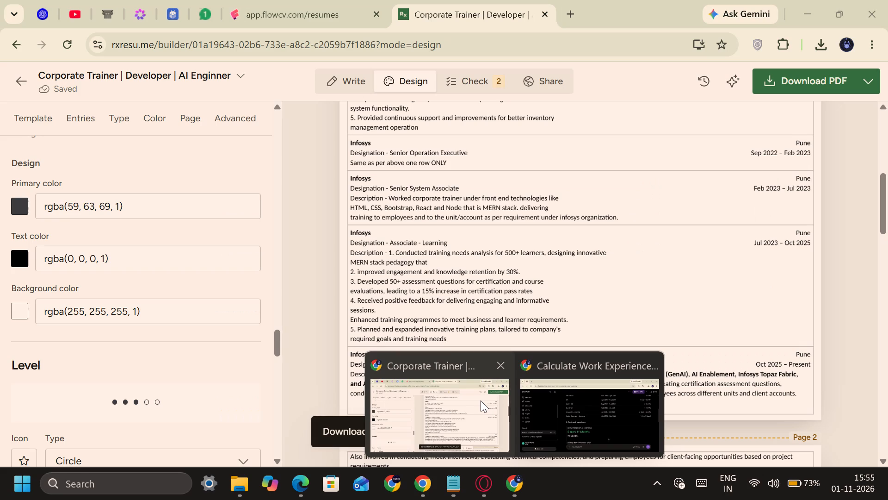
pyautogui.click(481, 400)
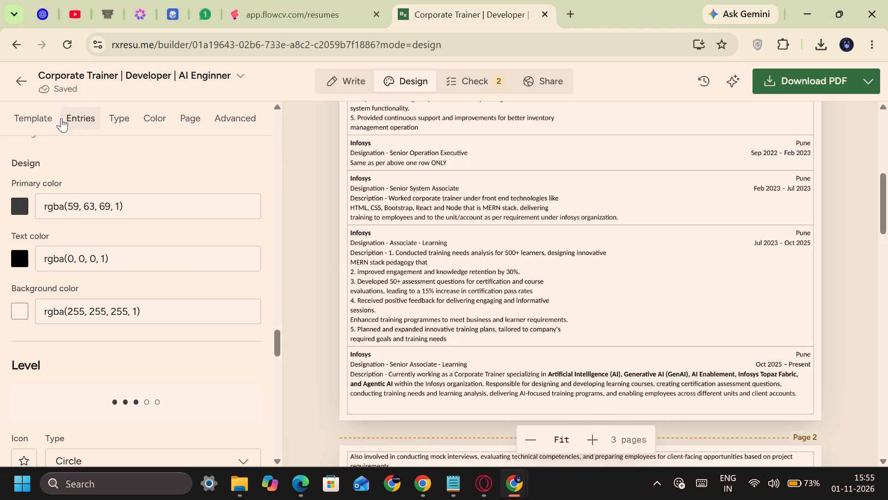
pyautogui.click(50, 120)
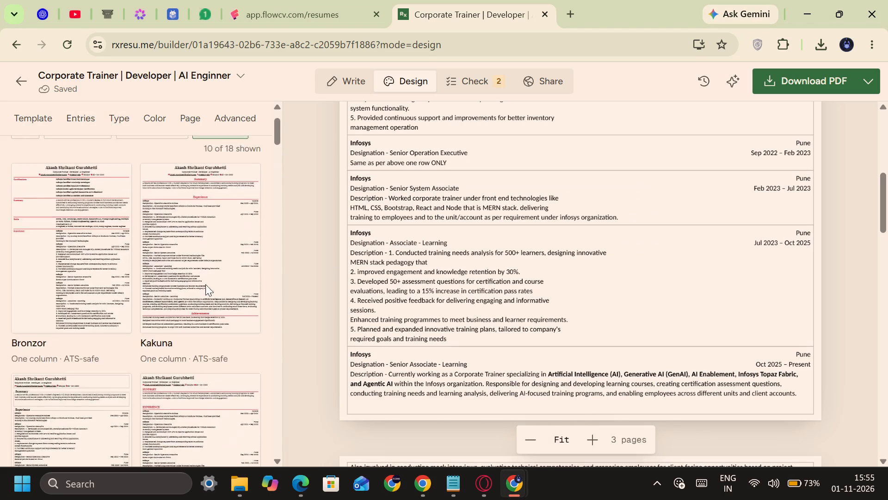
pyautogui.scroll(-9, 205, 284)
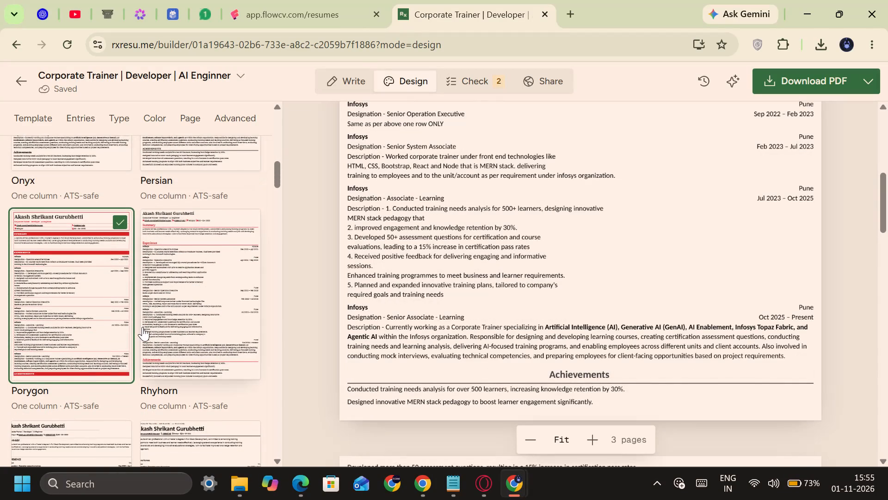
pyautogui.scroll(-2, 216, 308)
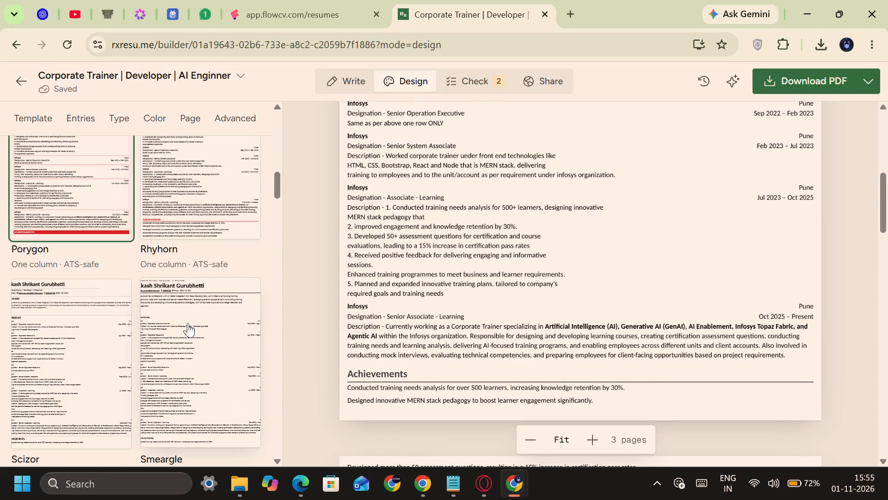
pyautogui.scroll(-3, 192, 324)
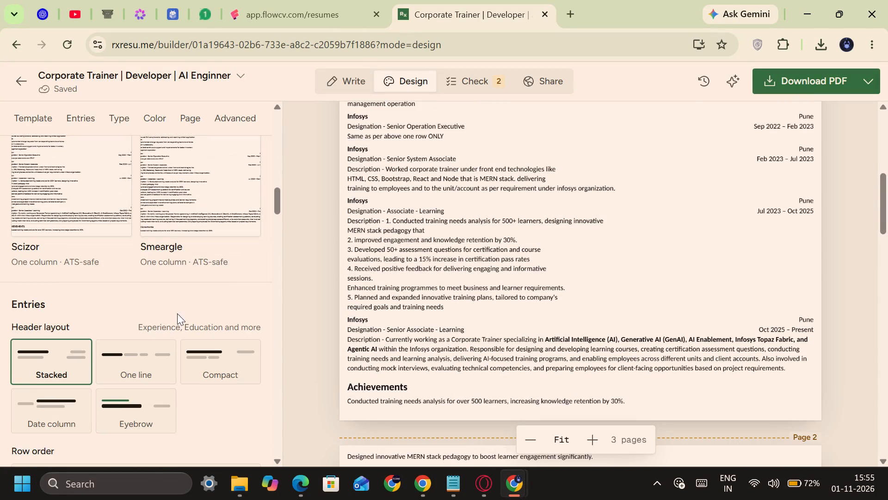
pyautogui.scroll(2, 152, 276)
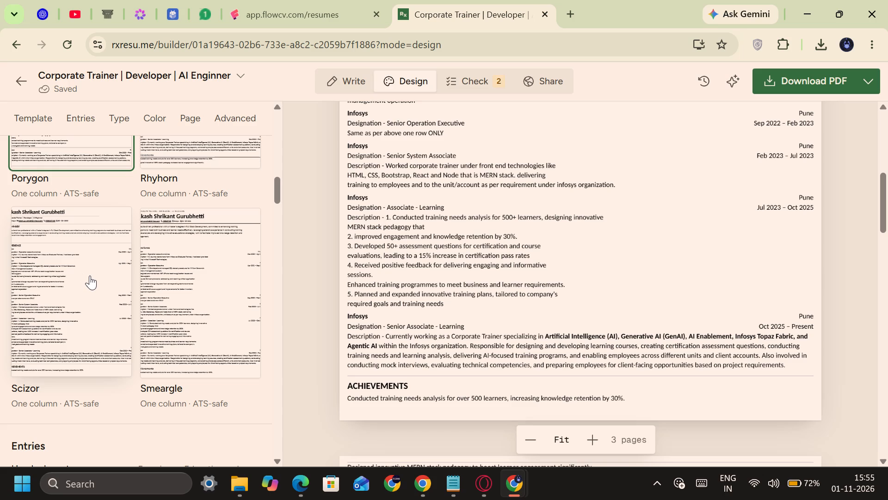
pyautogui.scroll(11, 92, 275)
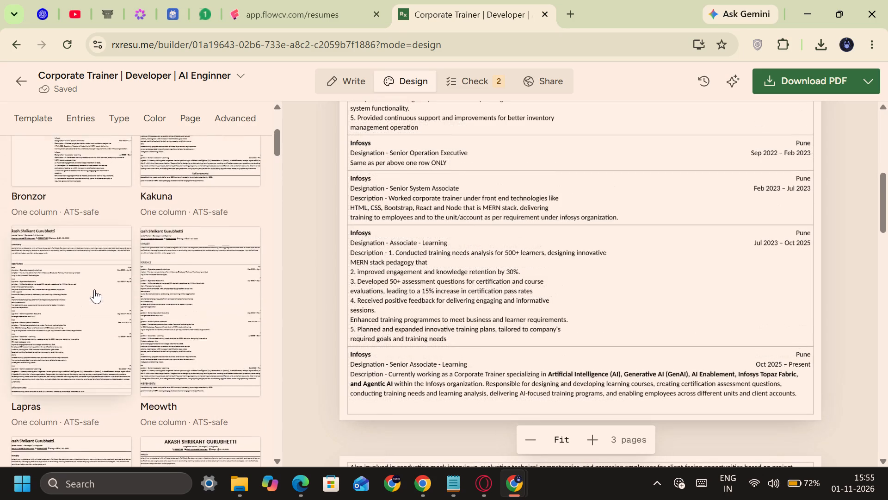
pyautogui.scroll(4, 94, 289)
# Filter the templates to two columns and apply the Chikorita template to the resume.
pyautogui.click(142, 182)
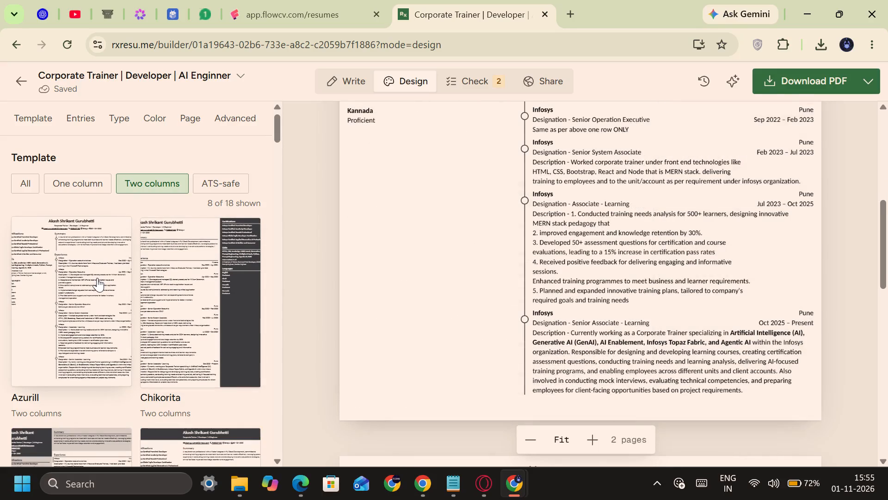
pyautogui.click(99, 278)
pyautogui.scroll(3, 456, 267)
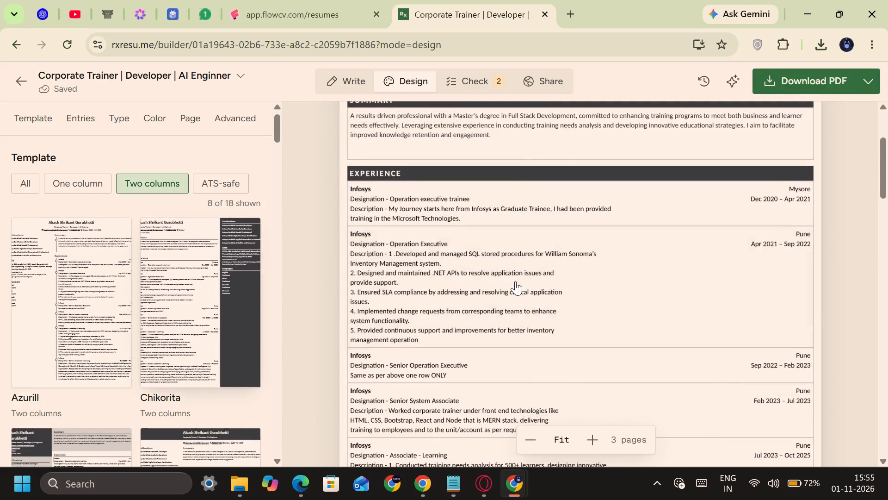
pyautogui.scroll(3, 515, 281)
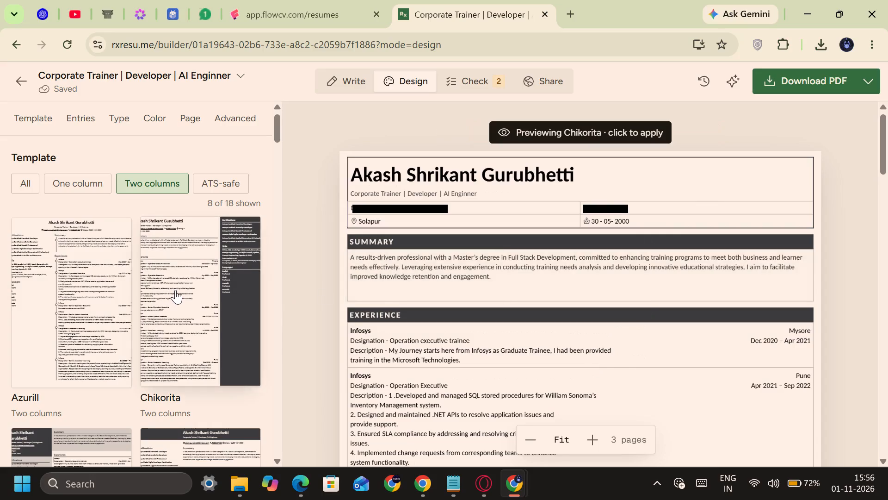
pyautogui.click(176, 290)
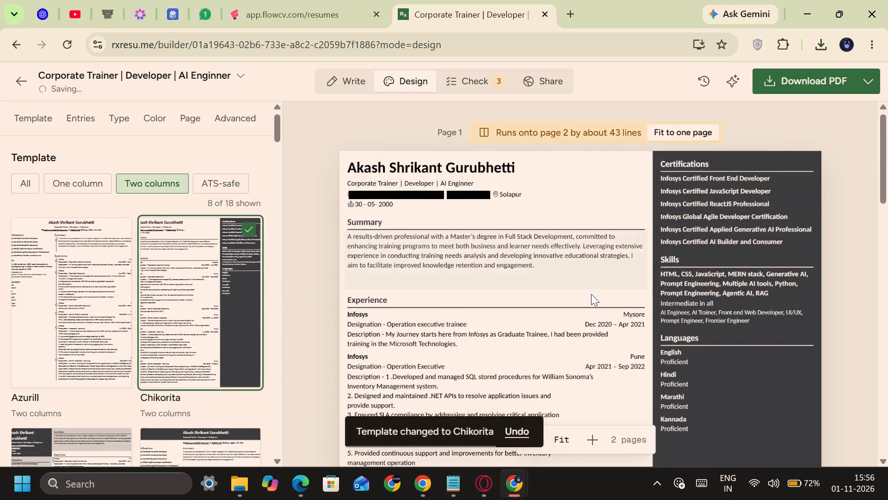
# Review both pages of the resume in the Chikorita layout, from the Summary and dark sidebar through the Volunteer section.
pyautogui.scroll(-1, 585, 300)
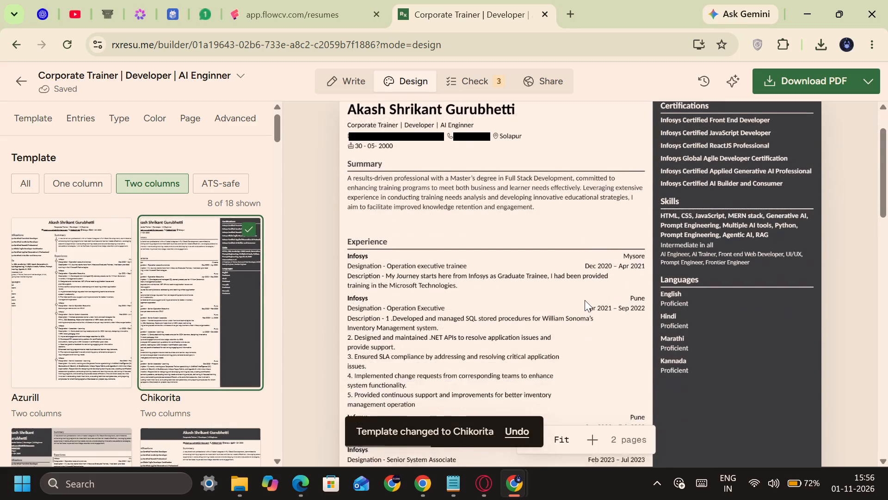
pyautogui.scroll(-1, 302, 326)
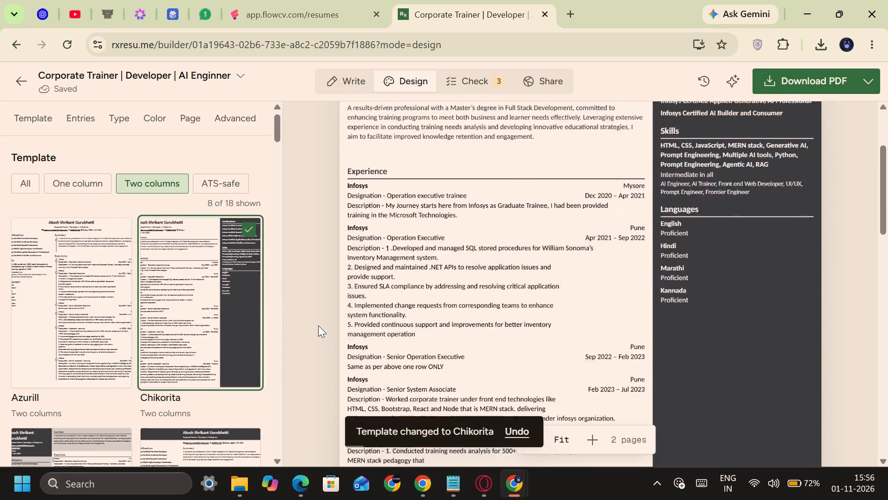
pyautogui.scroll(-5, 318, 325)
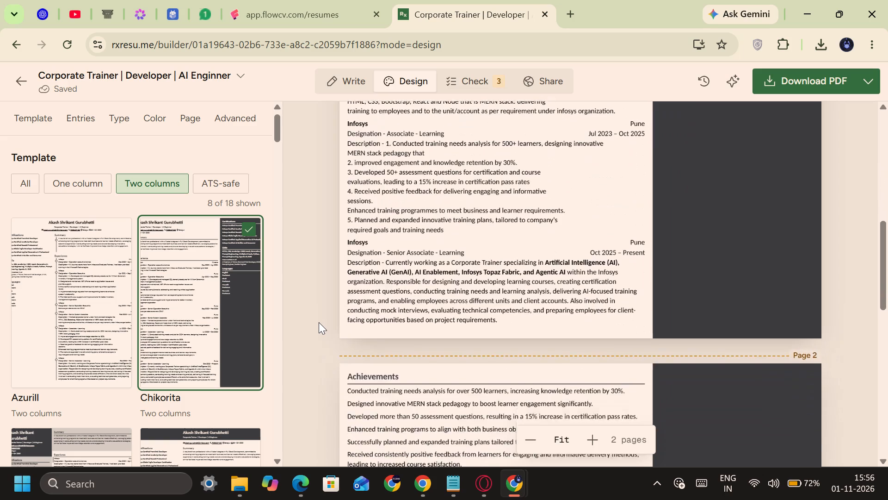
pyautogui.scroll(-9, 319, 322)
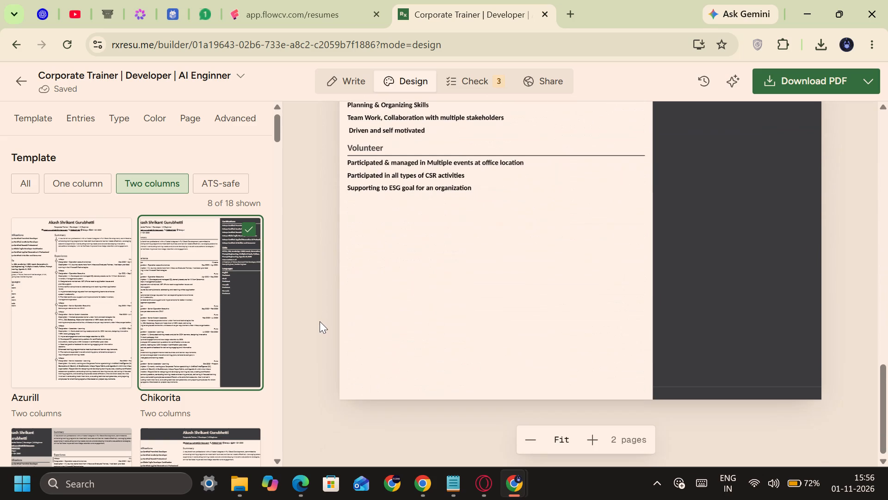
pyautogui.scroll(5, 324, 327)
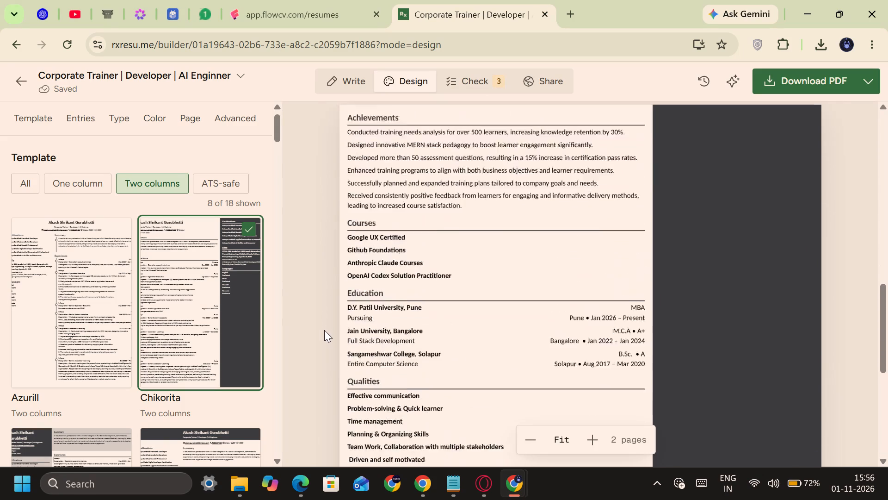
pyautogui.scroll(3, 324, 330)
pyautogui.scroll(-2, 327, 333)
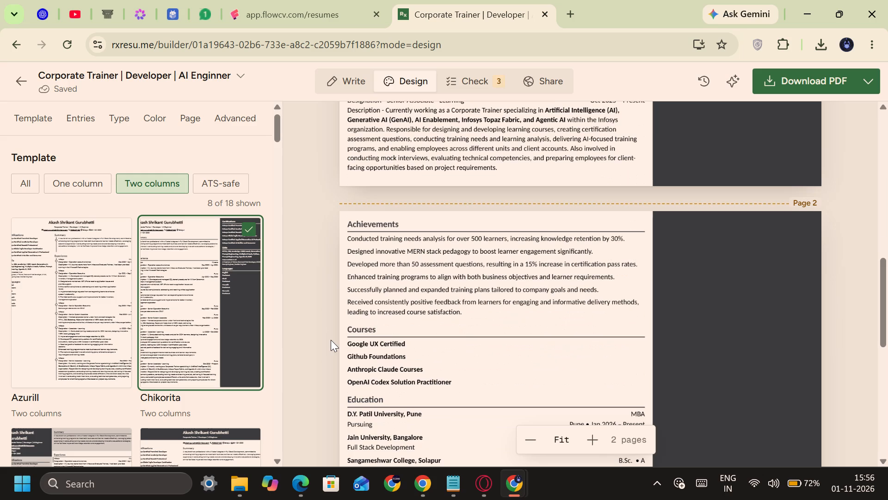
pyautogui.scroll(3, 335, 366)
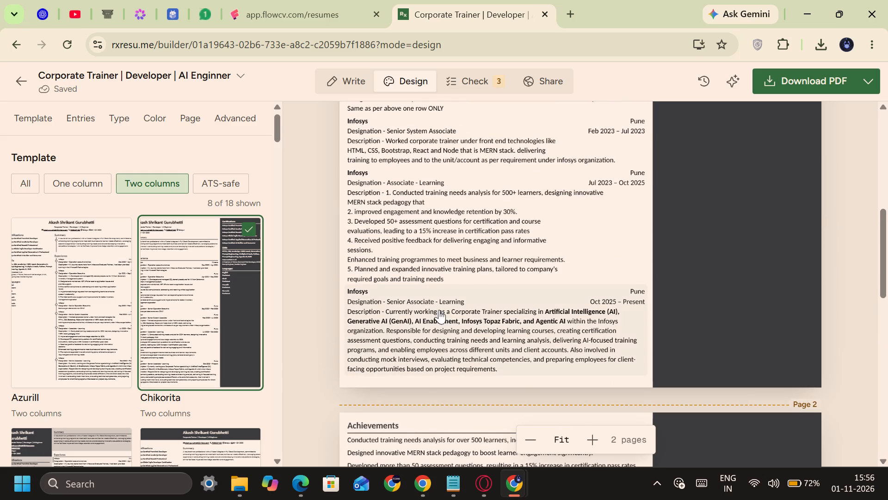
pyautogui.scroll(1, 393, 305)
pyautogui.scroll(3, 441, 304)
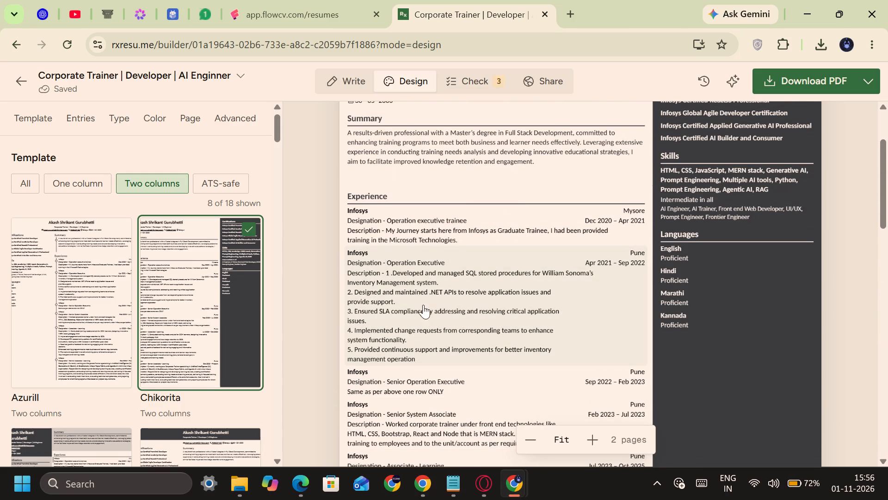
pyautogui.scroll(-1, 492, 346)
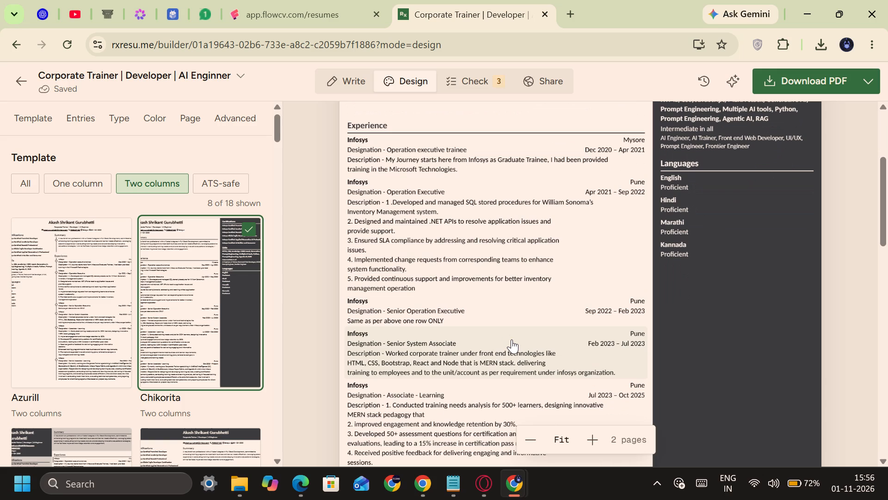
pyautogui.scroll(-6, 494, 341)
pyautogui.scroll(1, 496, 351)
pyautogui.scroll(-3, 496, 351)
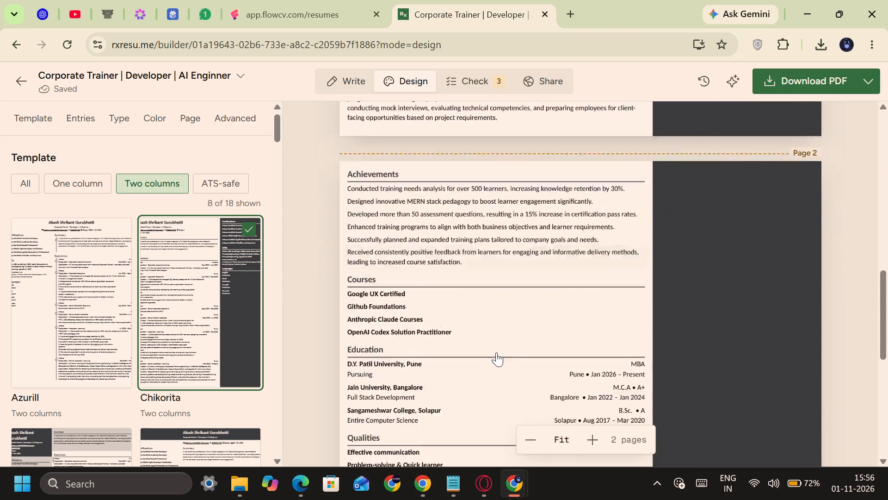
pyautogui.scroll(-4, 496, 353)
pyautogui.scroll(4, 480, 371)
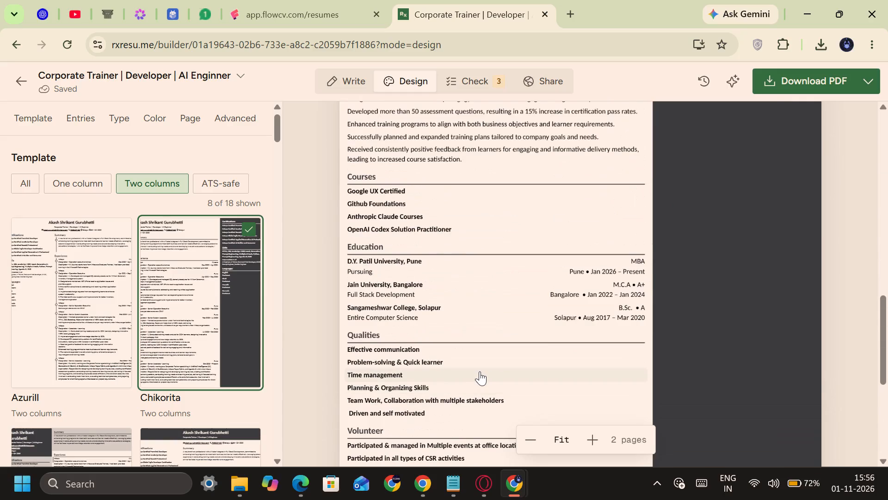
pyautogui.scroll(8, 480, 371)
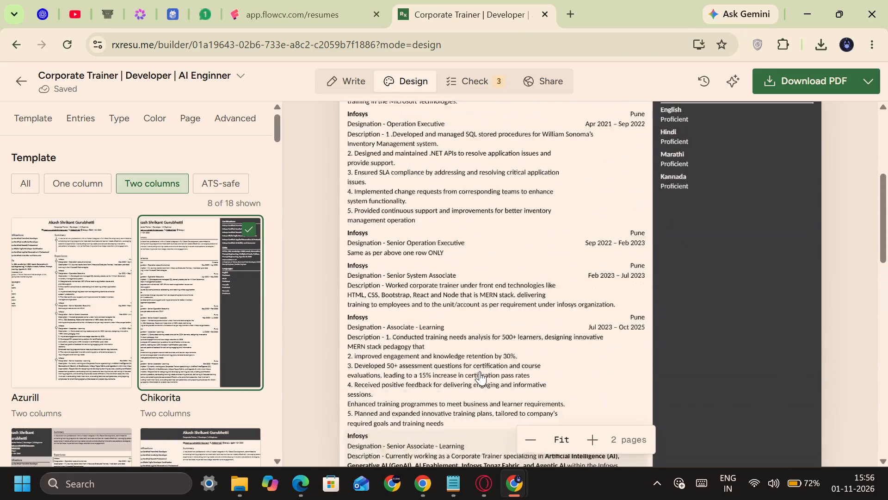
pyautogui.scroll(8, 647, 186)
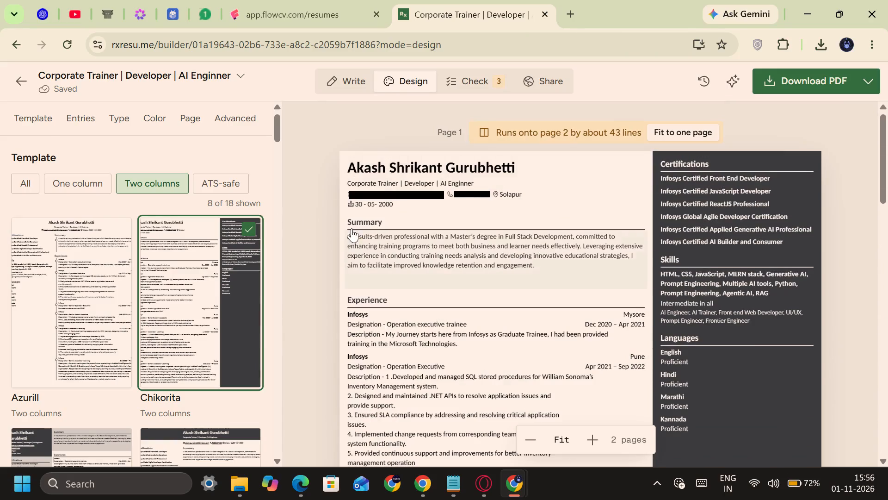
# Open the Experience section for editing and move the Senior Associate - Learning entry to the top of its entries.
pyautogui.click(355, 82)
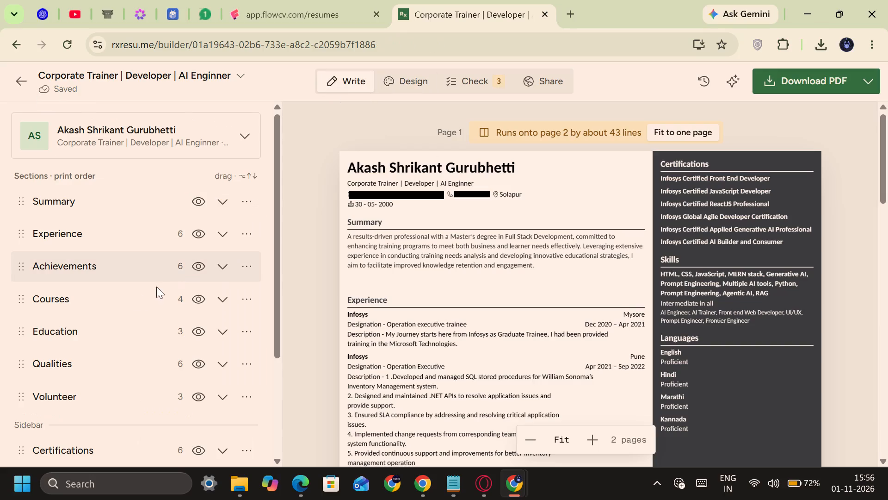
pyautogui.click(88, 241)
pyautogui.scroll(-1, 120, 316)
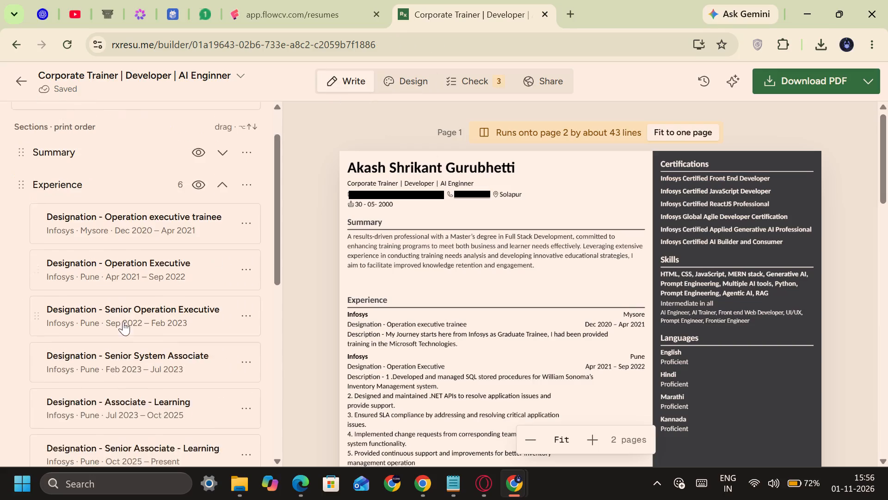
pyautogui.scroll(-1, 55, 435)
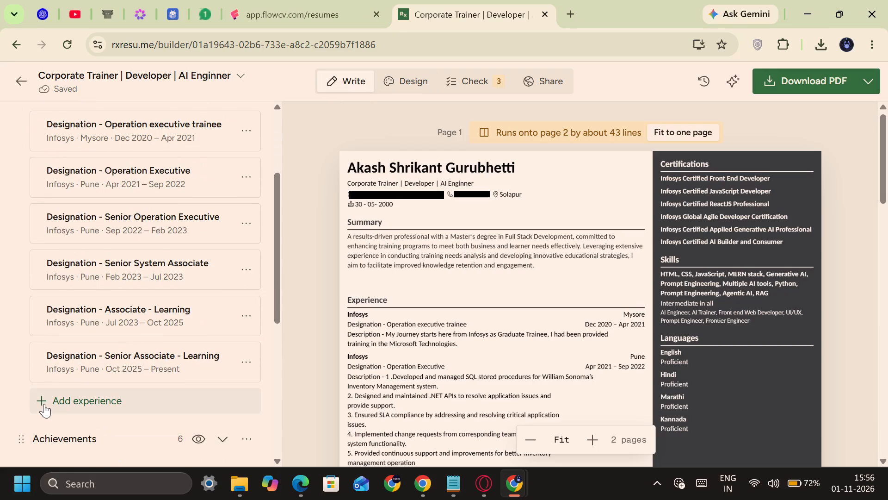
pyautogui.moveTo(40, 365); pyautogui.dragTo(50, 315)
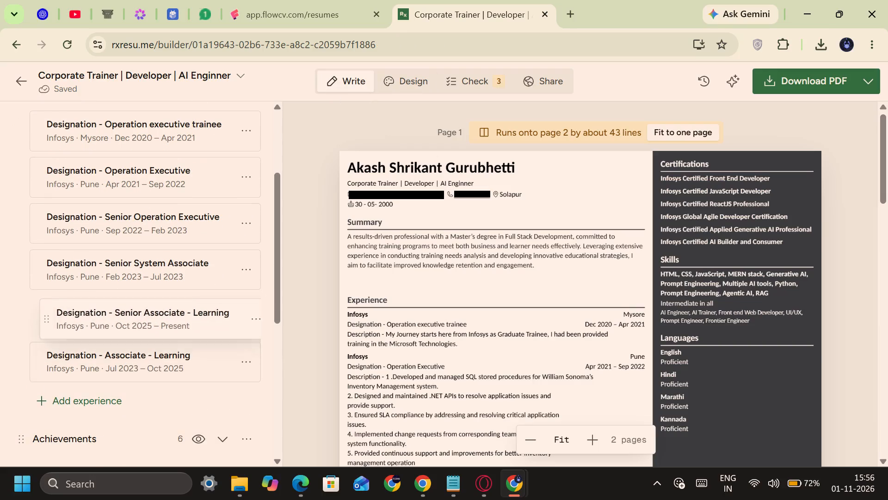
pyautogui.moveTo(50, 315); pyautogui.dragTo(46, 262)
# Reorder the Experience entries so Associate - Learning comes second and Senior System Associate comes third.
pyautogui.scroll(-1, 148, 317)
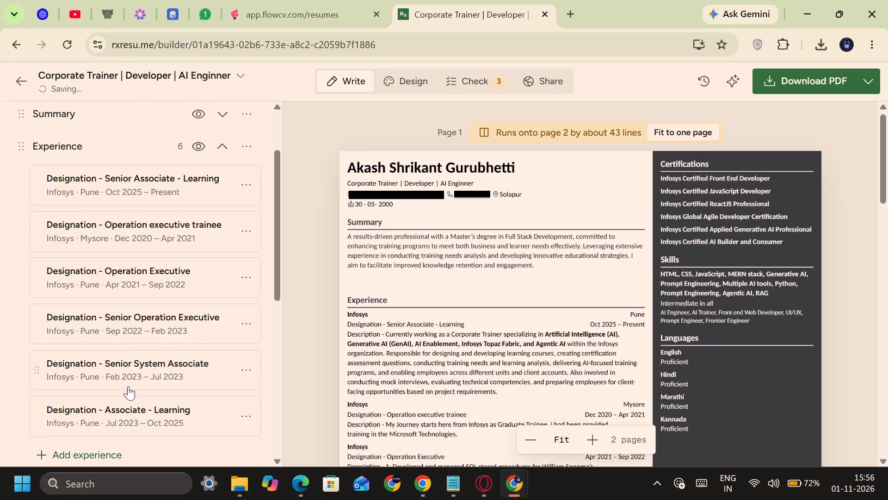
pyautogui.moveTo(37, 415); pyautogui.dragTo(50, 234)
pyautogui.moveTo(37, 414); pyautogui.dragTo(47, 349)
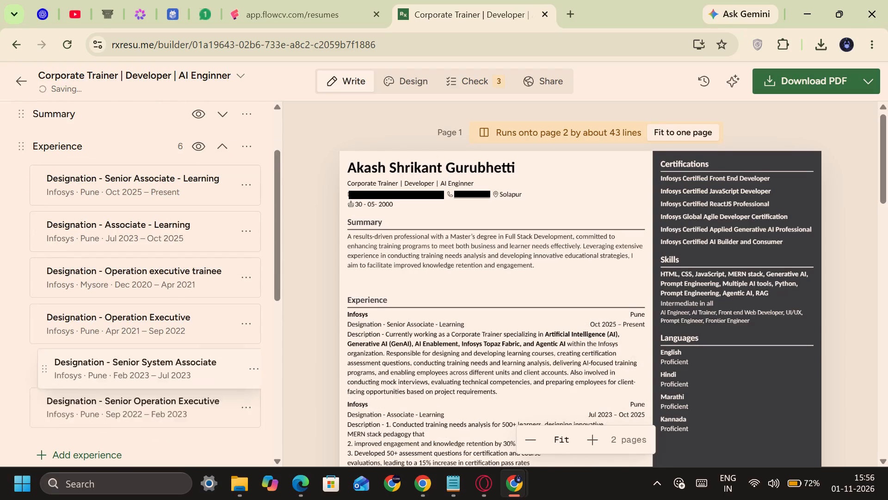
pyautogui.moveTo(47, 349); pyautogui.dragTo(52, 275)
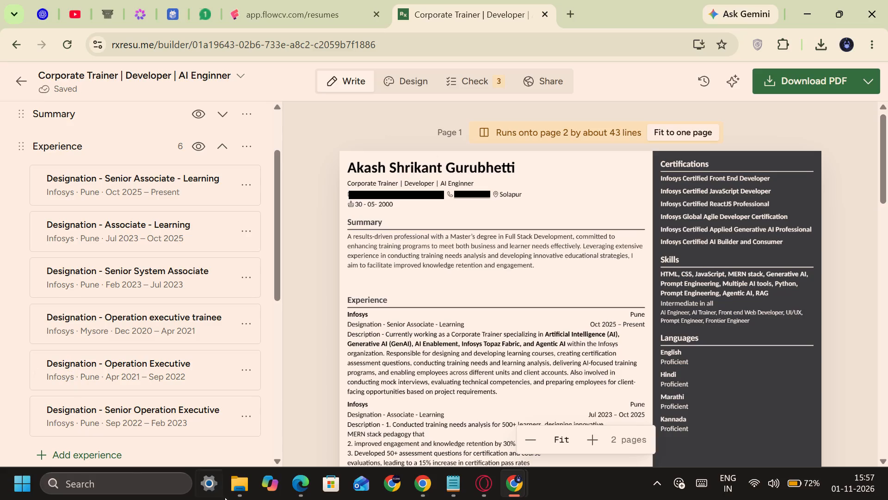
# Switch to the Downloads folder in File Explorer and create a new folder named Akash CVs.
pyautogui.click(308, 401)
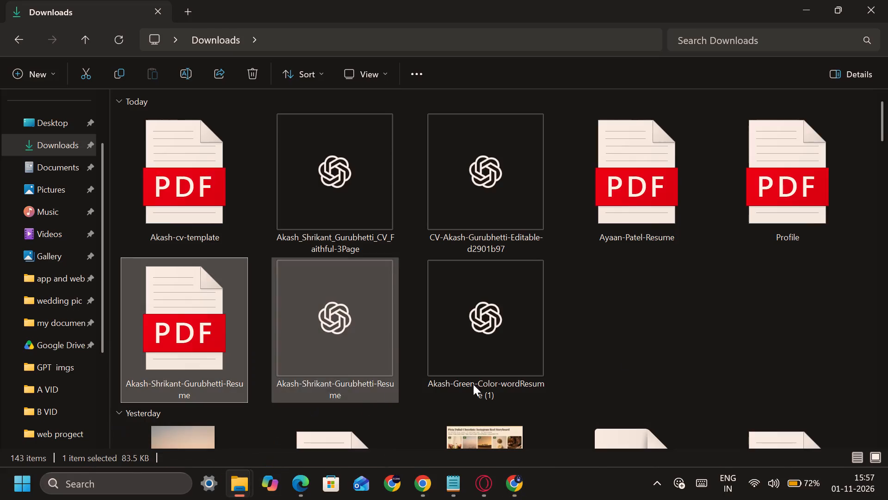
pyautogui.moveTo(670, 342); pyautogui.dragTo(322, 340)
pyautogui.click(652, 322)
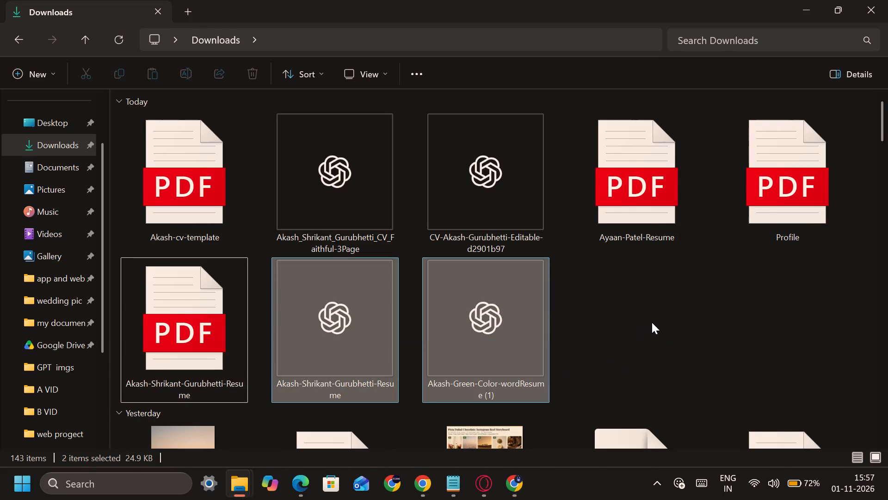
pyautogui.rightClick(620, 314)
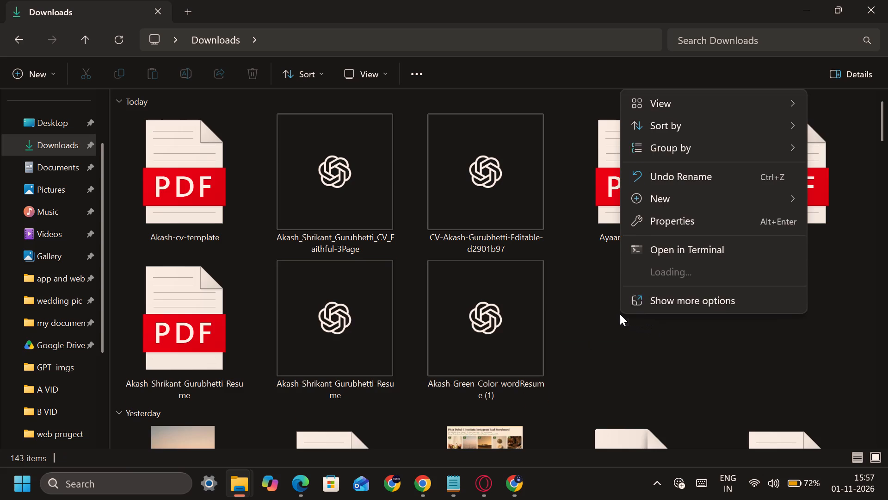
pyautogui.click(547, 231)
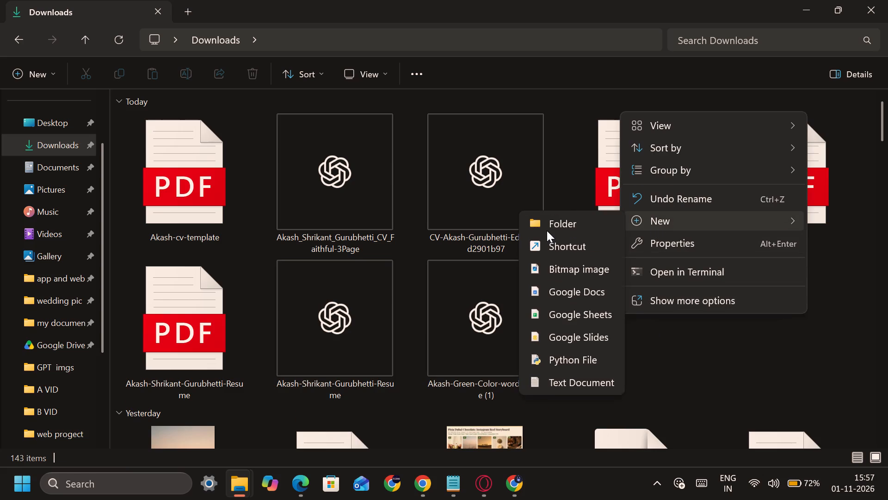
pyautogui.press('BackSpace')
pyautogui.write('Akaa')
pyautogui.press('BackSpace')
pyautogui.write('sg')
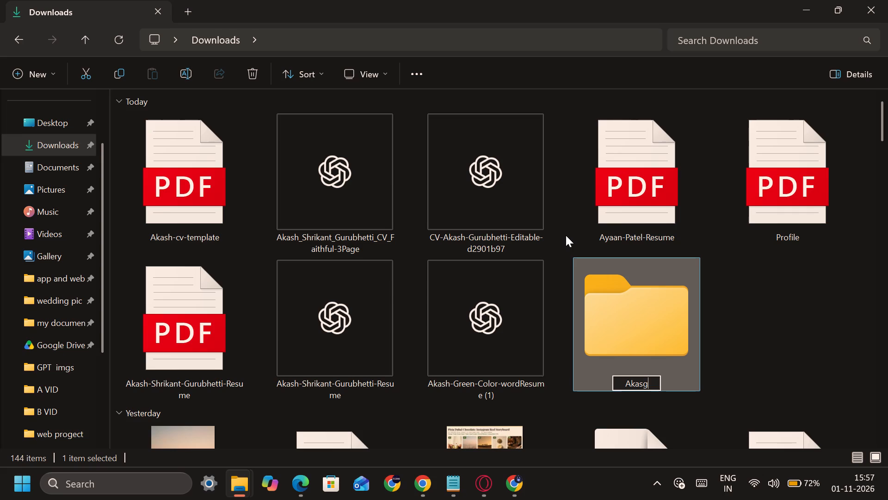
pyautogui.press('BackSpace')
pyautogui.write('h CVs')
pyautogui.press('Return')
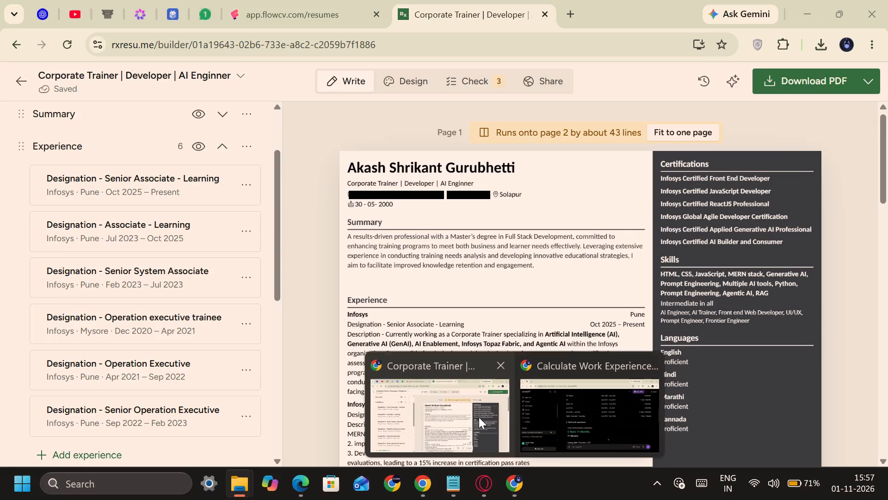
# Return to the resume in Chrome, collapse the Experience section, and download the Chikorita version as a Word .docx file.
pyautogui.click(479, 417)
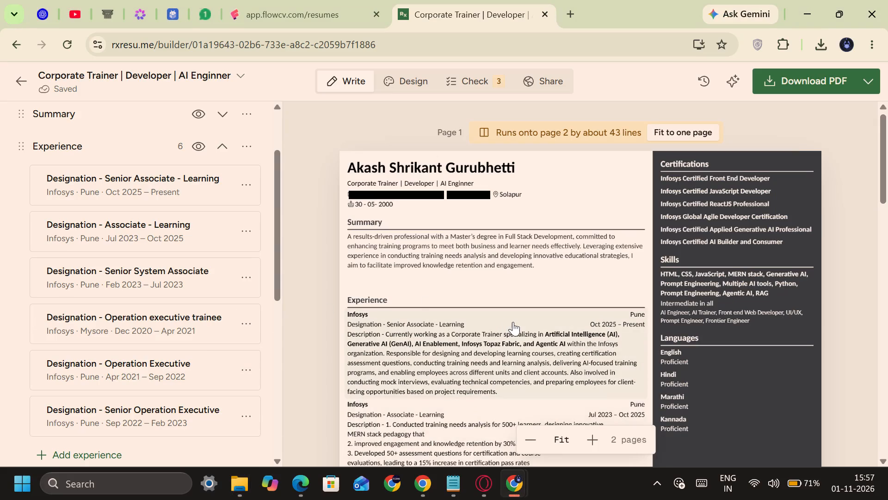
pyautogui.scroll(3, 258, 246)
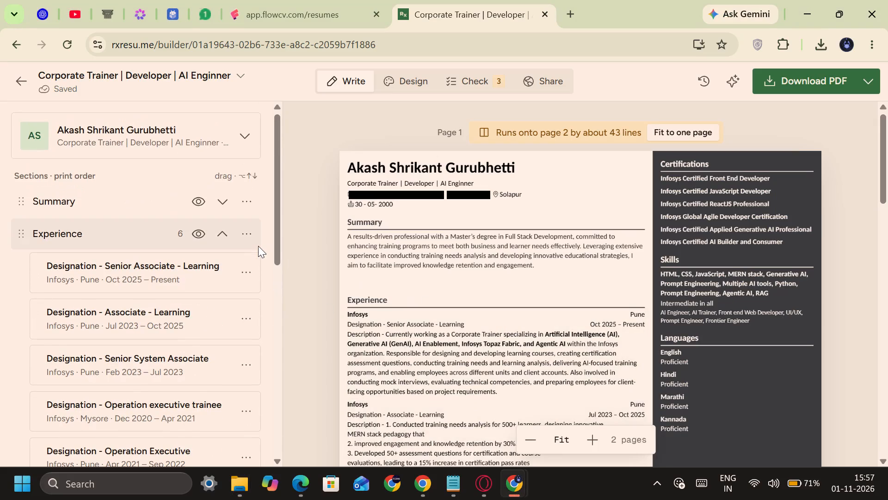
pyautogui.click(228, 237)
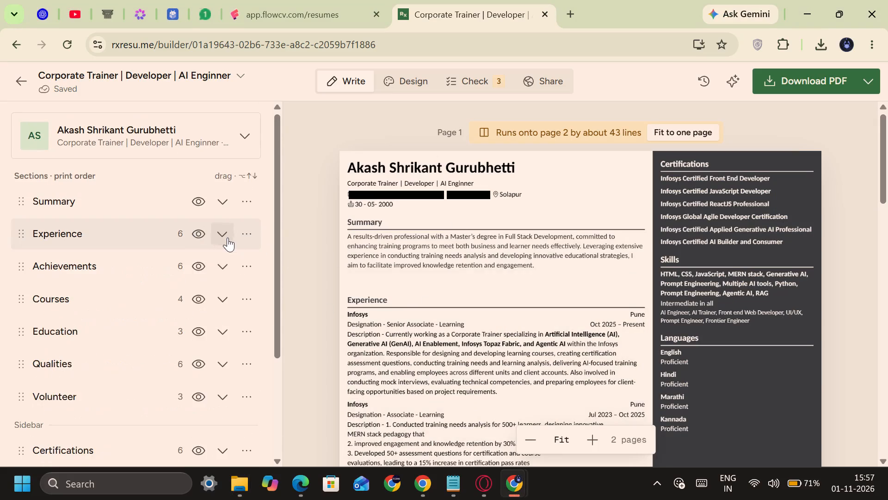
pyautogui.click(862, 81)
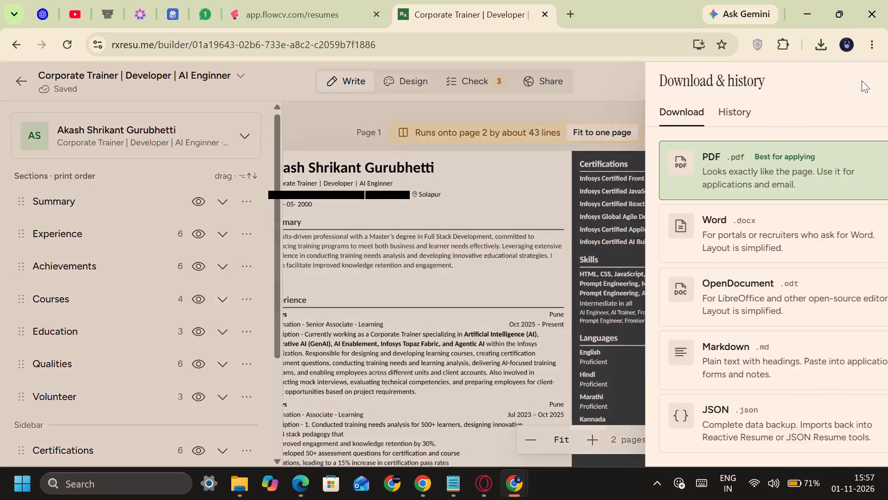
pyautogui.click(690, 223)
pyautogui.scroll(-2, 720, 386)
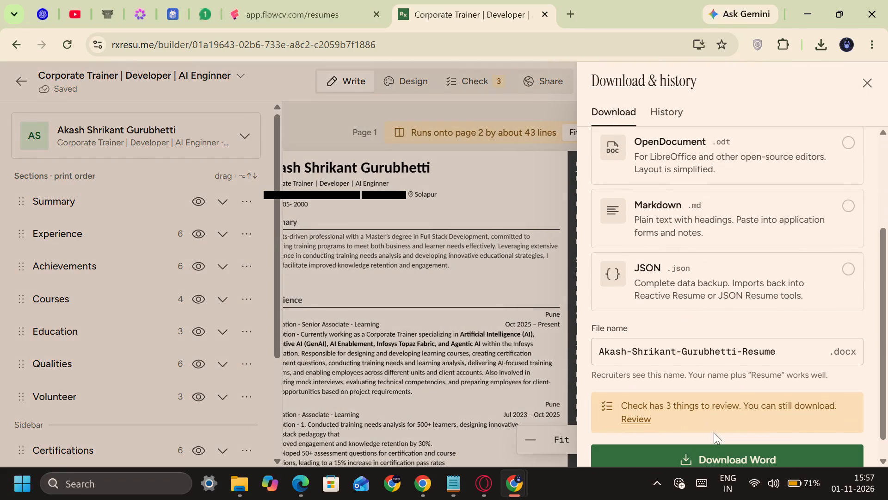
pyautogui.click(714, 459)
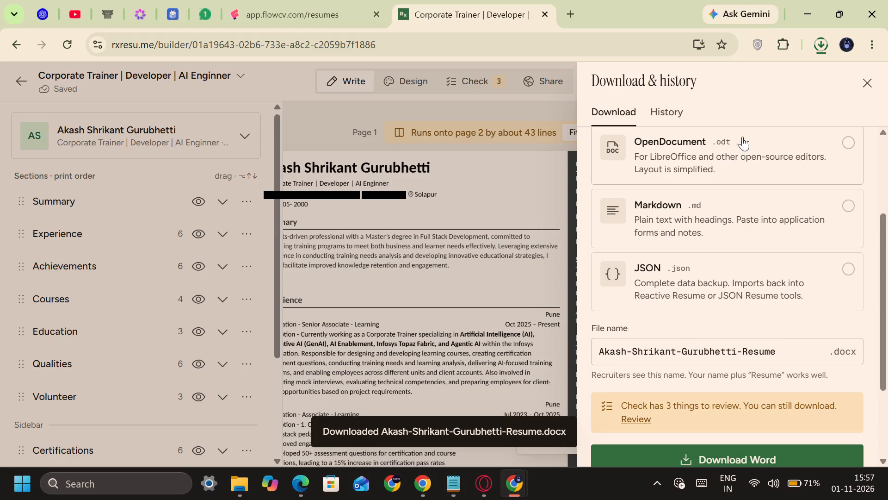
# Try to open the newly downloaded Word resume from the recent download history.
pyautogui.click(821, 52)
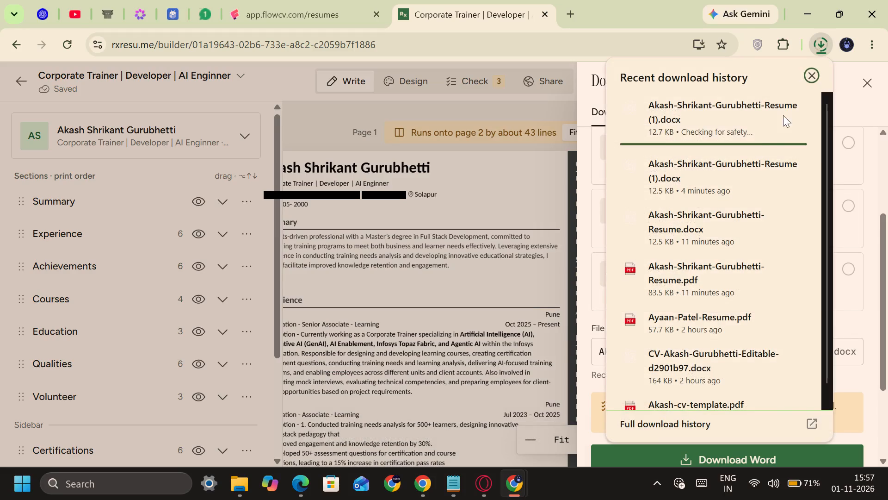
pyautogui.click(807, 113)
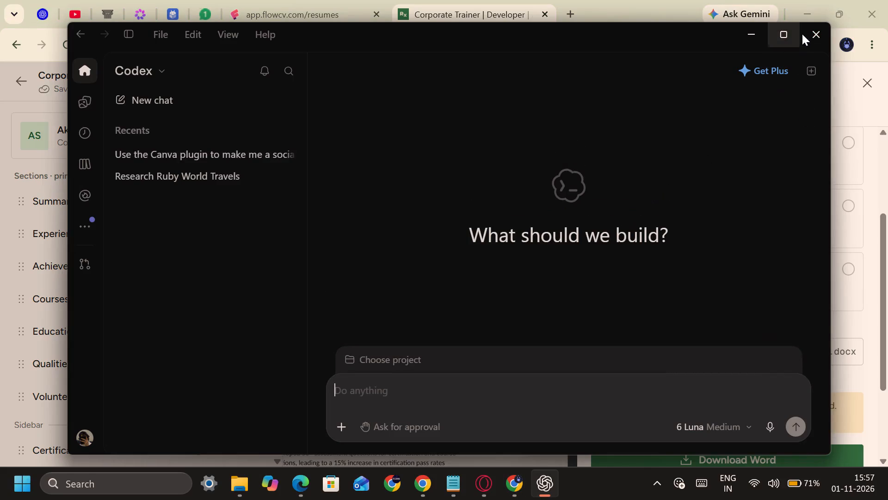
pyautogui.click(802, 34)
# Switch to the Downloads folder in File Explorer and move the newly downloaded Word resume into the Akash CVs folder.
pyautogui.click(240, 492)
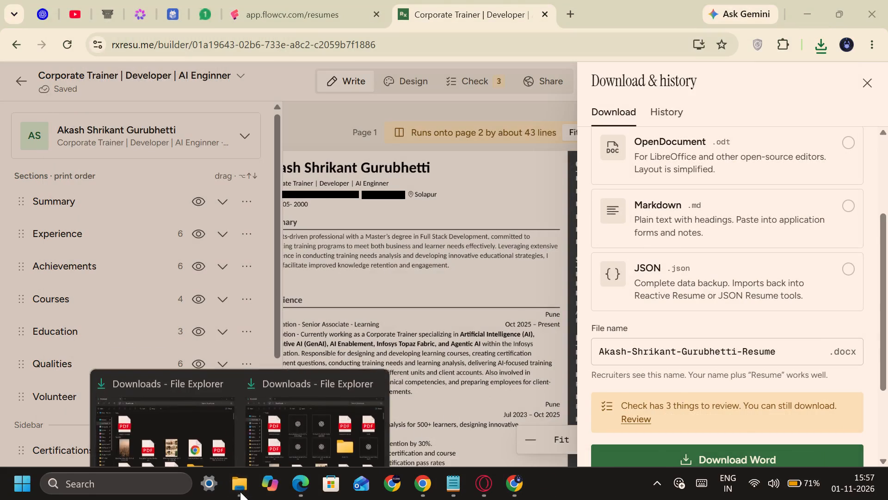
pyautogui.click(302, 411)
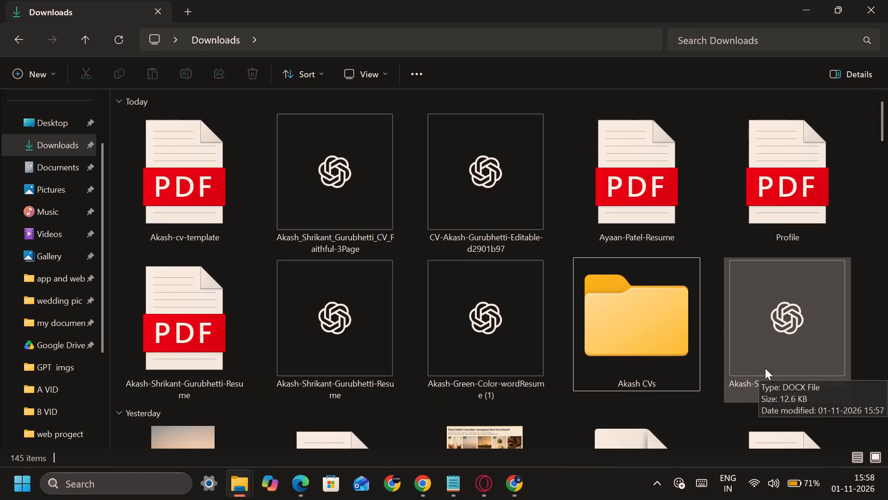
pyautogui.moveTo(772, 354); pyautogui.dragTo(640, 347)
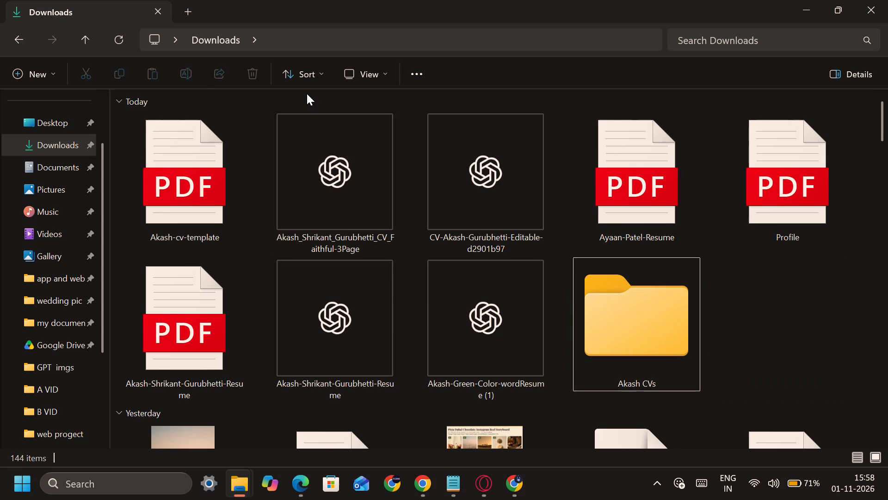
# Sort the Downloads folder by date modified with the oldest first, and open the Akash CVs folder.
pyautogui.click(302, 75)
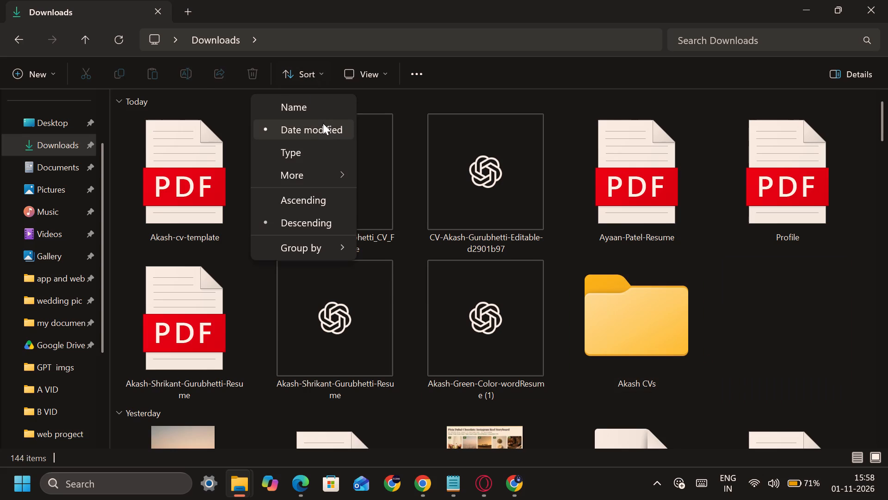
pyautogui.click(319, 133)
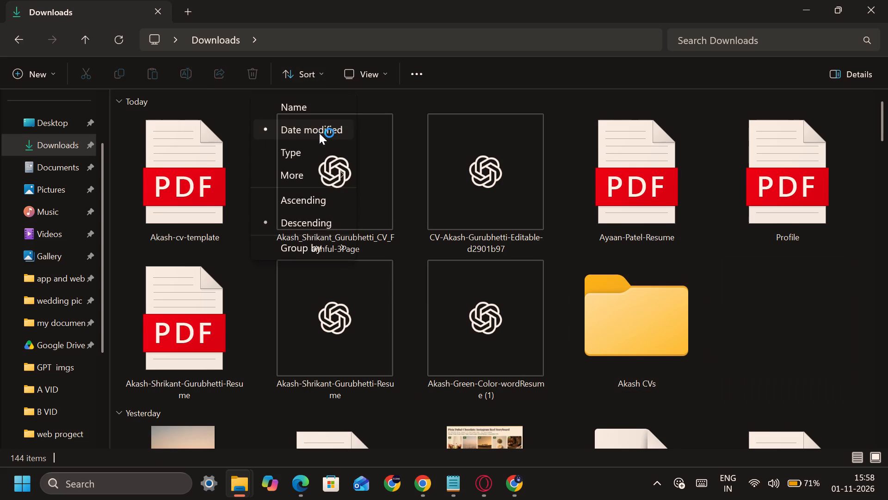
pyautogui.scroll(-15, 483, 219)
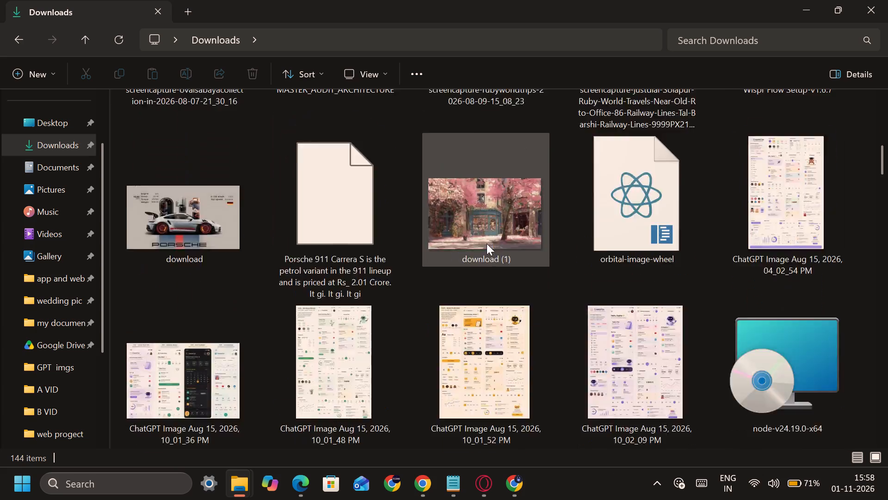
pyautogui.scroll(-13, 487, 244)
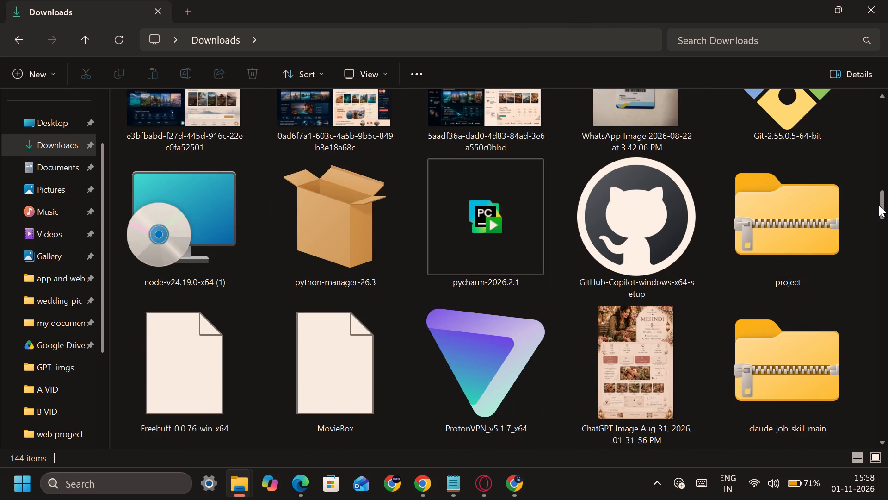
pyautogui.moveTo(884, 205); pyautogui.dragTo(872, 142)
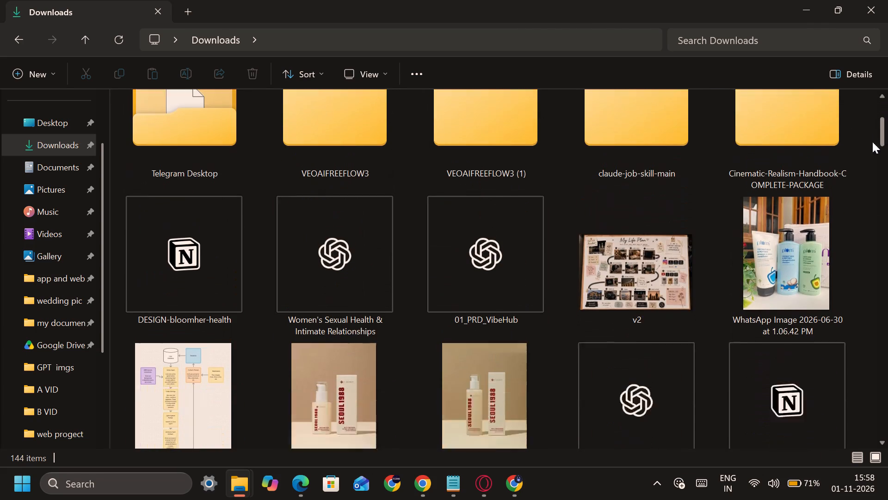
pyautogui.moveTo(872, 142); pyautogui.dragTo(859, 430)
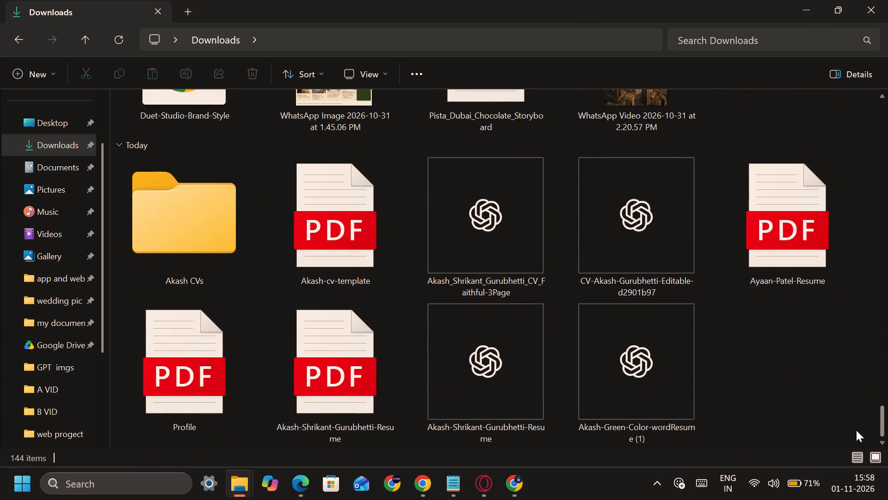
pyautogui.doubleClick(236, 260)
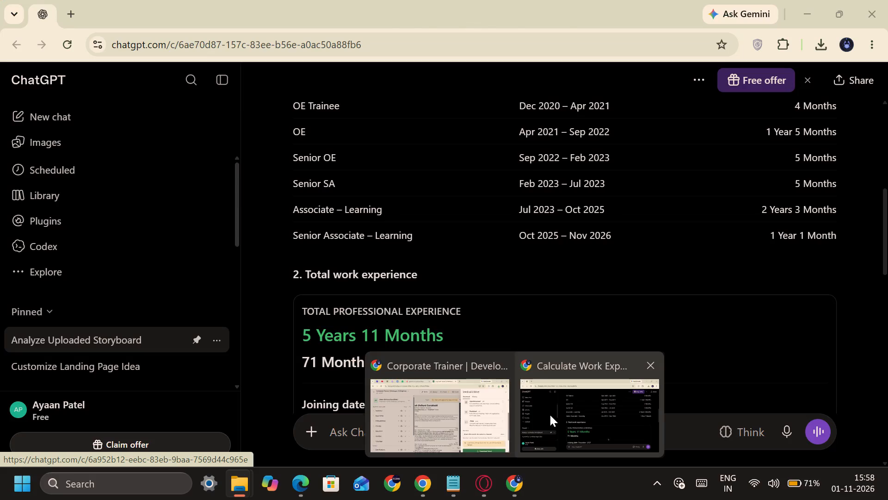
# Return to the resume in Chrome, filter the templates to ATS-safe, and apply the Lapras template.
pyautogui.click(496, 420)
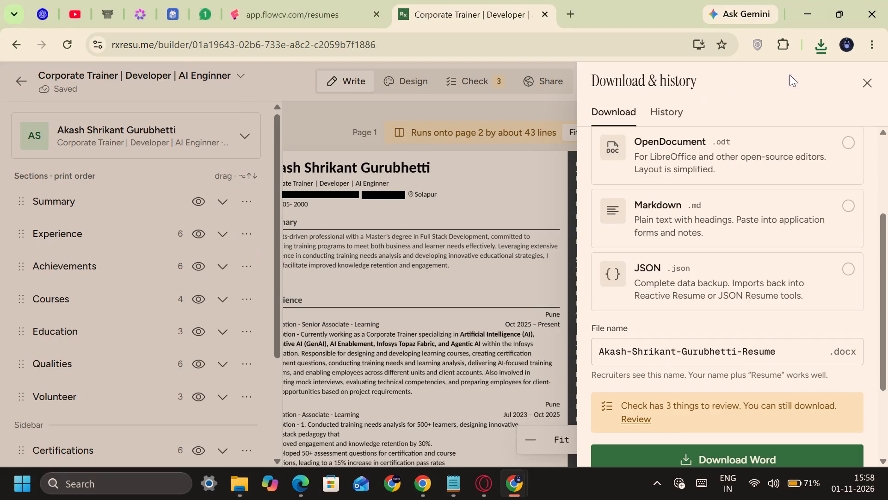
pyautogui.click(870, 83)
pyautogui.scroll(3, 185, 195)
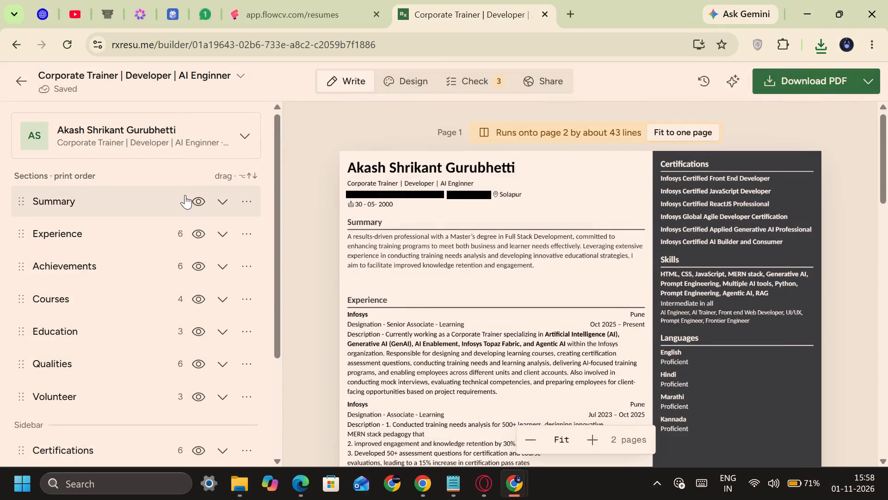
pyautogui.click(395, 81)
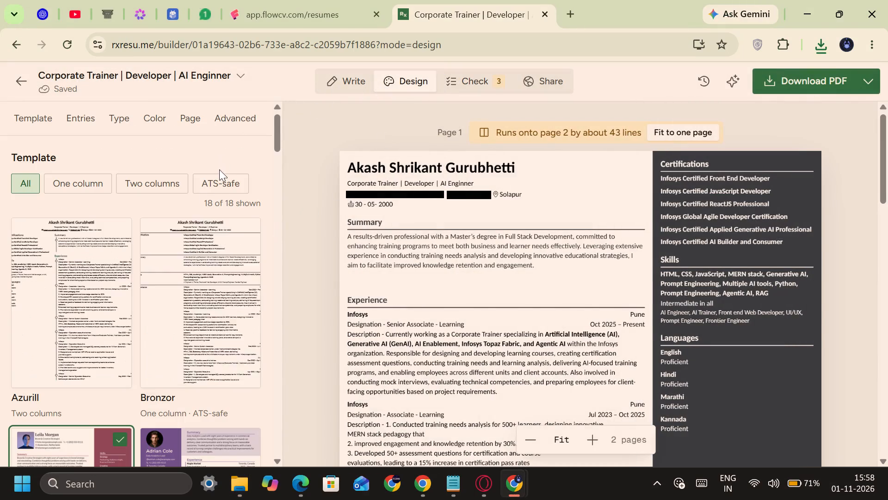
pyautogui.click(218, 183)
pyautogui.scroll(-3, 205, 282)
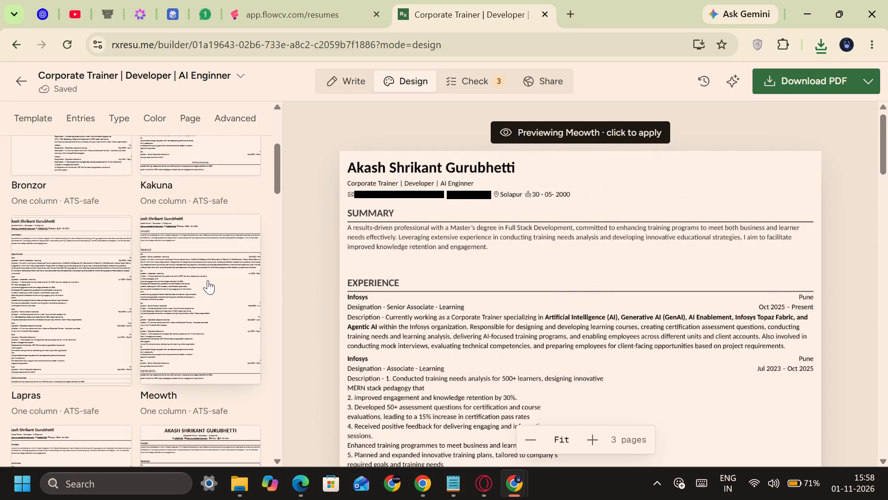
pyautogui.click(73, 317)
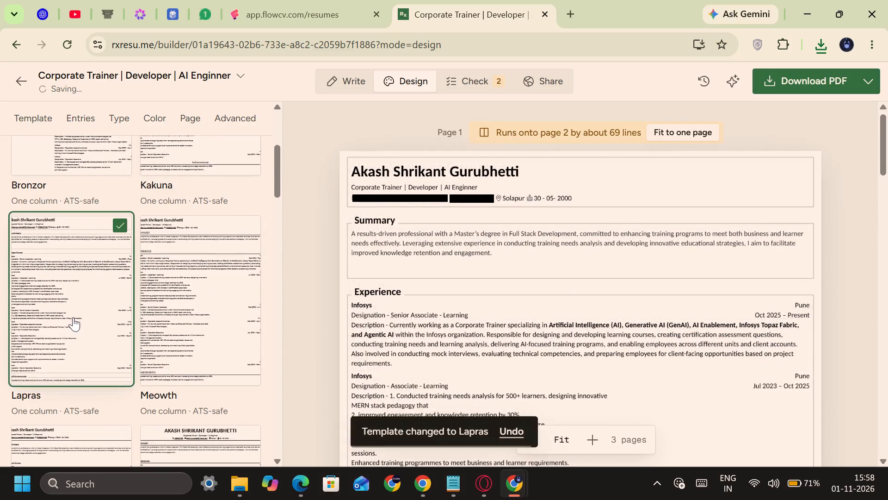
# Review all pages of the resume in the Lapras layout, from the Summary and Experience through Skills and Languages.
pyautogui.scroll(-5, 486, 300)
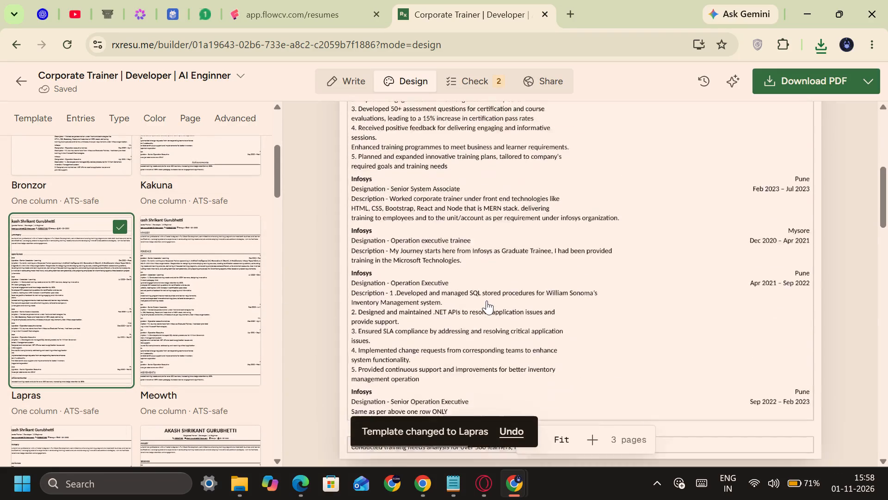
pyautogui.scroll(-12, 487, 300)
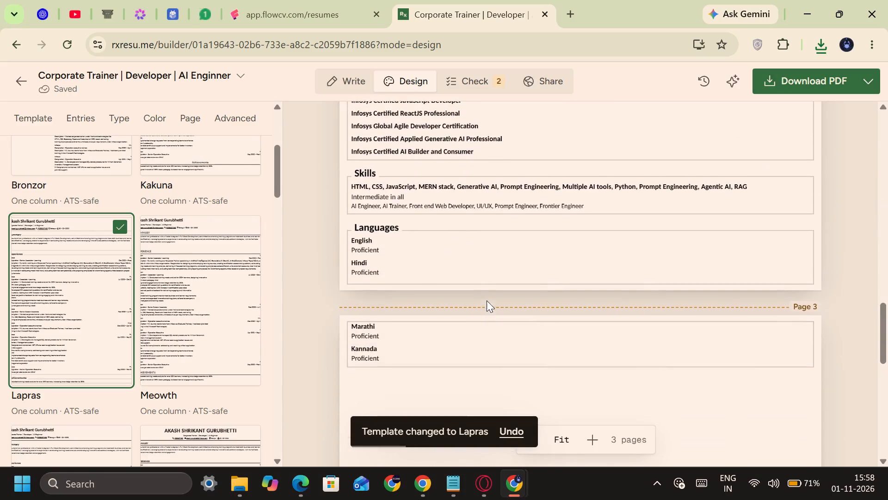
pyautogui.scroll(7, 487, 300)
pyautogui.scroll(-3, 487, 305)
pyautogui.scroll(13, 486, 309)
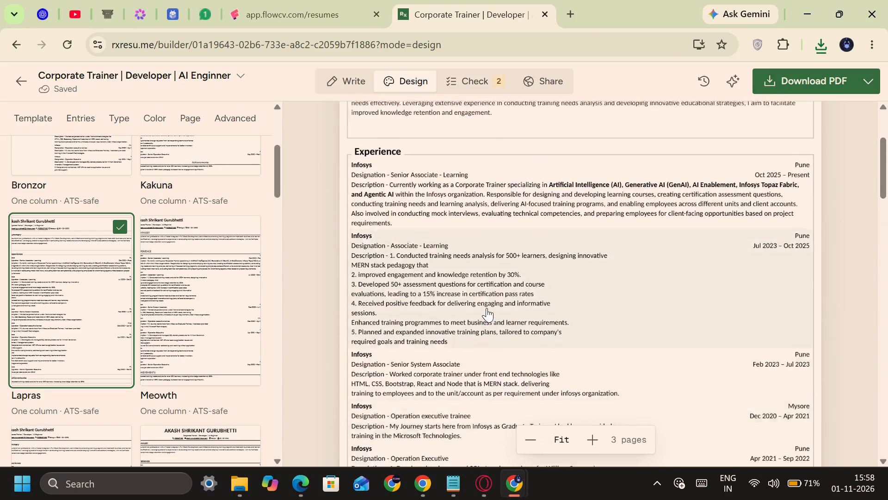
pyautogui.scroll(2, 487, 308)
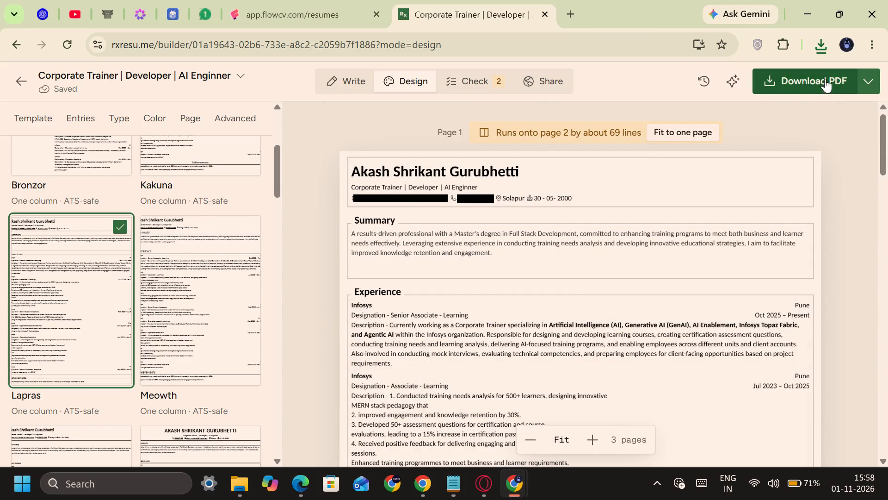
# Download the Lapras version of the resume in Word format and show the downloaded file in its folder.
pyautogui.click(876, 81)
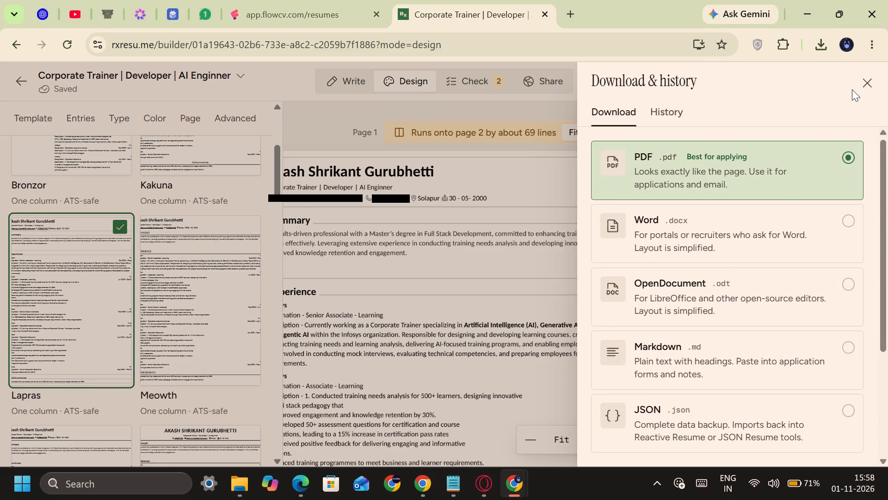
pyautogui.click(747, 215)
pyautogui.scroll(-5, 766, 285)
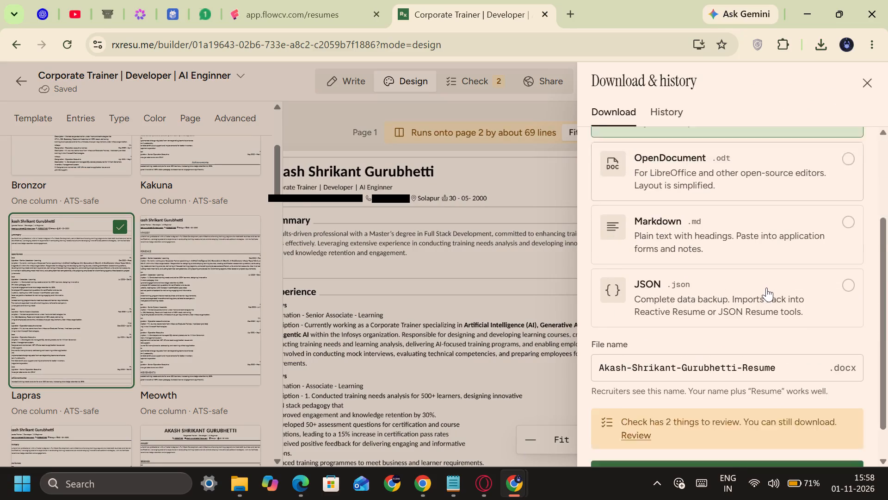
pyautogui.click(729, 429)
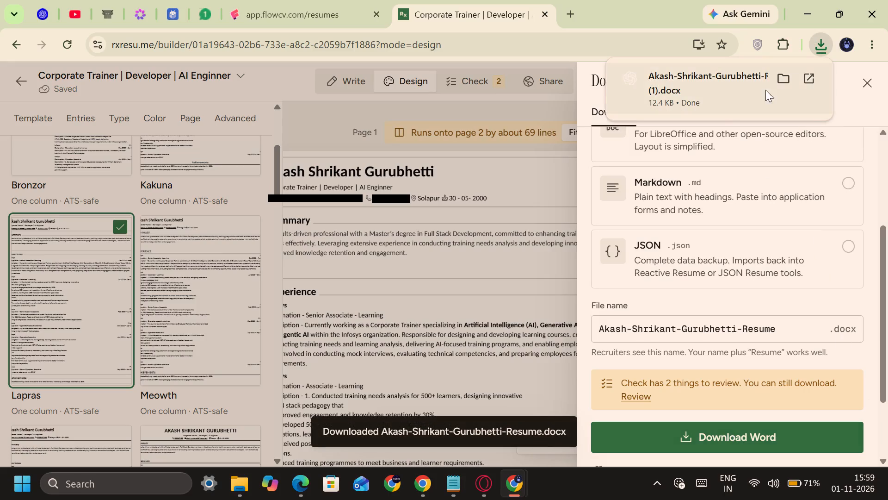
pyautogui.click(790, 84)
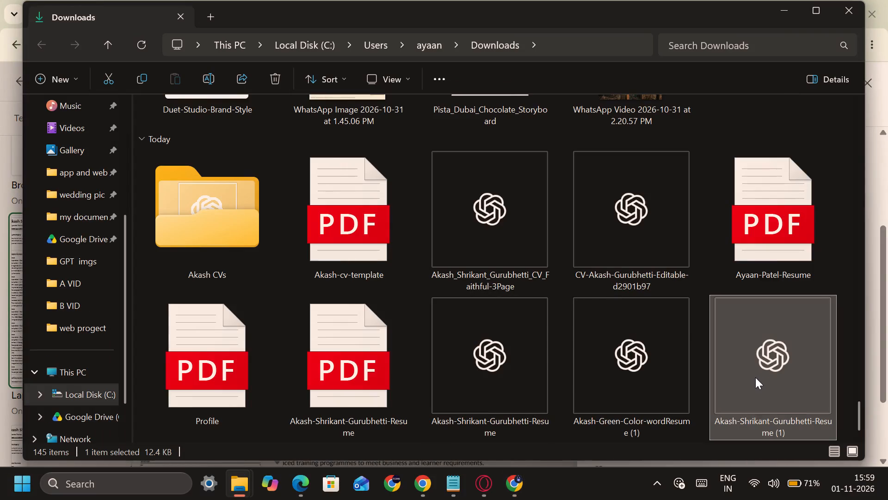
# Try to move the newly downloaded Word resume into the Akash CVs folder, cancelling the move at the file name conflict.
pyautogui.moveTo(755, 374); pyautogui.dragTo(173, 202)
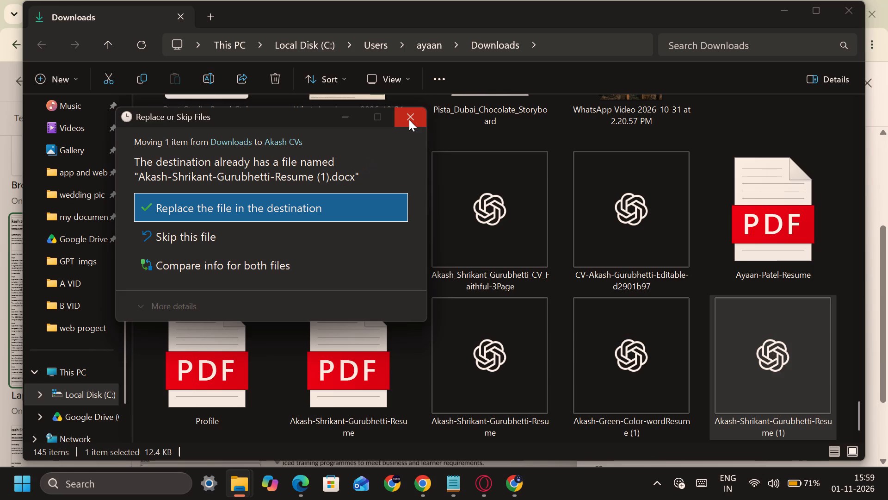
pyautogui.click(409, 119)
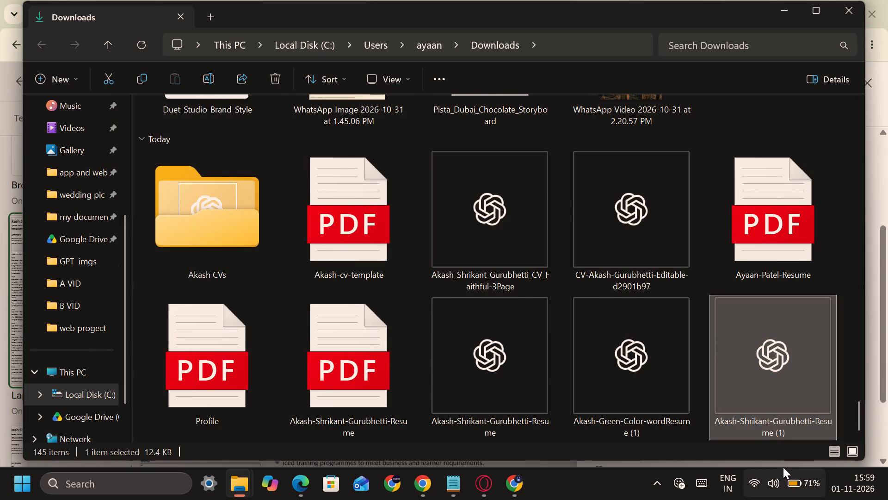
# Rename the newly downloaded Word resume as Akash-border-section-Resume (1).
pyautogui.press('F2')
pyautogui.press('Left')
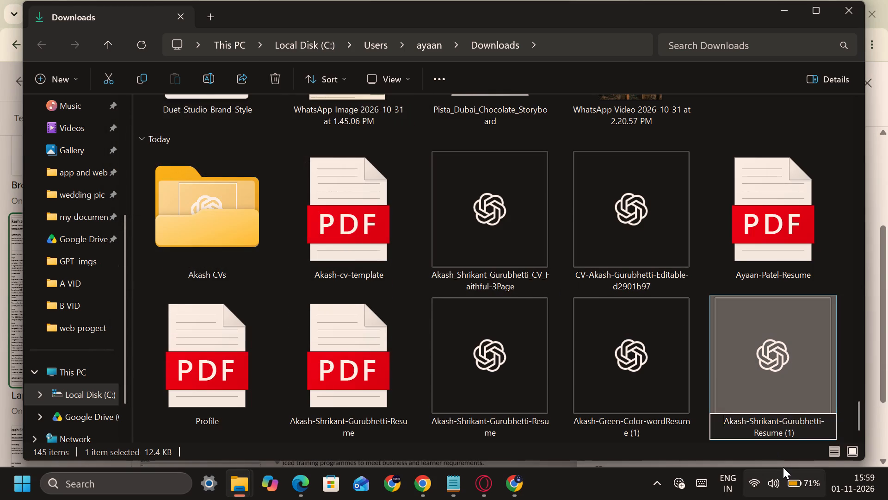
pyautogui.press('Down')
pyautogui.press('BackSpace')
pyautogui.press('BackSpace')
pyautogui.press('BackSpace')
pyautogui.press('BackSpace')
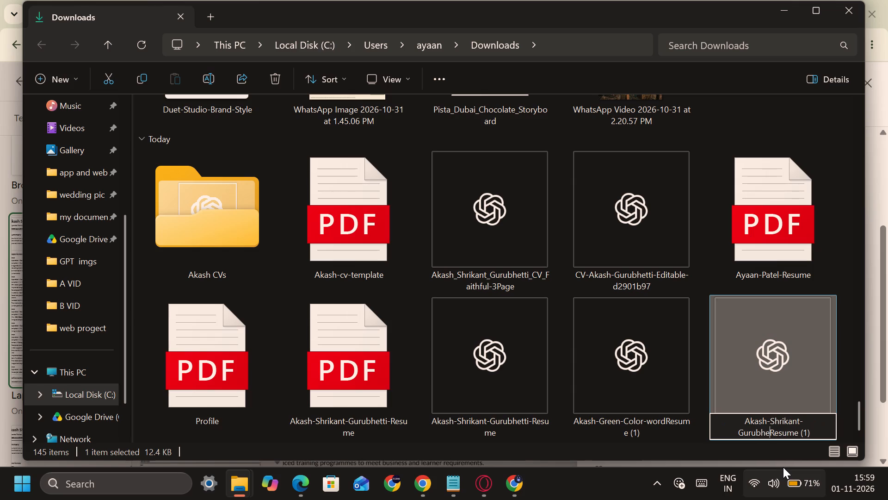
pyautogui.press('BackSpace')
pyautogui.press('BackSpace')
pyautogui.press('BackSpace')
pyautogui.press('BackSpace')
pyautogui.press('BackSpace')
pyautogui.press('BackSpace')
pyautogui.press('BackSpace')
pyautogui.press('BackSpace')
pyautogui.press('BackSpace')
pyautogui.press('BackSpace')
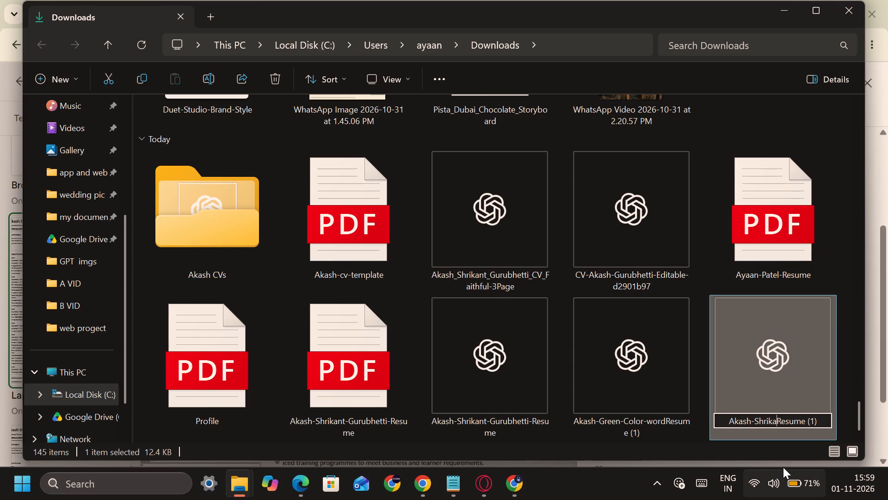
pyautogui.press('BackSpace')
pyautogui.press('BackSpace')
pyautogui.press('BackSpace')
pyautogui.press('BackSpace')
pyautogui.press('BackSpace')
pyautogui.press('BackSpace')
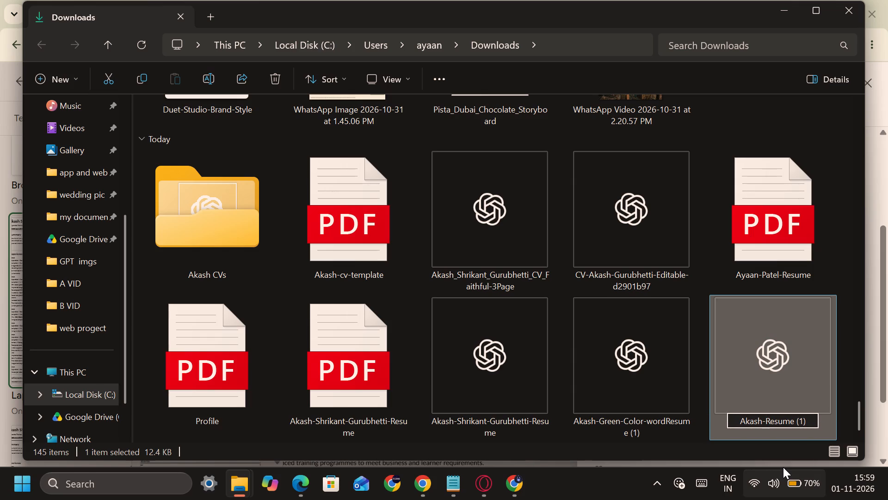
pyautogui.press('-')
pyautogui.press('Left')
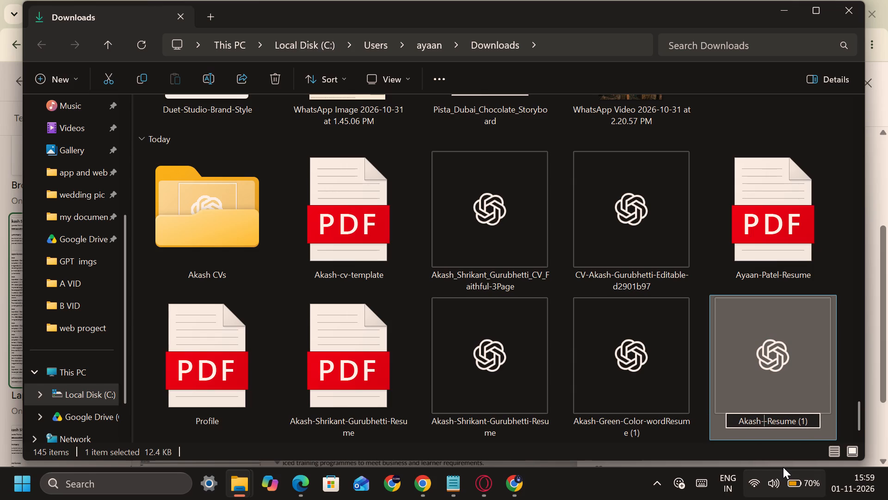
pyautogui.write('borde')
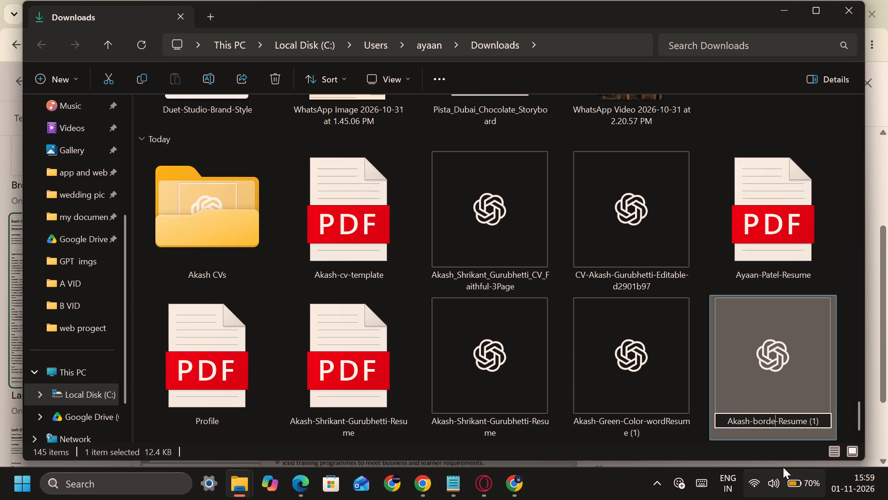
pyautogui.press('r')
pyautogui.write('-section')
pyautogui.press('Return')
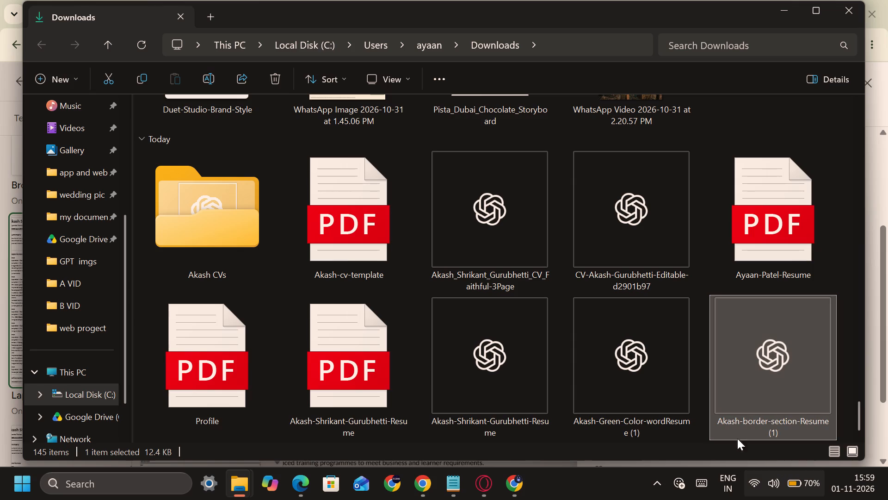
# Move the renamed Word resume into the Akash CVs folder and open that folder.
pyautogui.moveTo(761, 417); pyautogui.dragTo(224, 238)
pyautogui.doubleClick(213, 212)
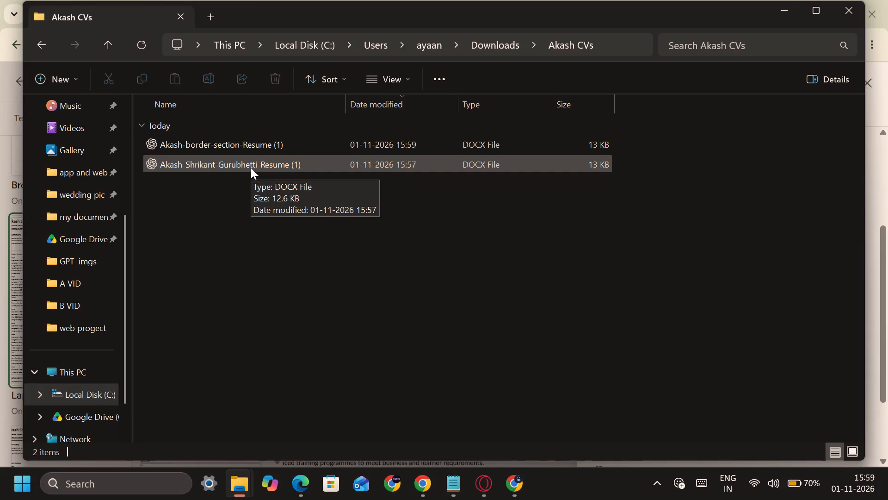
# Return to the resume in Chrome, filter the templates to two columns, and apply the Chikorita template.
pyautogui.click(783, 18)
pyautogui.click(874, 83)
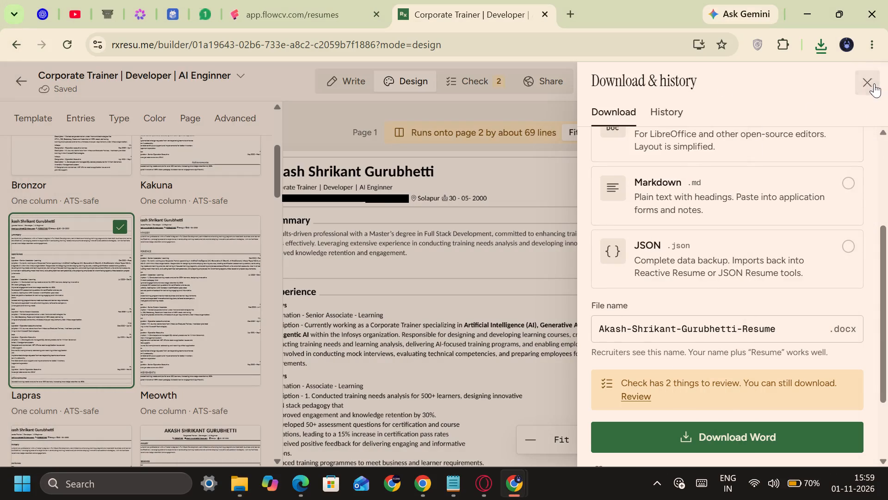
pyautogui.scroll(3, 112, 188)
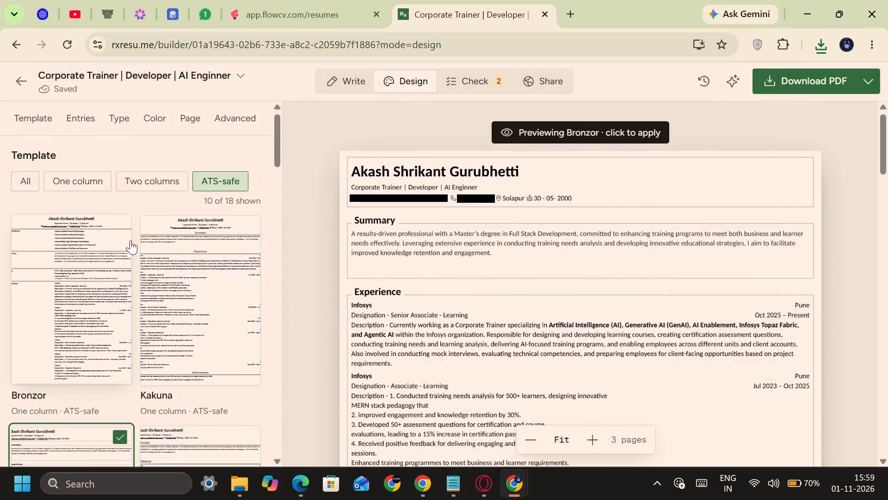
pyautogui.scroll(3, 130, 240)
pyautogui.click(136, 184)
pyautogui.scroll(-2, 184, 301)
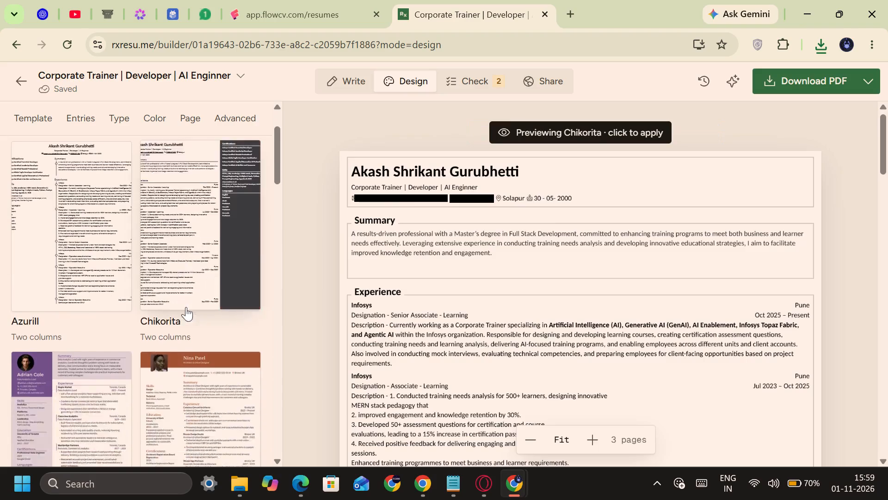
pyautogui.click(210, 233)
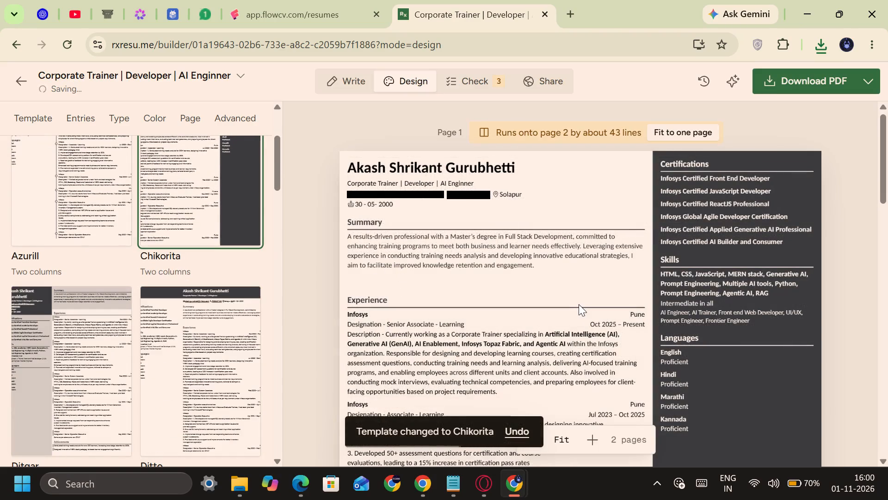
# Review both pages of the resume in the Chikorita layout, from Experience through Courses, Education and Qualities.
pyautogui.scroll(-5, 573, 304)
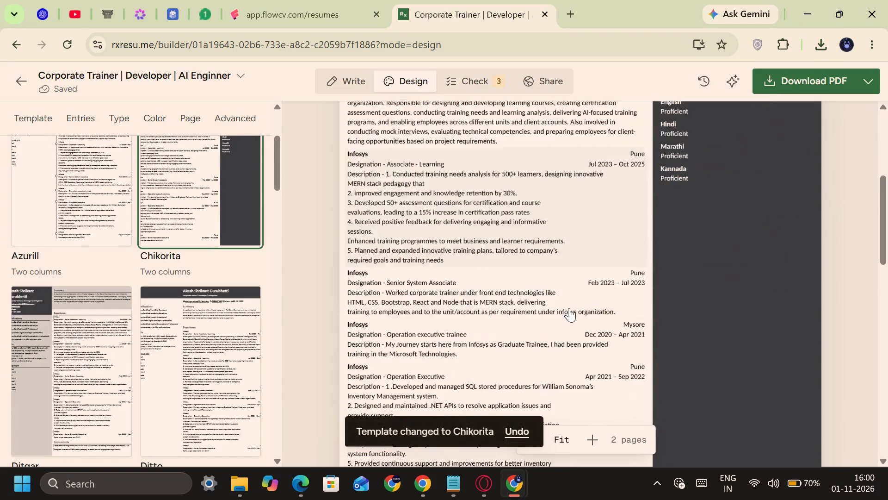
pyautogui.scroll(-10, 568, 309)
pyautogui.scroll(4, 548, 324)
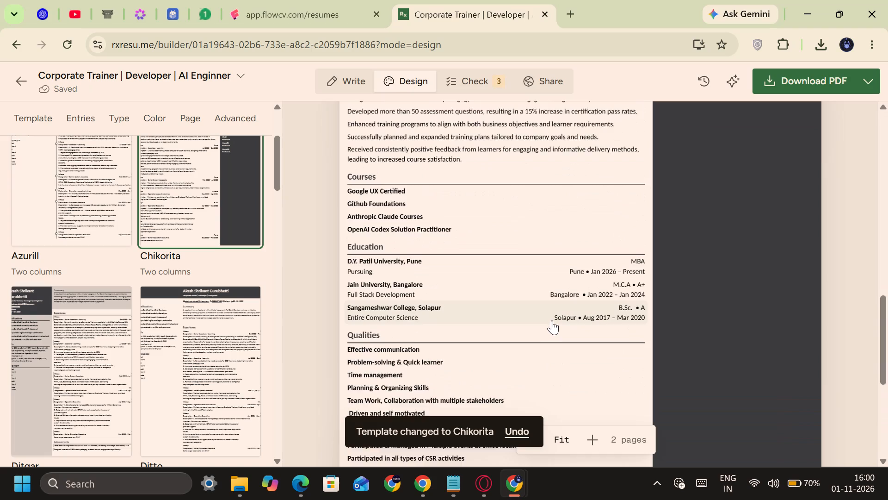
pyautogui.scroll(-6, 552, 324)
pyautogui.scroll(4, 552, 337)
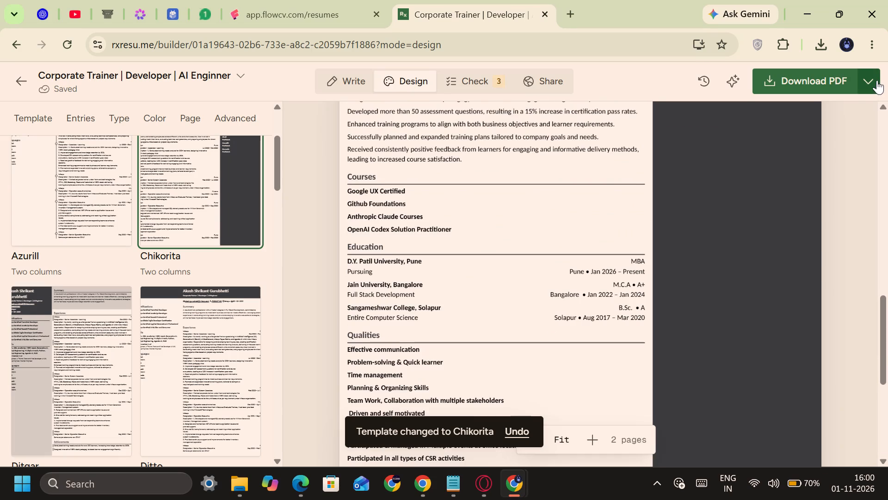
# Download the Chikorita resume in Word format with the file name Akash-Resume-2-column.
pyautogui.click(877, 80)
pyautogui.click(659, 219)
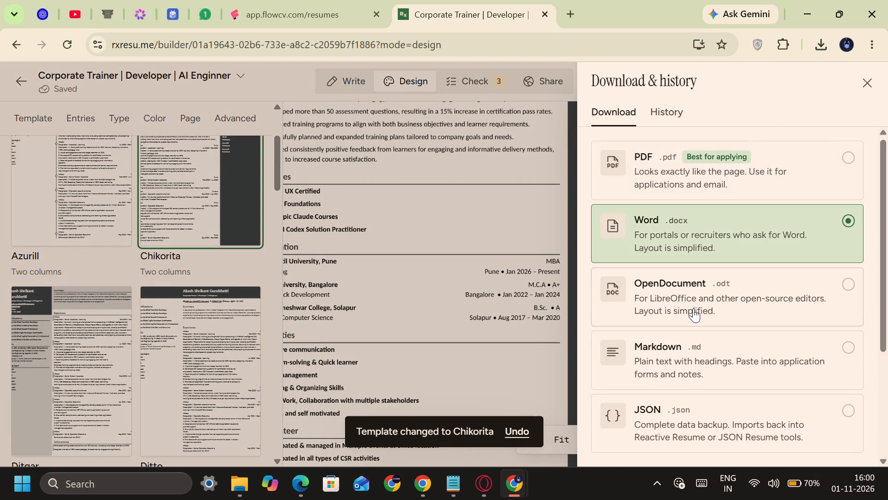
pyautogui.scroll(-4, 687, 279)
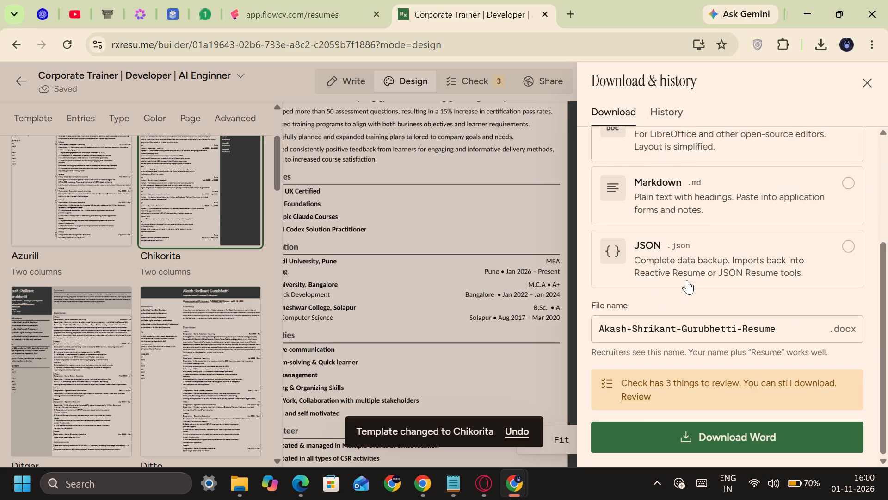
pyautogui.scroll(-1, 687, 284)
pyautogui.click(735, 326)
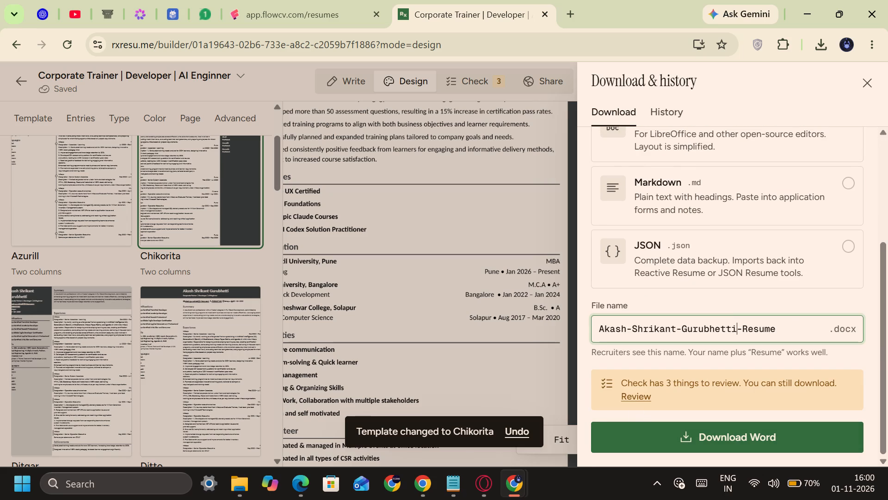
pyautogui.click(731, 332)
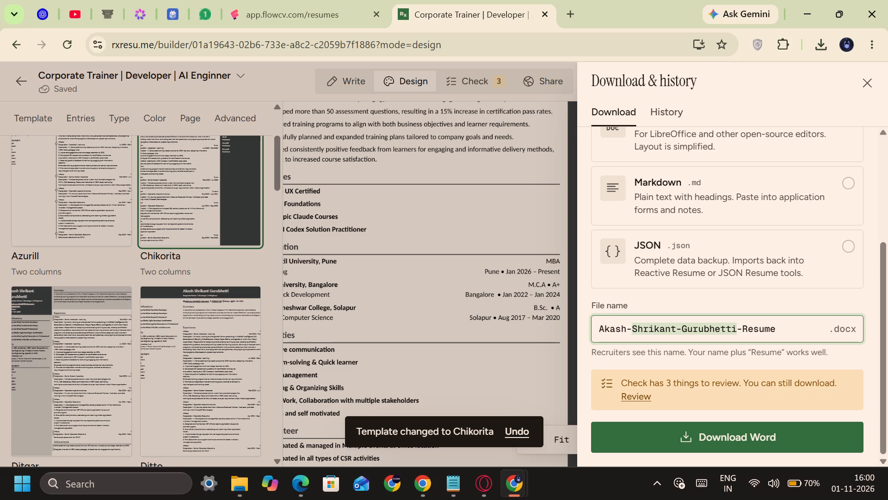
pyautogui.press('BackSpace')
pyautogui.press('Right')
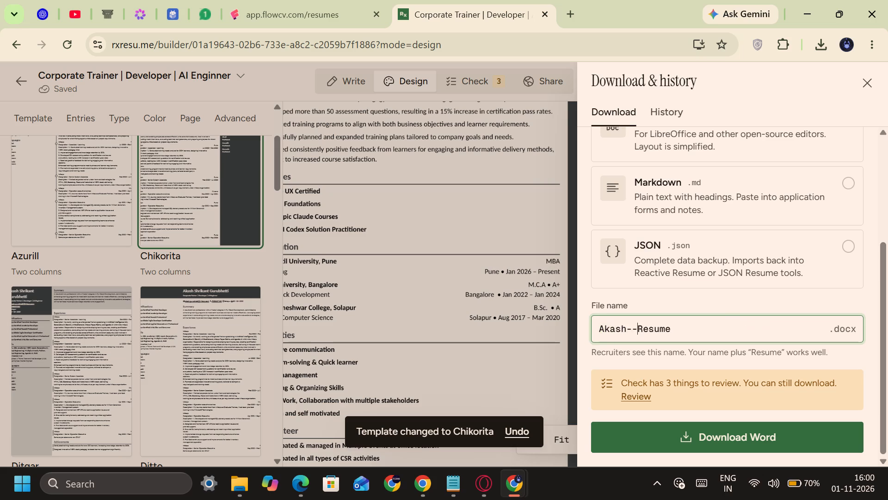
pyautogui.press('BackSpace')
pyautogui.press('pagedown')
pyautogui.press('pagedown')
pyautogui.press('pagedown')
pyautogui.press('pagedown')
pyautogui.press('pagedown')
pyautogui.press('pagedown')
pyautogui.click(709, 324)
pyautogui.press('-')
pyautogui.press('2')
pyautogui.press('-')
pyautogui.write('column')
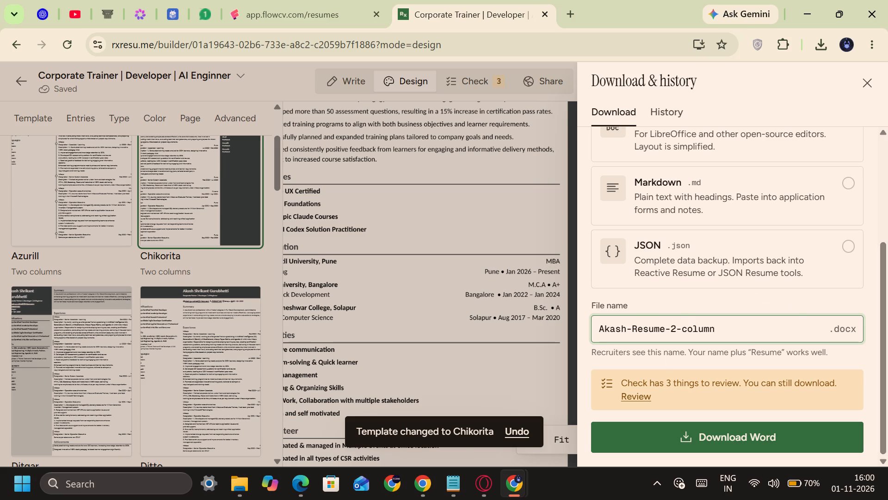
pyautogui.click(649, 433)
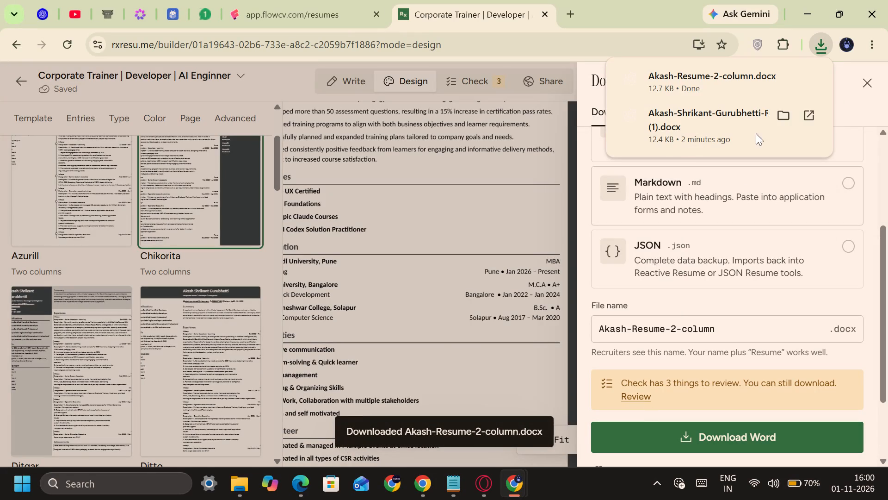
# Switch to the Downloads folder in File Explorer and sort it by date modified in ascending order.
pyautogui.click(237, 485)
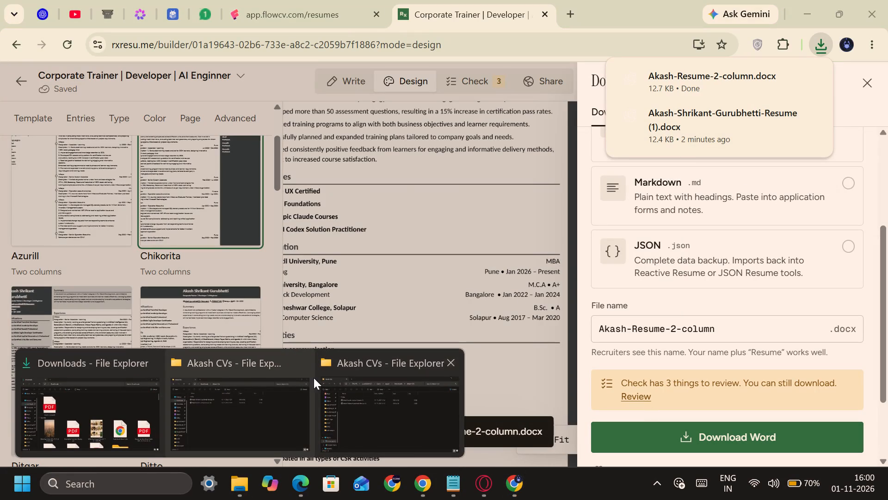
pyautogui.click(302, 367)
pyautogui.click(166, 405)
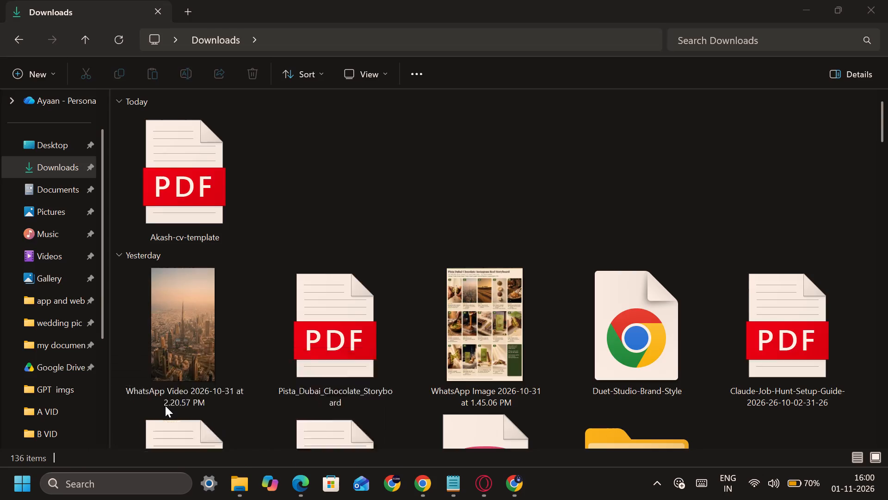
pyautogui.click(304, 65)
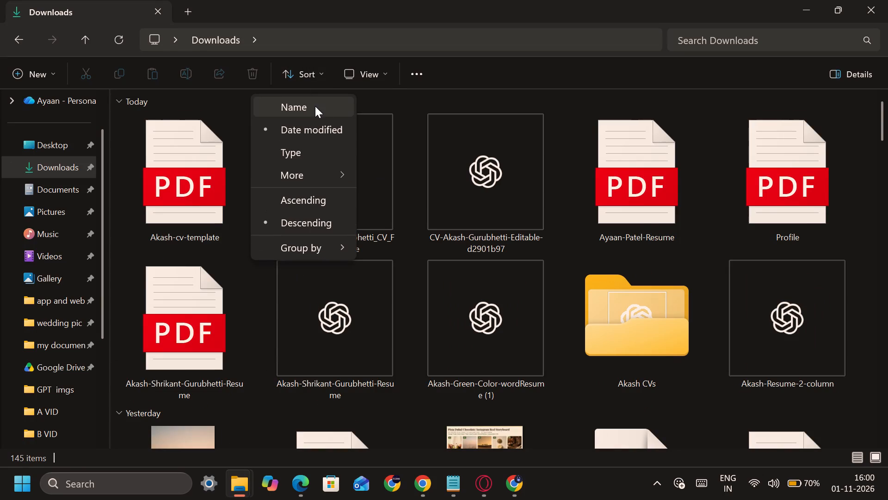
pyautogui.click(301, 206)
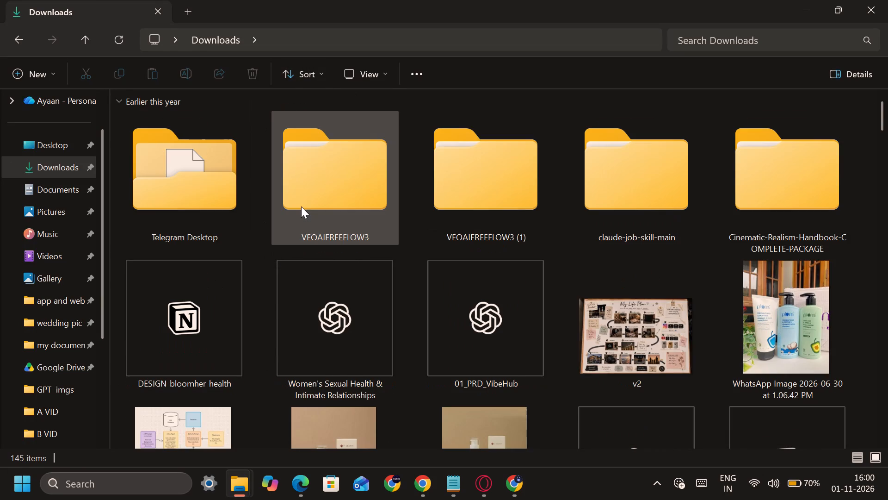
# Sort the Downloads folder in descending order, move Akash-Resume-2-column into the Akash CVs folder, and open that folder.
pyautogui.click(312, 83)
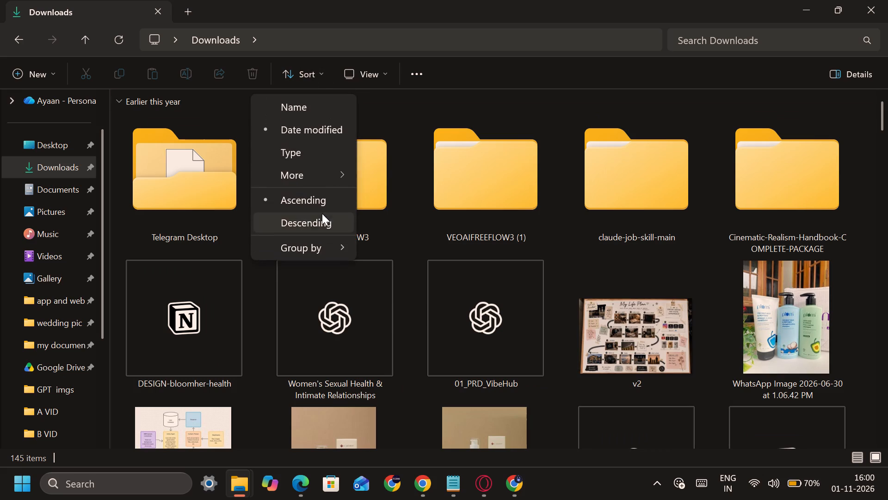
pyautogui.click(317, 219)
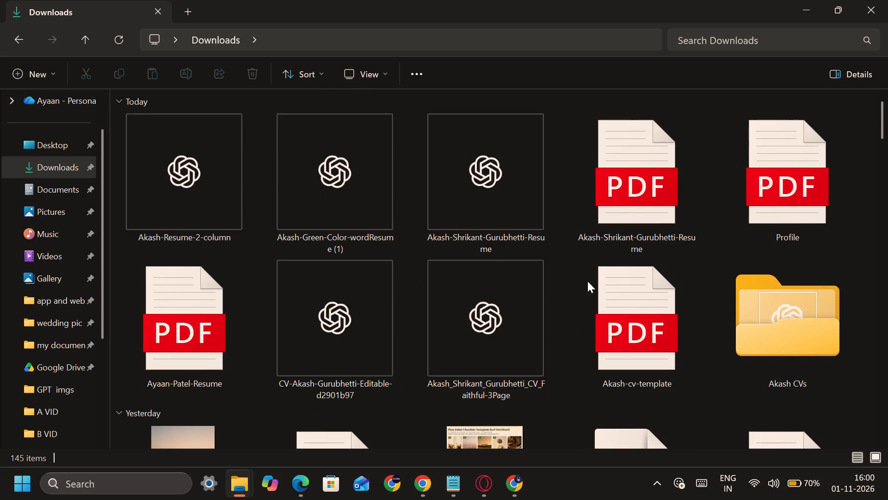
pyautogui.moveTo(217, 197); pyautogui.dragTo(758, 300)
pyautogui.doubleClick(657, 314)
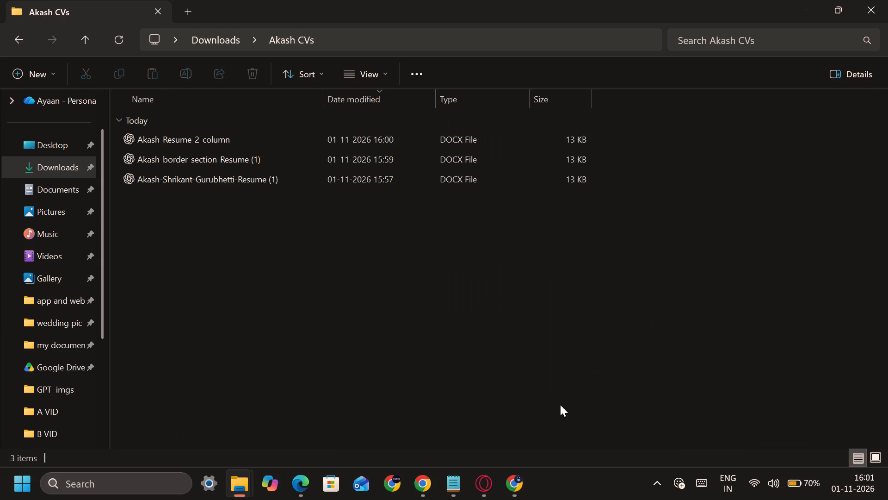
# Switch back to the resume in Chrome and close the download options.
pyautogui.click(462, 433)
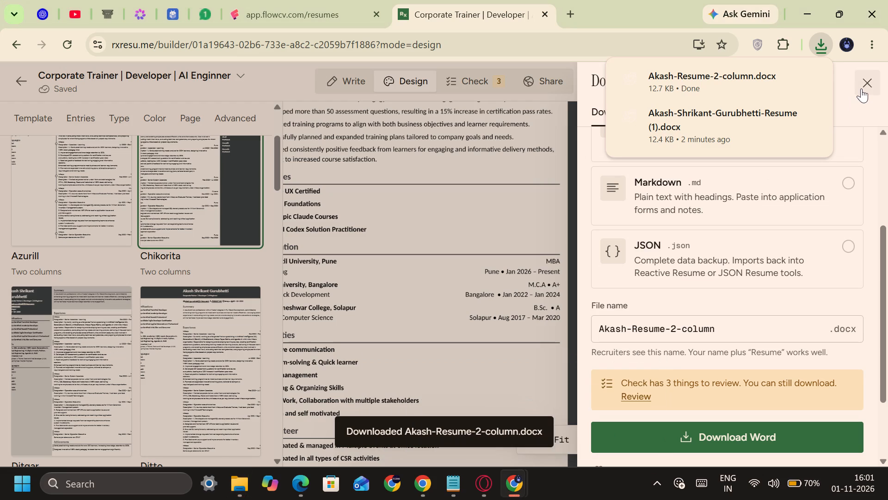
pyautogui.click(859, 89)
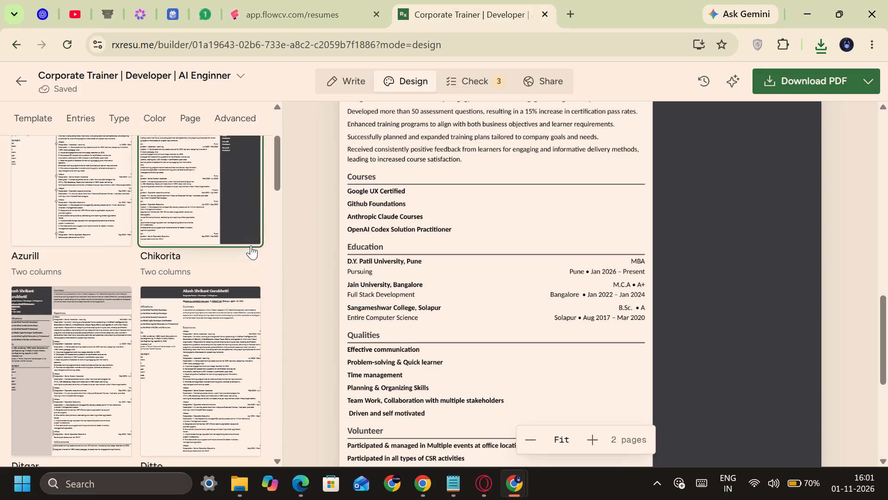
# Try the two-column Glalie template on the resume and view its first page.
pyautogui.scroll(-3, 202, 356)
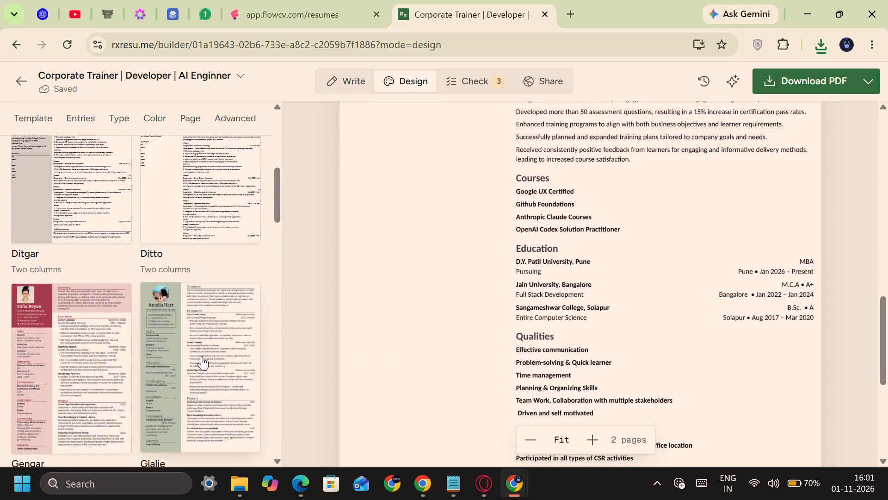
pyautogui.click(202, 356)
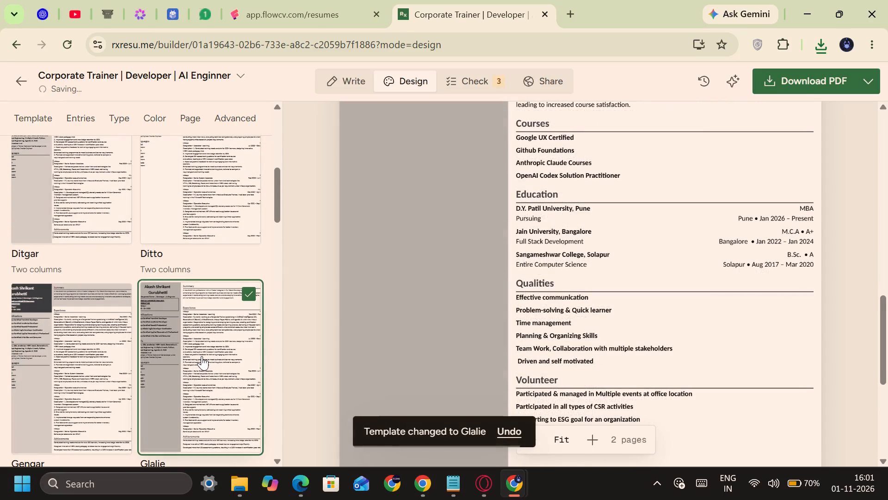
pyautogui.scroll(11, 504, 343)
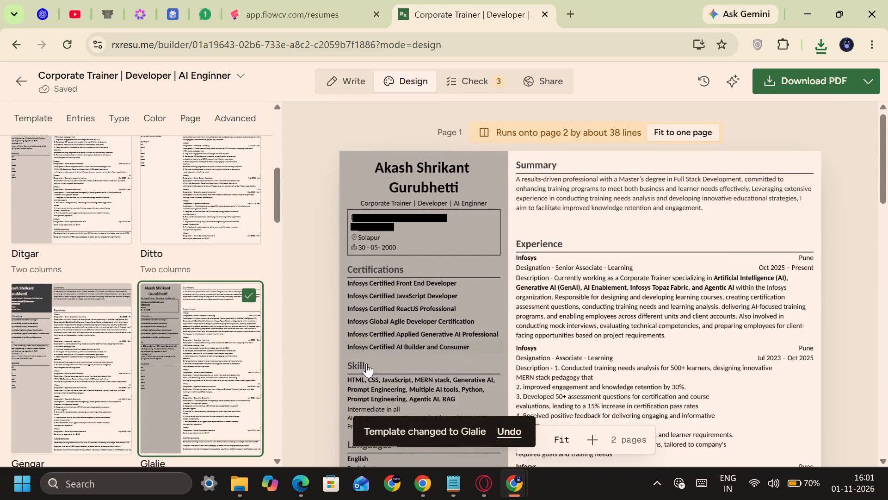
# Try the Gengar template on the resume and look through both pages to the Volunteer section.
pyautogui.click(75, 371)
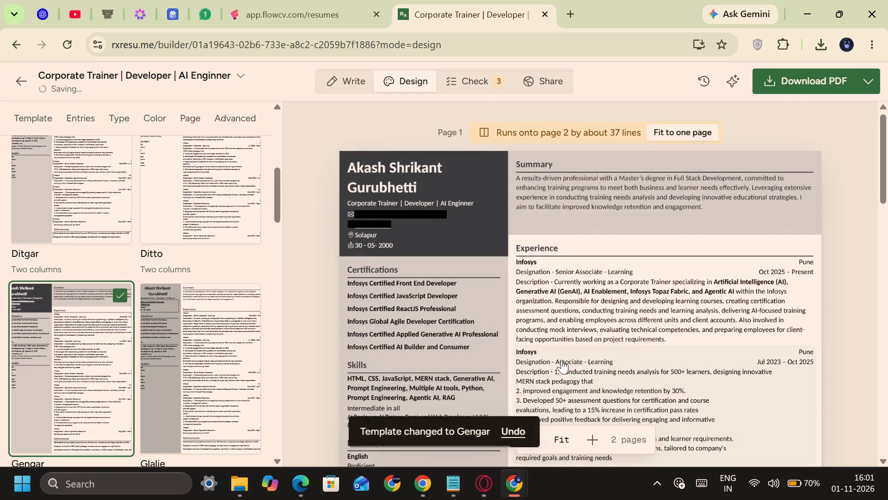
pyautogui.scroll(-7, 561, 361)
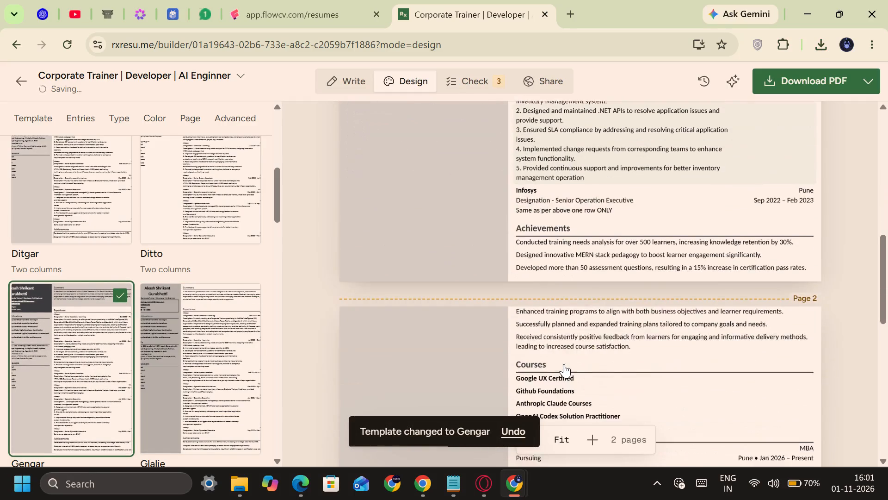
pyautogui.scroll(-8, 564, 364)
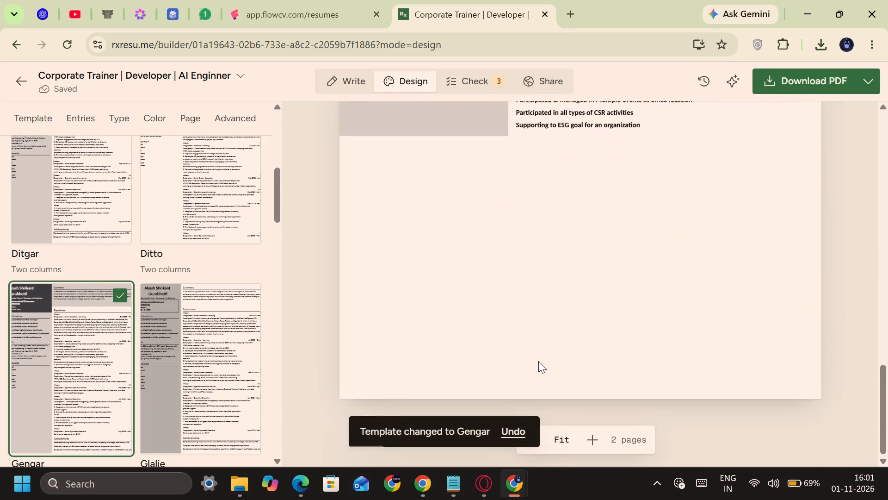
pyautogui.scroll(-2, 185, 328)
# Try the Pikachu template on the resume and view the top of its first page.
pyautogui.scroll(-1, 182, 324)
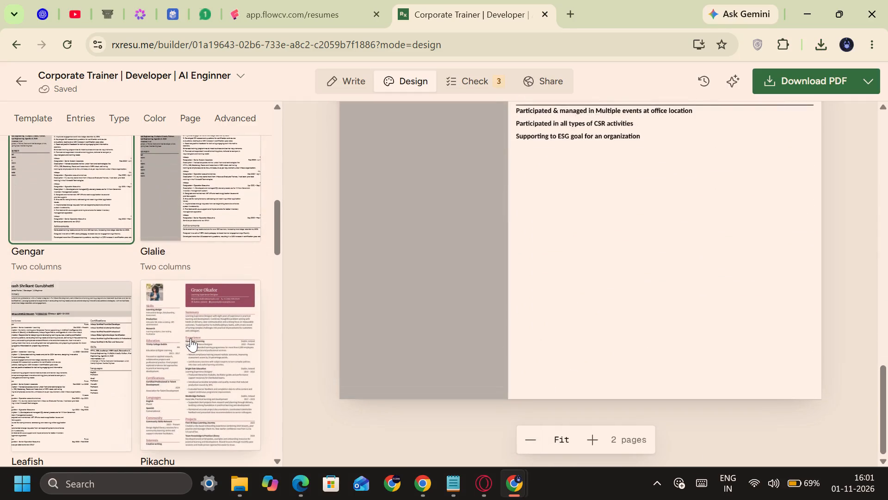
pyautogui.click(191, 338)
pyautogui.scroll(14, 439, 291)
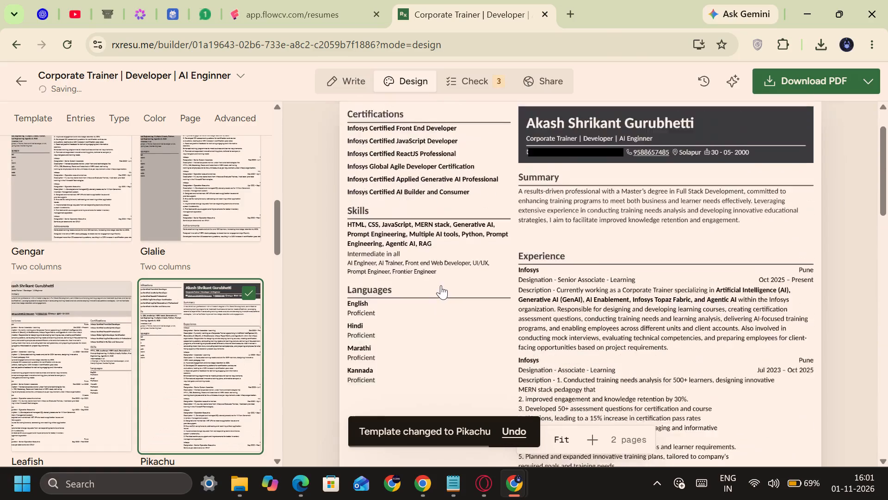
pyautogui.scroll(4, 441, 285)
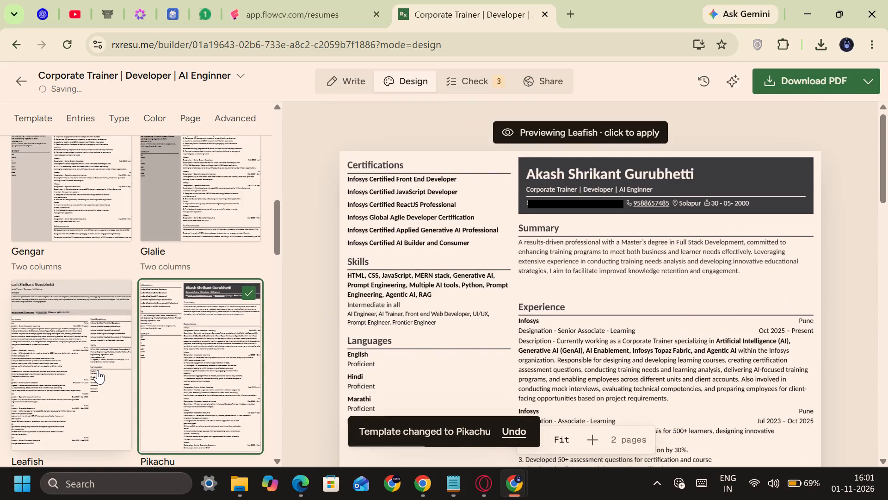
# Apply the Leafish template and review both pages of the resume, from Summary through Volunteer.
pyautogui.click(98, 370)
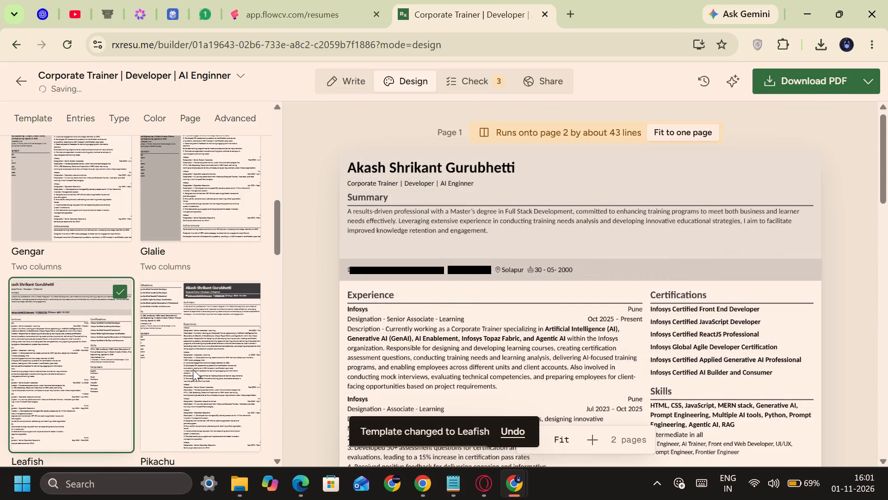
pyautogui.scroll(-2, 354, 353)
pyautogui.scroll(-3, 650, 315)
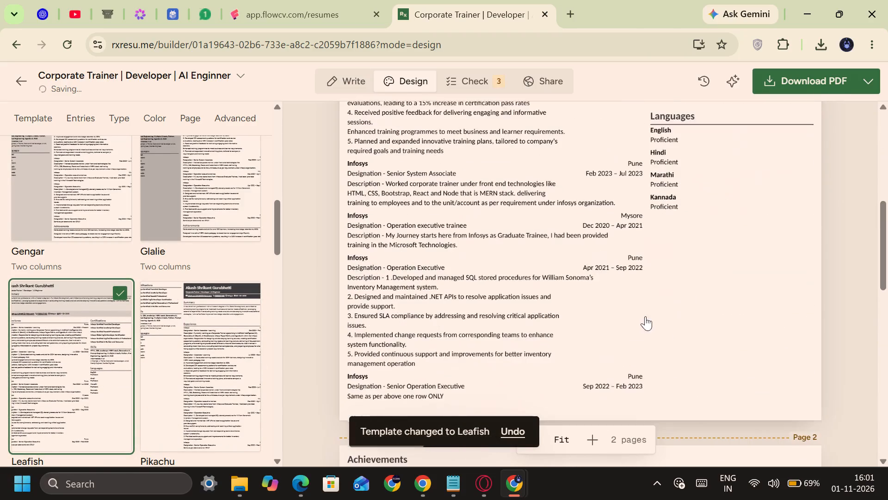
pyautogui.scroll(-6, 628, 321)
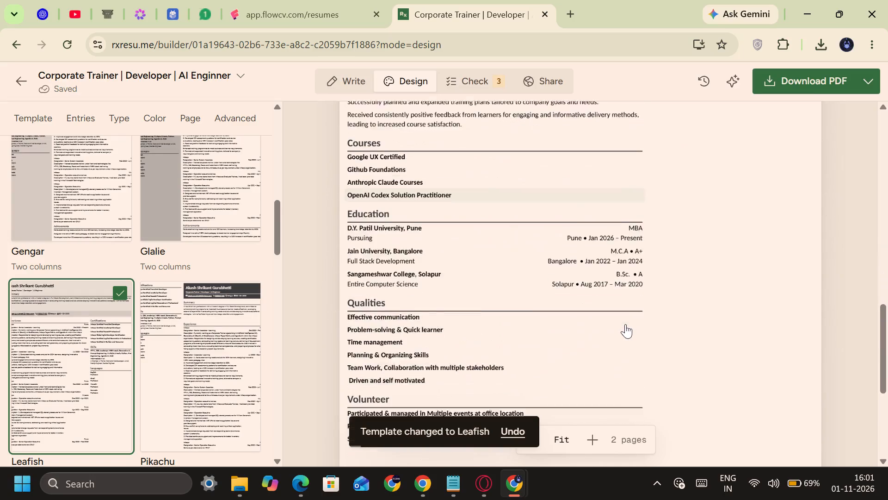
pyautogui.scroll(-4, 625, 324)
pyautogui.scroll(10, 625, 324)
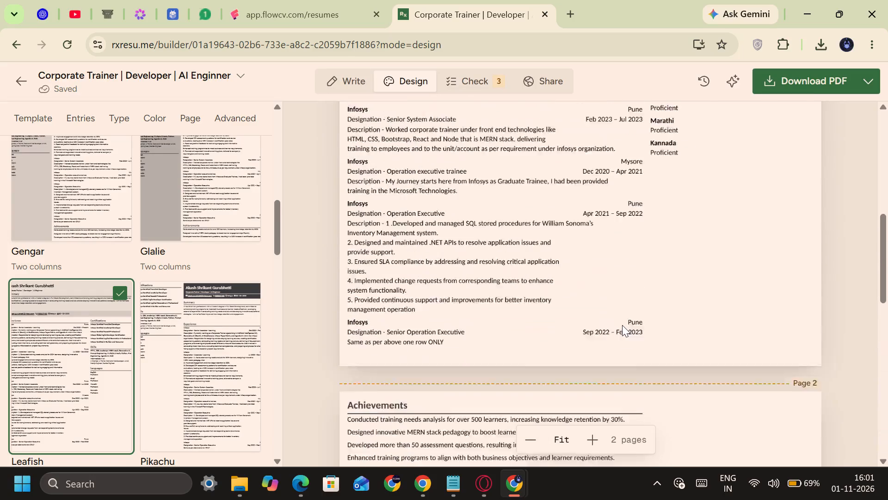
pyautogui.scroll(7, 622, 325)
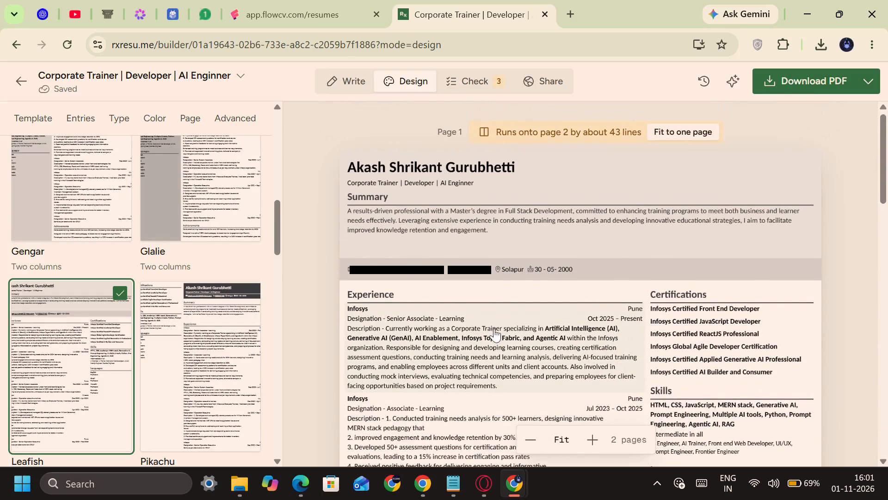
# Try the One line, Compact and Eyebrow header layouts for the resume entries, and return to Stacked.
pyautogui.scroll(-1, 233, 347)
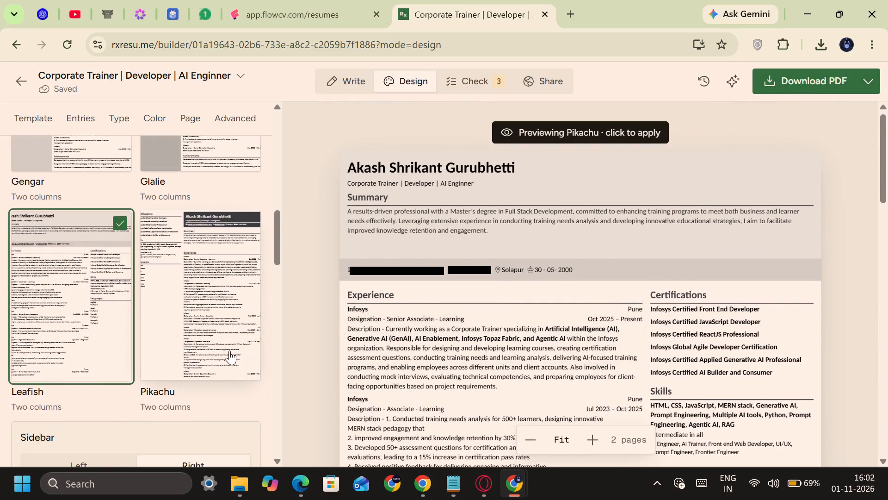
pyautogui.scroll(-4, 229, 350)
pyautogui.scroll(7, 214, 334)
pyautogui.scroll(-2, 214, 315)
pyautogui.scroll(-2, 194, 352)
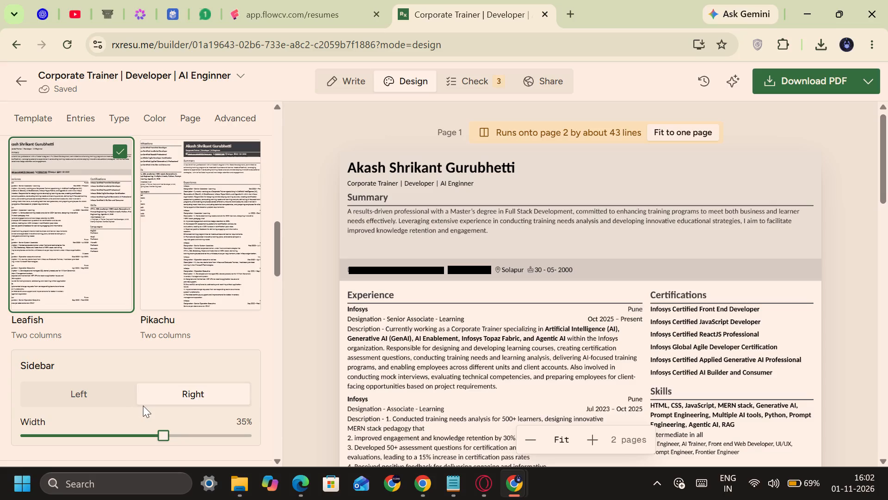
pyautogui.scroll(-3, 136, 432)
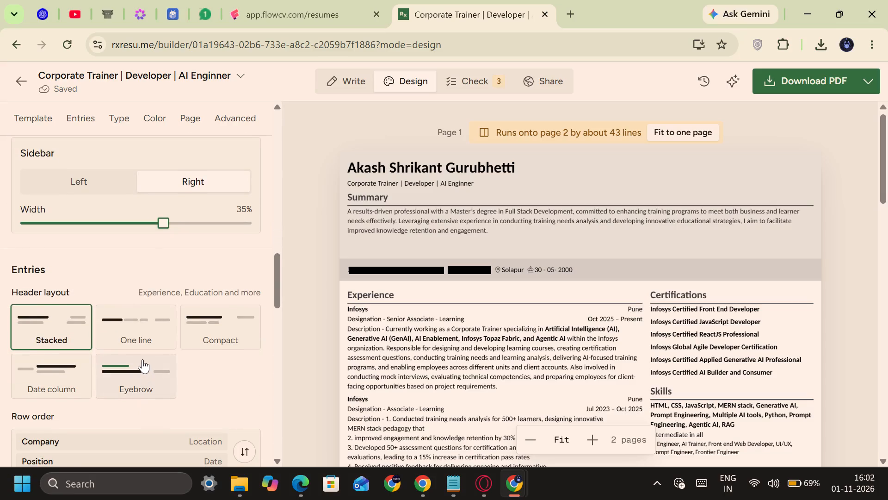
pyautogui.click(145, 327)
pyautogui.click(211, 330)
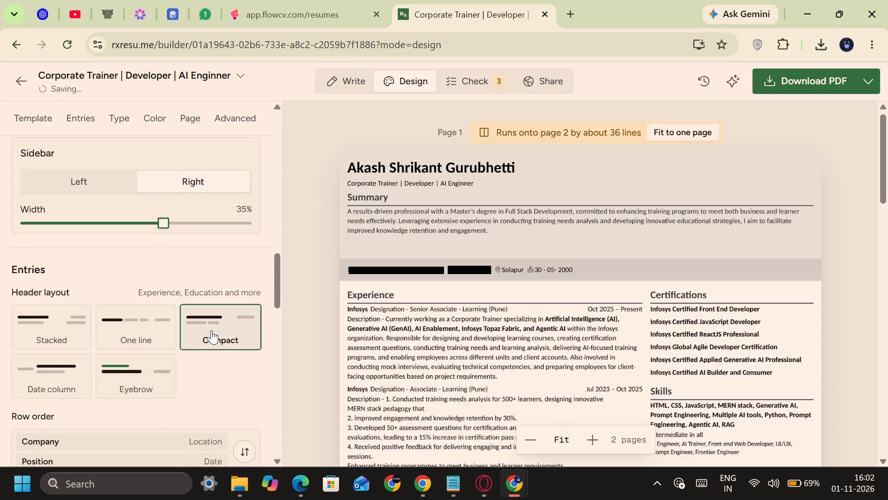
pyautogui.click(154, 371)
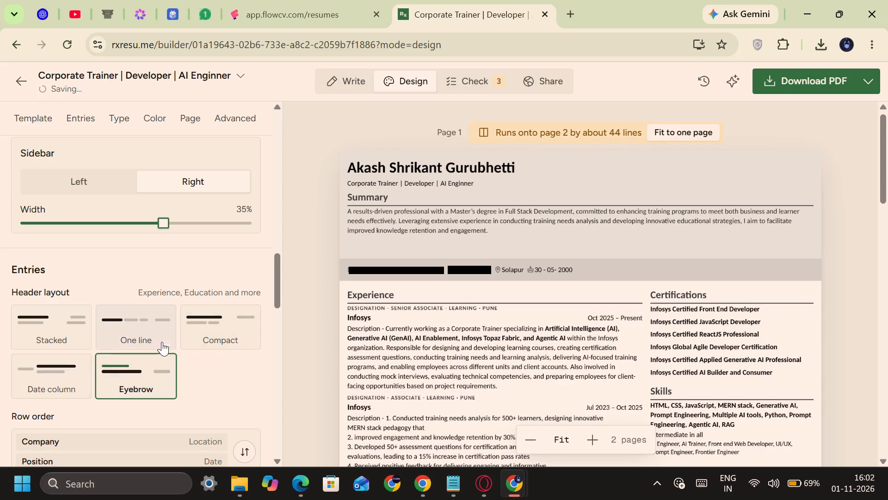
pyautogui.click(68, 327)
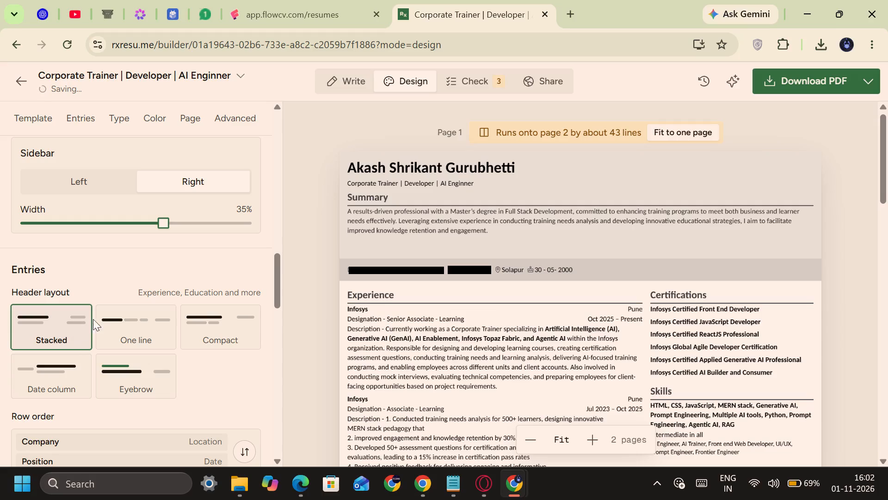
# Filter the template gallery to one-column designs.
pyautogui.scroll(-2, 114, 372)
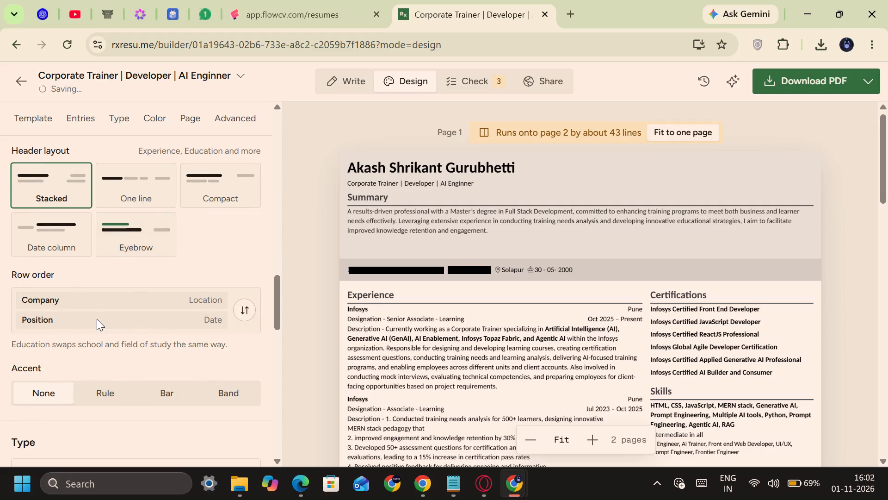
pyautogui.scroll(-3, 218, 386)
pyautogui.scroll(6, 203, 394)
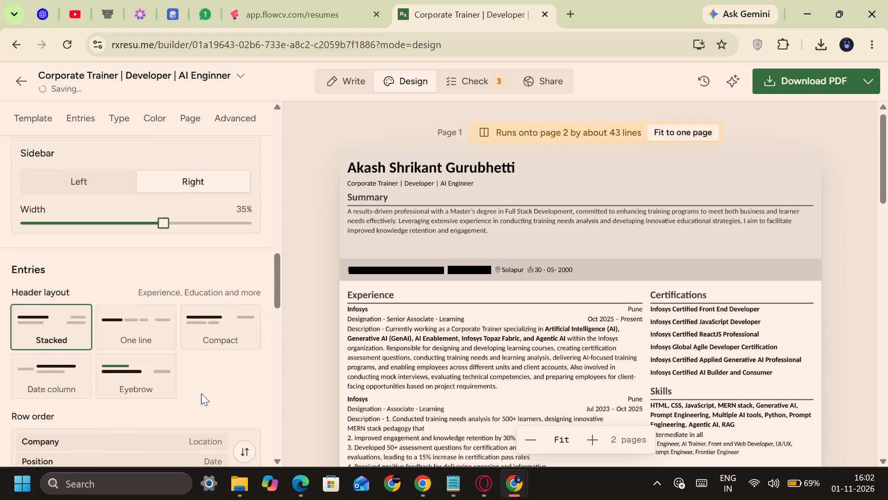
pyautogui.scroll(9, 201, 394)
pyautogui.scroll(10, 275, 206)
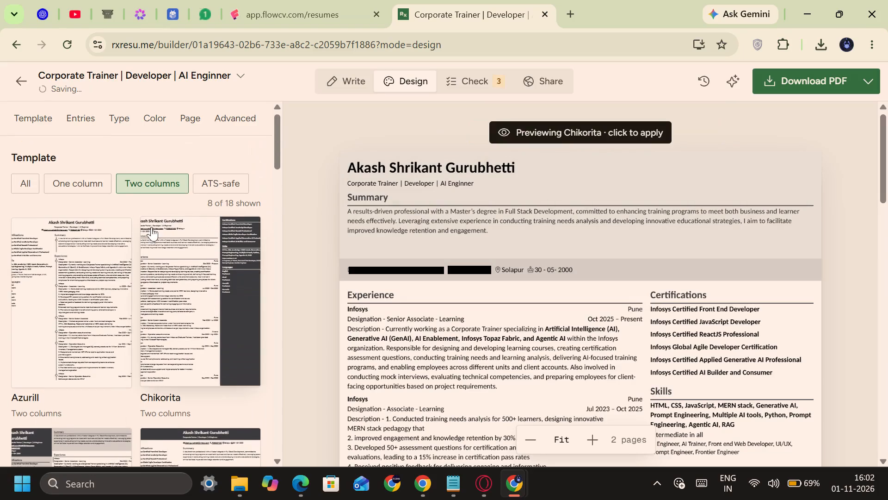
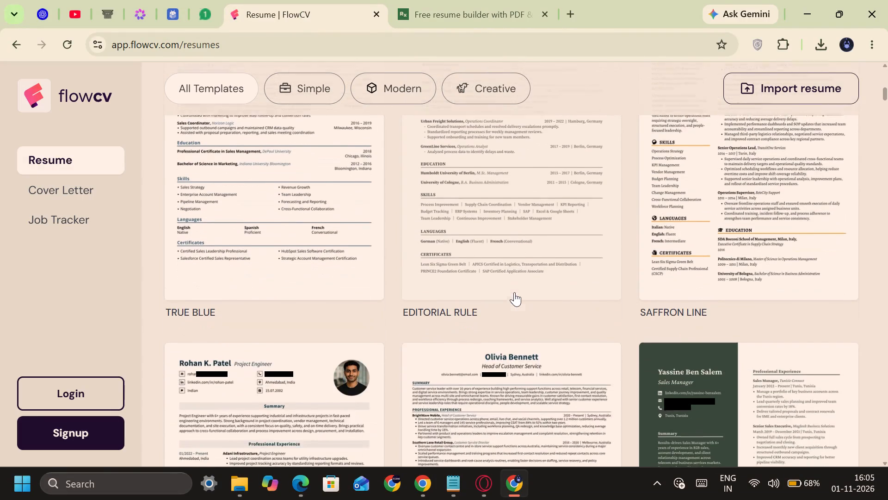
# Start a new FlowCV resume from the Saffron Line template.
pyautogui.click(723, 223)
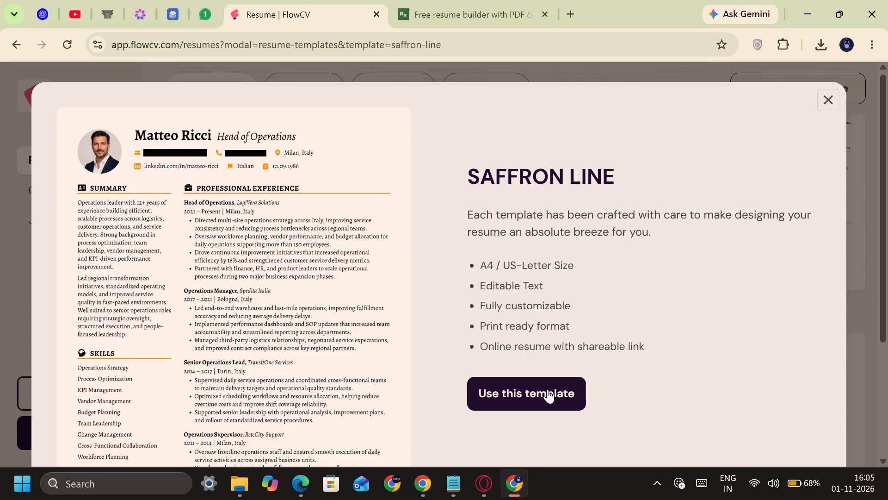
pyautogui.click(532, 402)
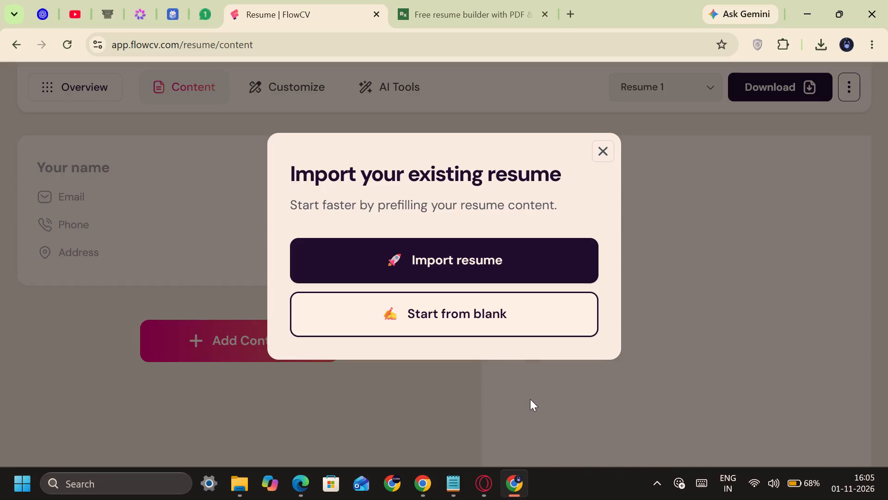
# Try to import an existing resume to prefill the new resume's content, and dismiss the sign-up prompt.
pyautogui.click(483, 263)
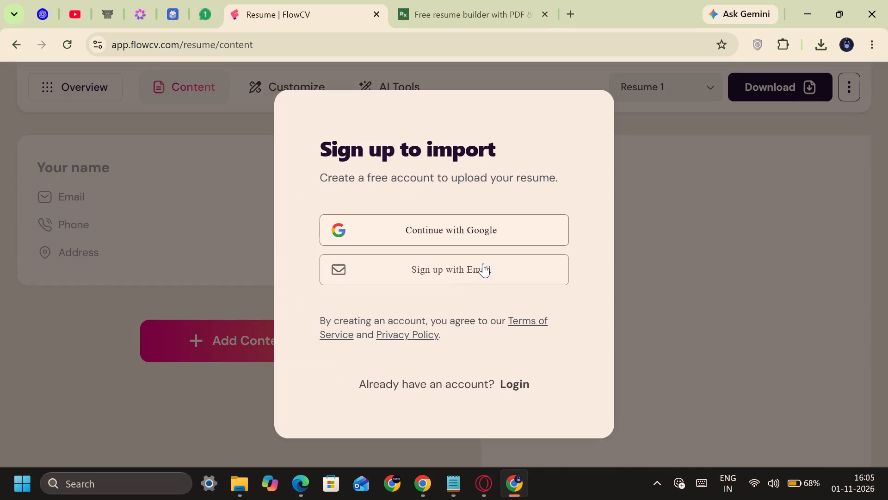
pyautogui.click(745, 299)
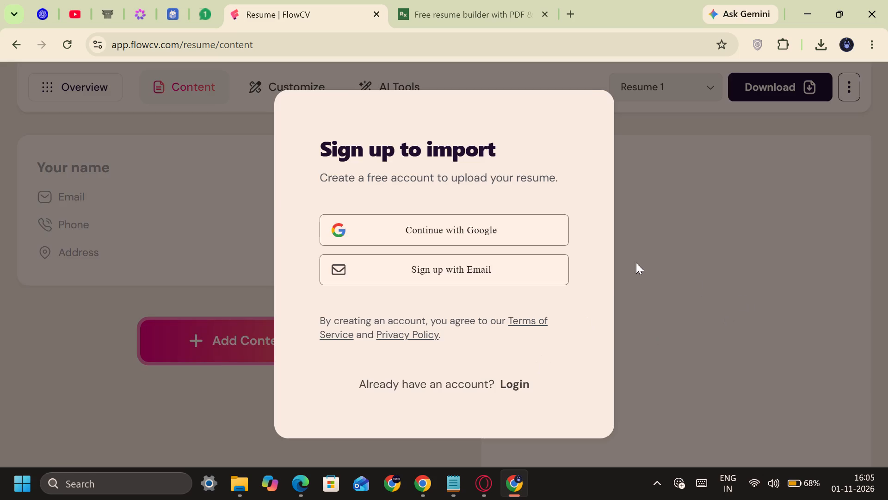
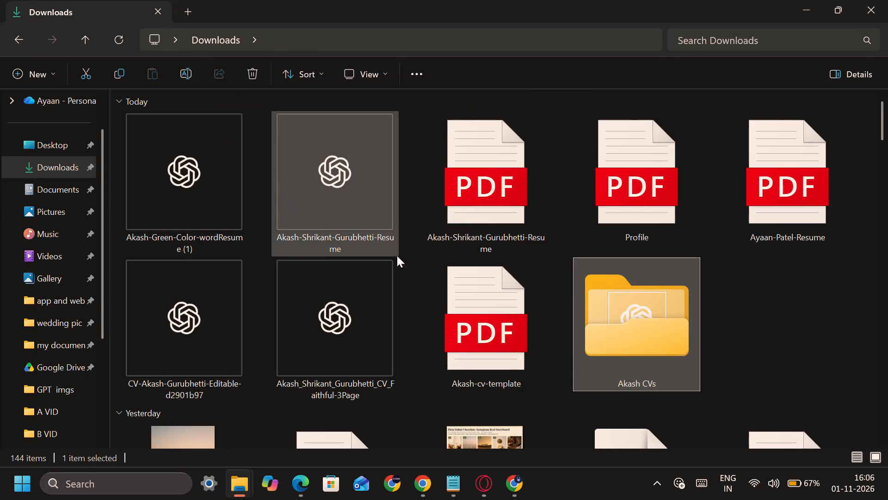
# Open the available actions for the Akash CVs folder in Downloads.
pyautogui.rightClick(643, 321)
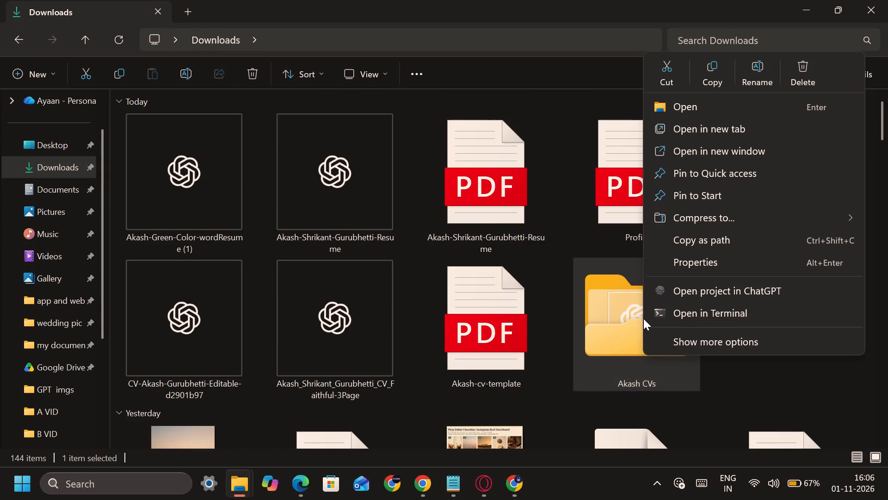
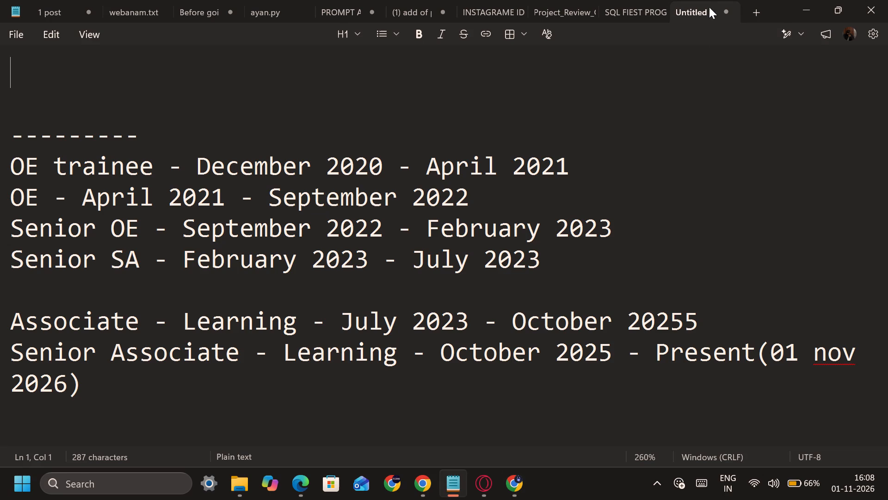
# Close the untitled note with the OE trainee to Senior Associate career timeline without saving it.
pyautogui.click(725, 11)
pyautogui.click(444, 269)
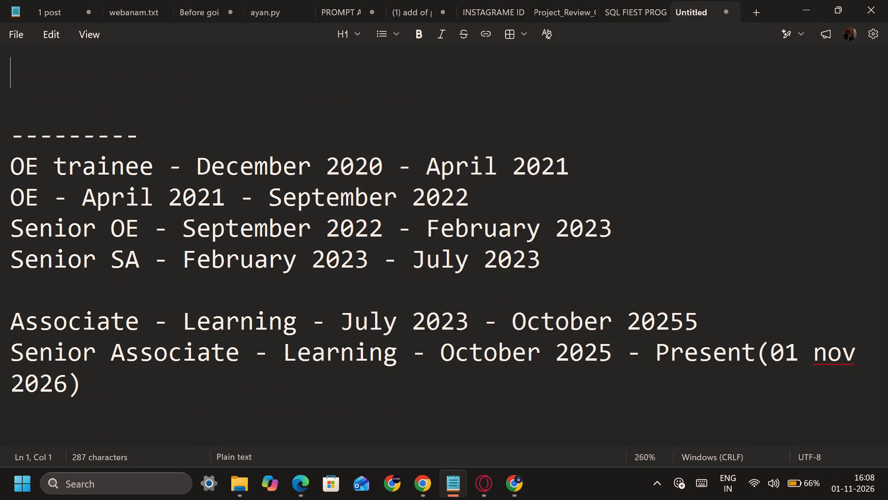
# Close the Notepad window with its remaining notes.
pyautogui.click(887, 13)
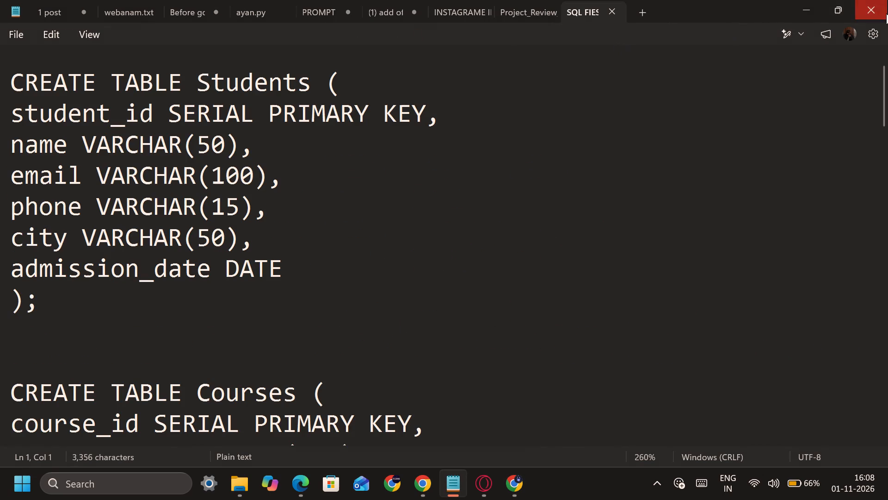
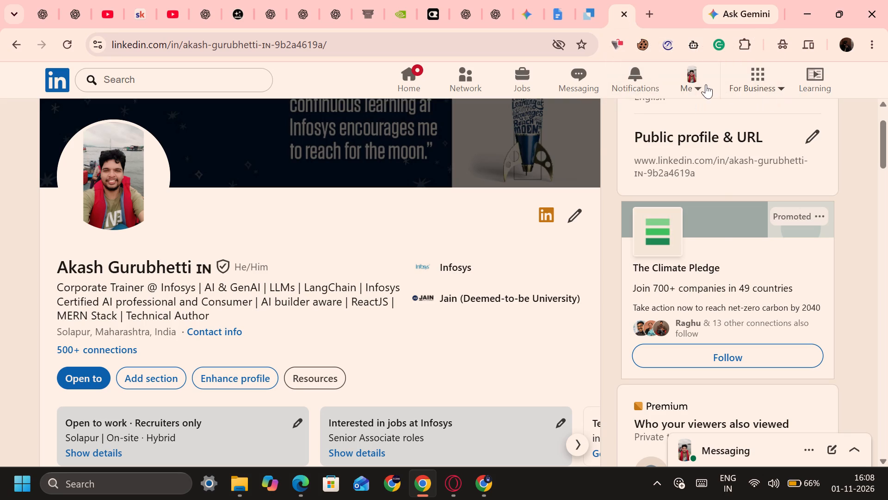
# Sign out of the LinkedIn account from the profile page.
pyautogui.click(706, 84)
pyautogui.click(593, 425)
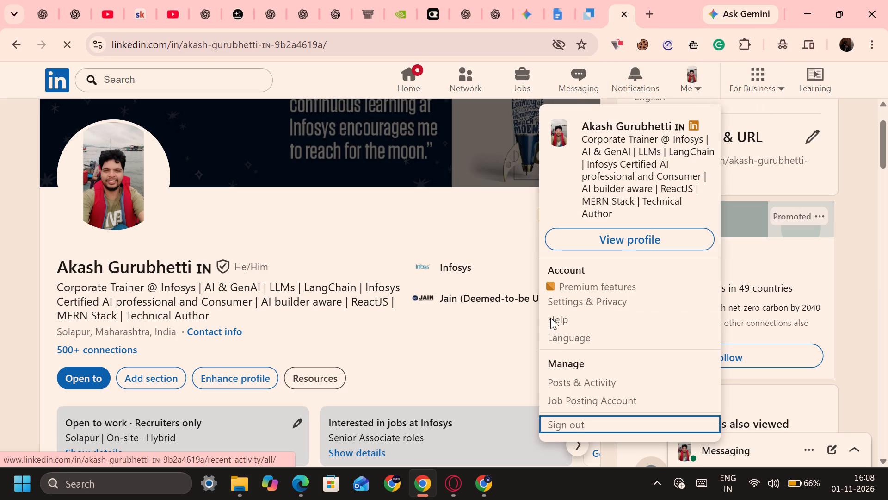
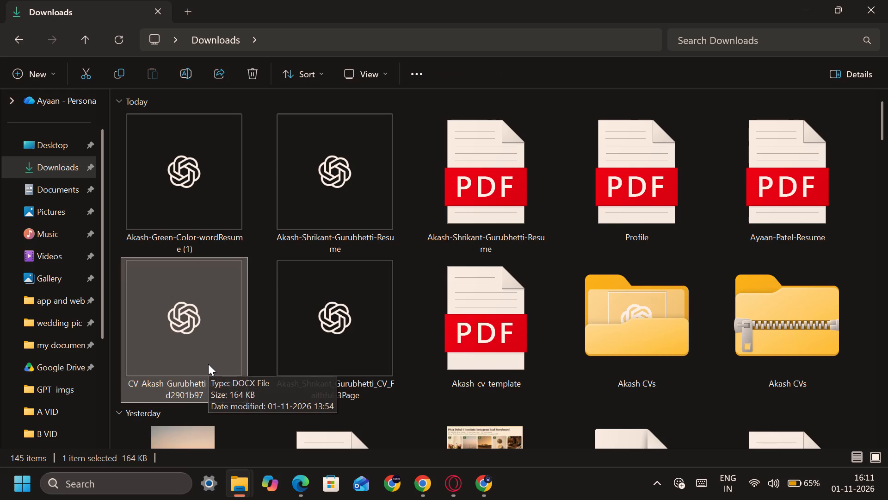
# Delete the Faithful-3Page CV Word document from today's files in the Downloads folder.
pyautogui.click(178, 356)
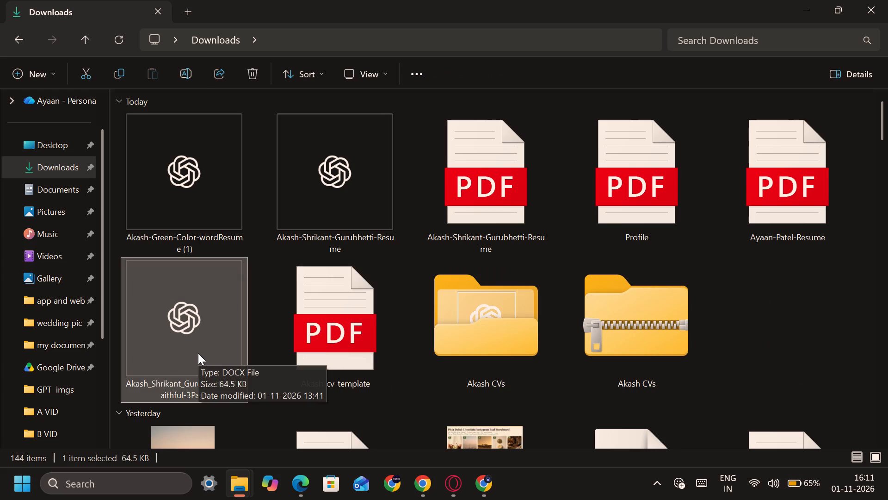
pyautogui.press('Delete')
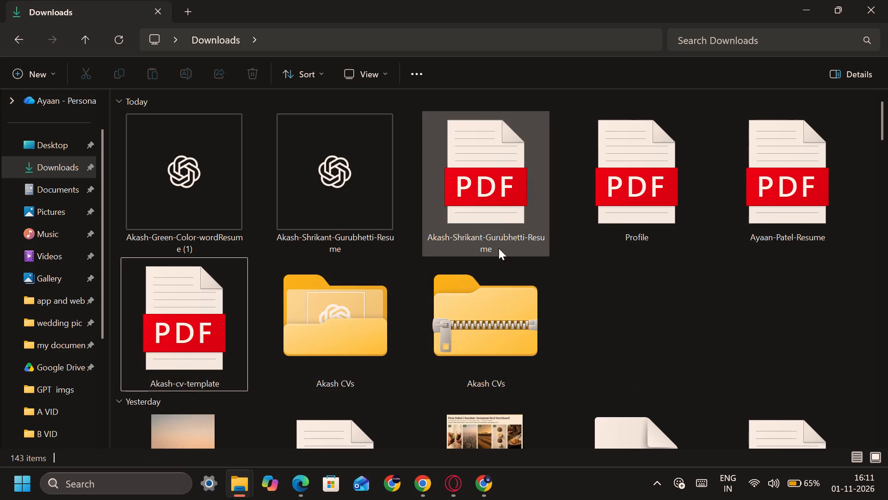
# Open the resume PDF among today's downloads to check its contents, and delete that PDF from the Downloads folder.
pyautogui.doubleClick(475, 237)
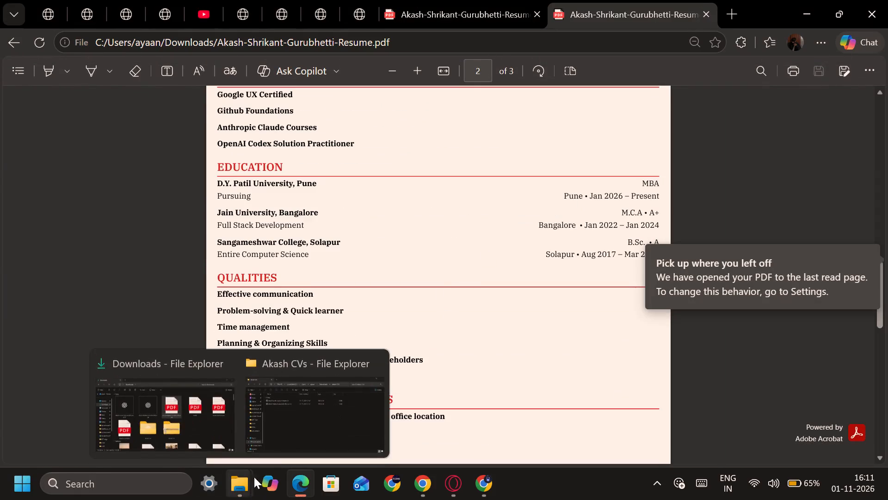
pyautogui.click(195, 401)
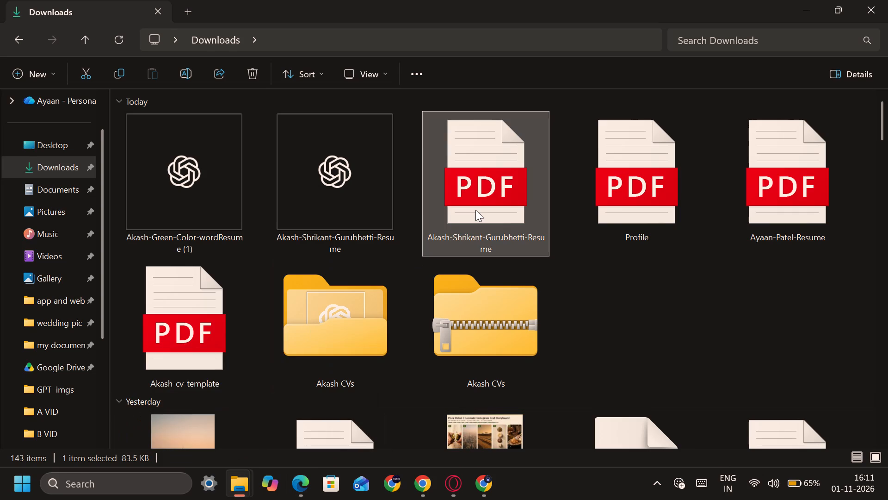
pyautogui.press('Delete')
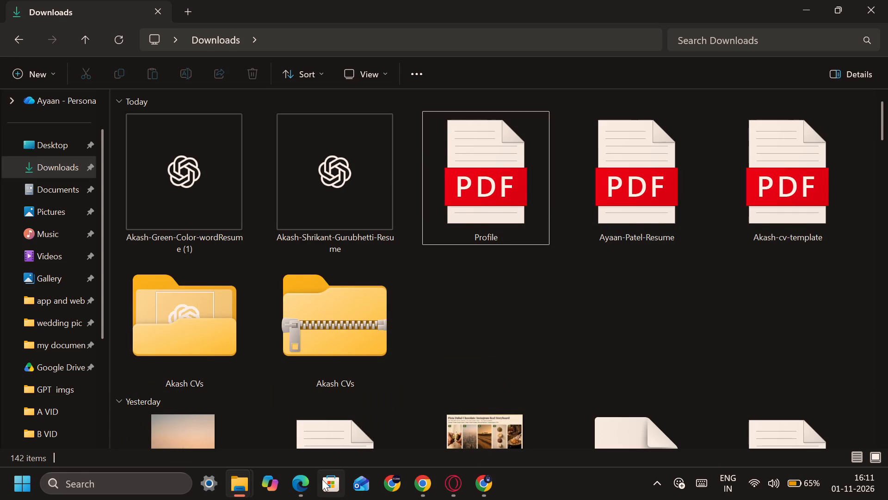
# Switch to Microsoft Edge, check the YouTube tab and the first two blank tabs, and close the whole browser window.
pyautogui.click(314, 479)
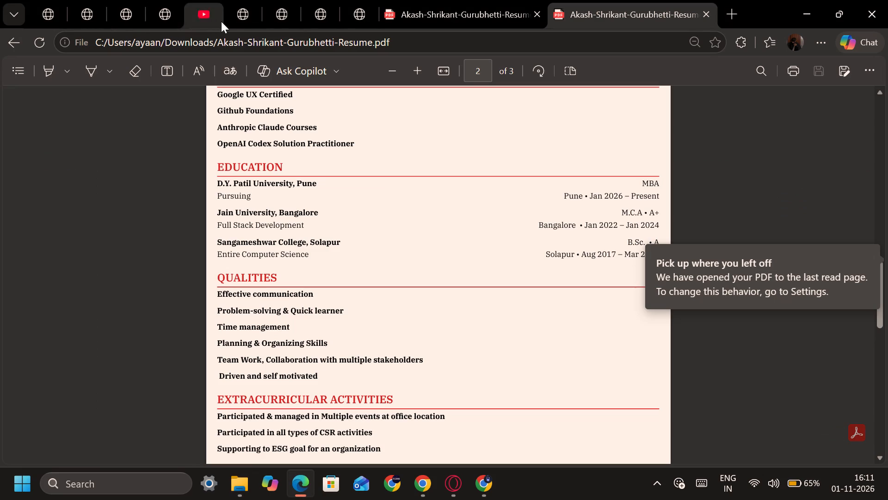
pyautogui.click(187, 9)
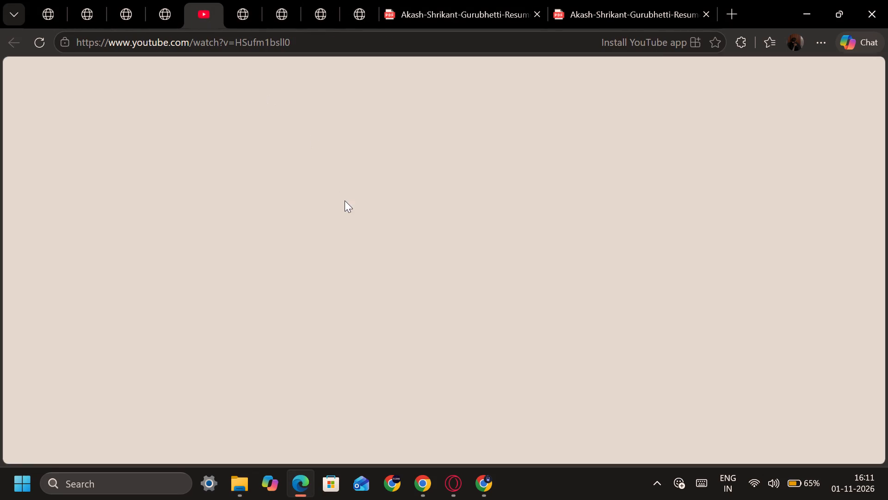
pyautogui.click(43, 20)
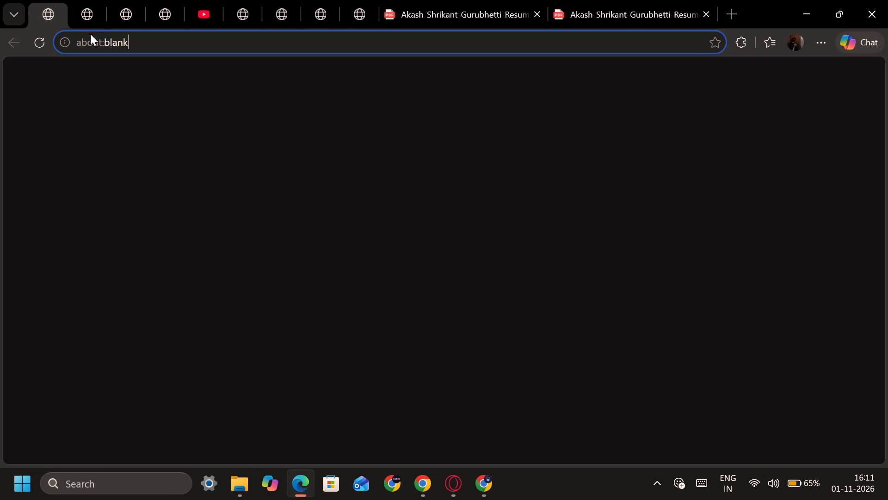
pyautogui.click(88, 22)
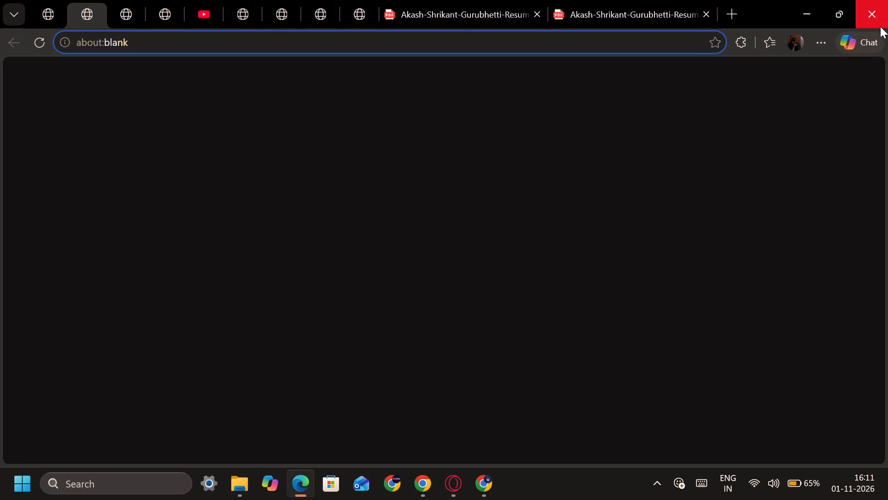